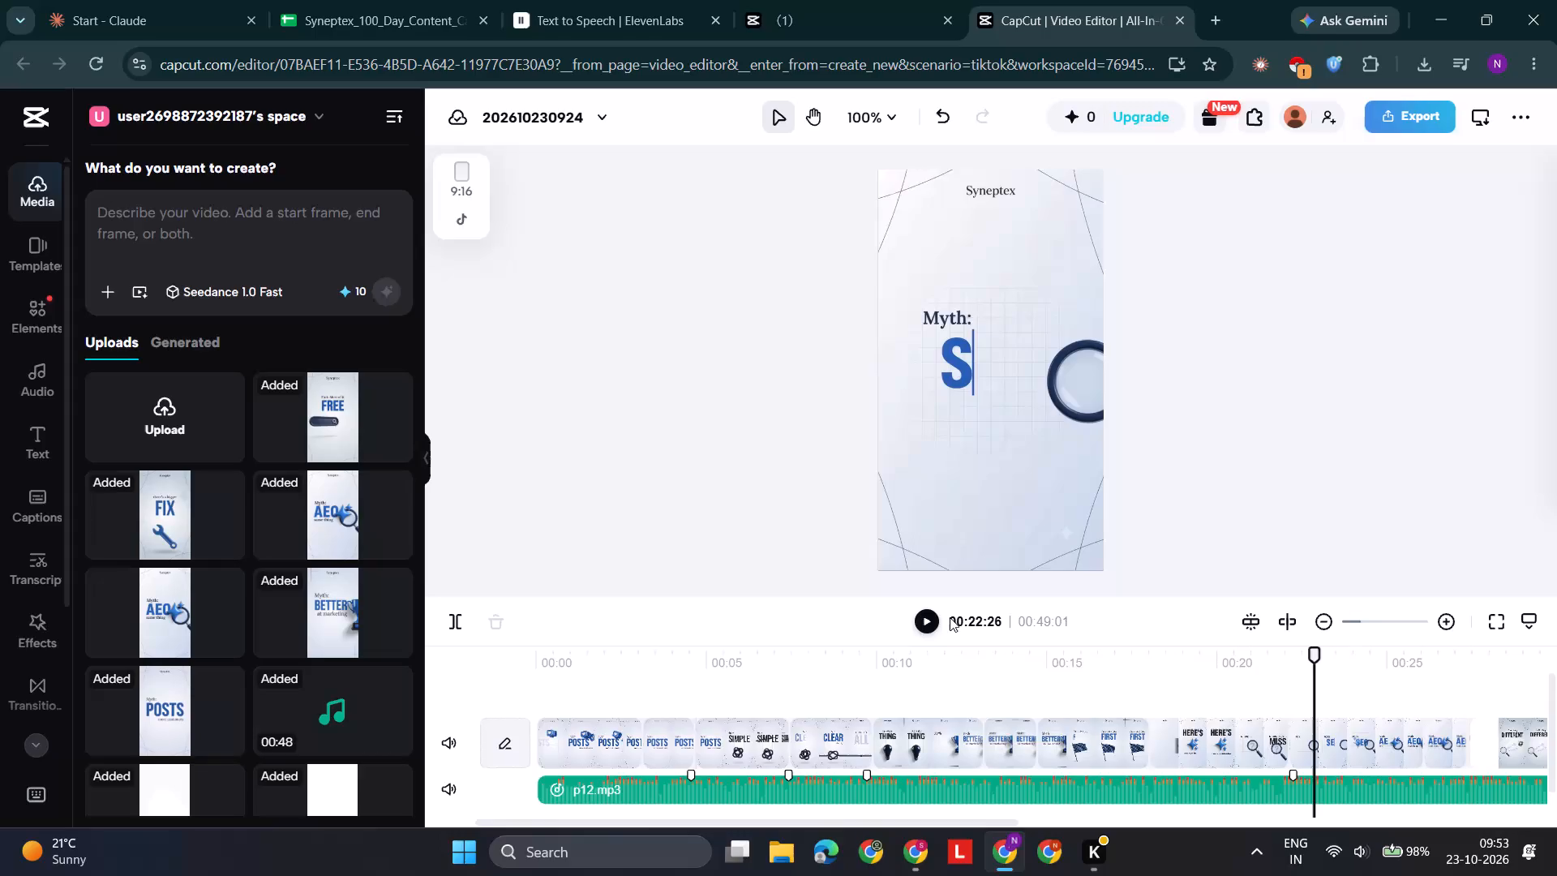
Play the video from 00:22:26 and examine the timing of the "Myth: Getting found EXPENSIVE" clip against the audio.
click(917, 625)
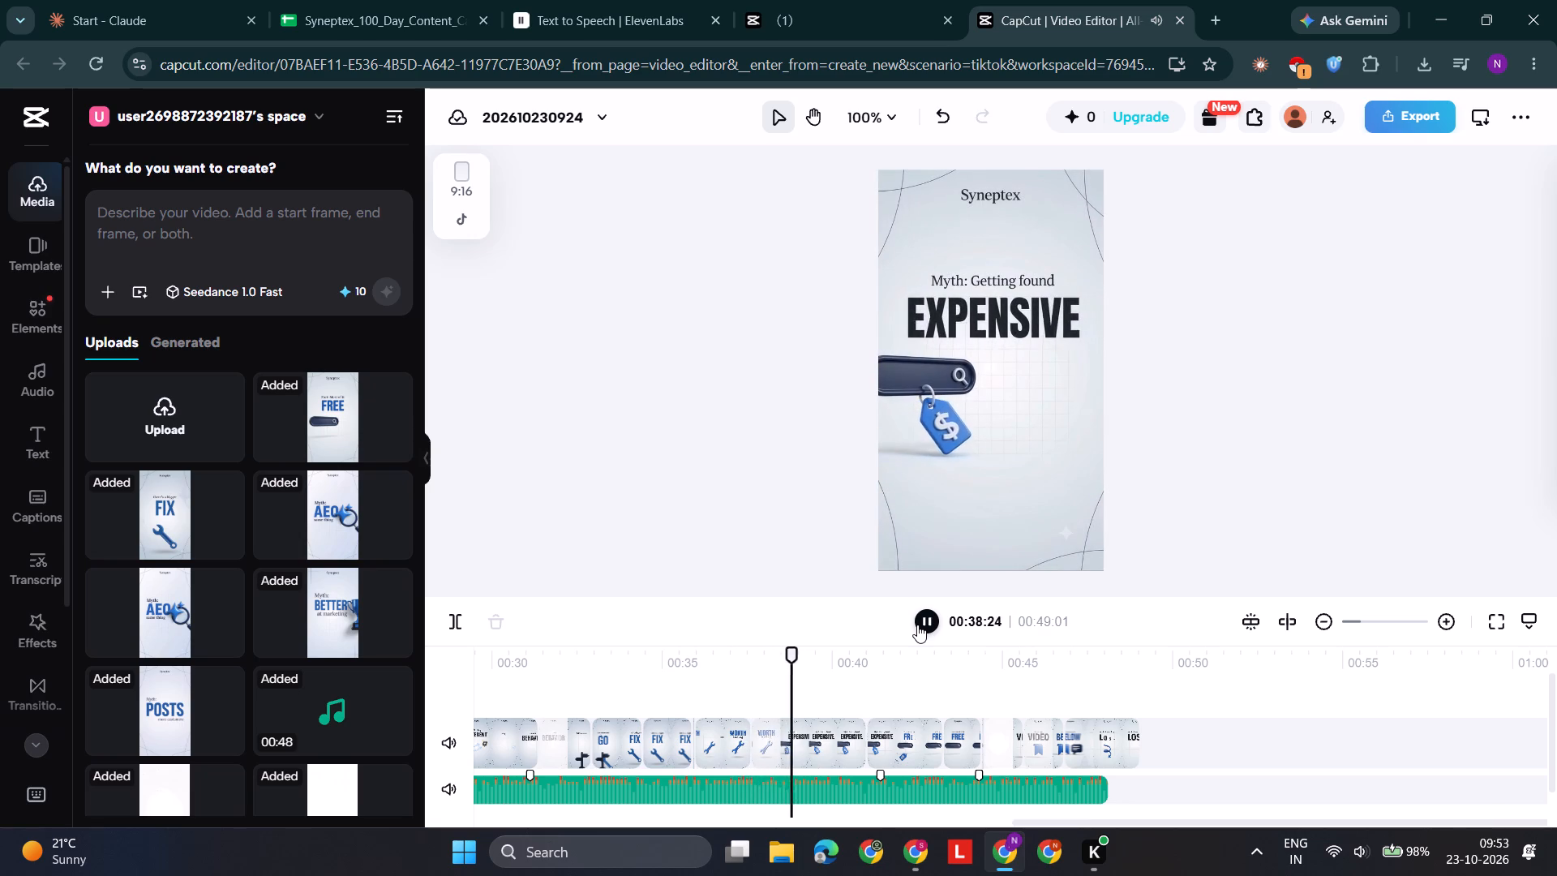
click(917, 625)
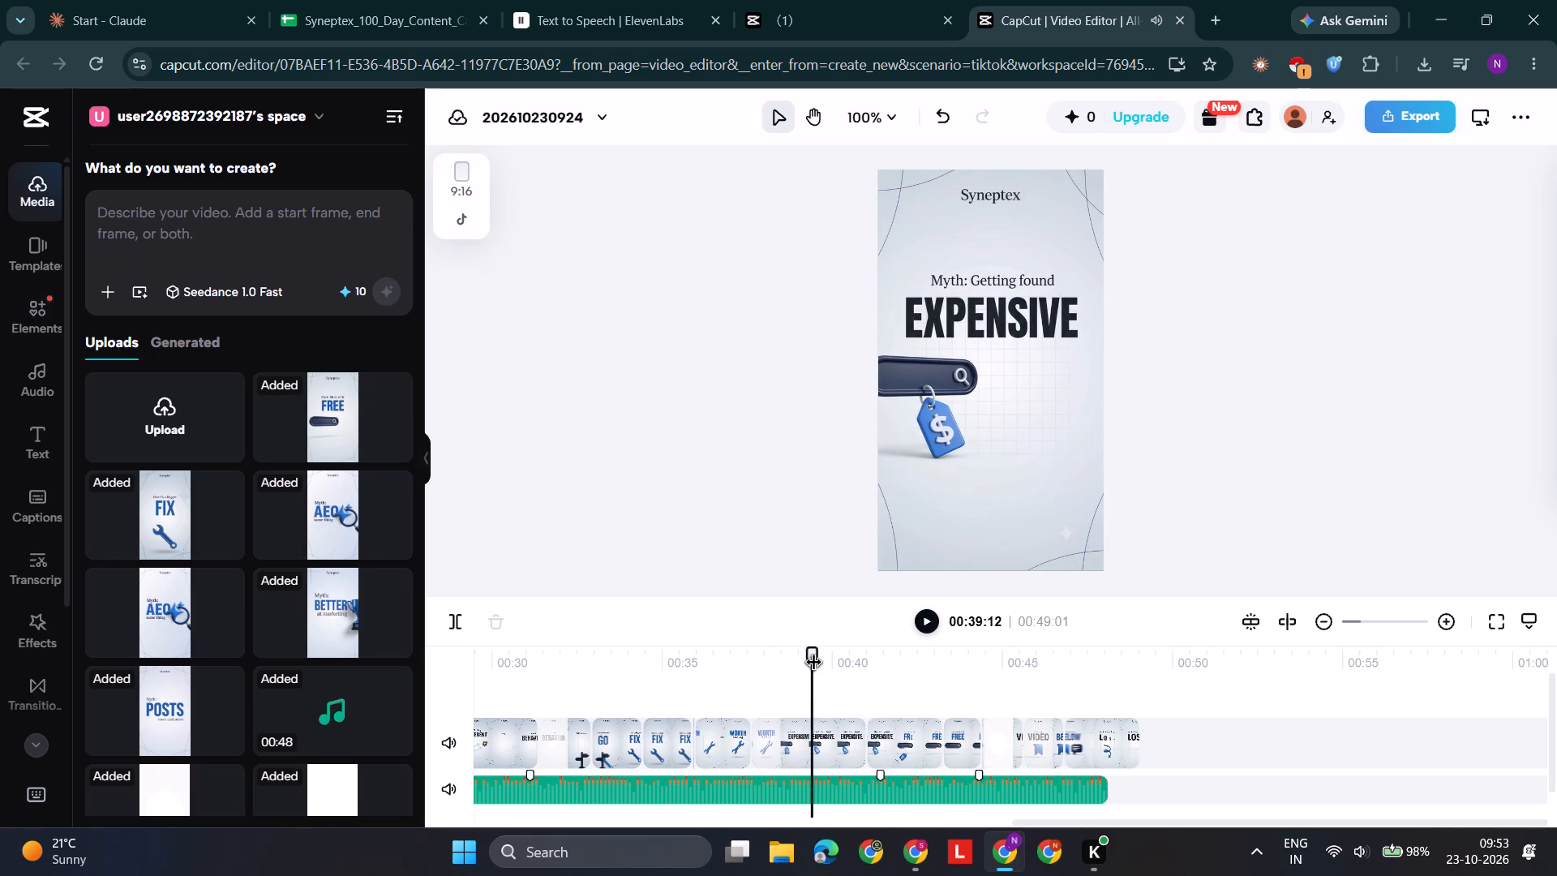
drag(814, 664, 756, 698)
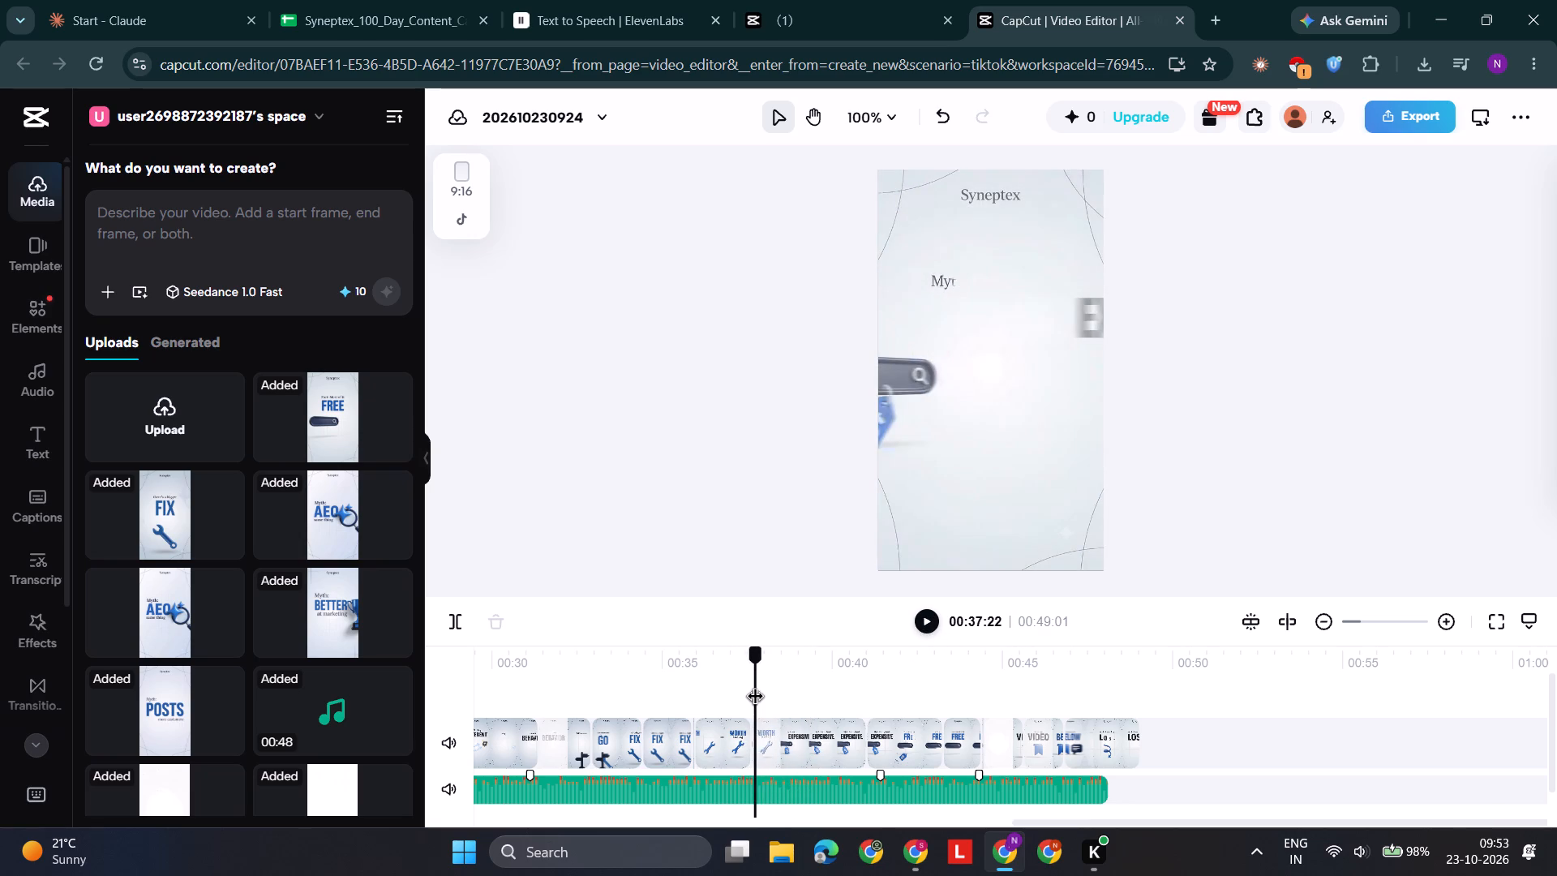
drag(756, 698, 752, 703)
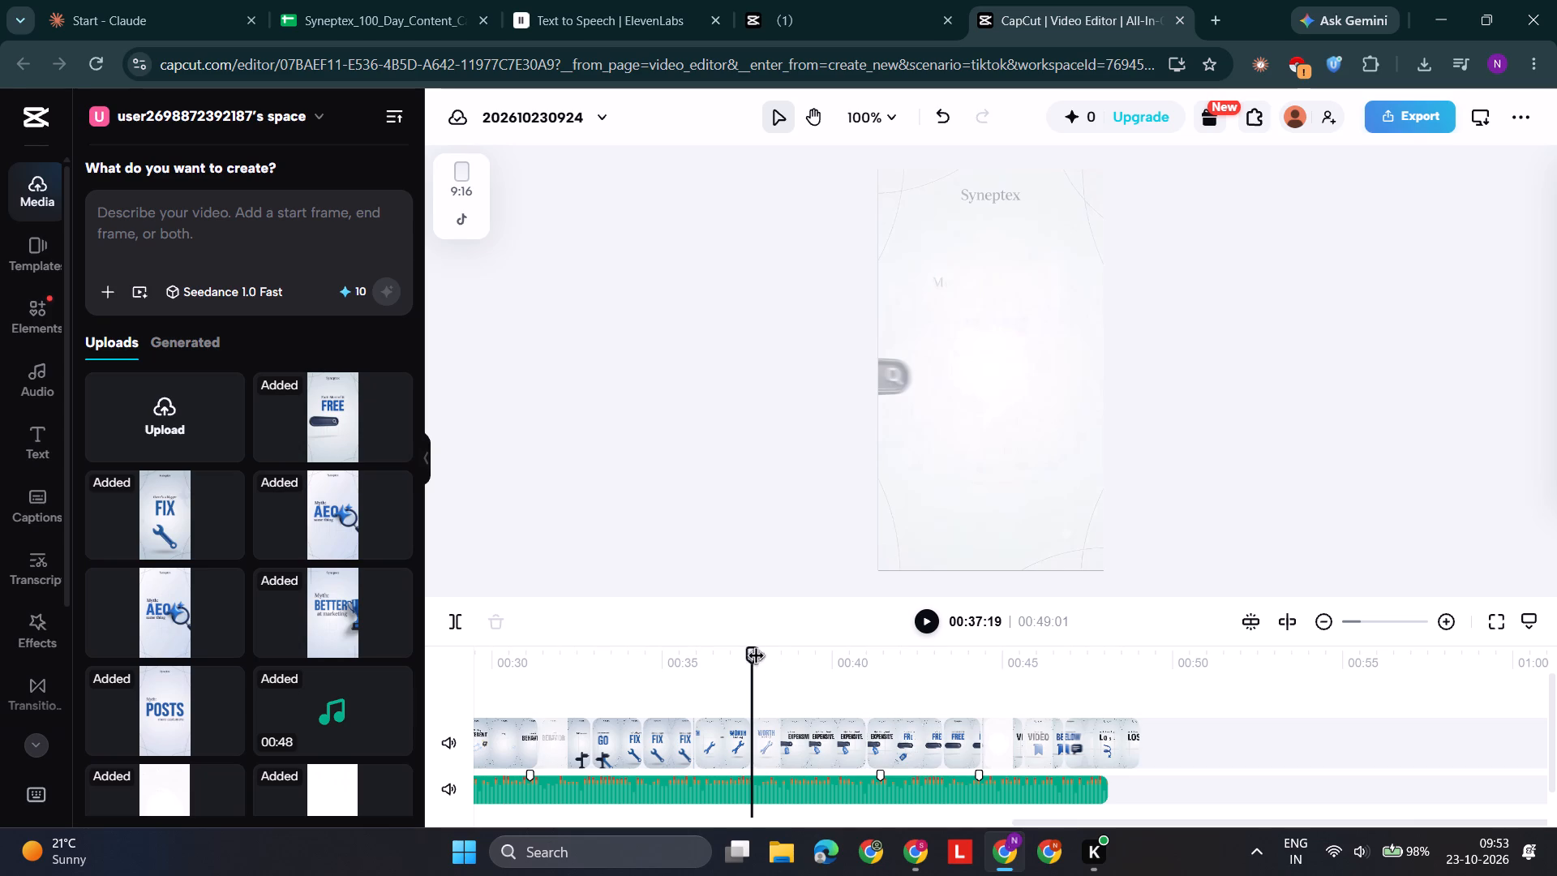
drag(751, 658, 902, 672)
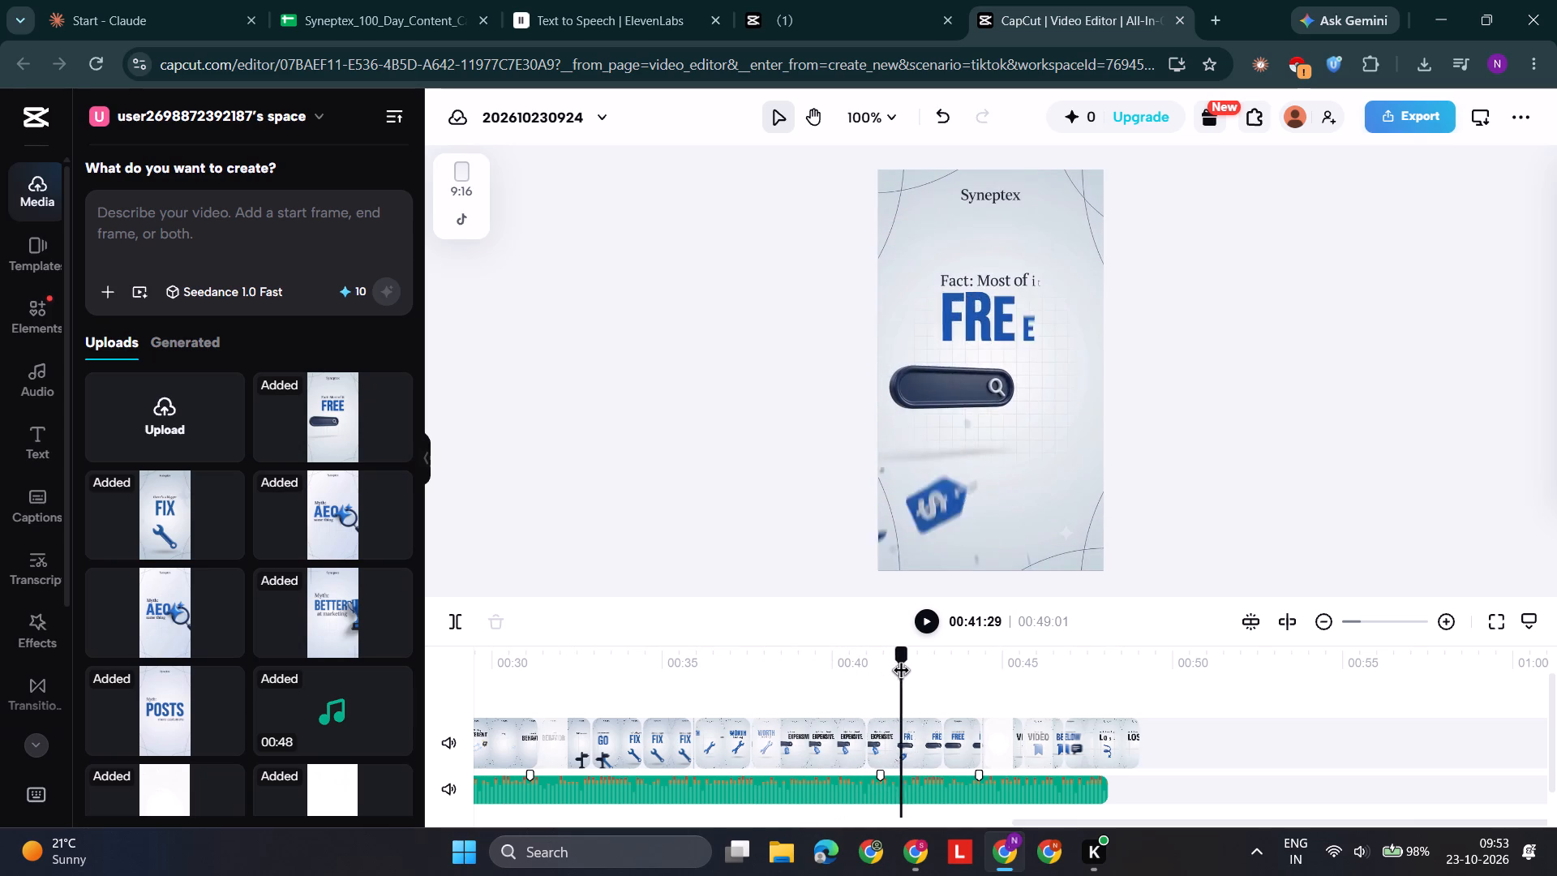
drag(902, 672, 776, 688)
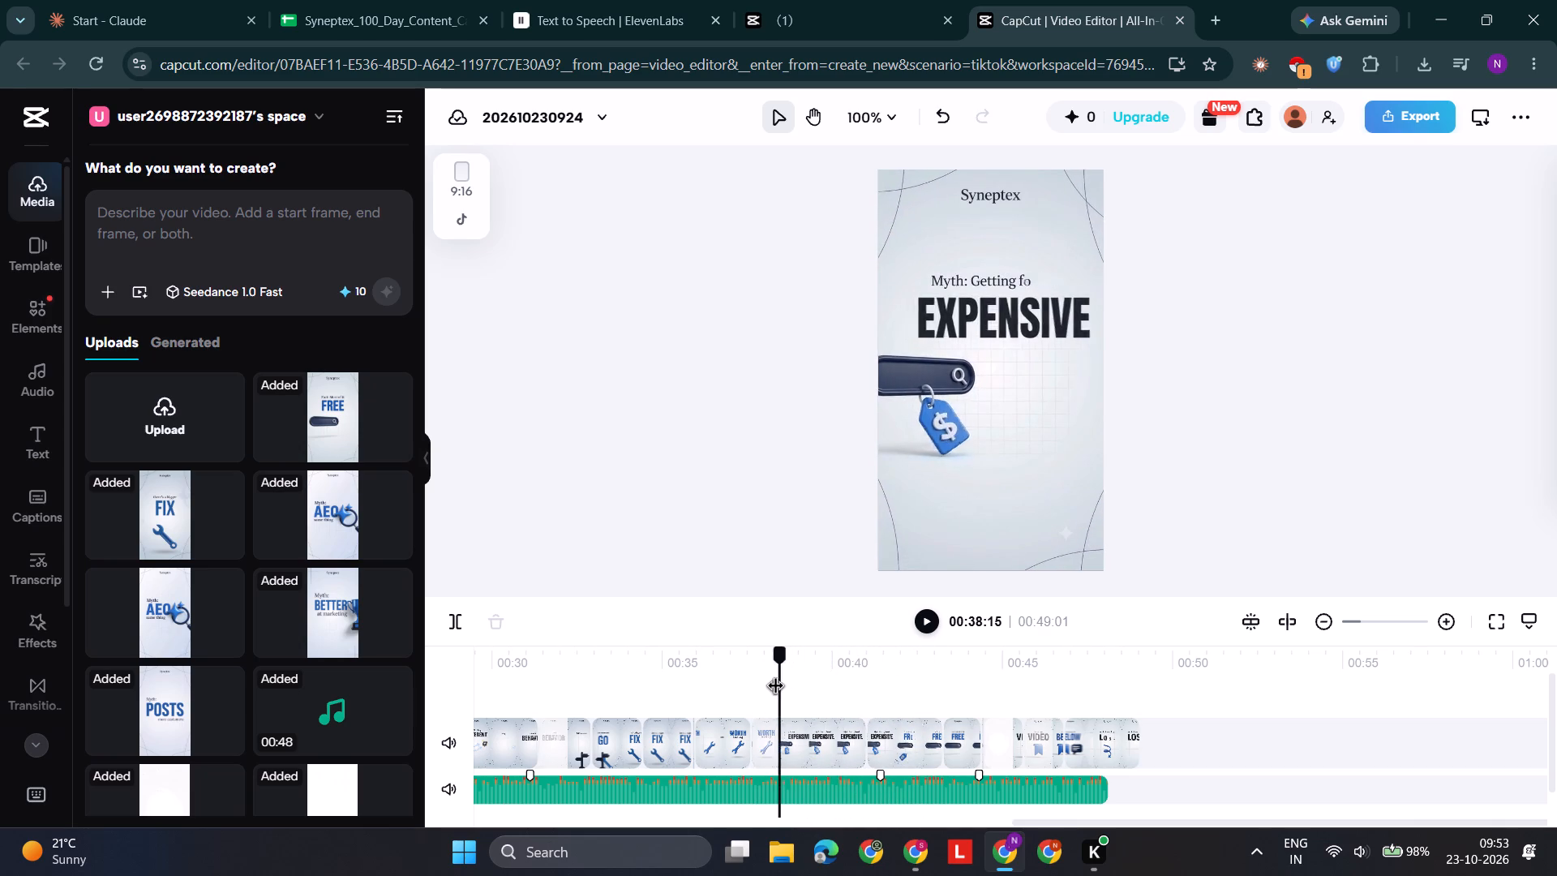
drag(776, 688, 755, 693)
key(space)
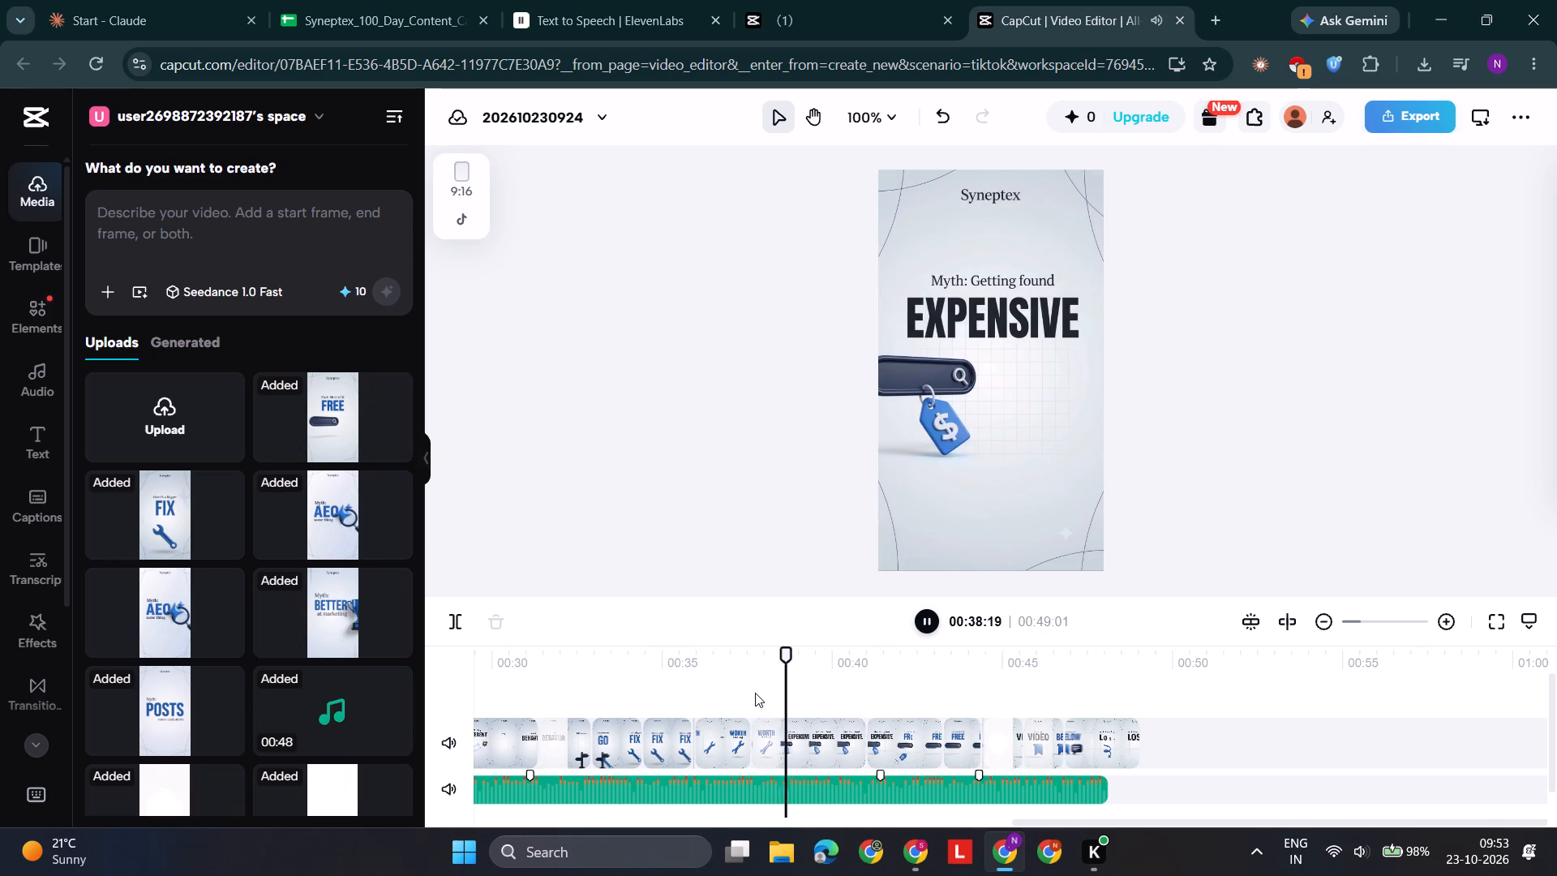
key(space)
key(space)
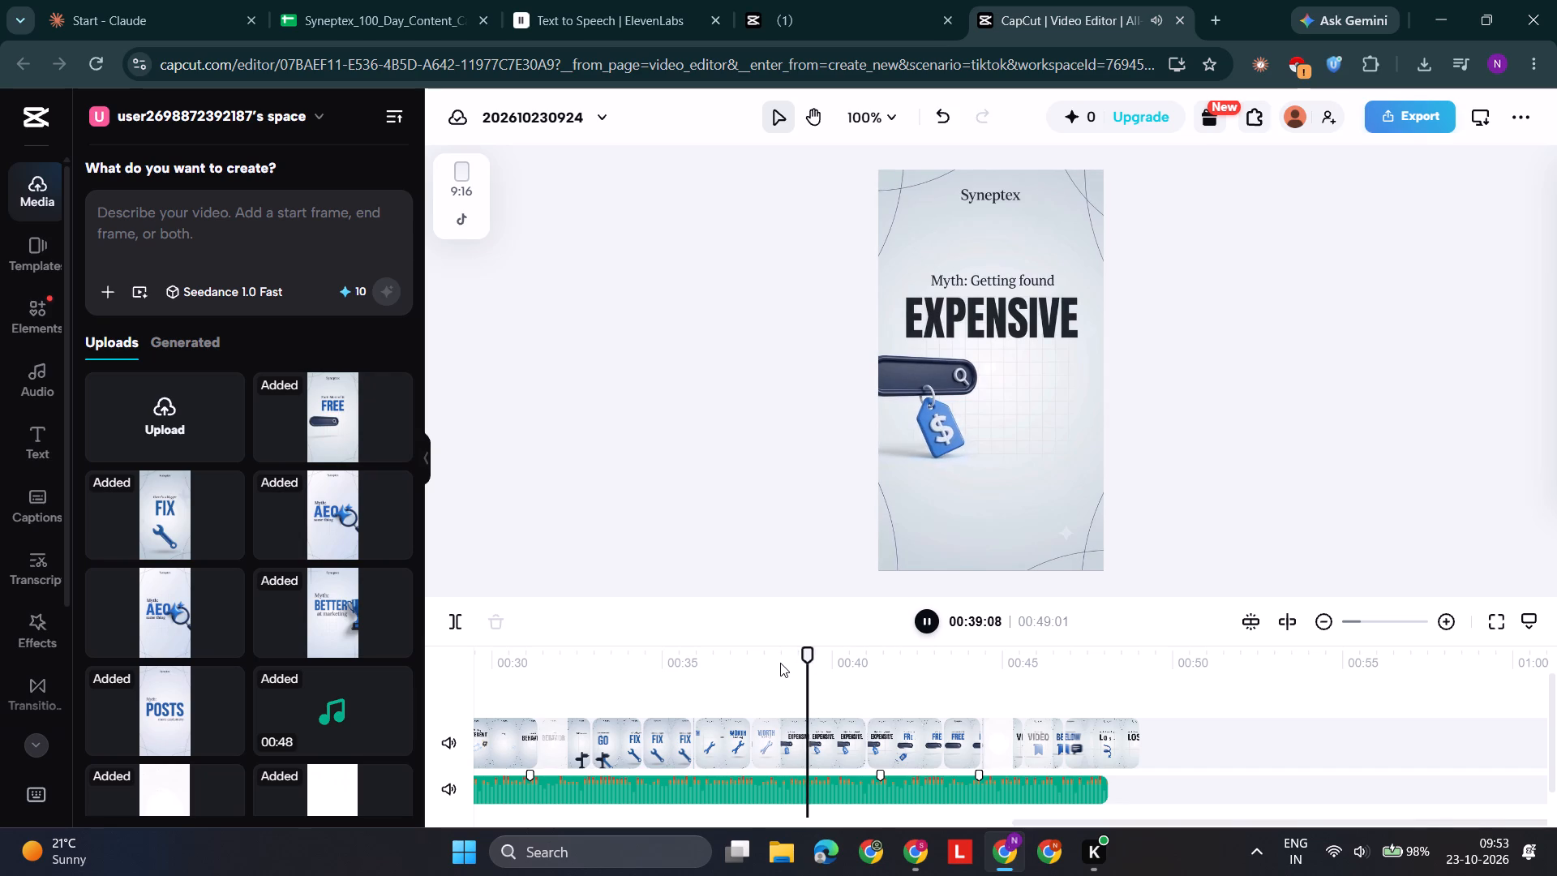
key(space)
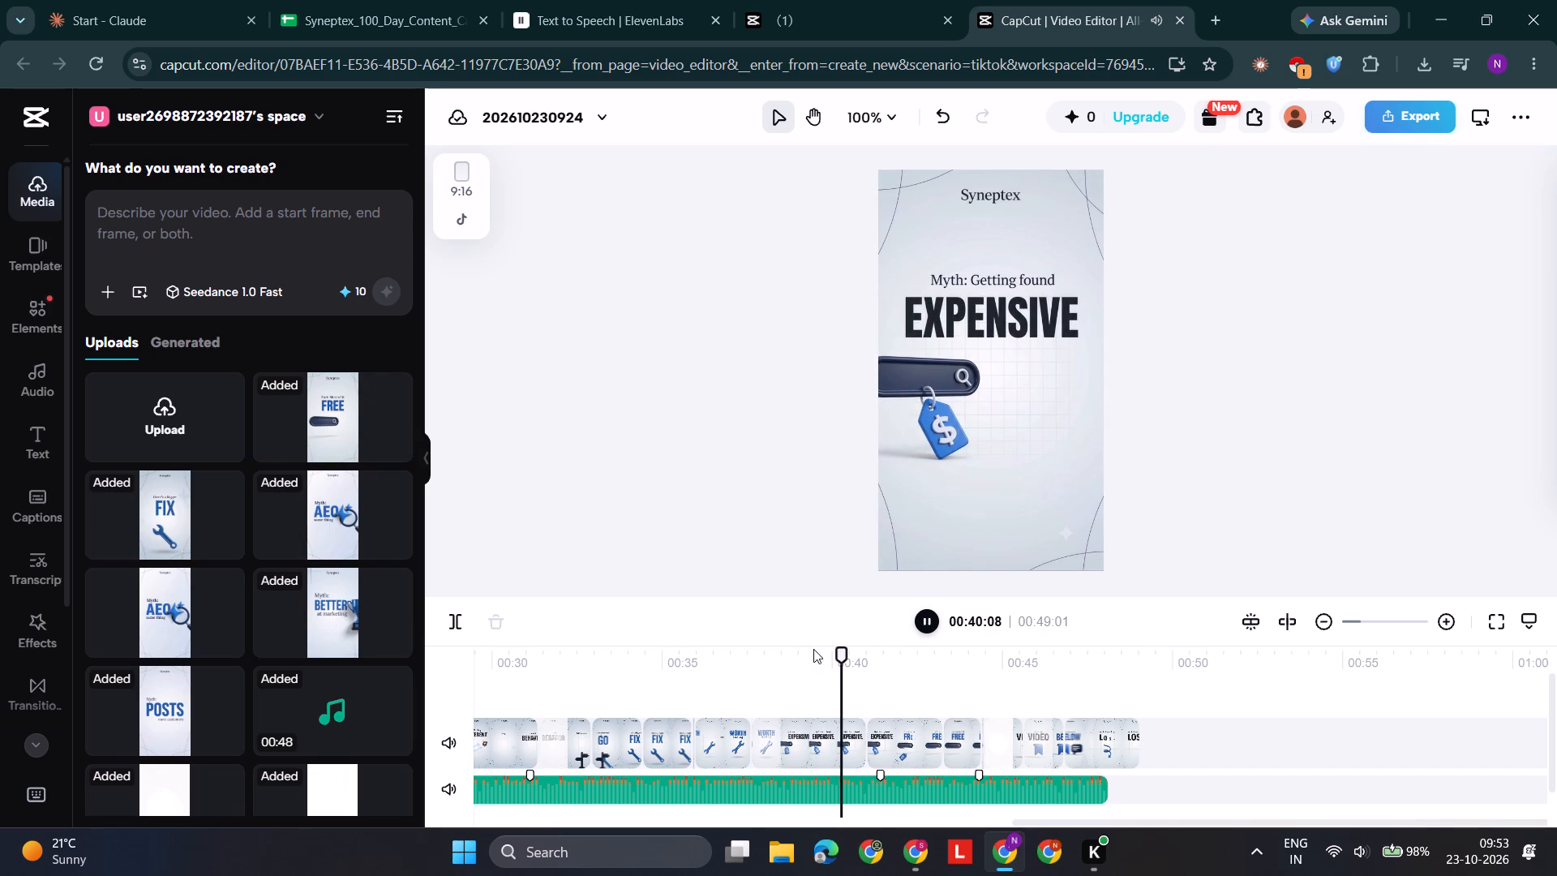
drag(840, 654, 766, 680)
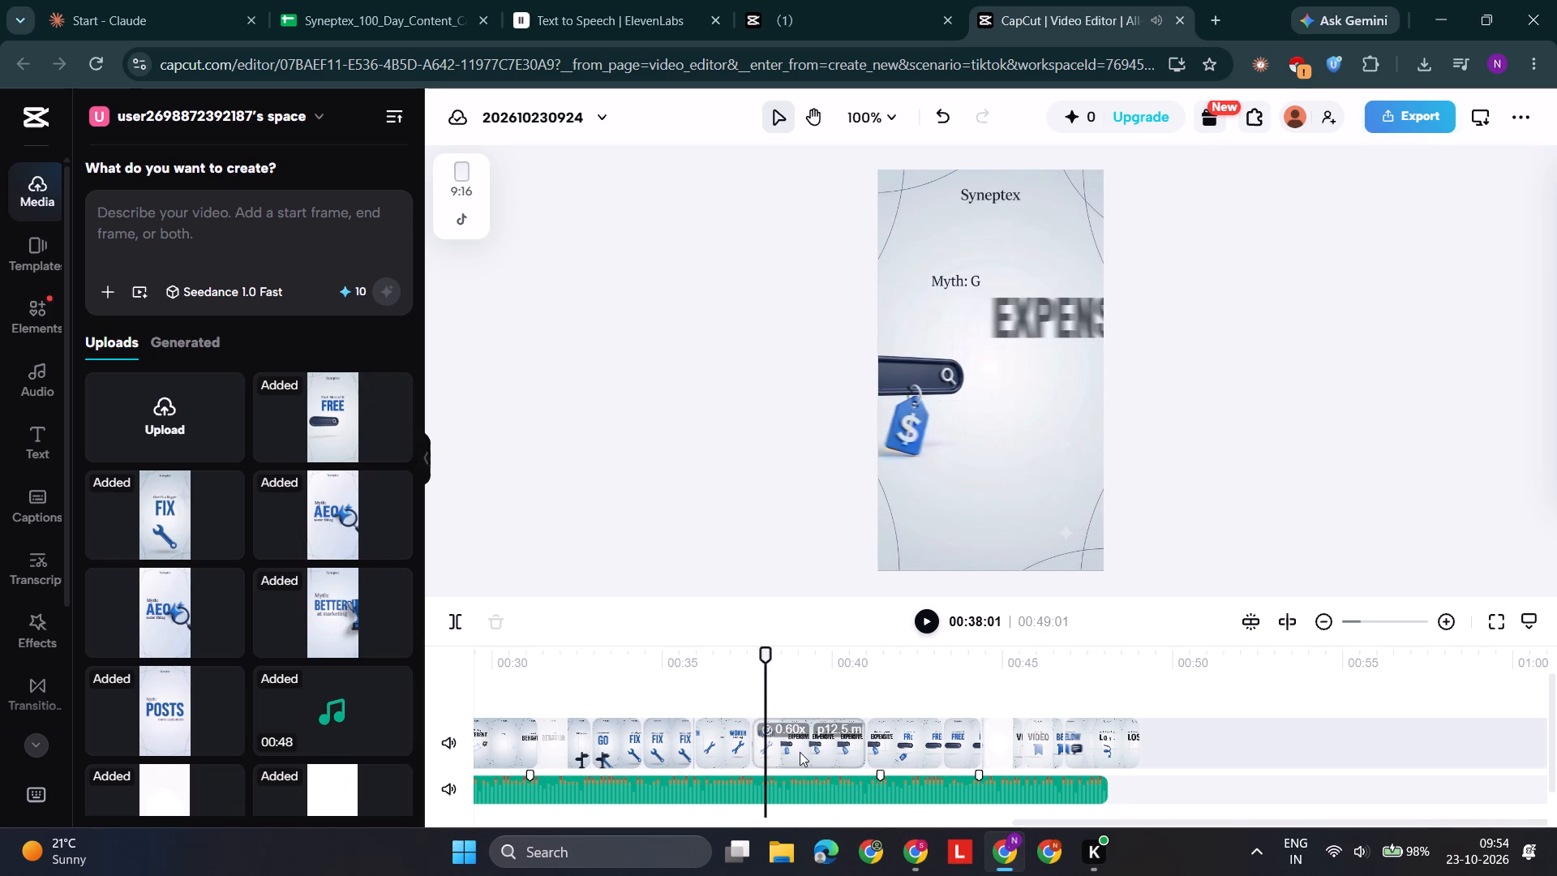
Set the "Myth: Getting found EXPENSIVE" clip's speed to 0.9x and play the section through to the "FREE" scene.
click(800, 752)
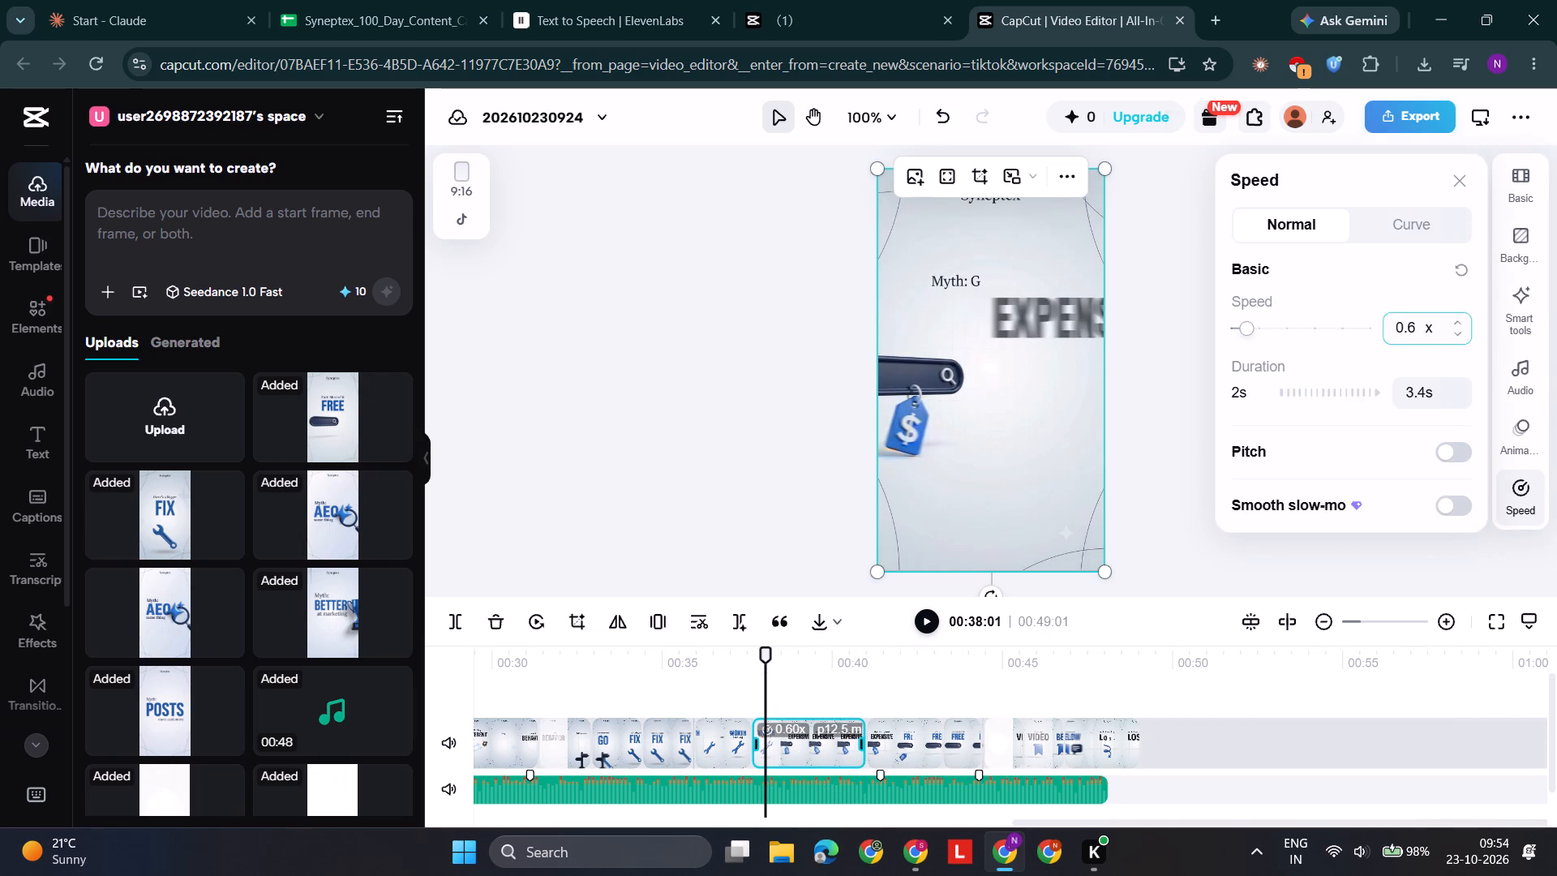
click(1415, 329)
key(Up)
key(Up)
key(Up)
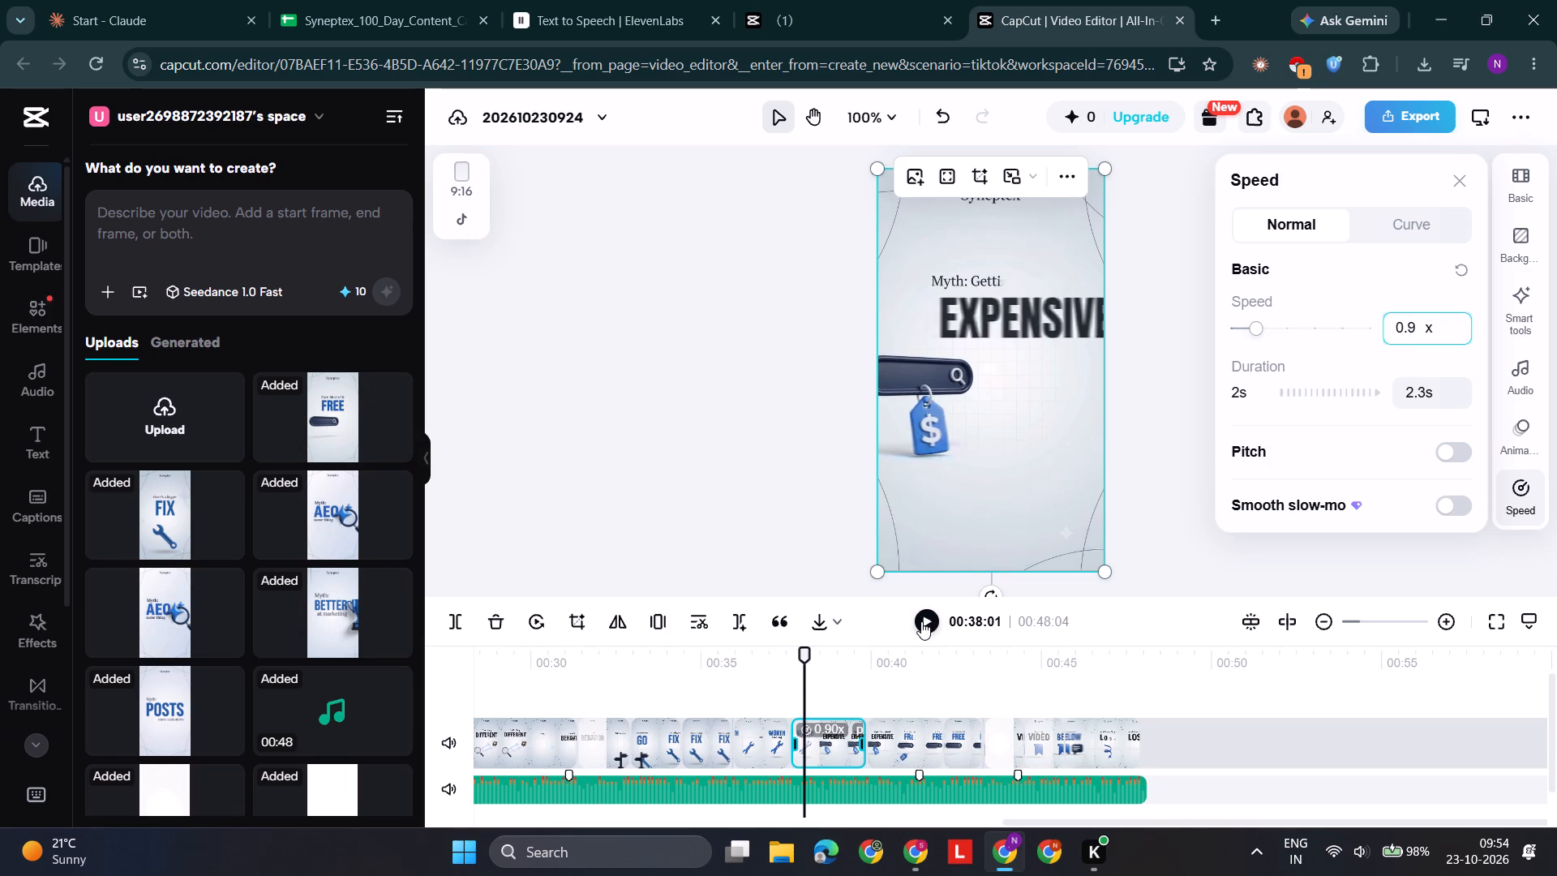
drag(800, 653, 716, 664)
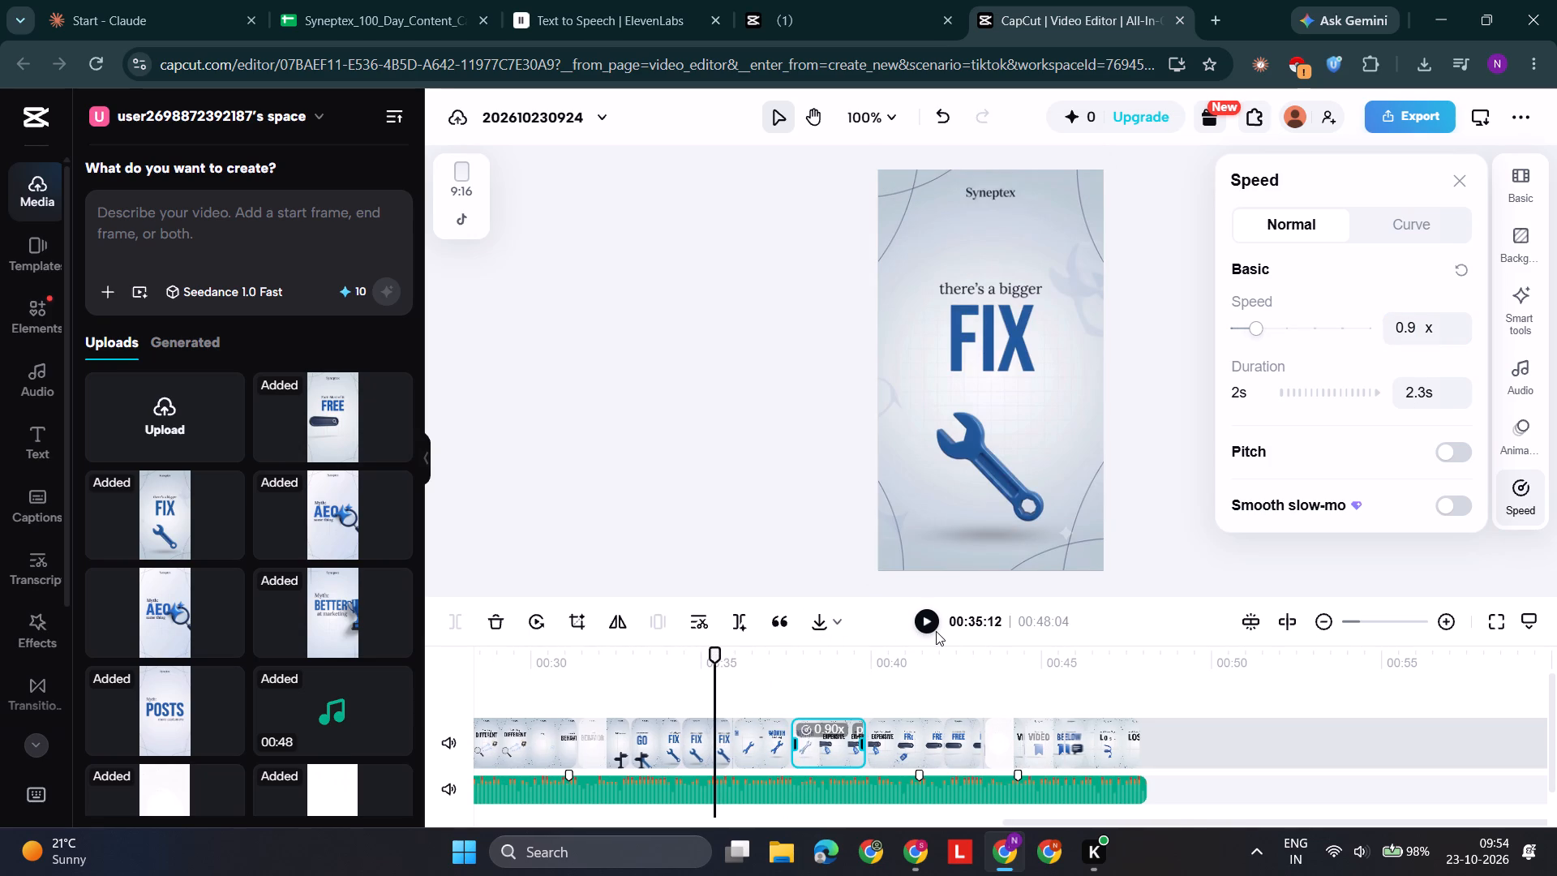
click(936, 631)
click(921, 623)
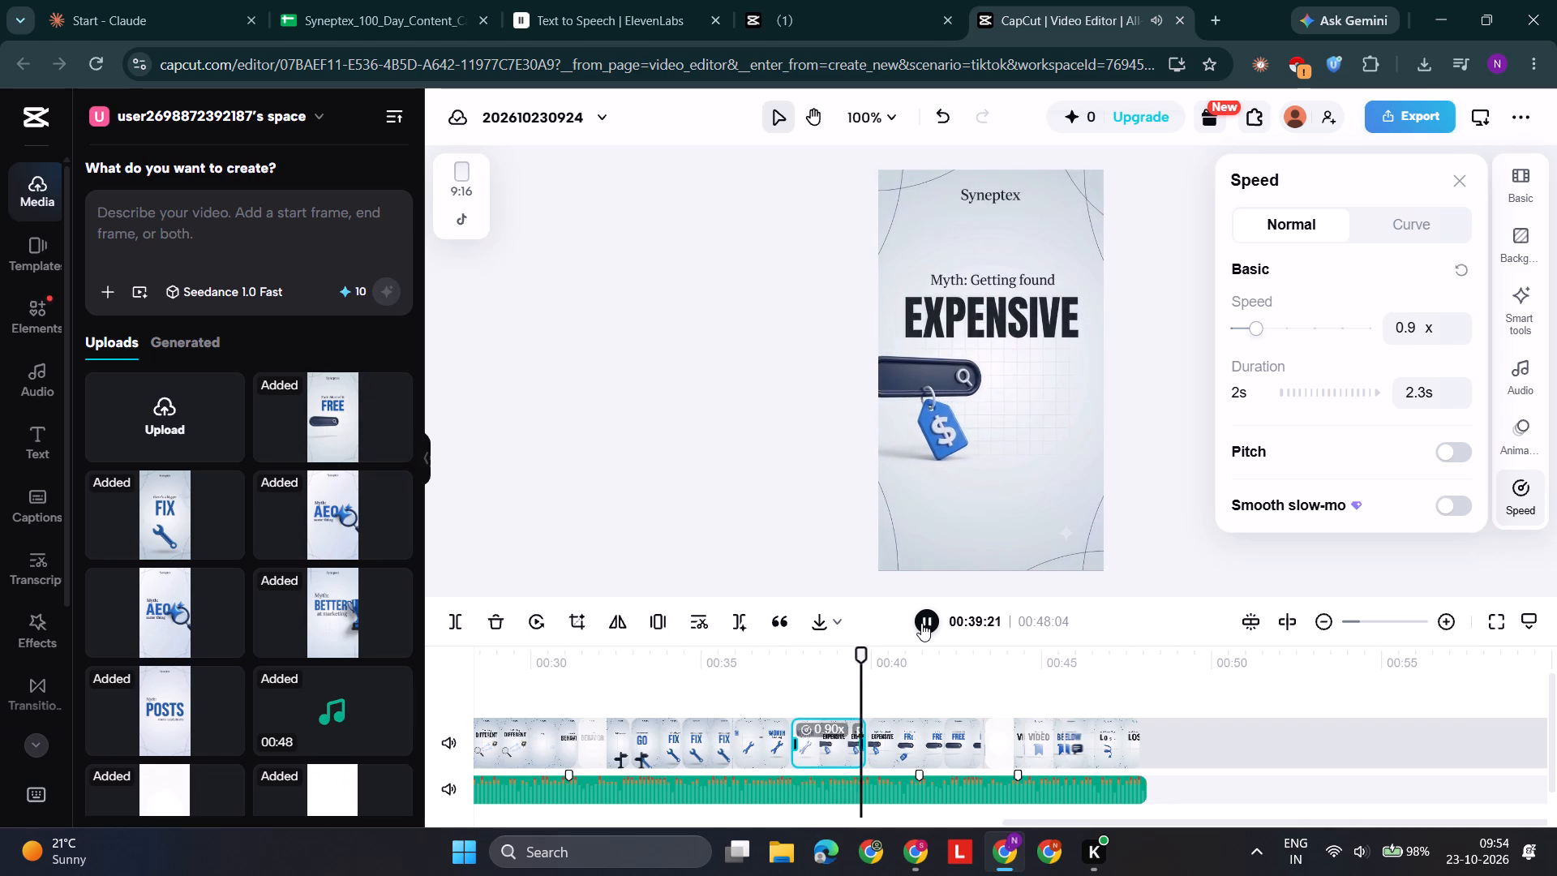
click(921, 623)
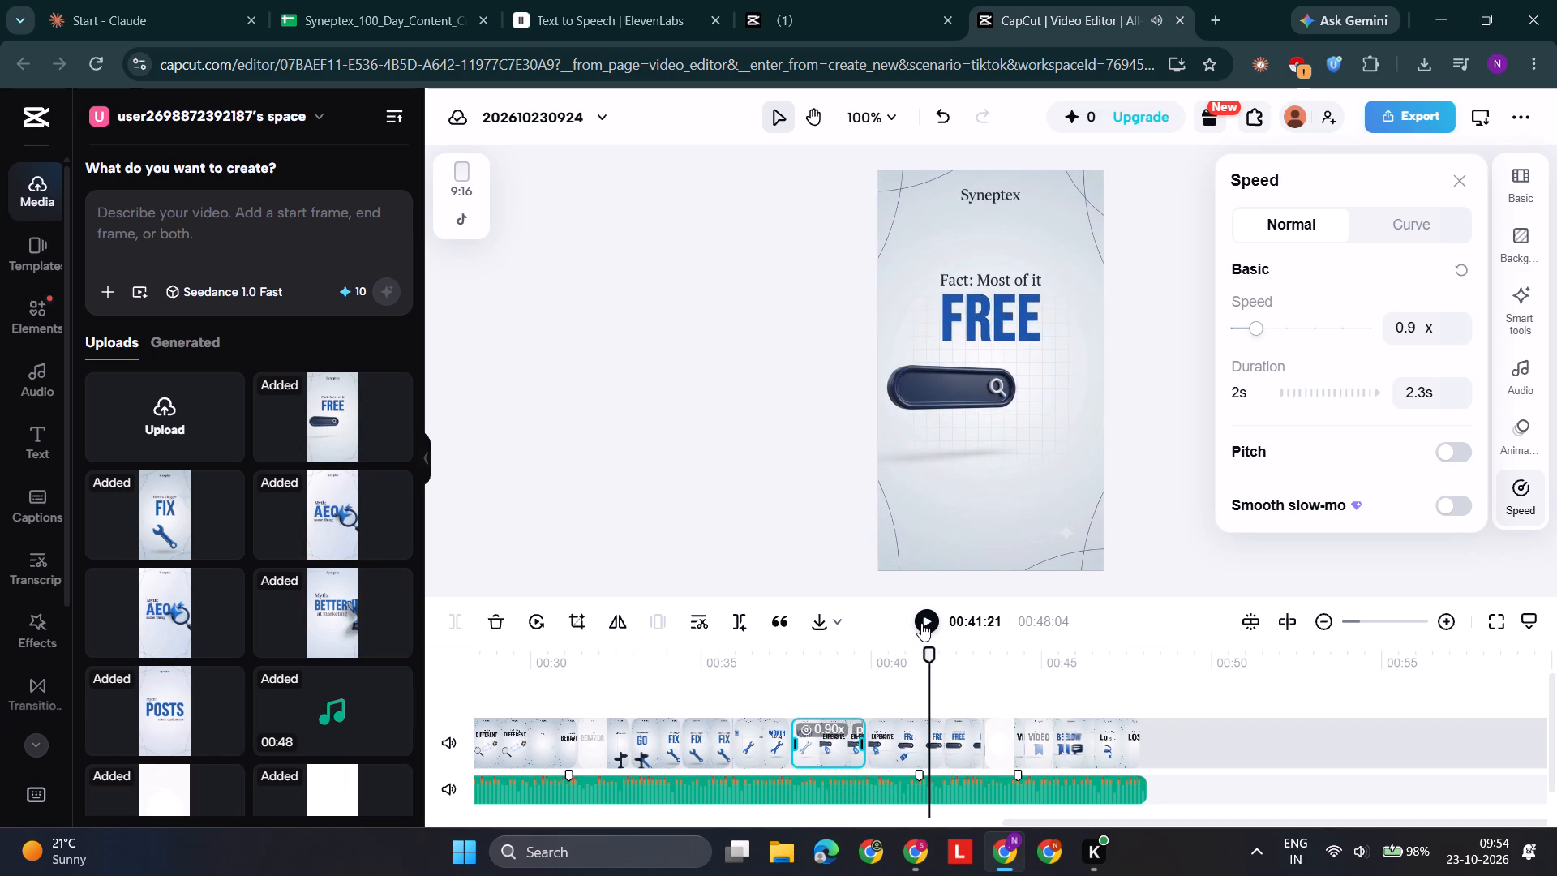
Set the "Myth: Getting found EXPENSIVE" clip's speed to 0.8x and play that section back.
drag(927, 666, 798, 682)
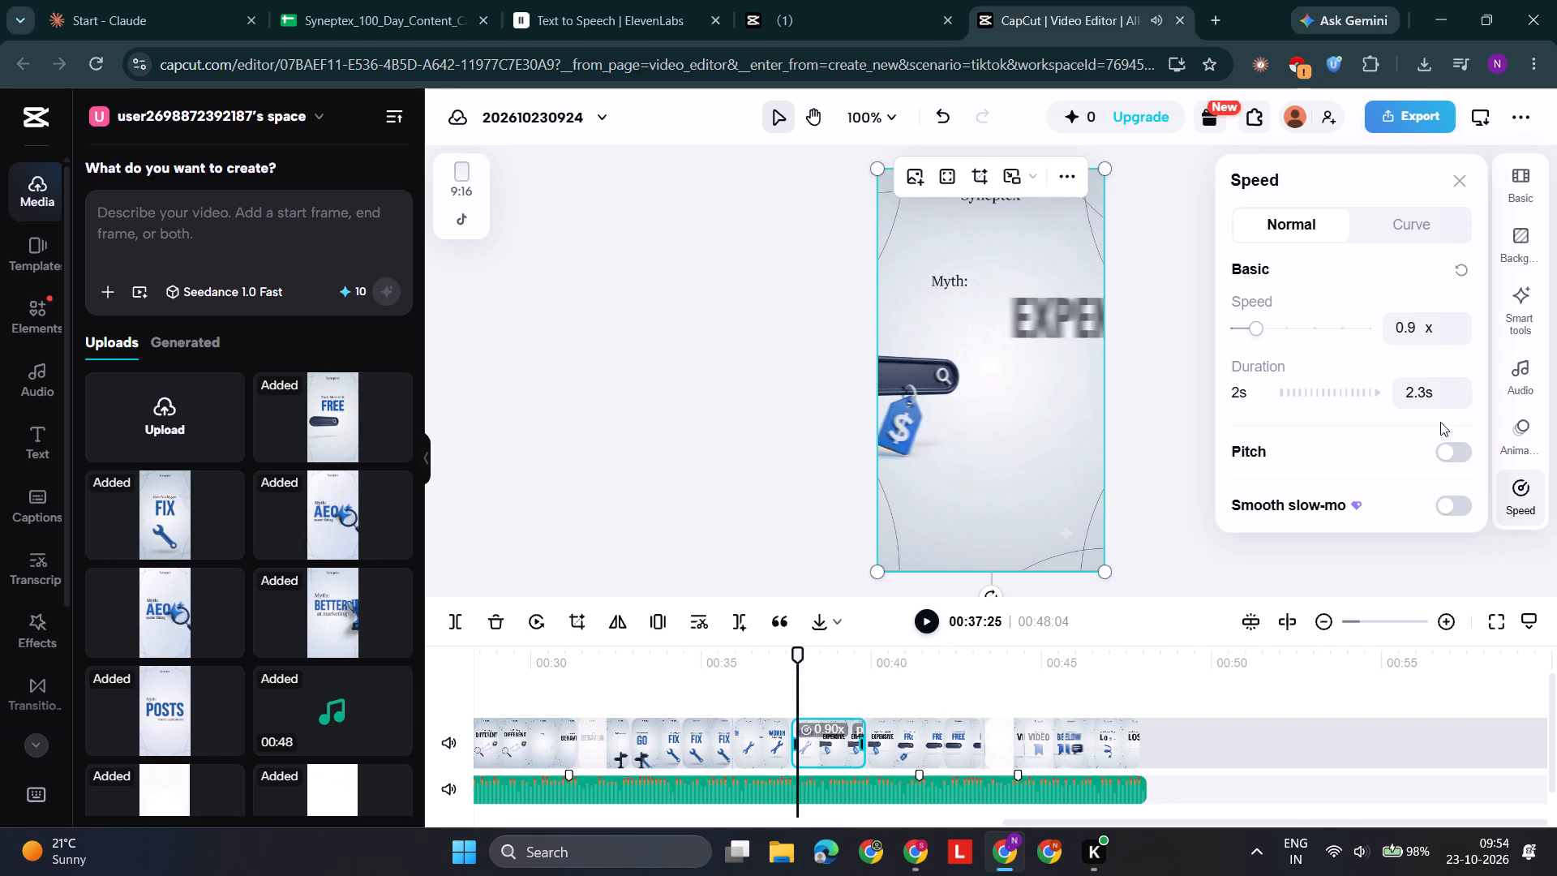
click(1407, 333)
key(Down)
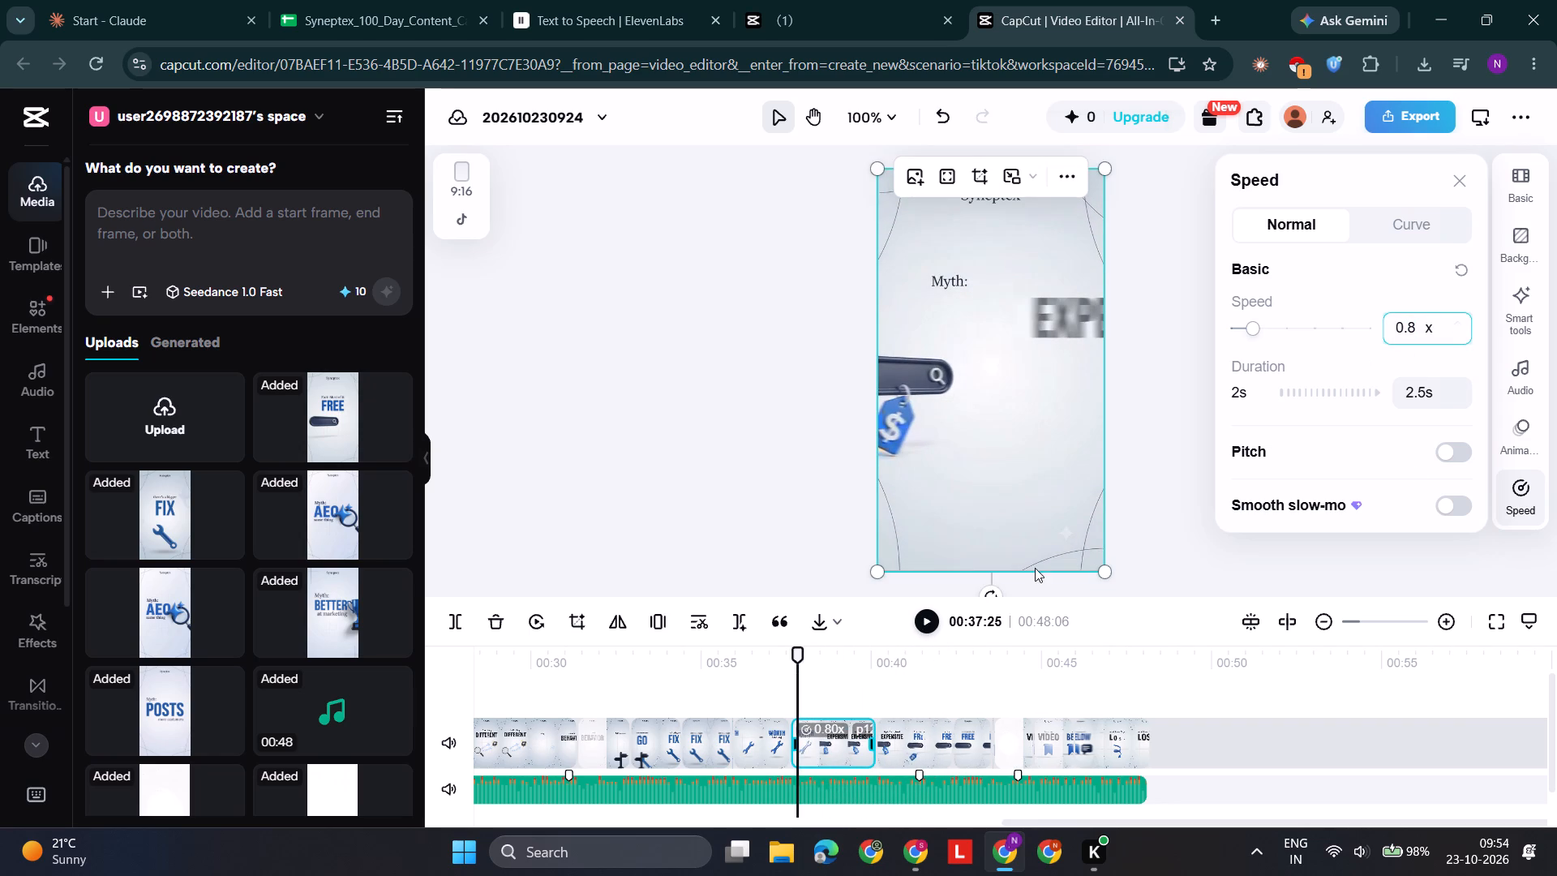
drag(796, 653, 741, 668)
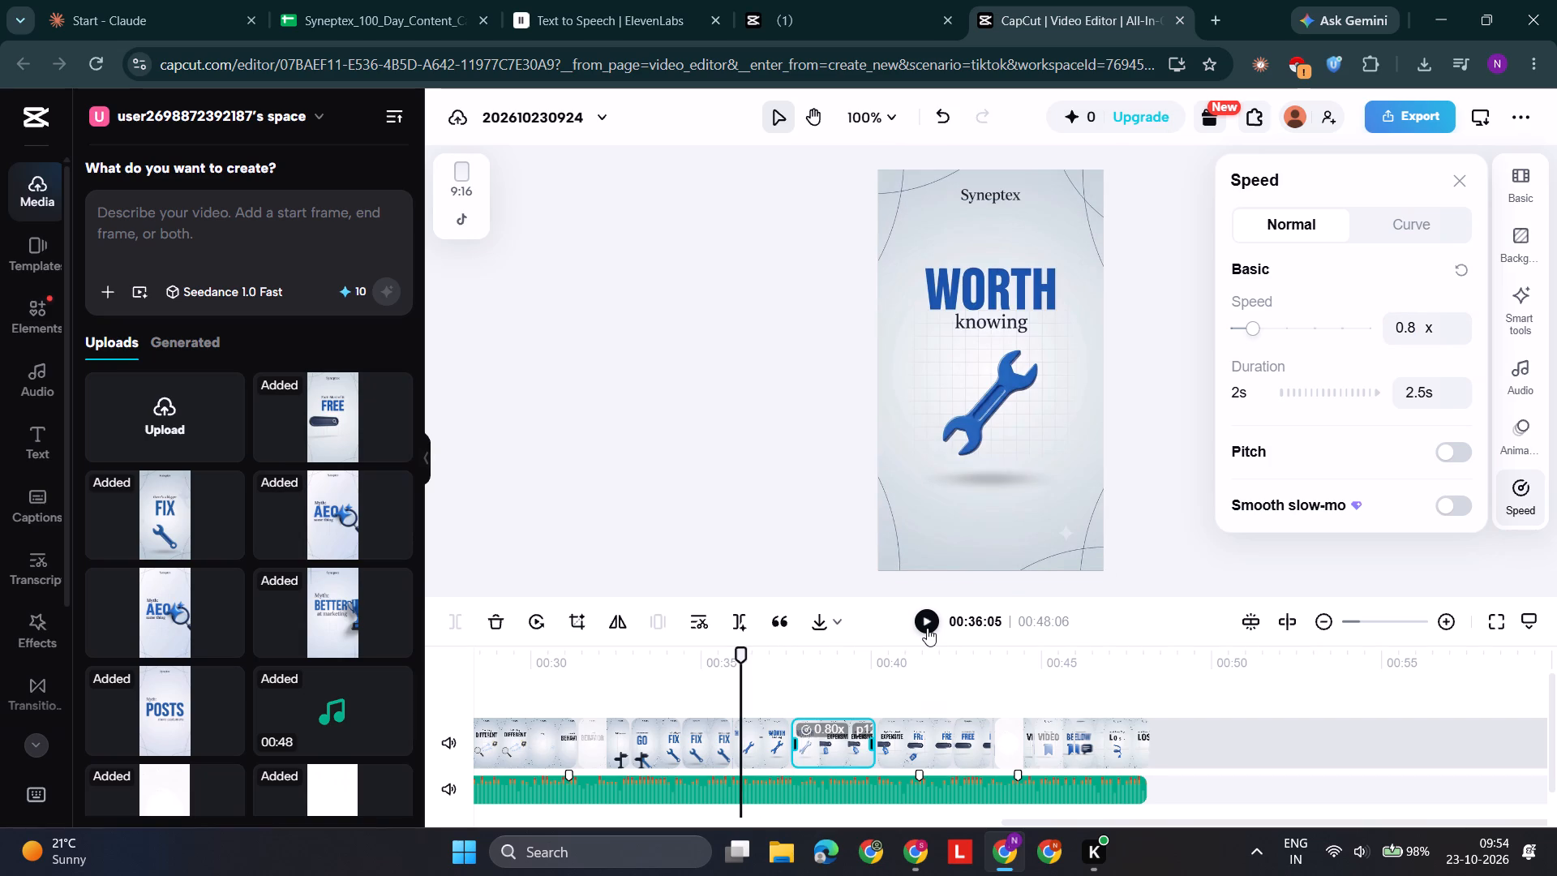
click(927, 628)
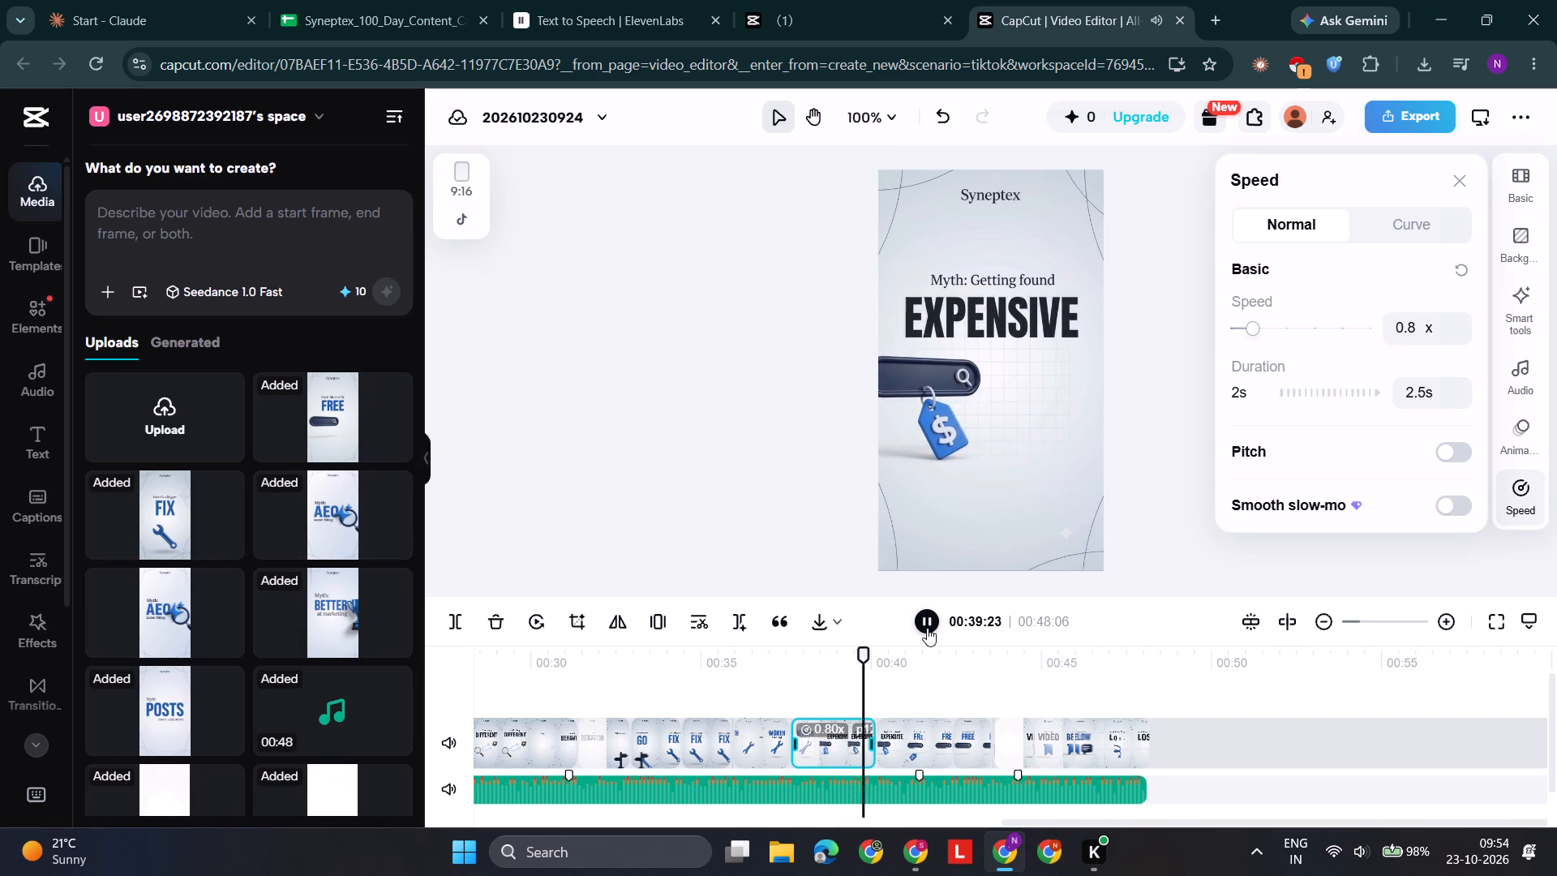
click(927, 628)
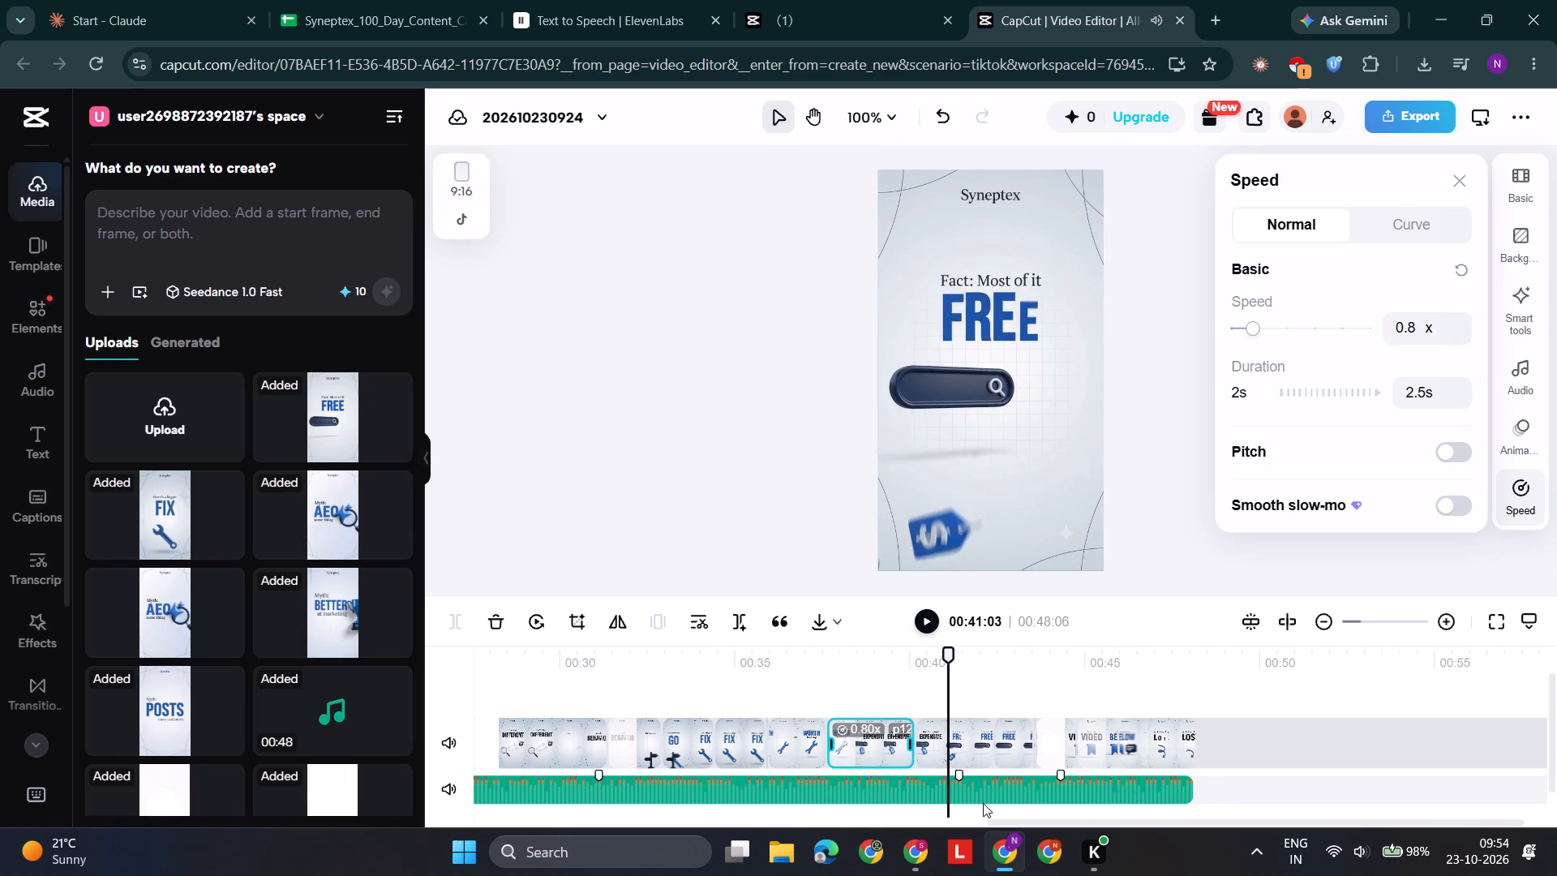
Insert a freeze frame in the "EXPENSIVE" clip at 00:39:18 and shorten it to about 1.2 s.
drag(949, 654, 911, 681)
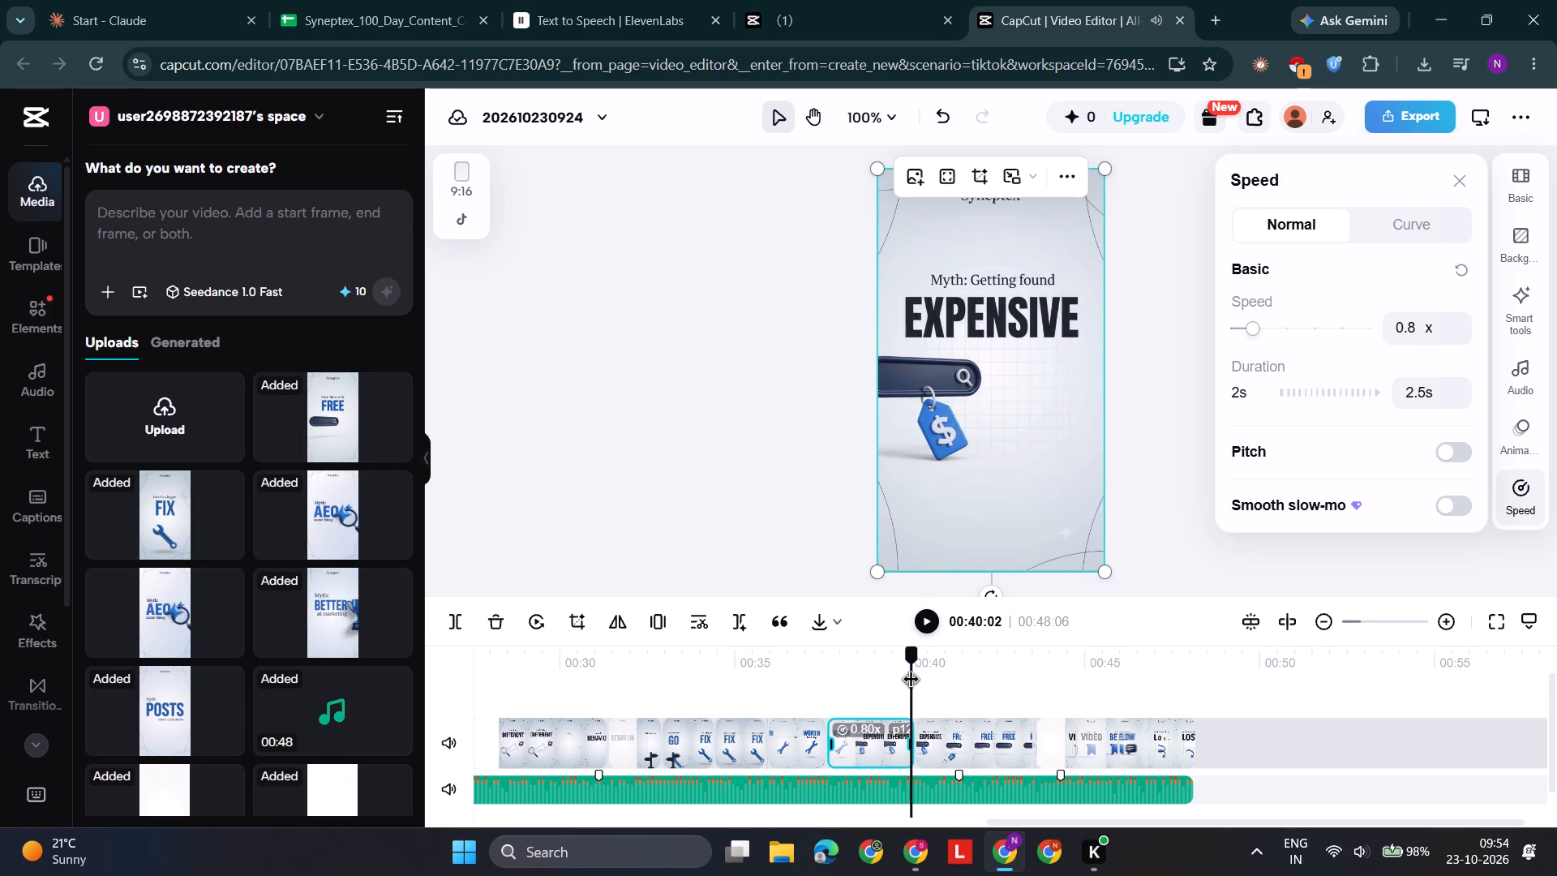
drag(911, 681, 957, 686)
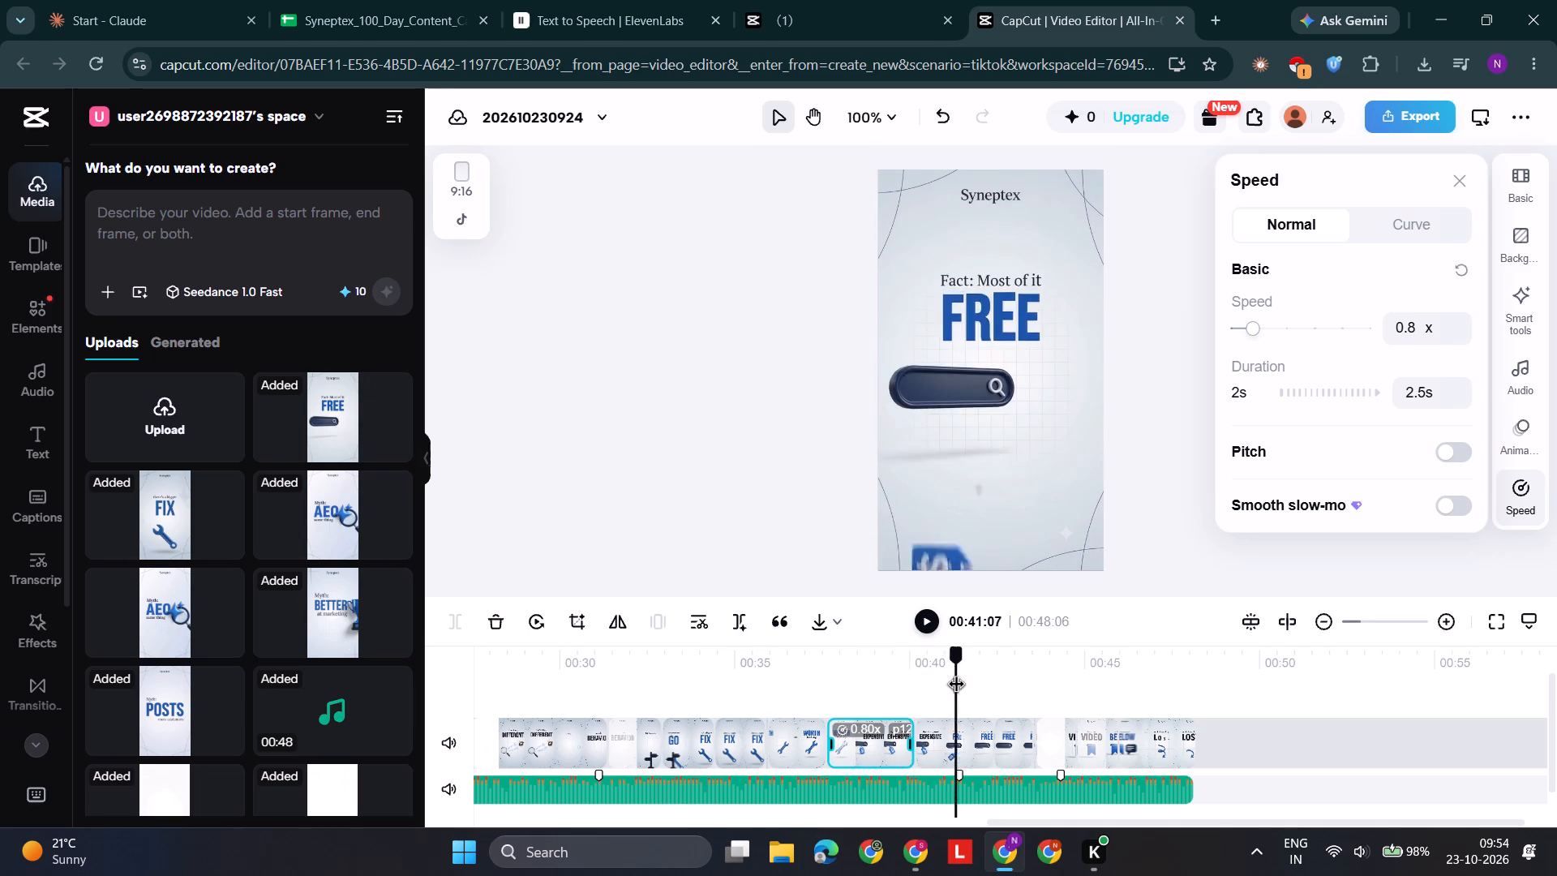
drag(957, 686, 913, 701)
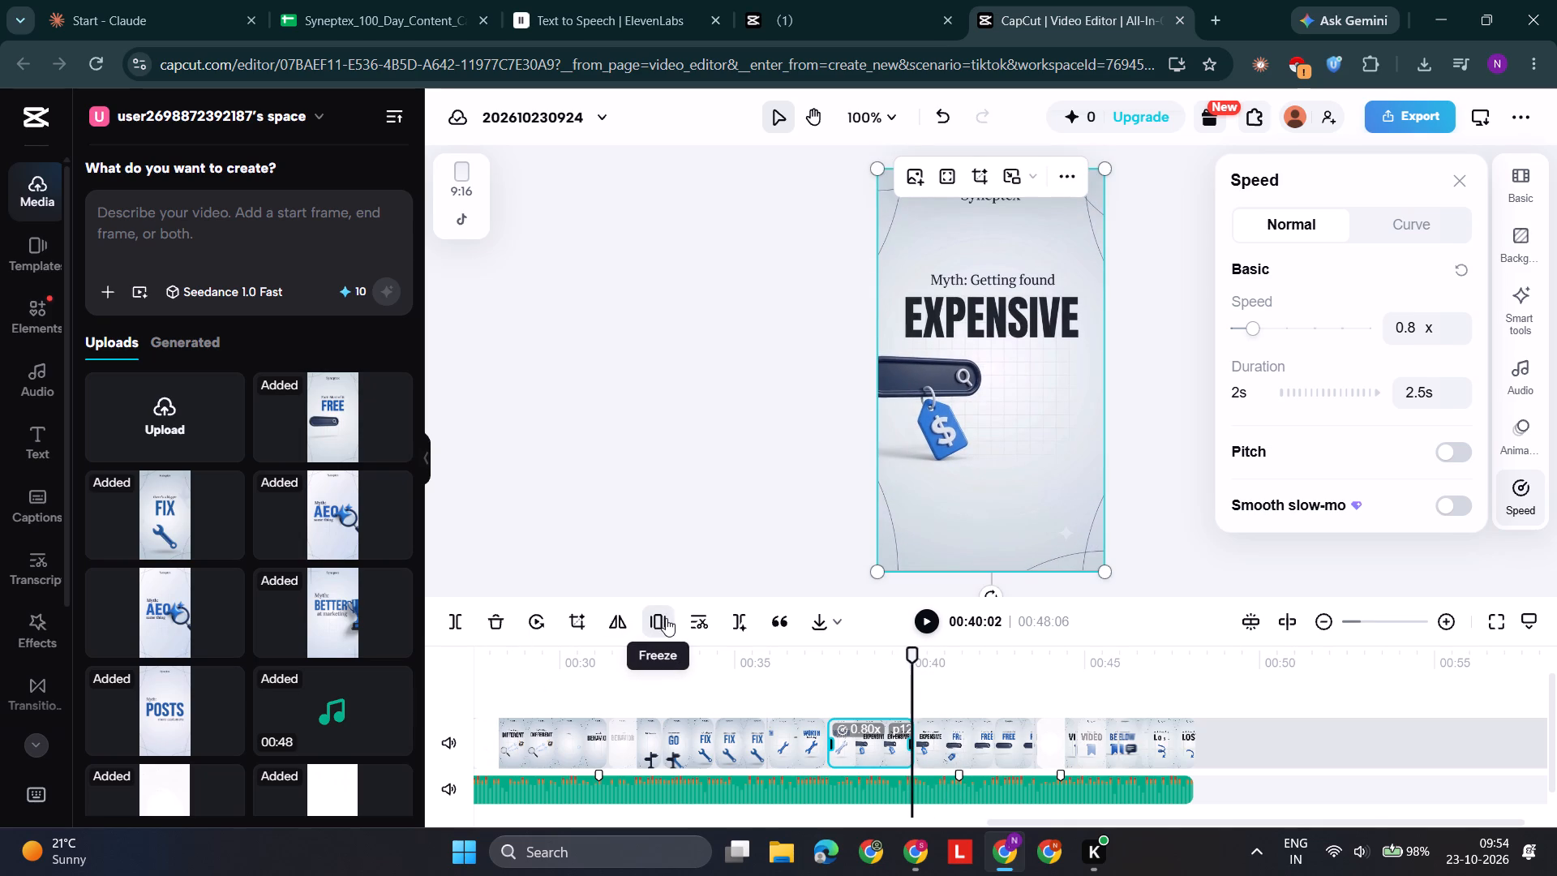
drag(915, 659, 907, 663)
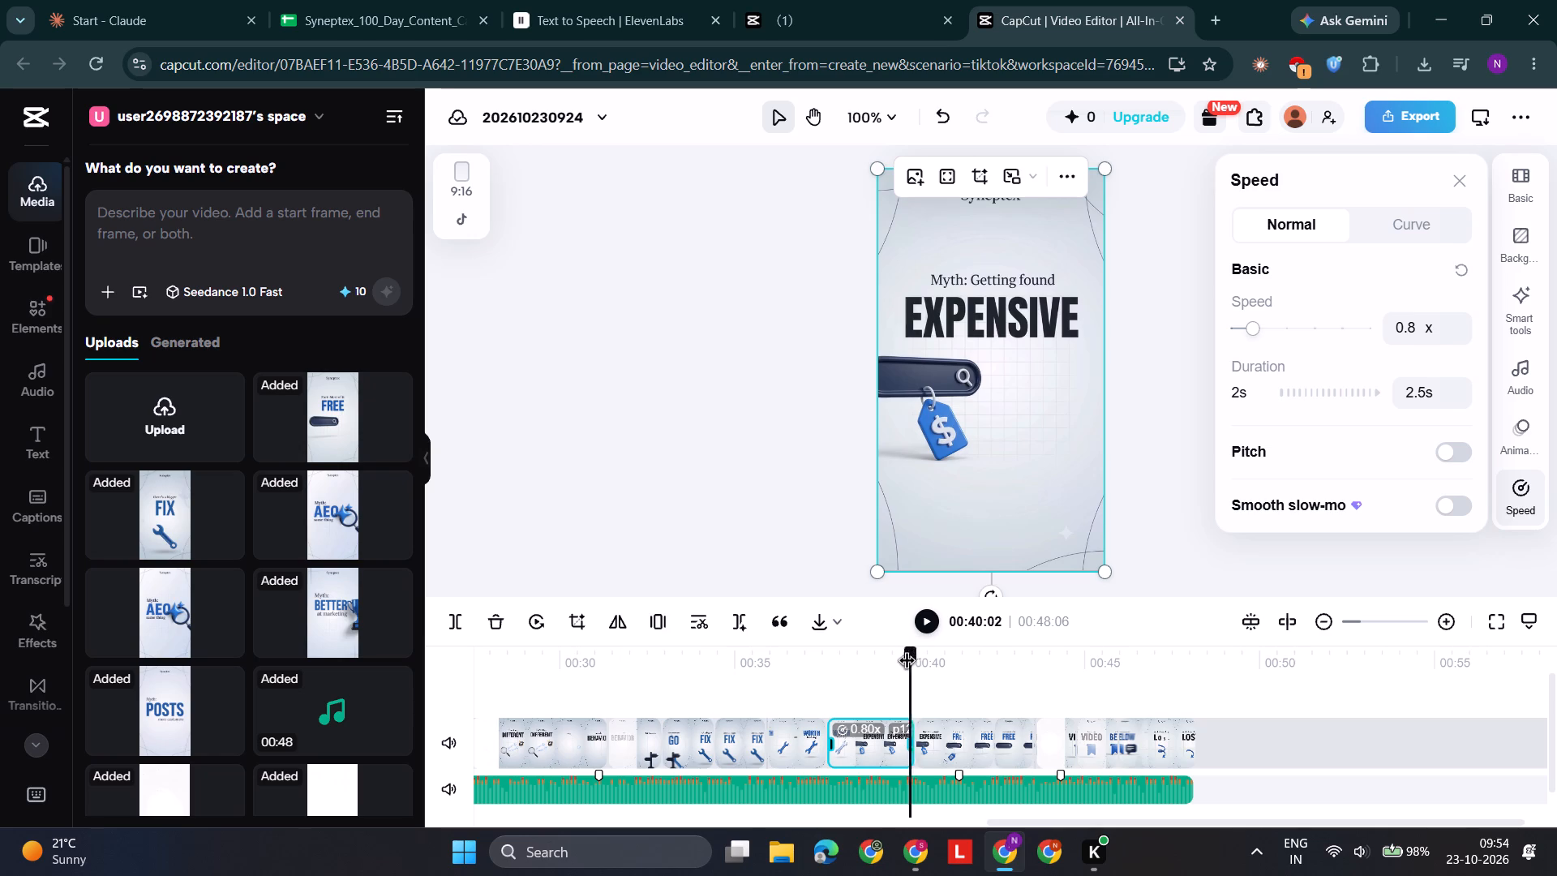
drag(907, 663, 896, 668)
click(655, 622)
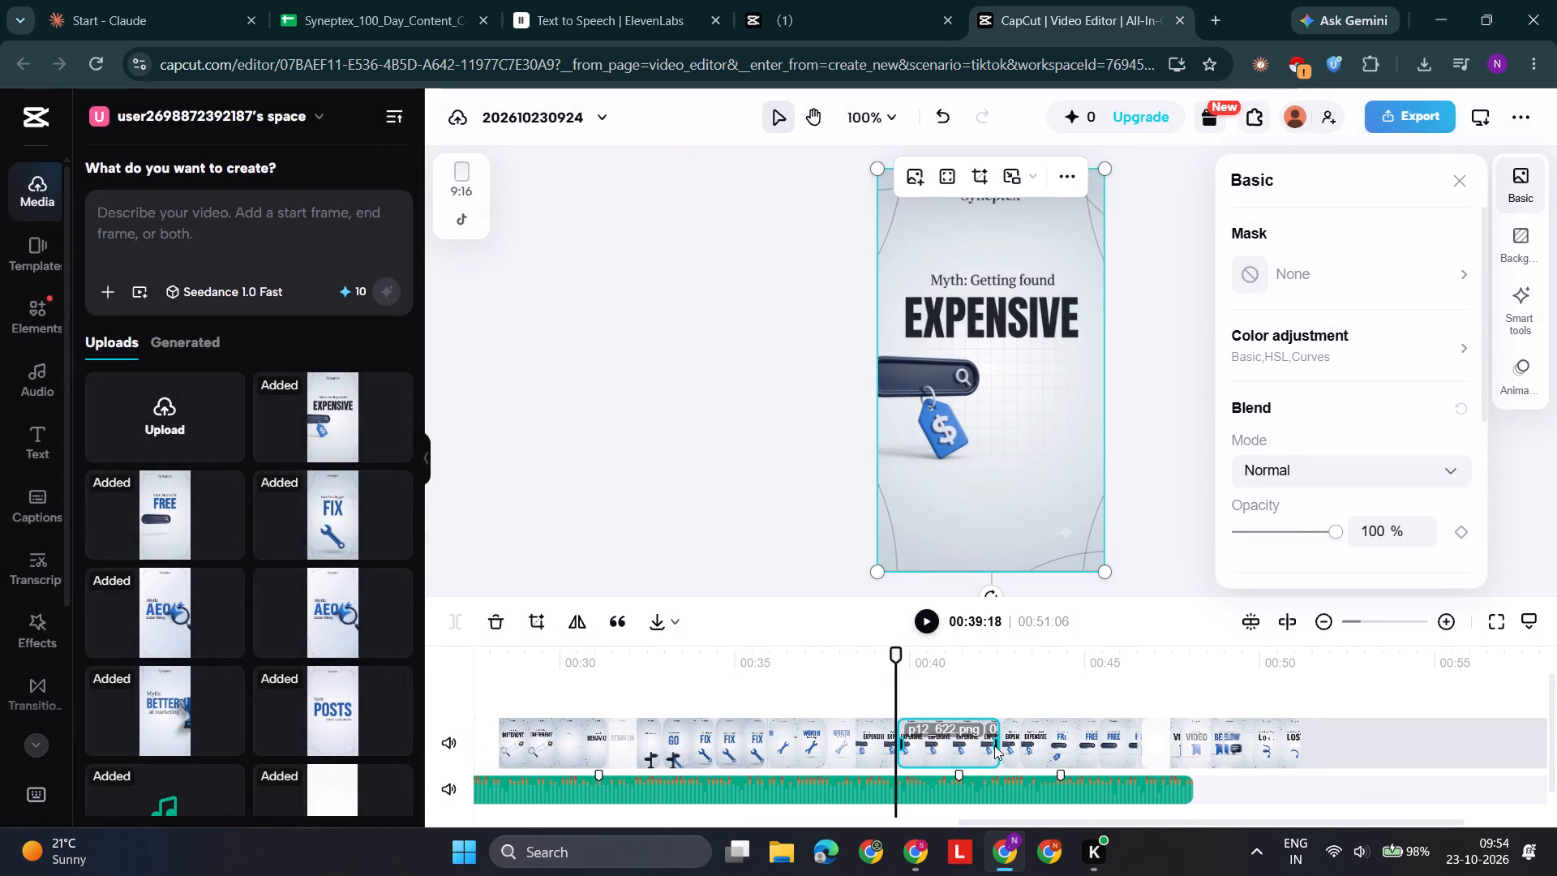
drag(998, 747, 971, 749)
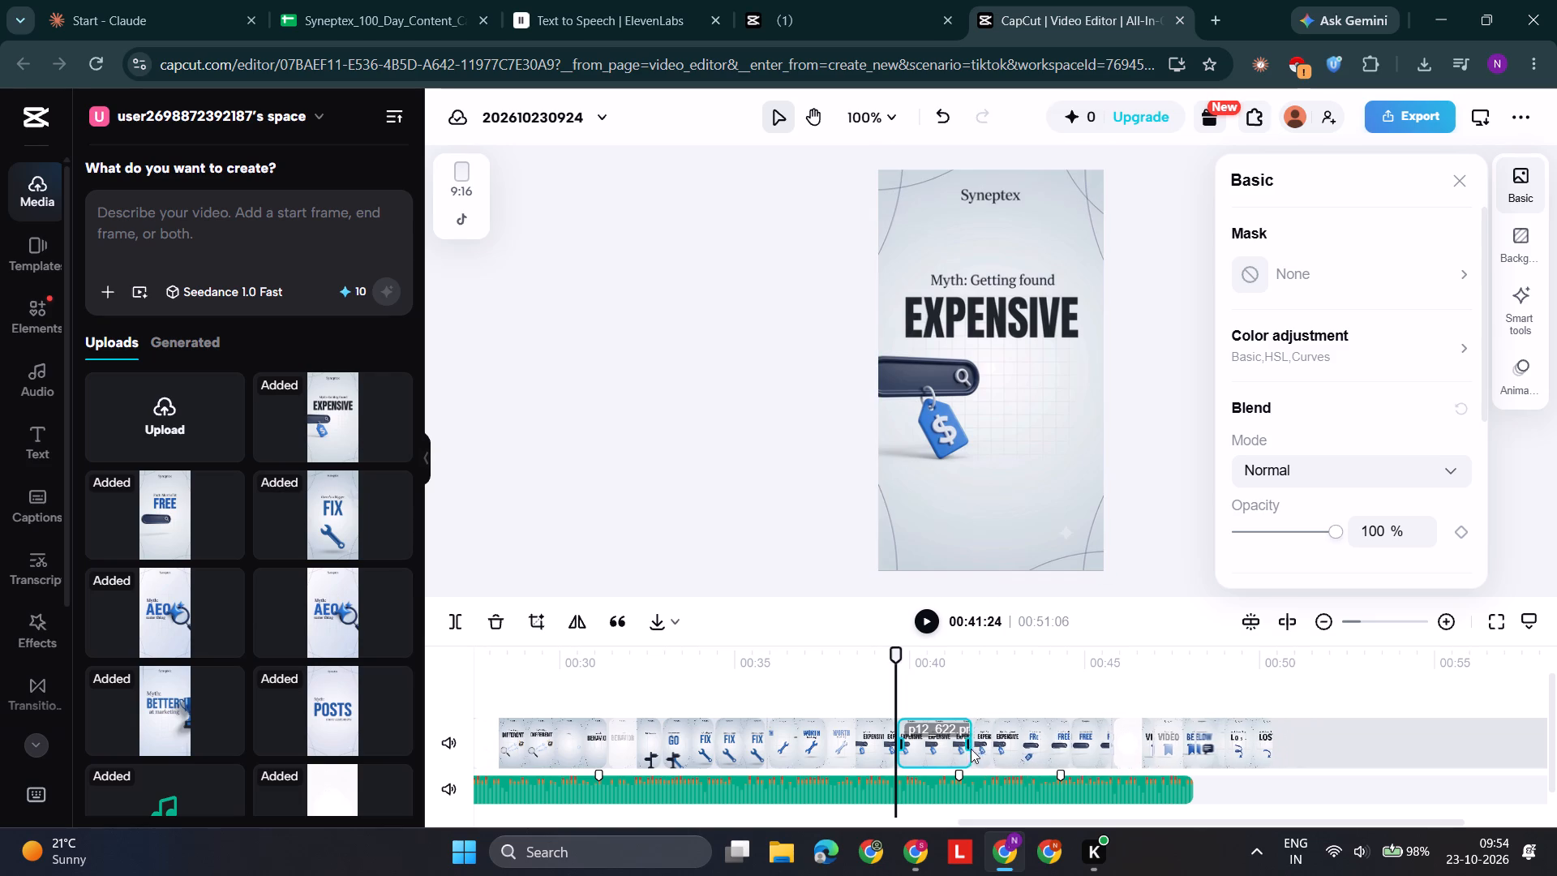
drag(971, 749, 945, 763)
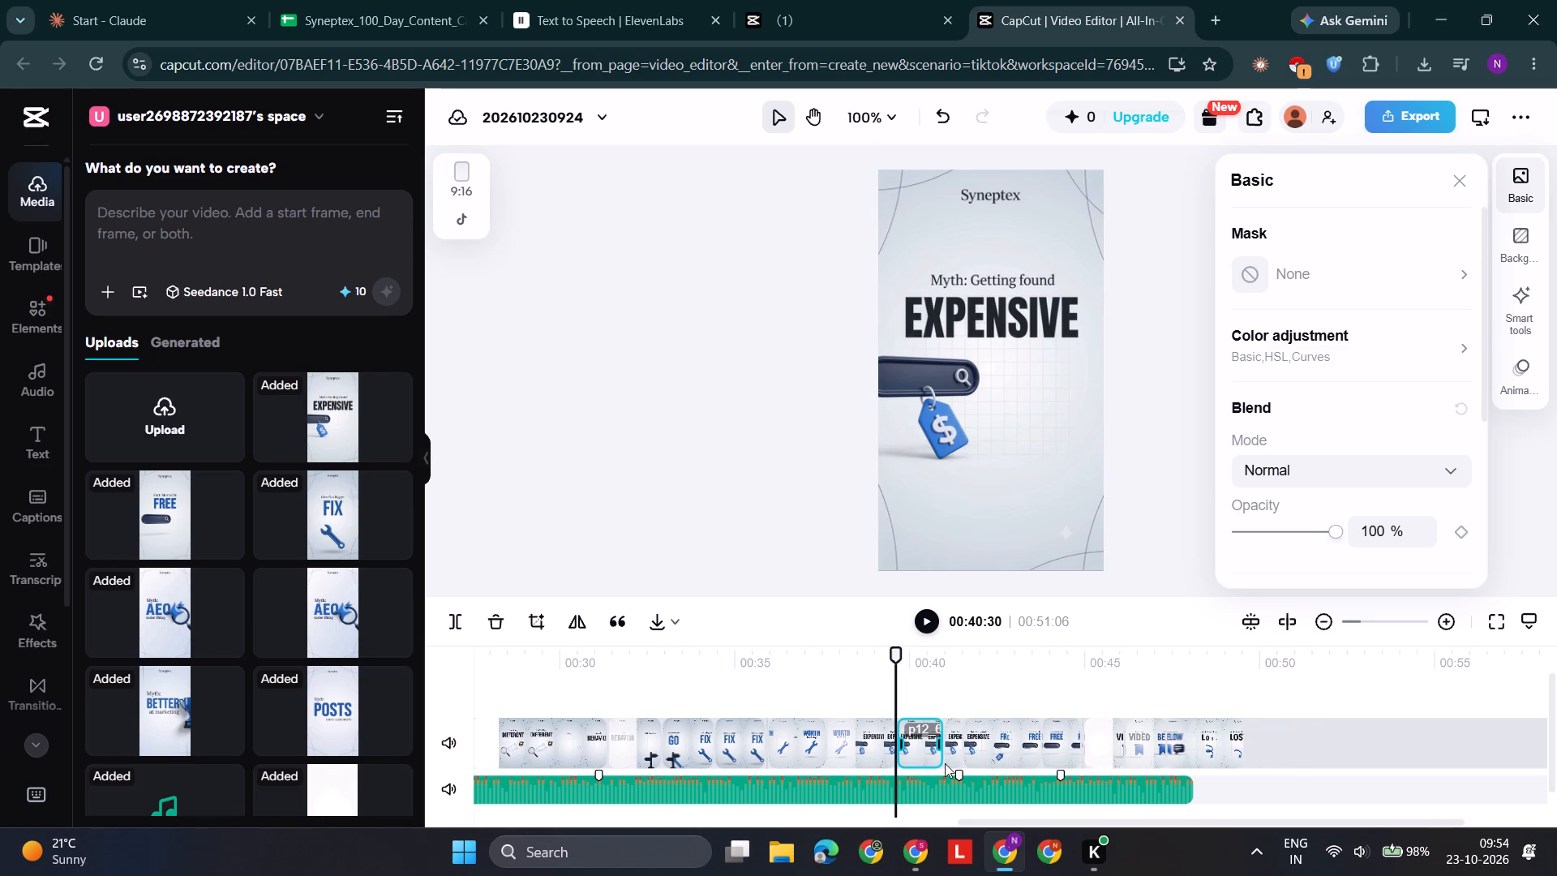
drag(945, 763, 940, 762)
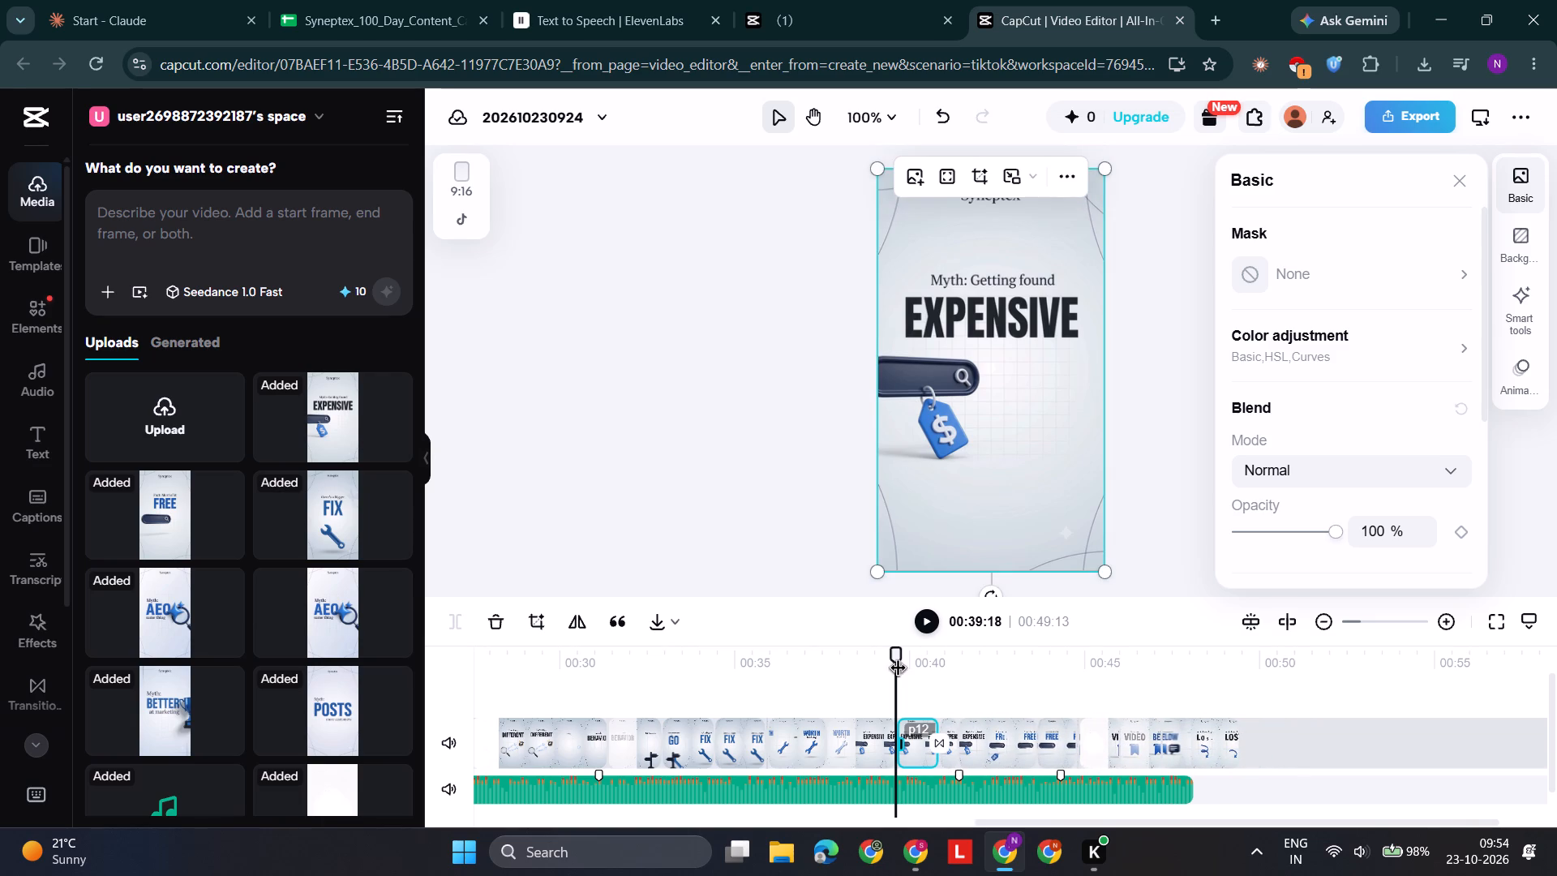
Play from shortly before the "EXPENSIVE" clip to the video's end, checking the new freeze frame against the audio.
drag(899, 663, 805, 681)
click(937, 621)
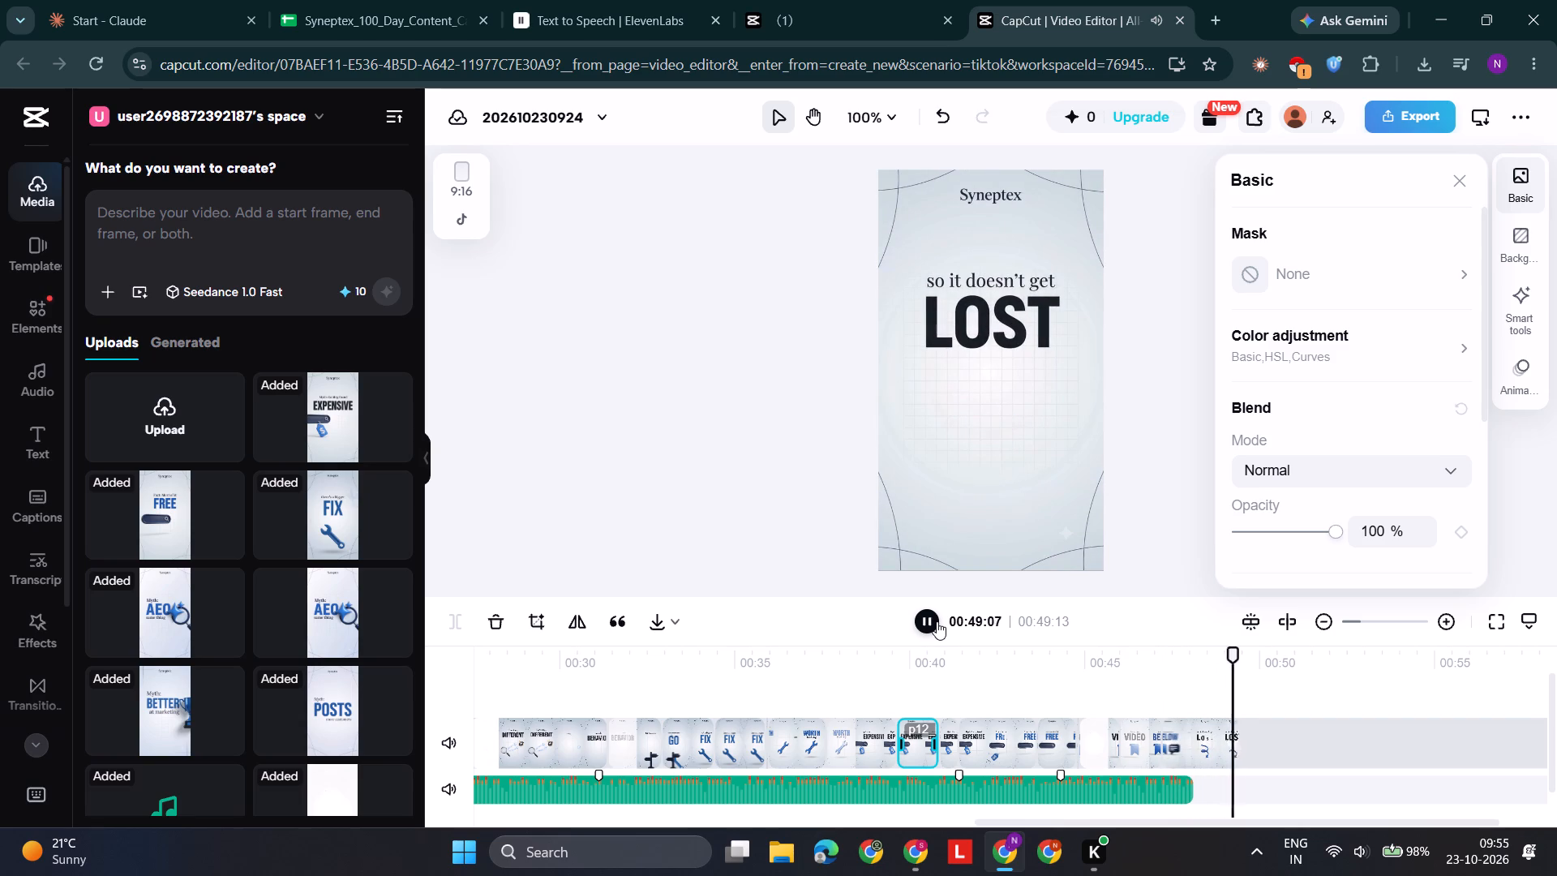
Play the video from the start, then replay the section leading into the "Here's the THING" scene to examine its timing.
scroll(1079, 684, right, 5)
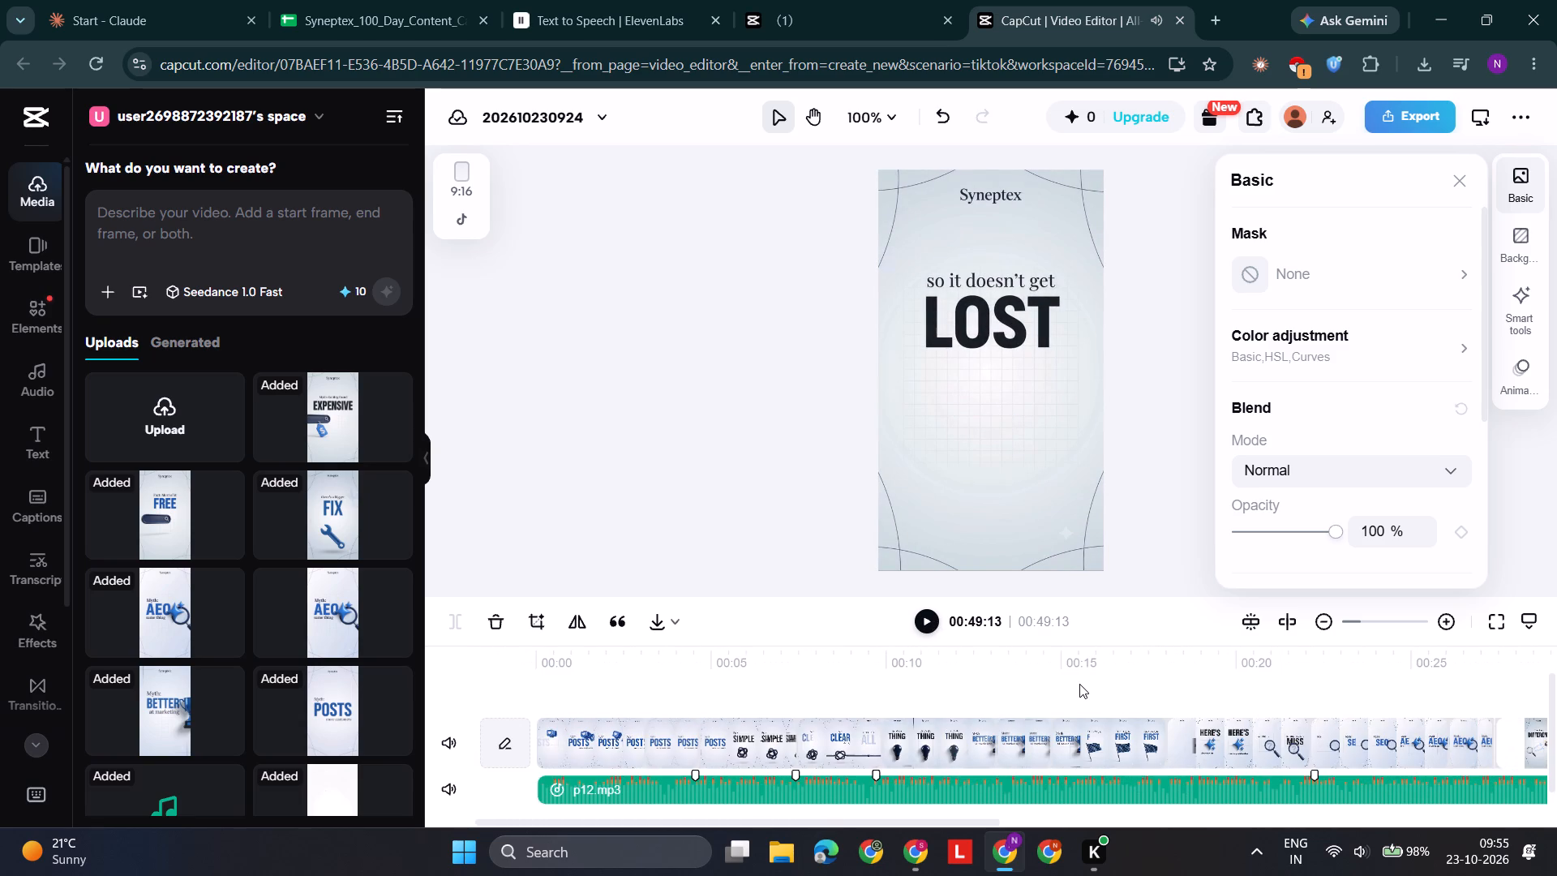
click(550, 698)
right_drag(549, 669, 528, 676)
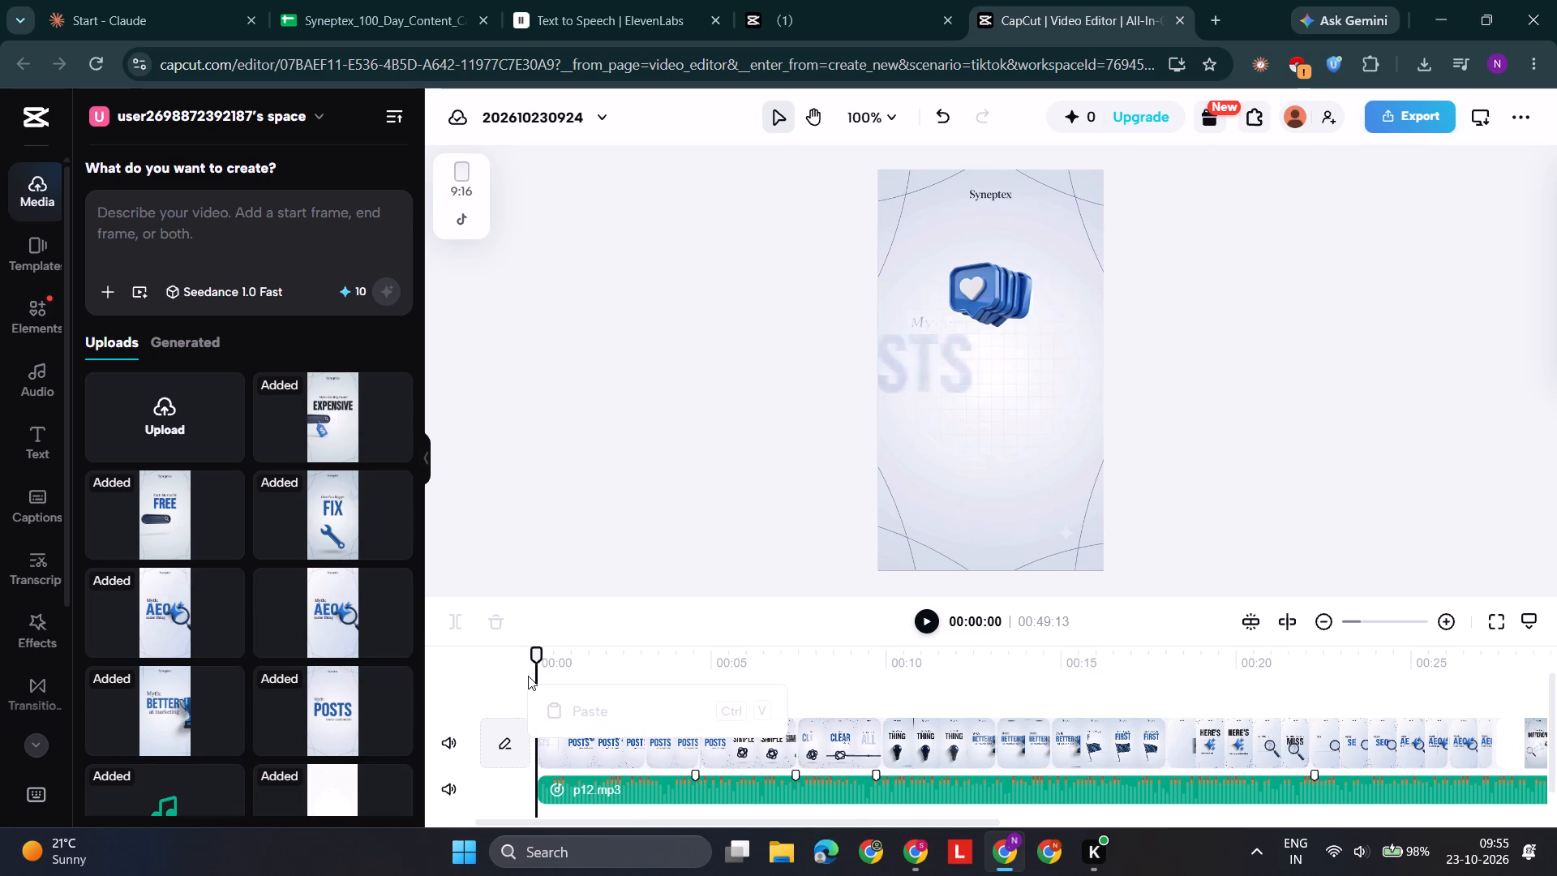
click(920, 618)
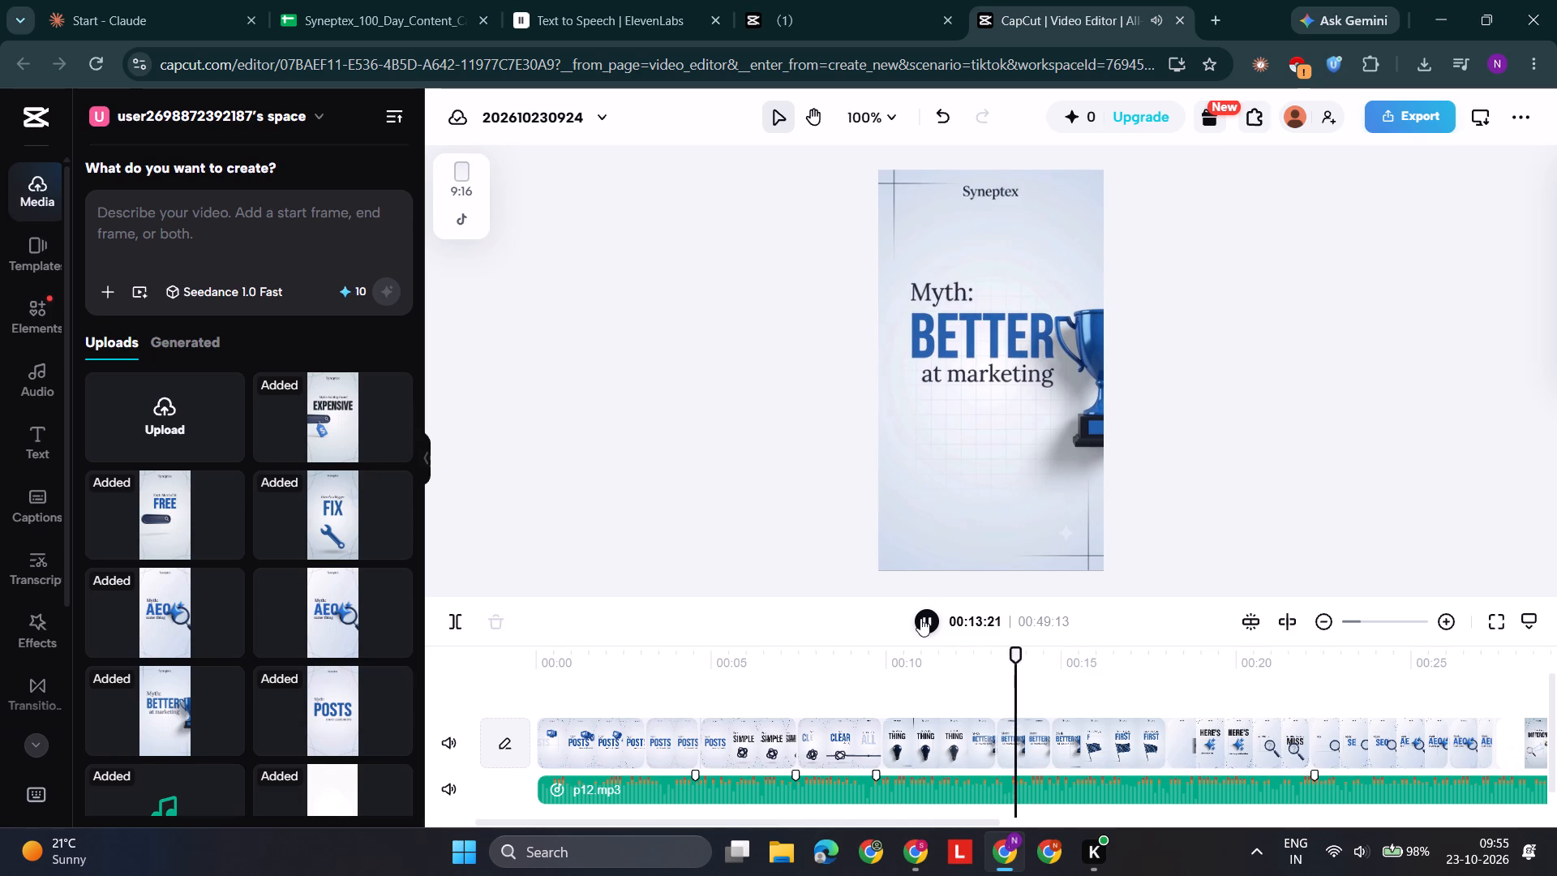
click(920, 618)
drag(1039, 652, 700, 682)
click(923, 631)
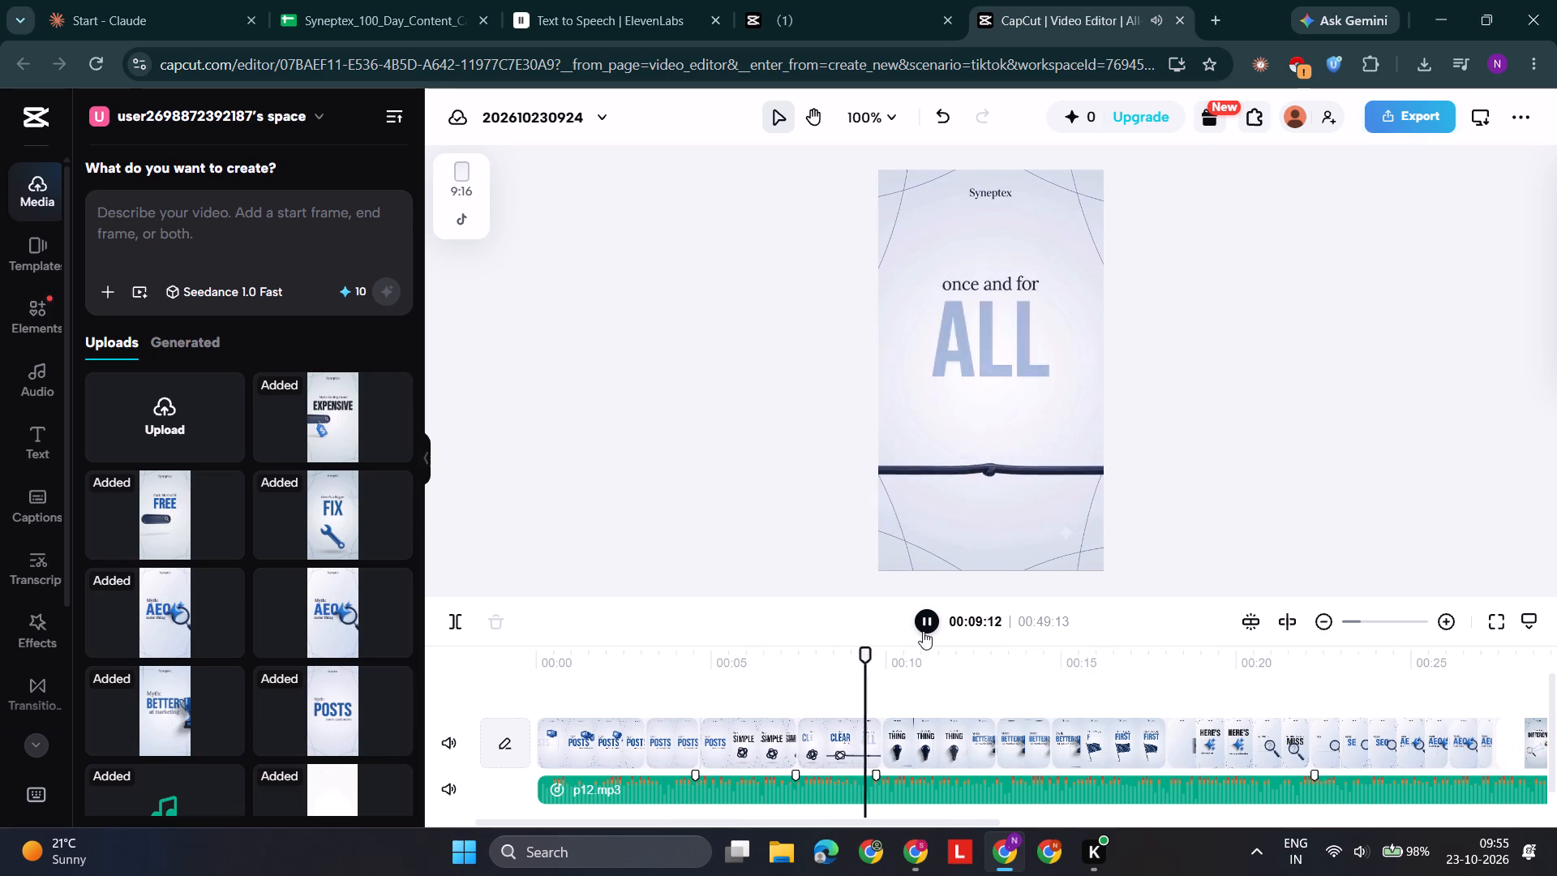
click(923, 631)
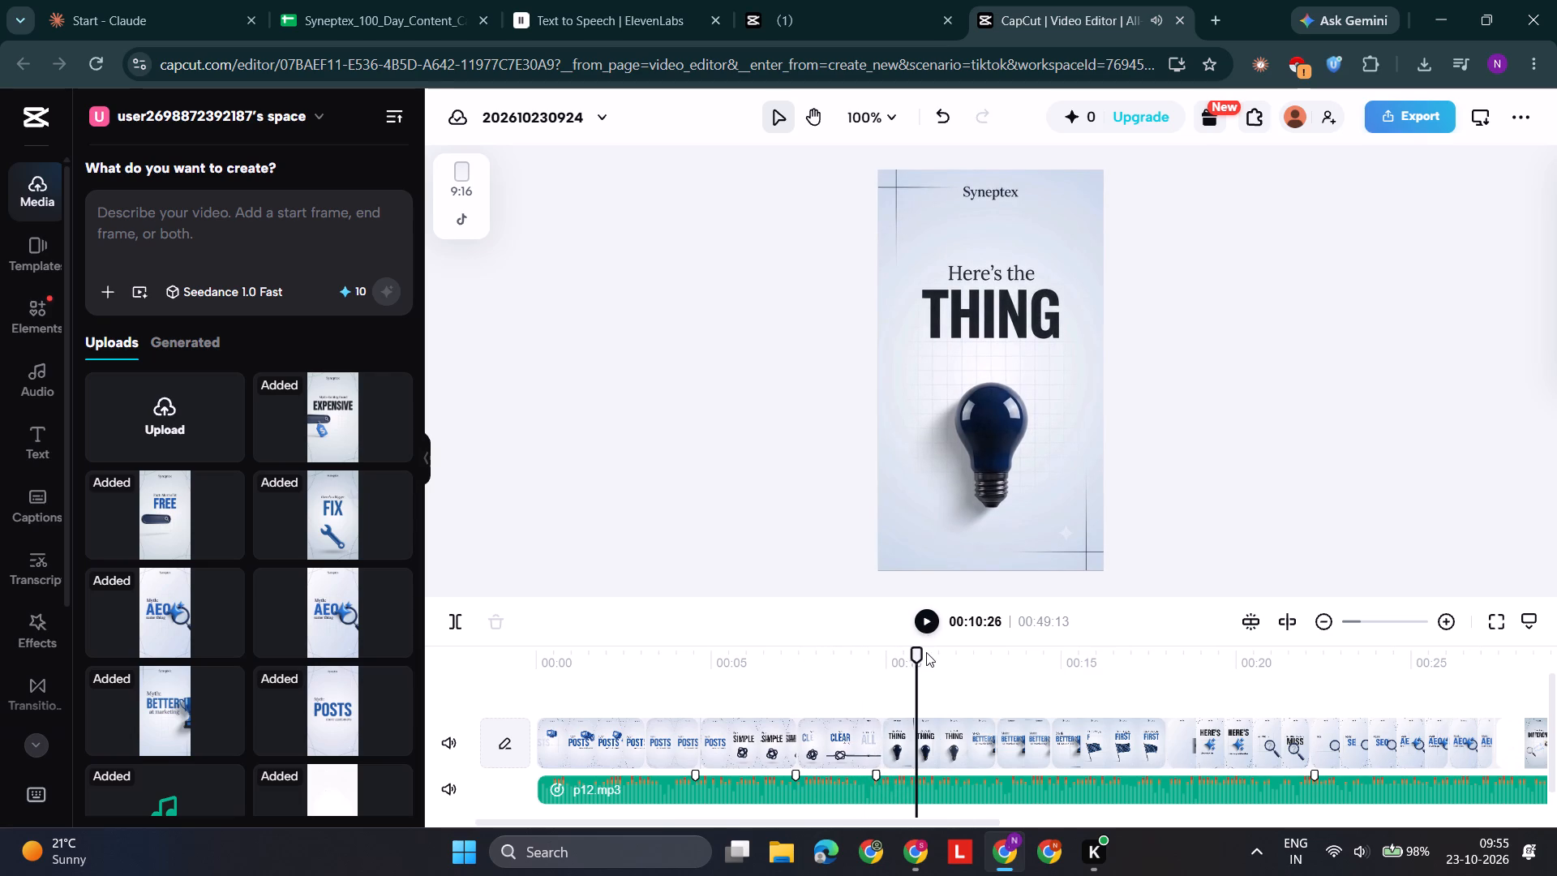
Apply a Glare II transition between the "once and for ALL" and "Here's the THING" clips, with a duration of 0.7 s.
drag(916, 657, 884, 675)
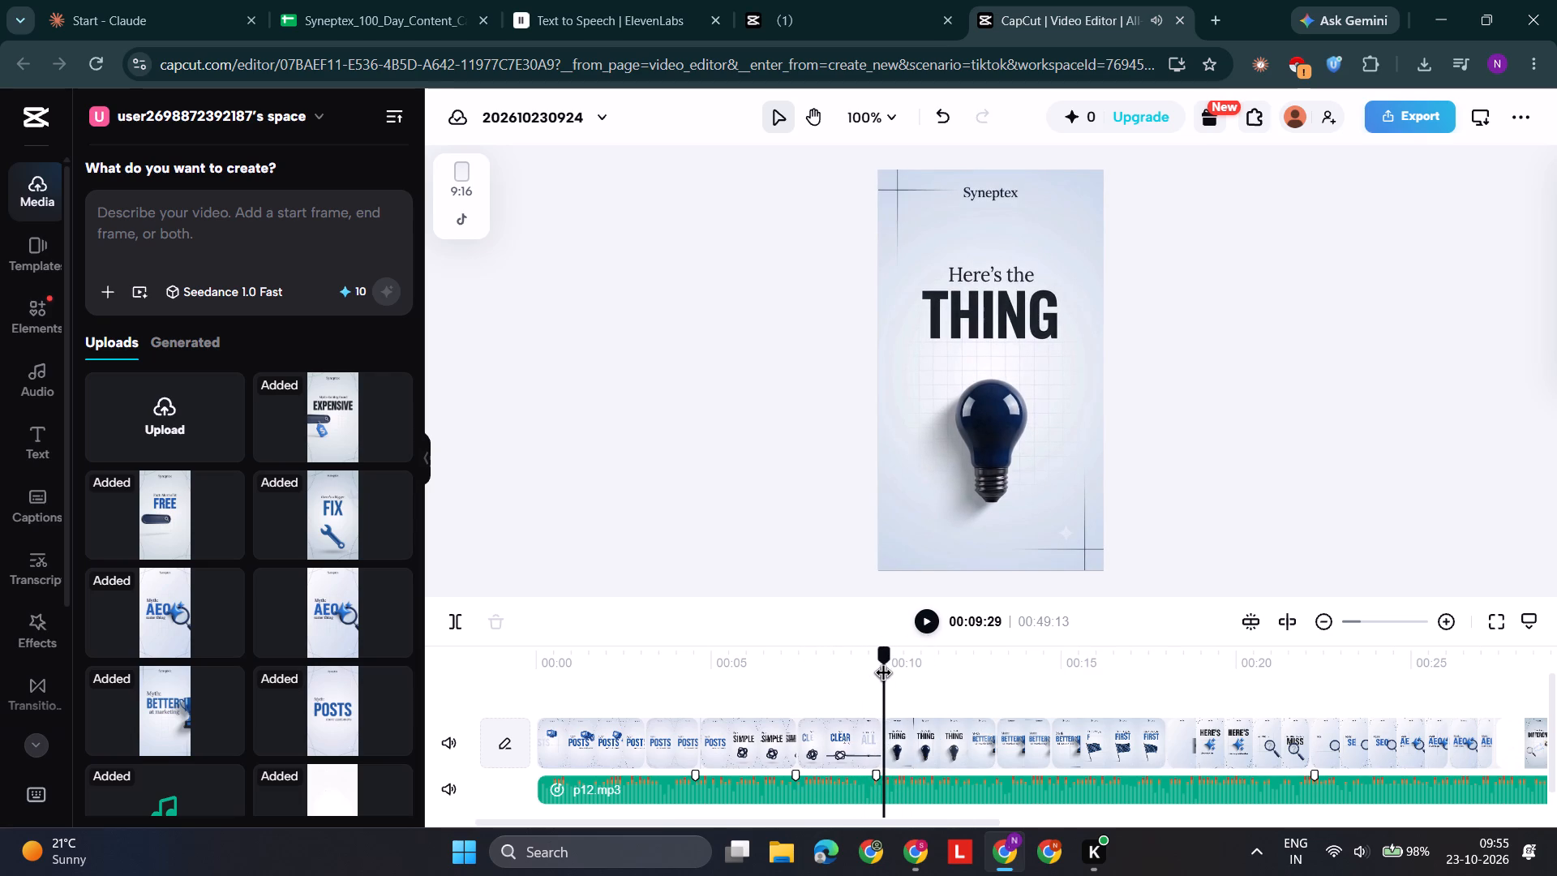
drag(884, 675, 884, 689)
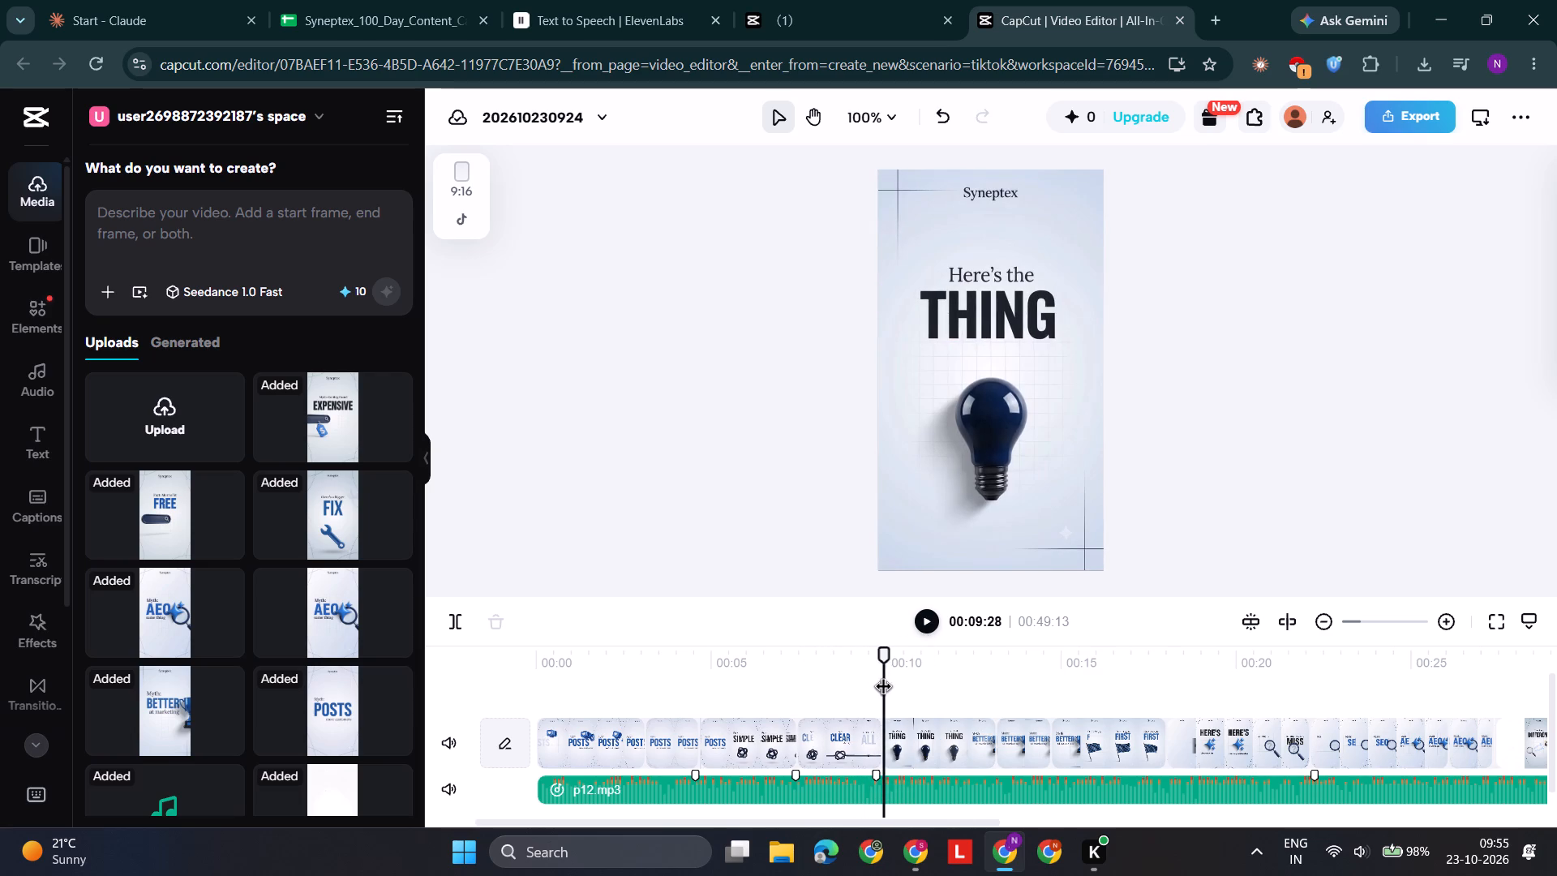
click(882, 749)
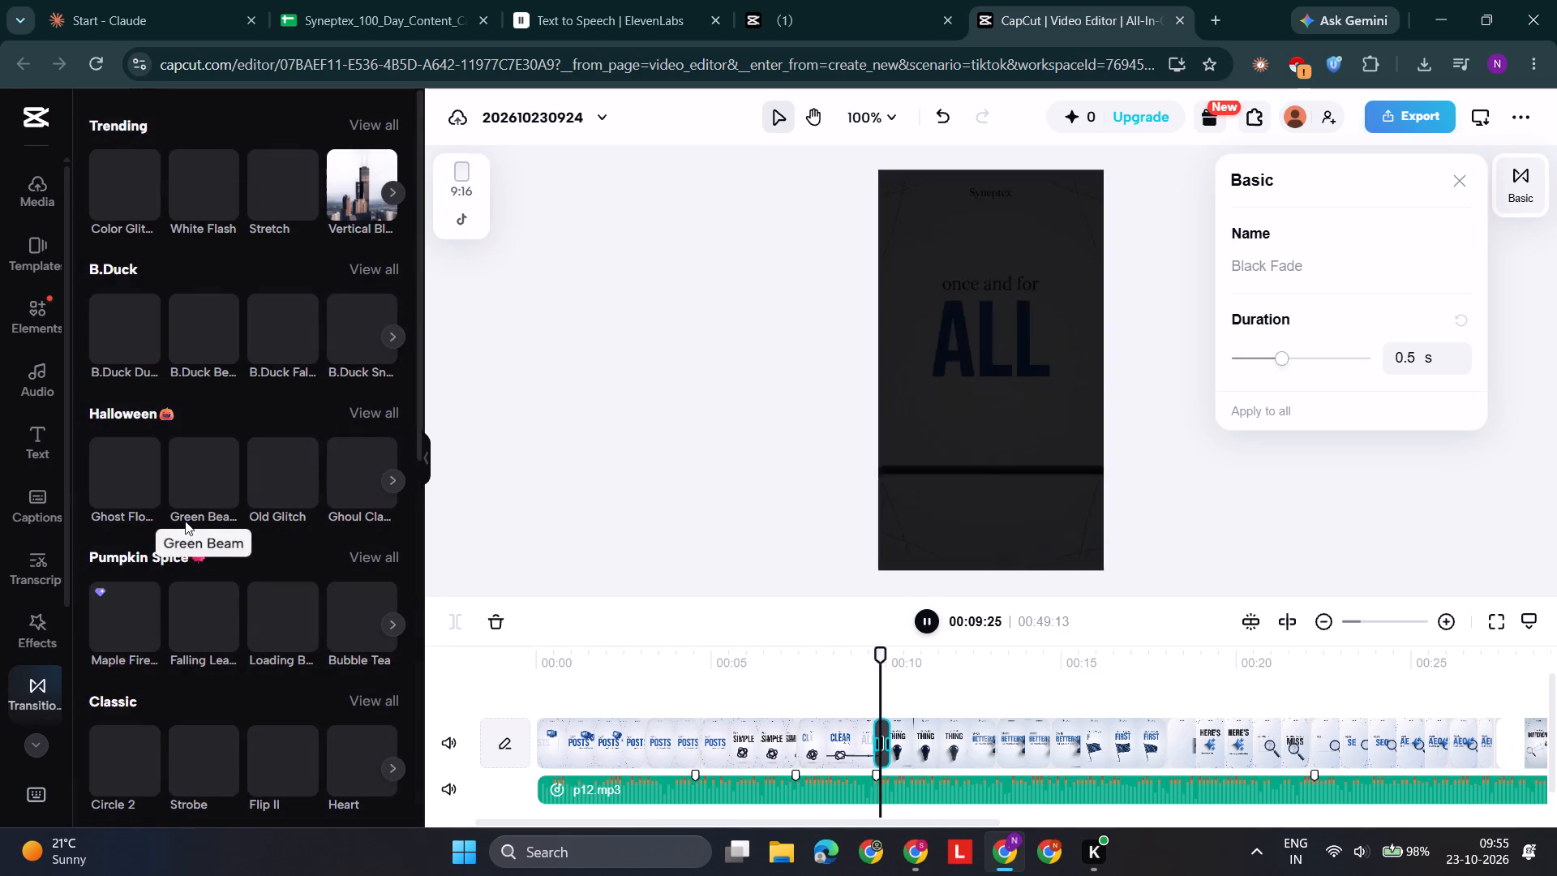
scroll(187, 511, down, 1)
scroll(187, 511, up, 2)
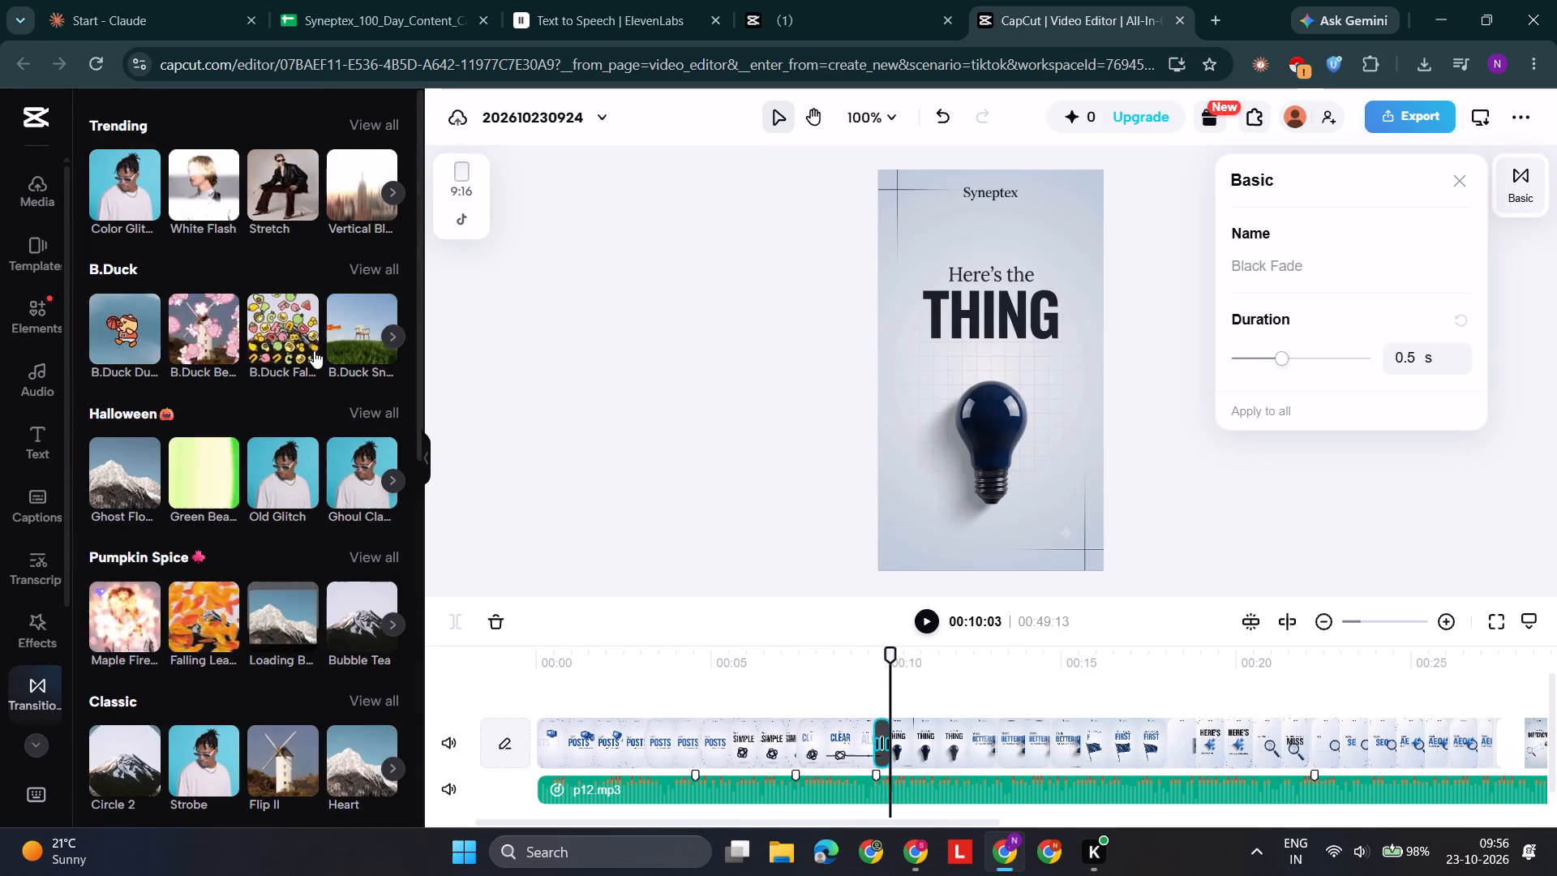
scroll(314, 350, down, 2)
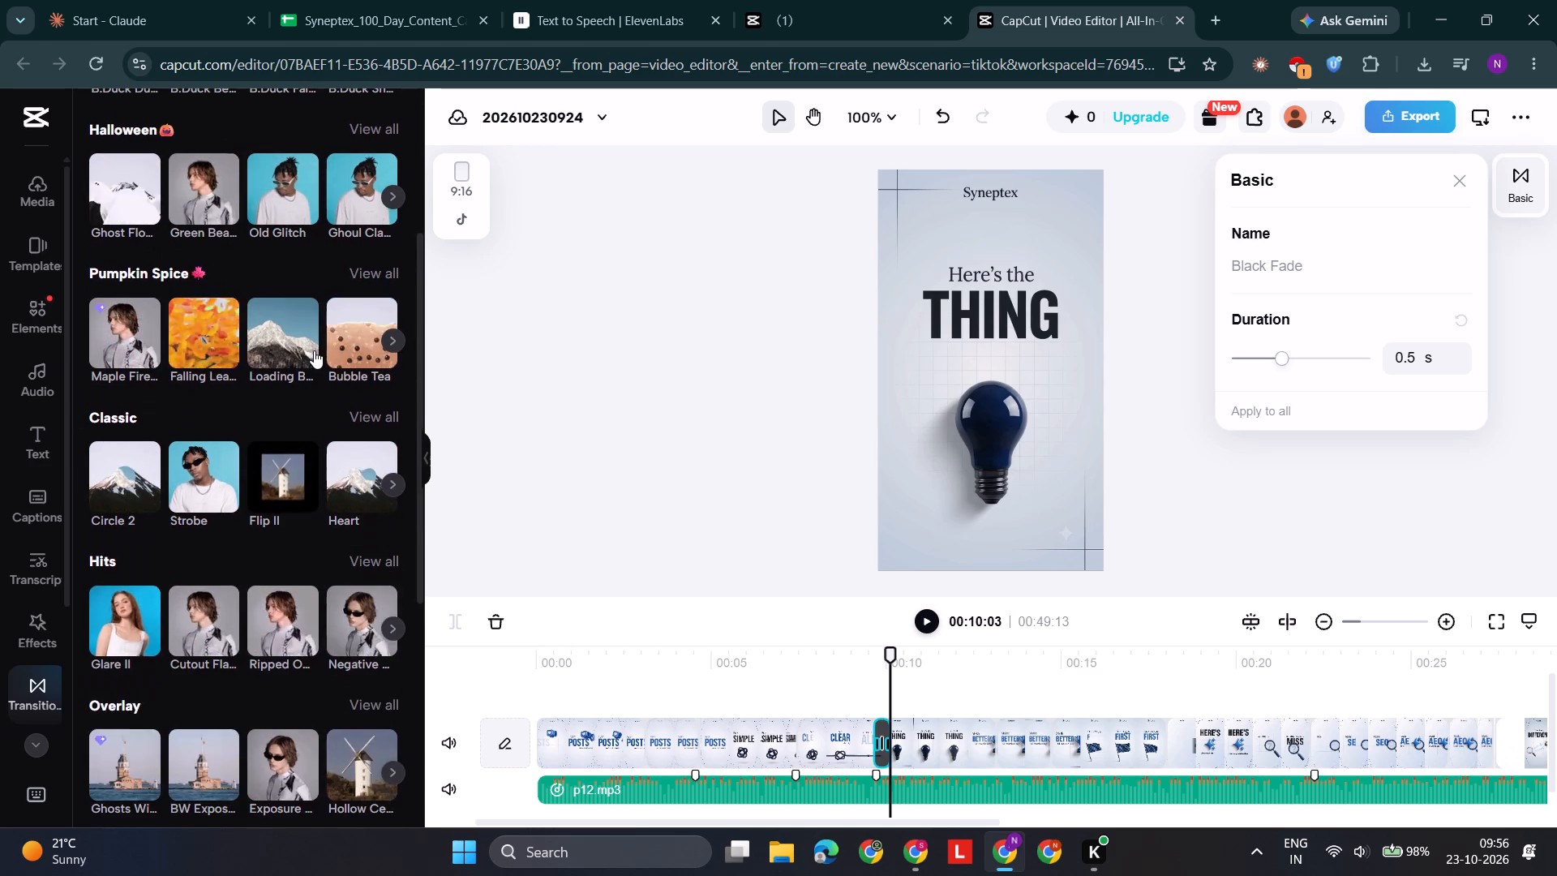
click(120, 633)
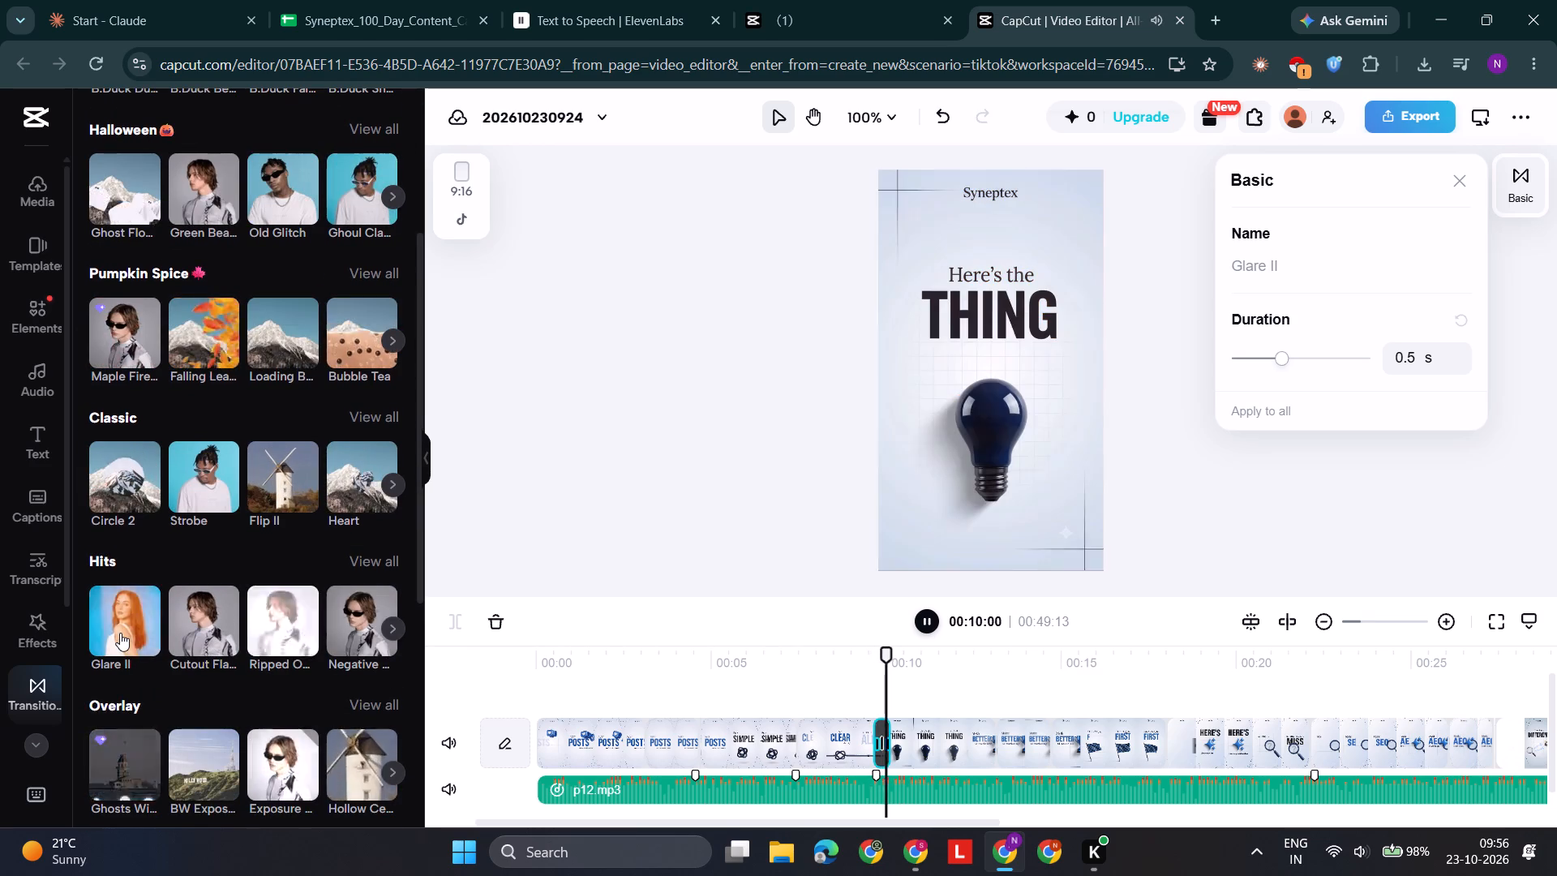
drag(1284, 352, 1301, 363)
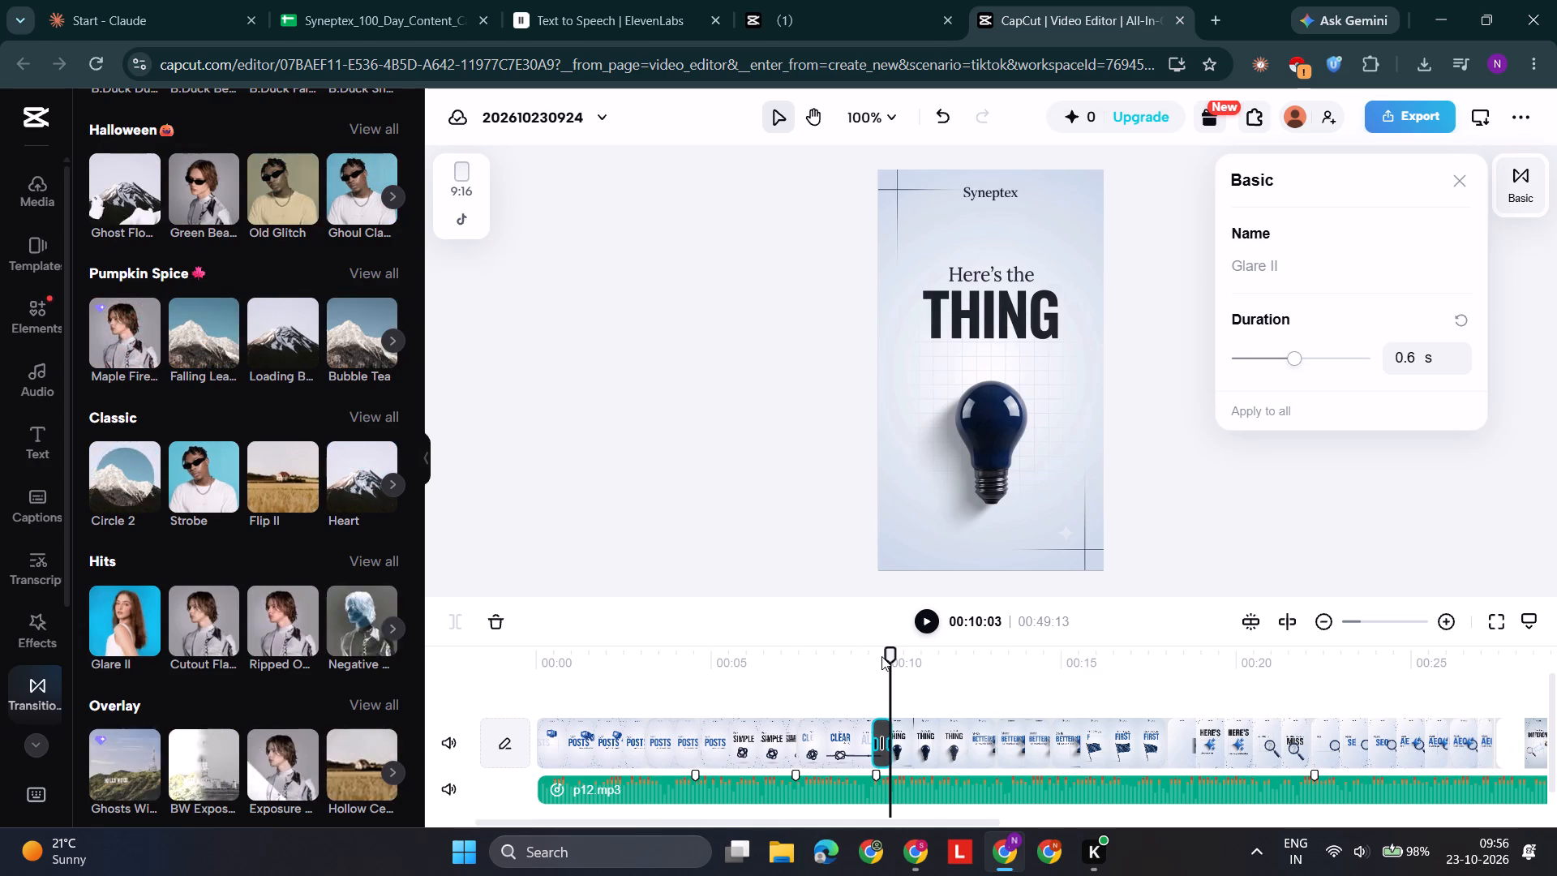
drag(1297, 355, 1306, 359)
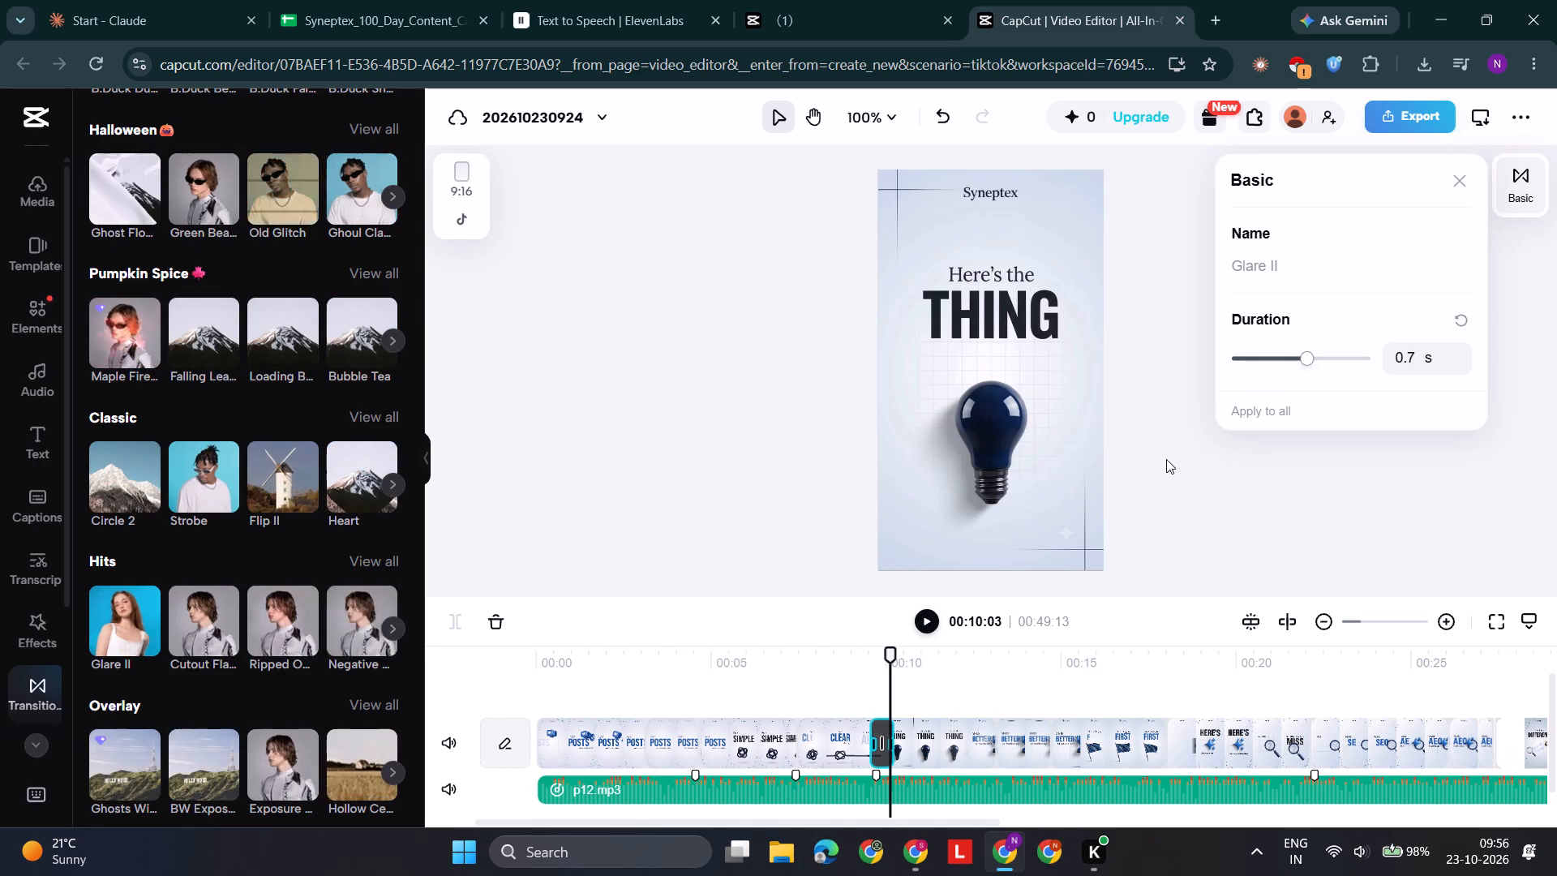
Play from 00:07:09 through the Glare II transition and on to the "HERE'S where it gets interesting" scene.
drag(890, 661, 793, 683)
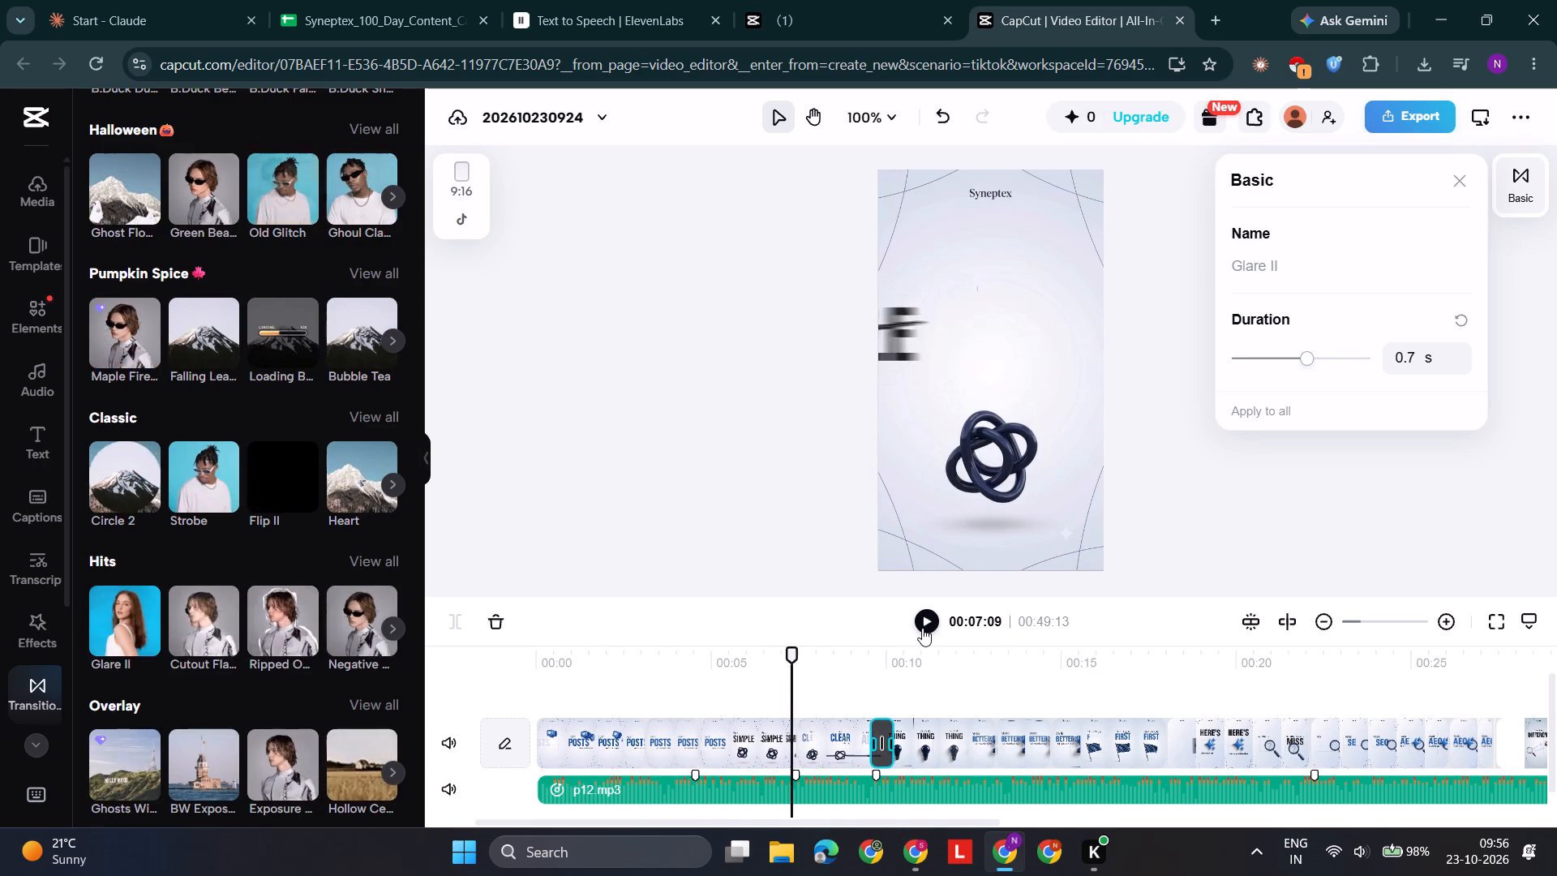
click(922, 628)
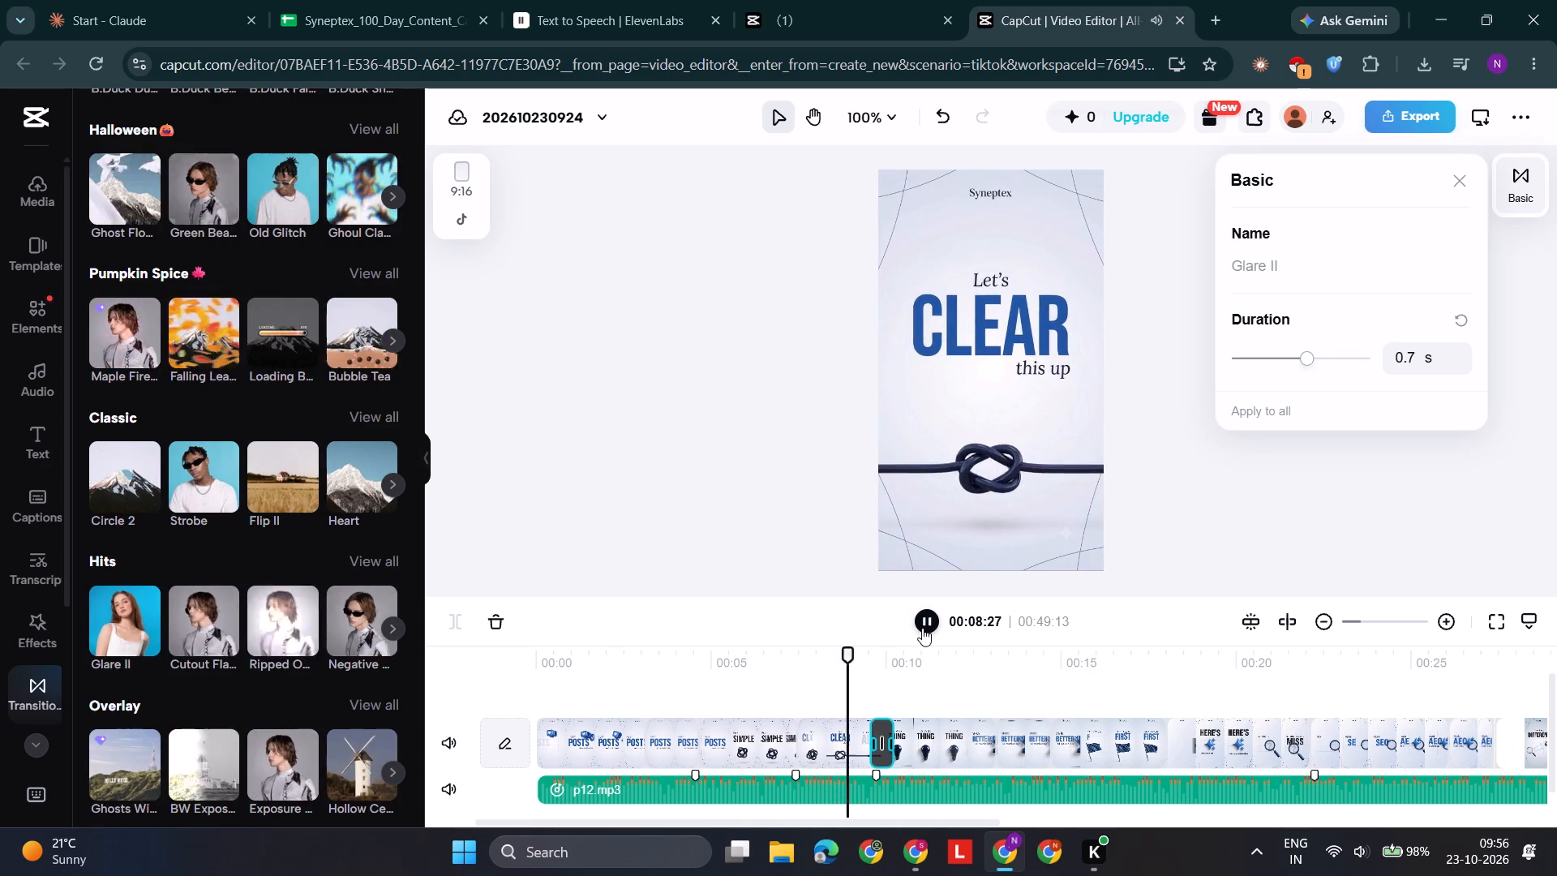
click(922, 628)
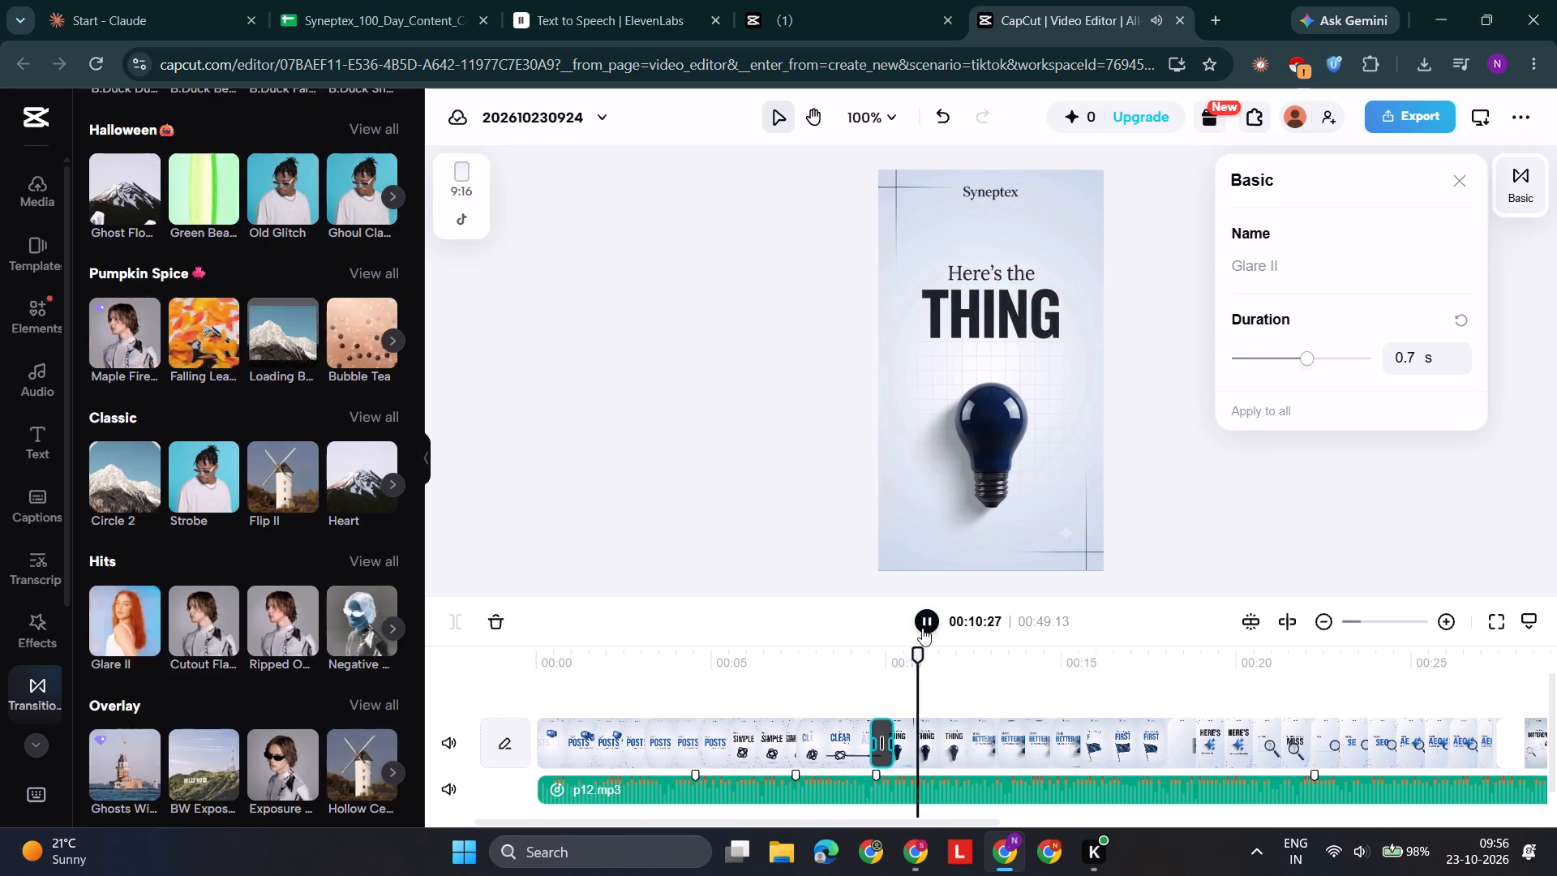
scroll(296, 643, up, 1)
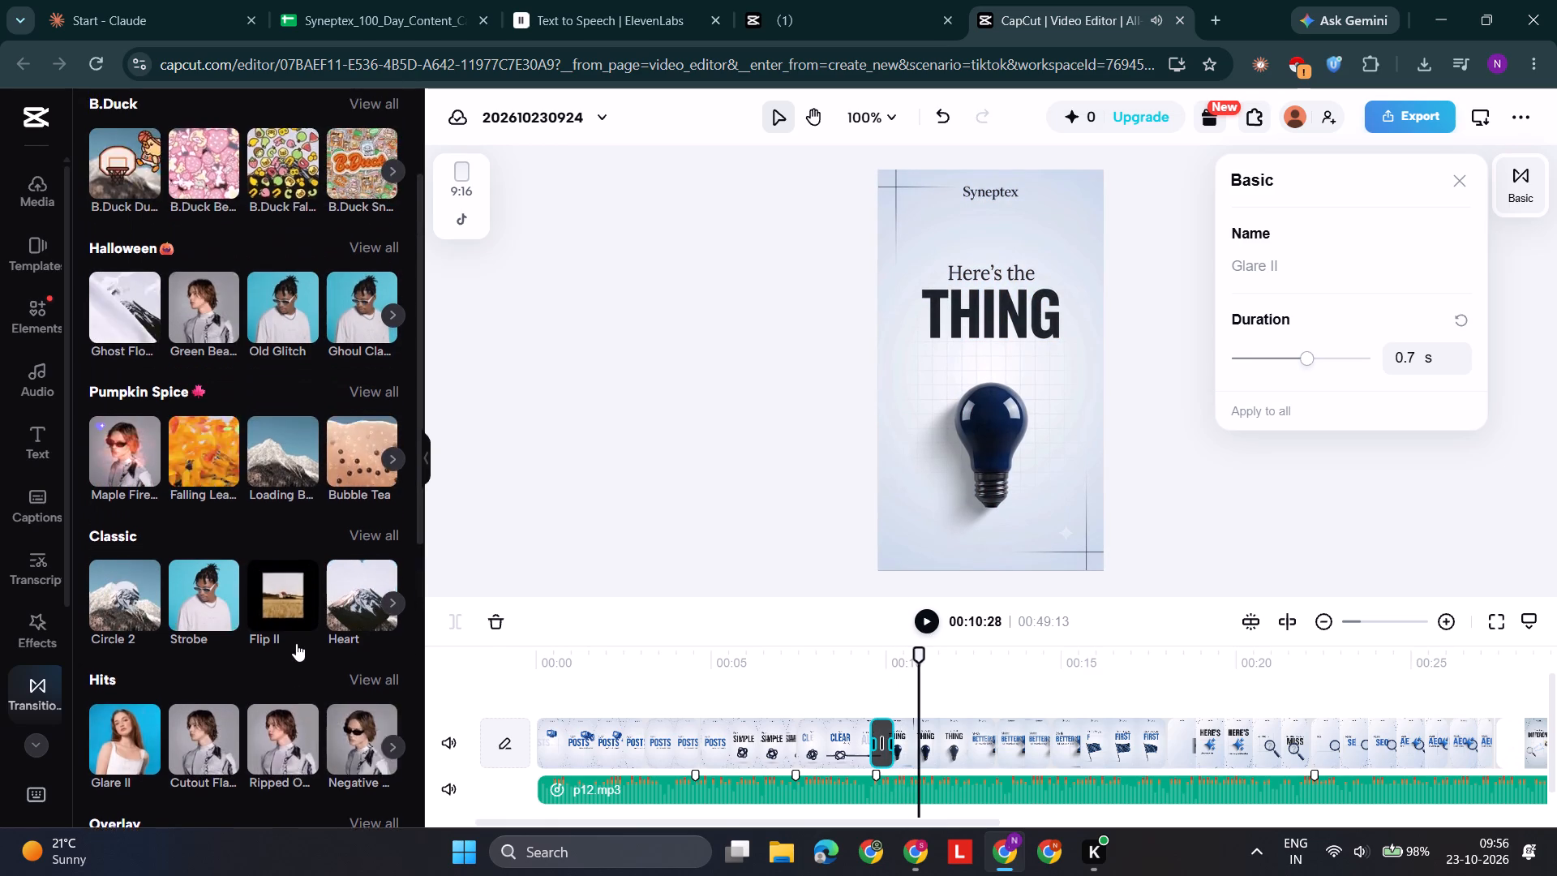
scroll(296, 643, up, 2)
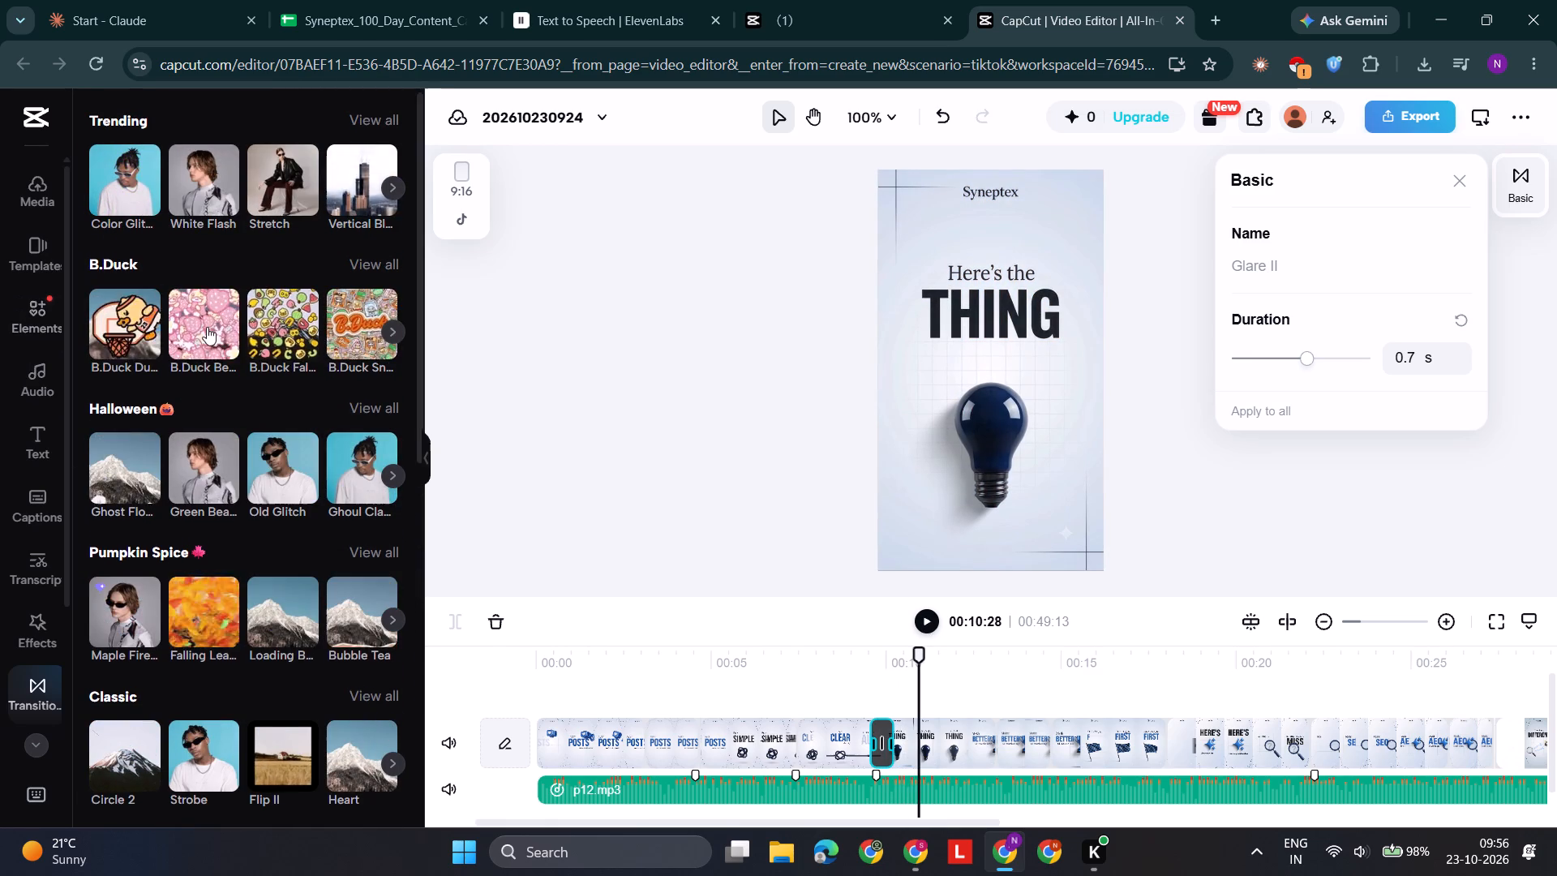
click(932, 621)
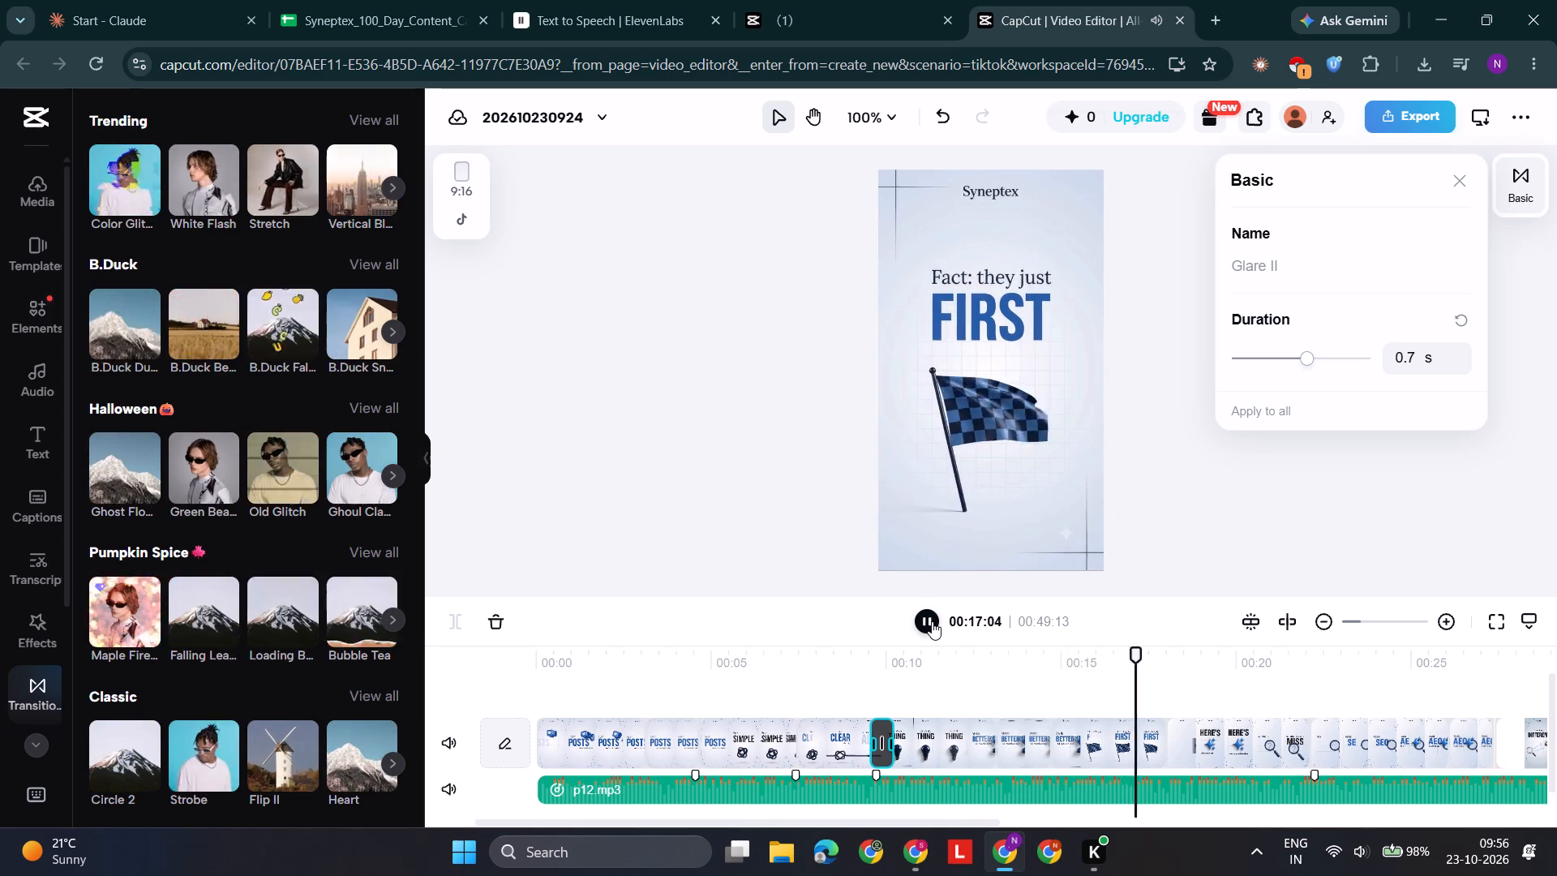
scroll(1076, 738, left, 2)
click(929, 628)
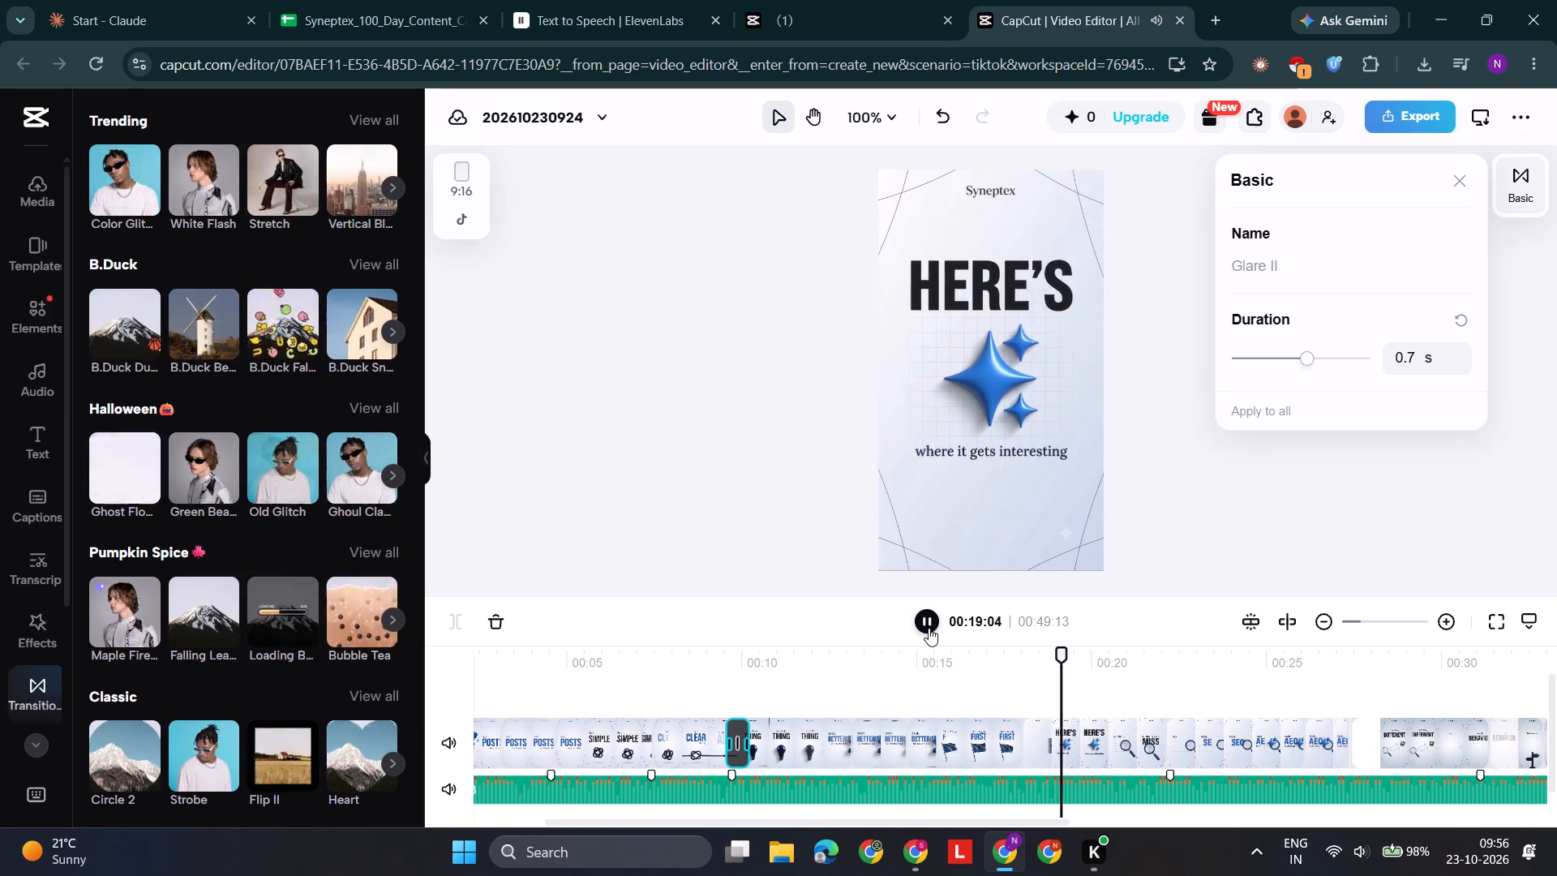
Replay the cut from "Fact: they just FIRST" to "HERE'S where it gets interesting" several times to examine its audio timing.
drag(1071, 654, 972, 682)
click(929, 747)
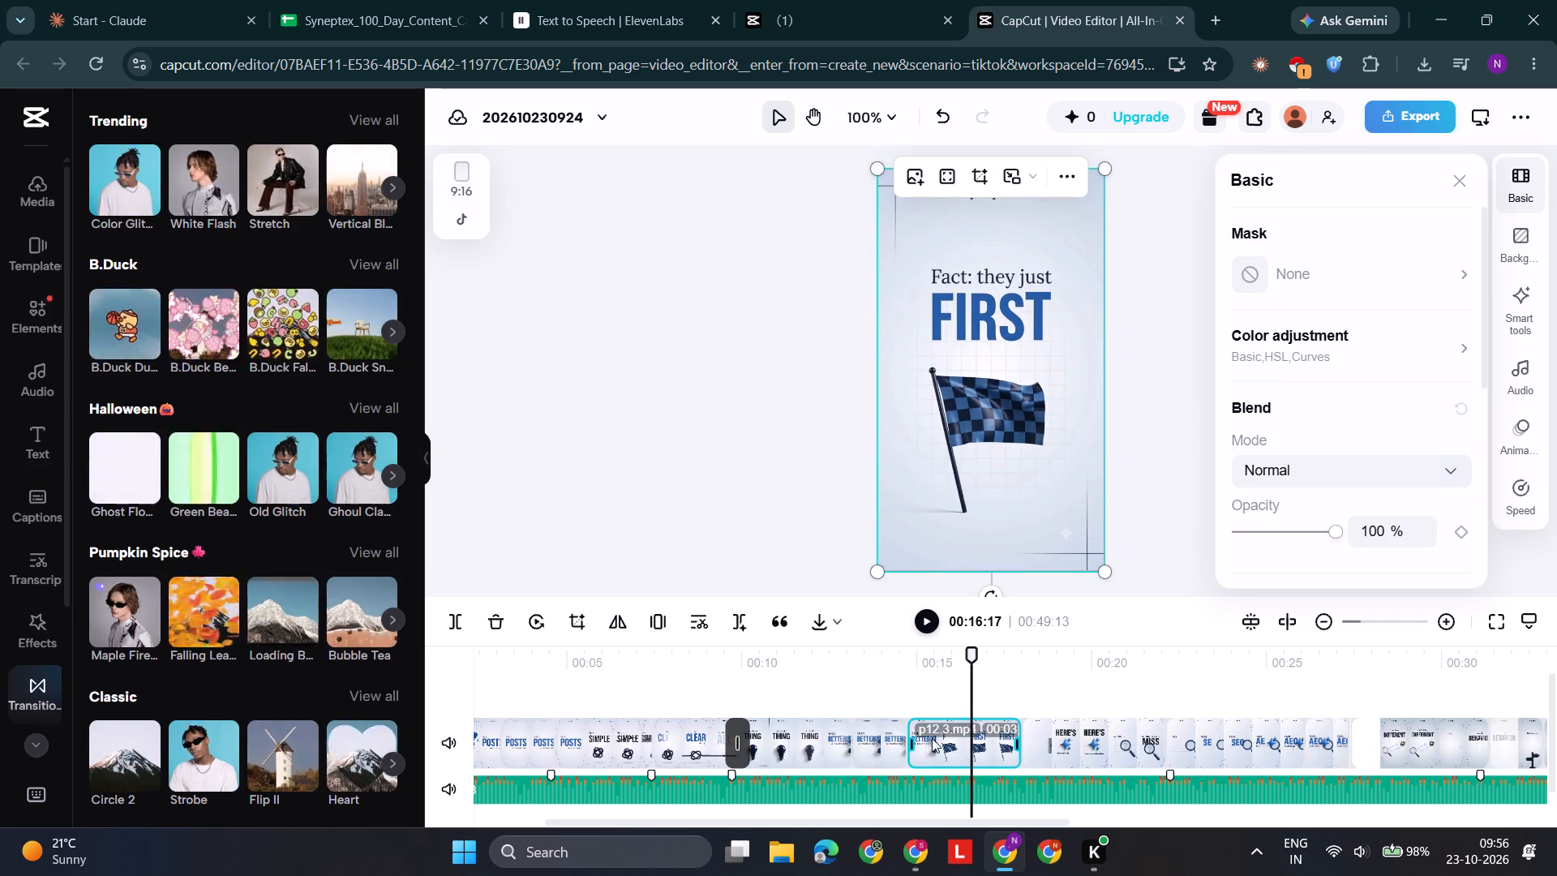
drag(969, 655, 897, 681)
key(space)
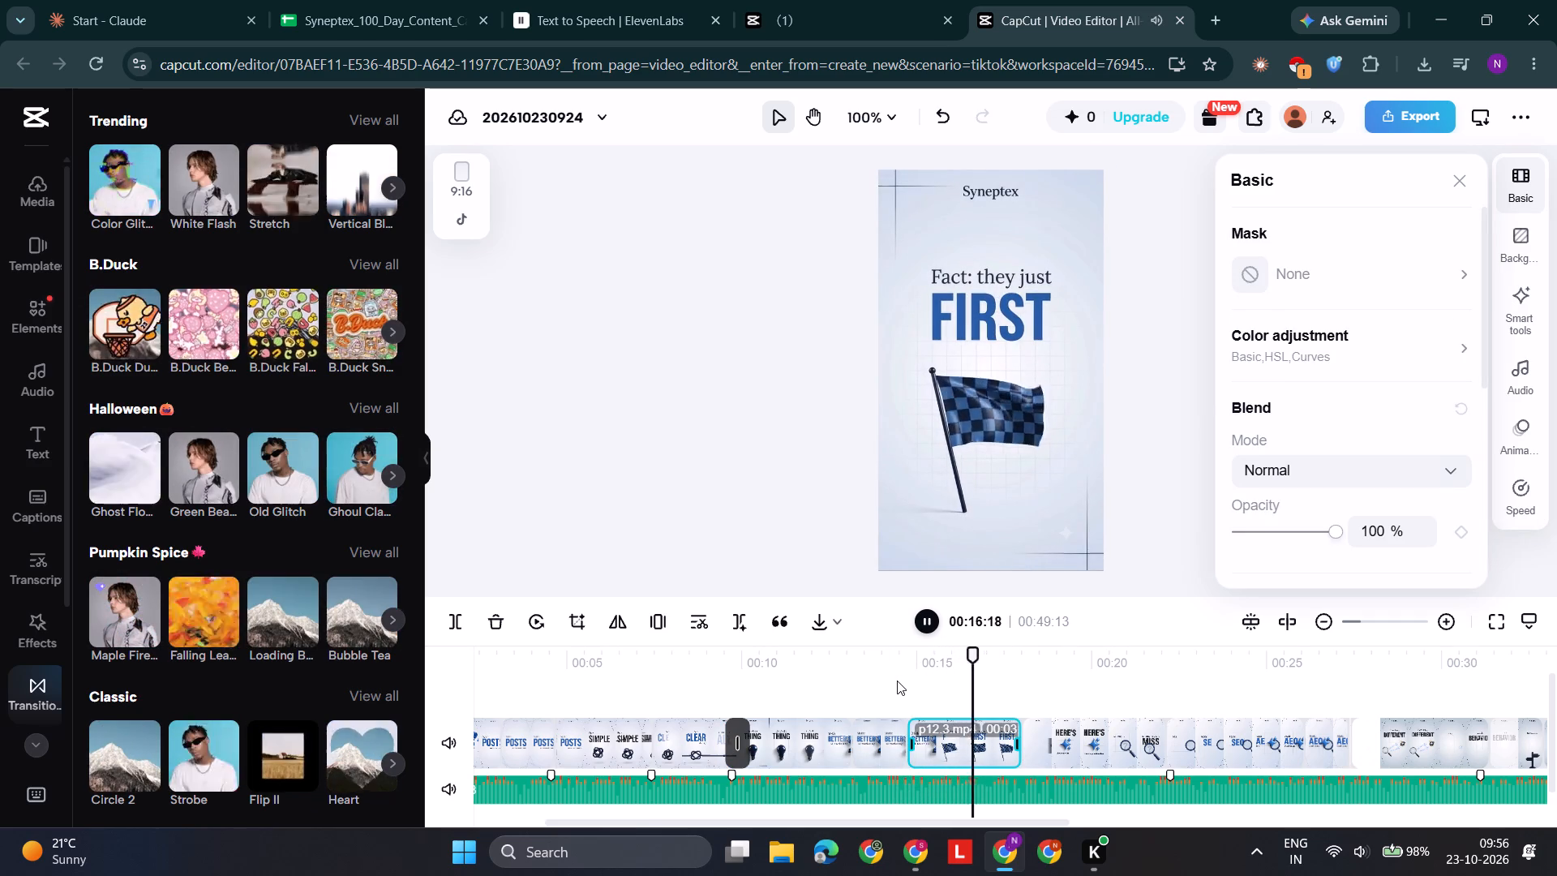
key(space)
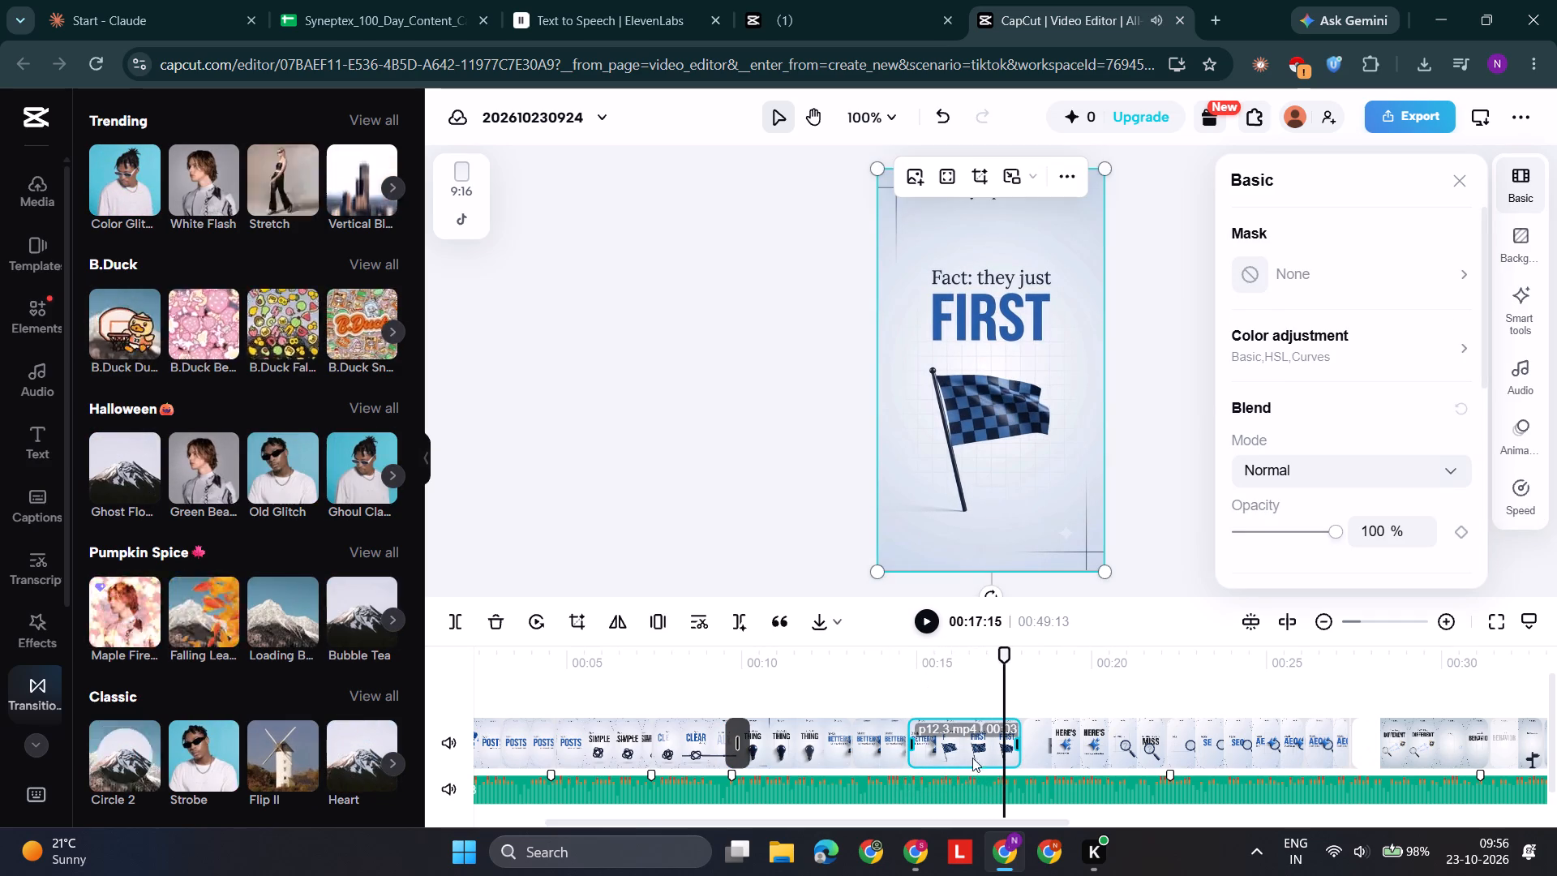
key(space)
key(space)
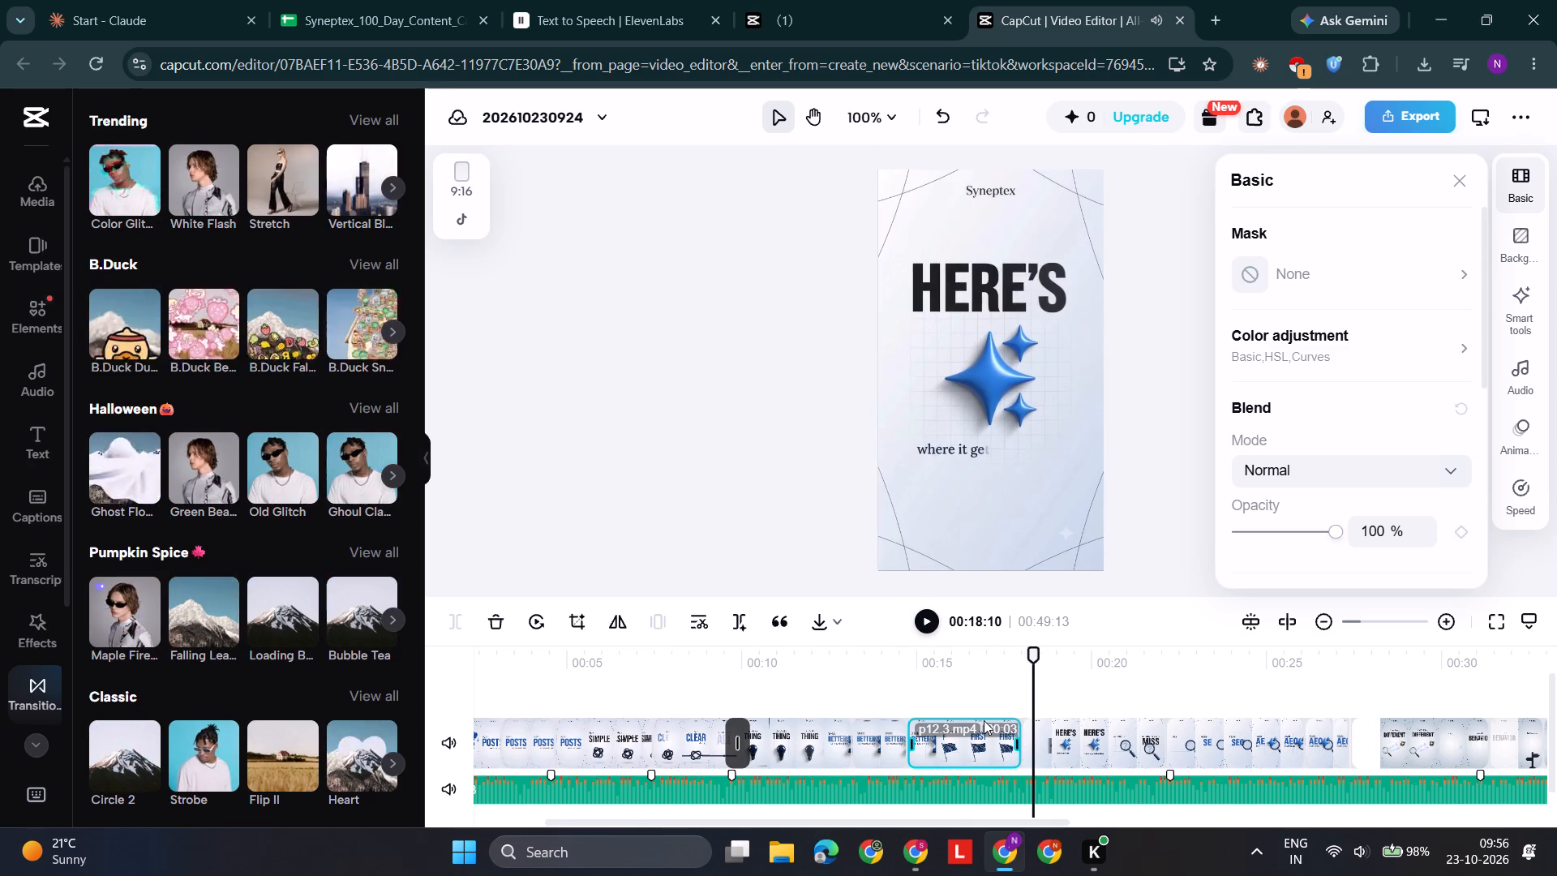
drag(1036, 653, 1035, 654)
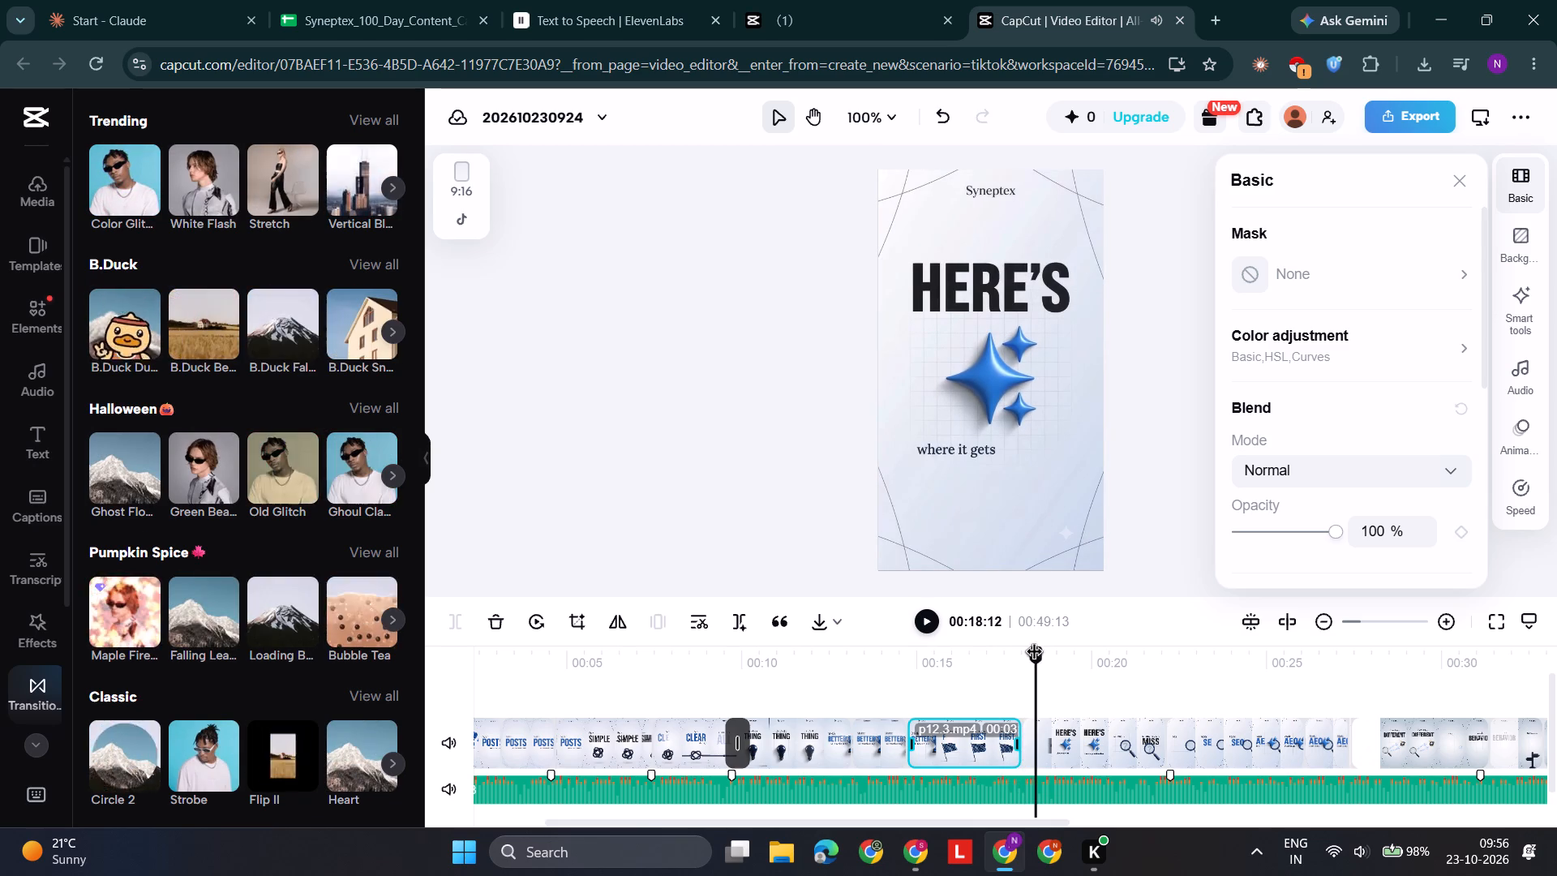
drag(1035, 654, 978, 682)
key(space)
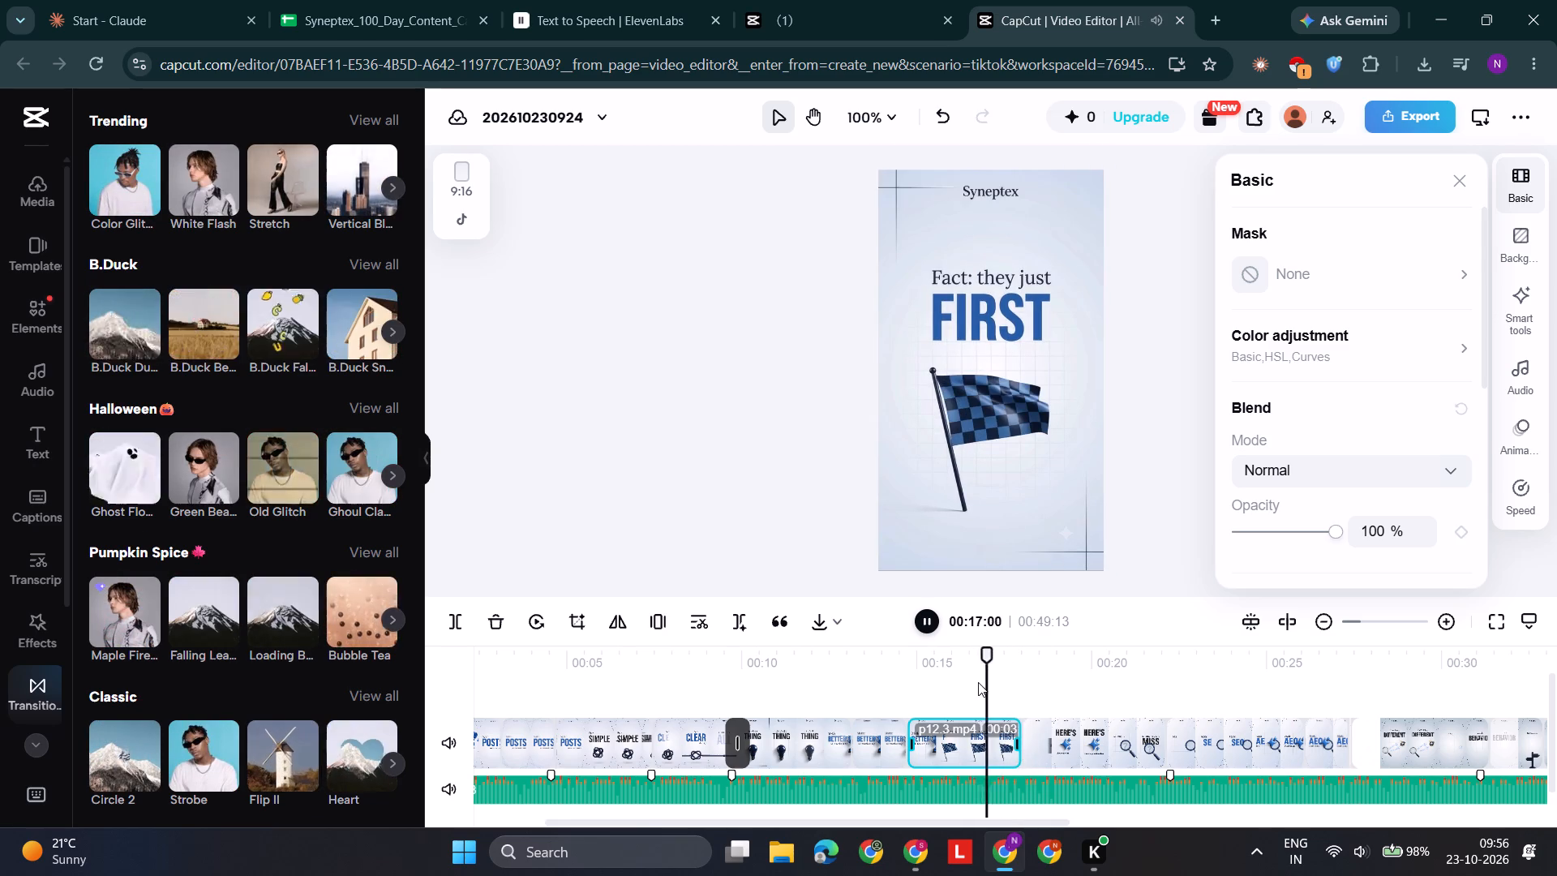
key(space)
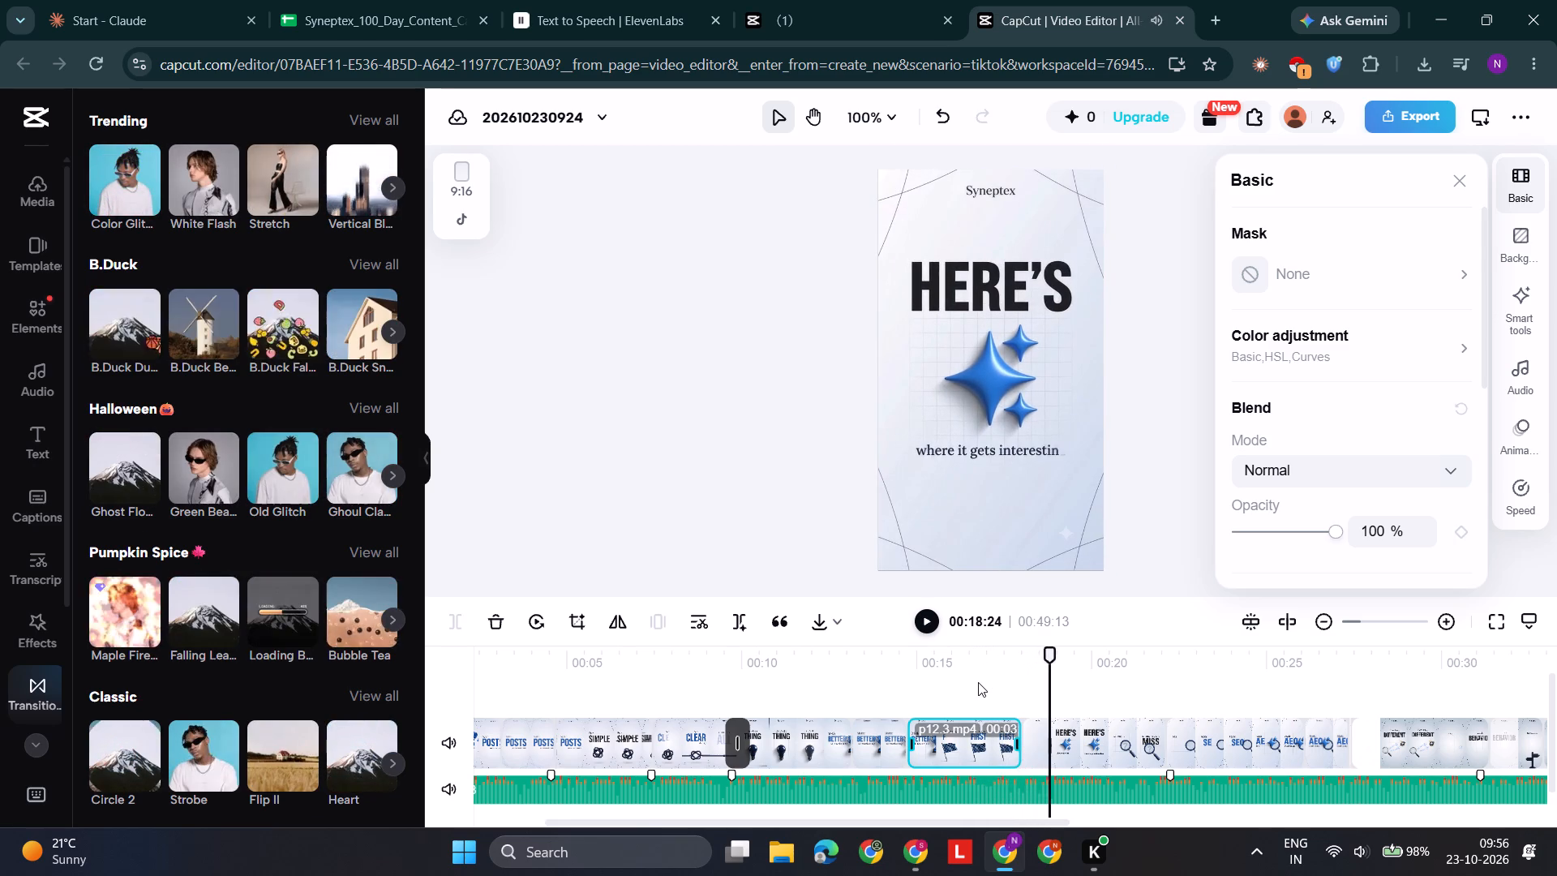
drag(1056, 653, 1032, 661)
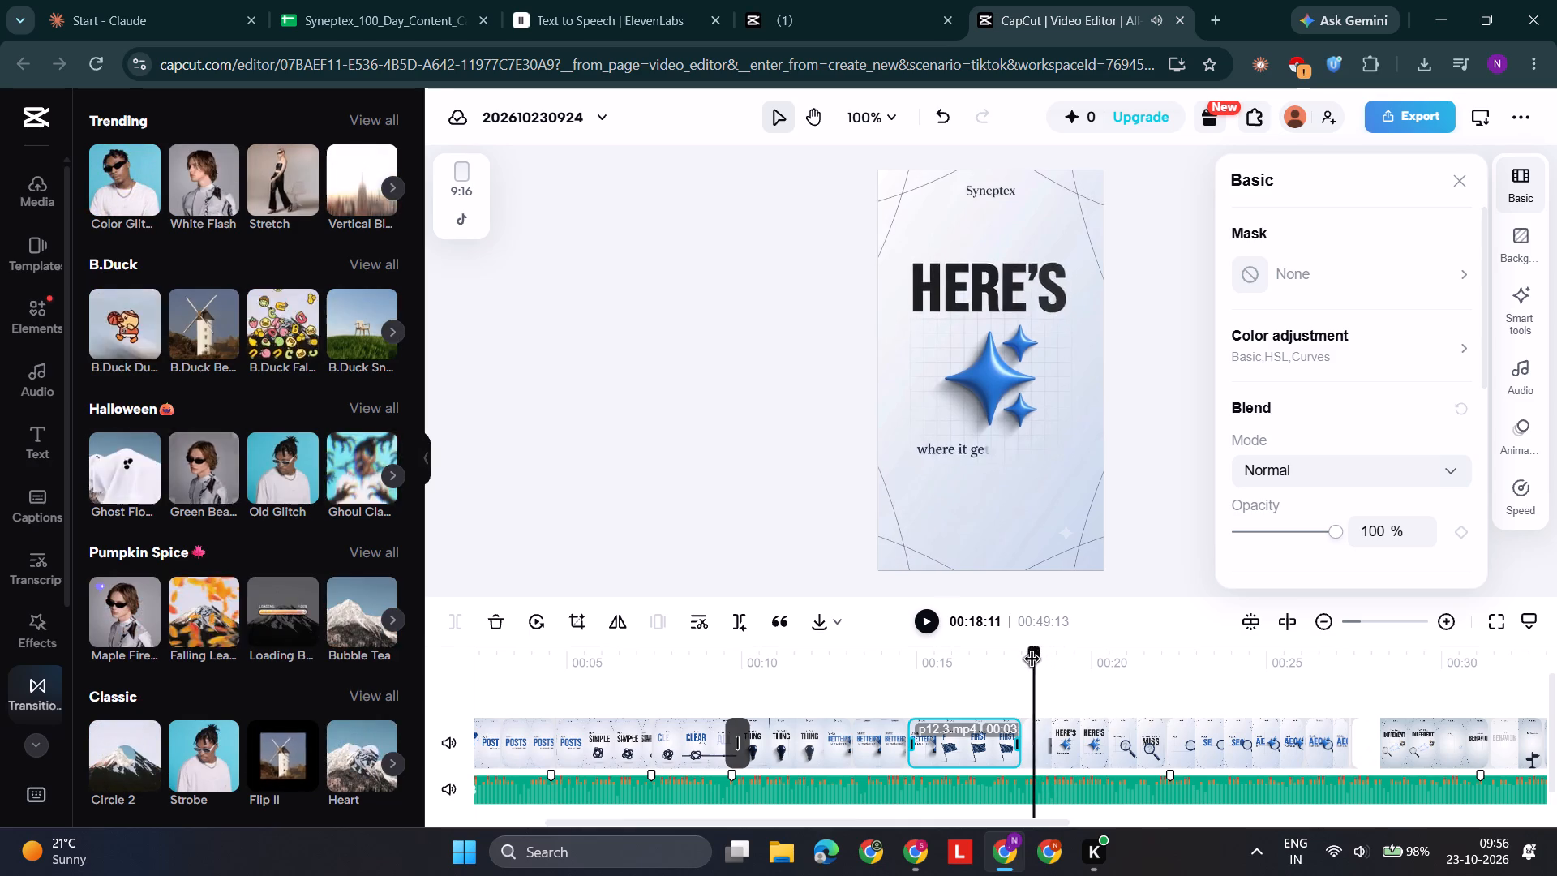
drag(1032, 661, 1027, 661)
key(space)
key(space)
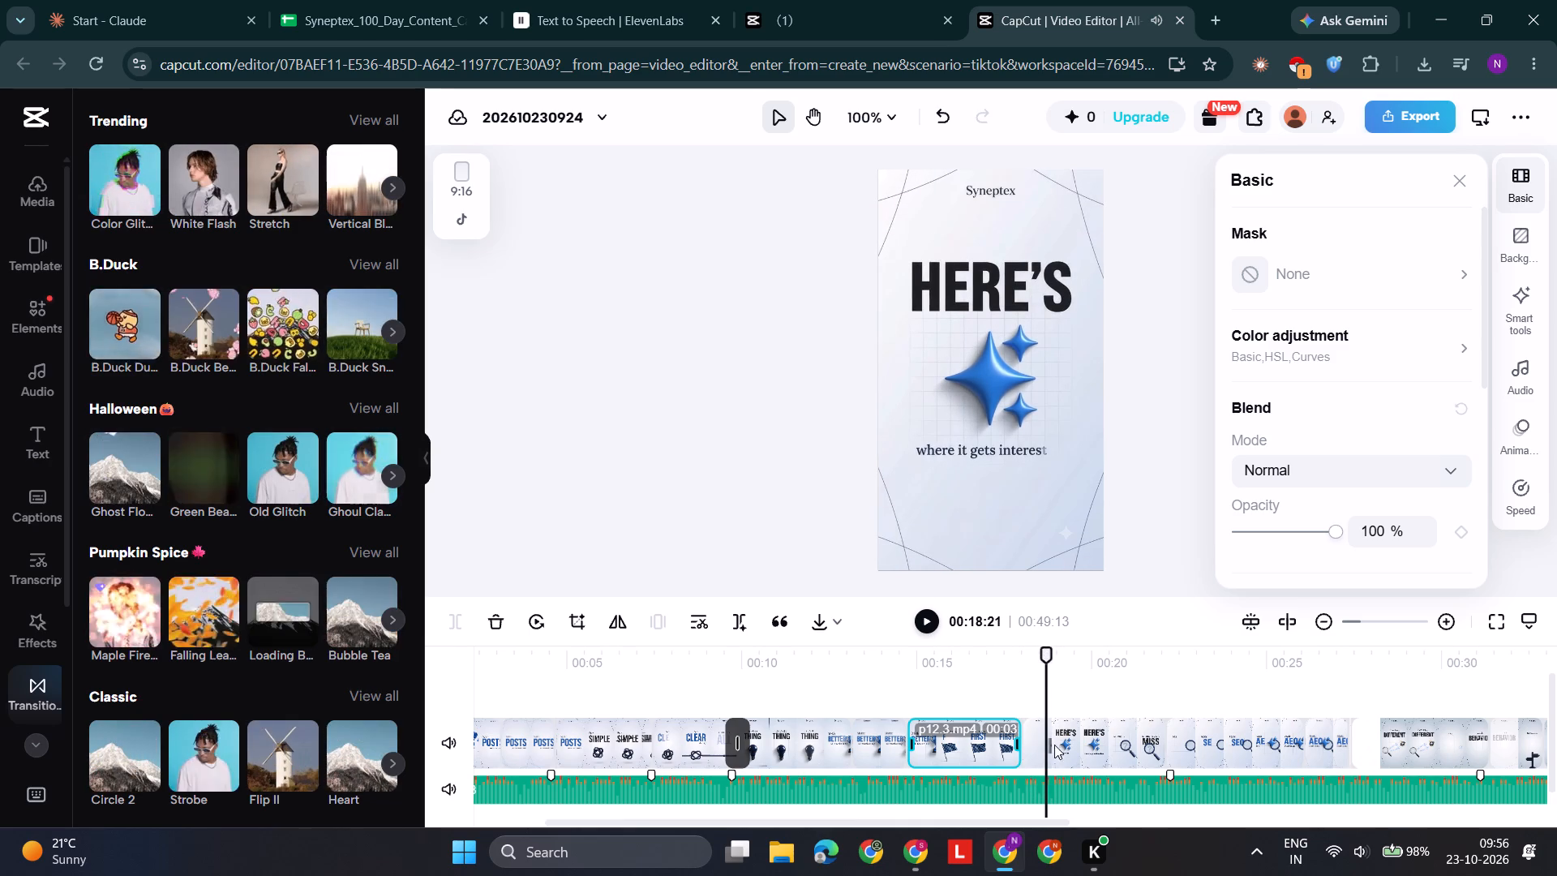
Extend the end of the "Fact: they just FIRST" clip by about 3 frames and inspect its cut into the "HERE'S" scene.
click(983, 747)
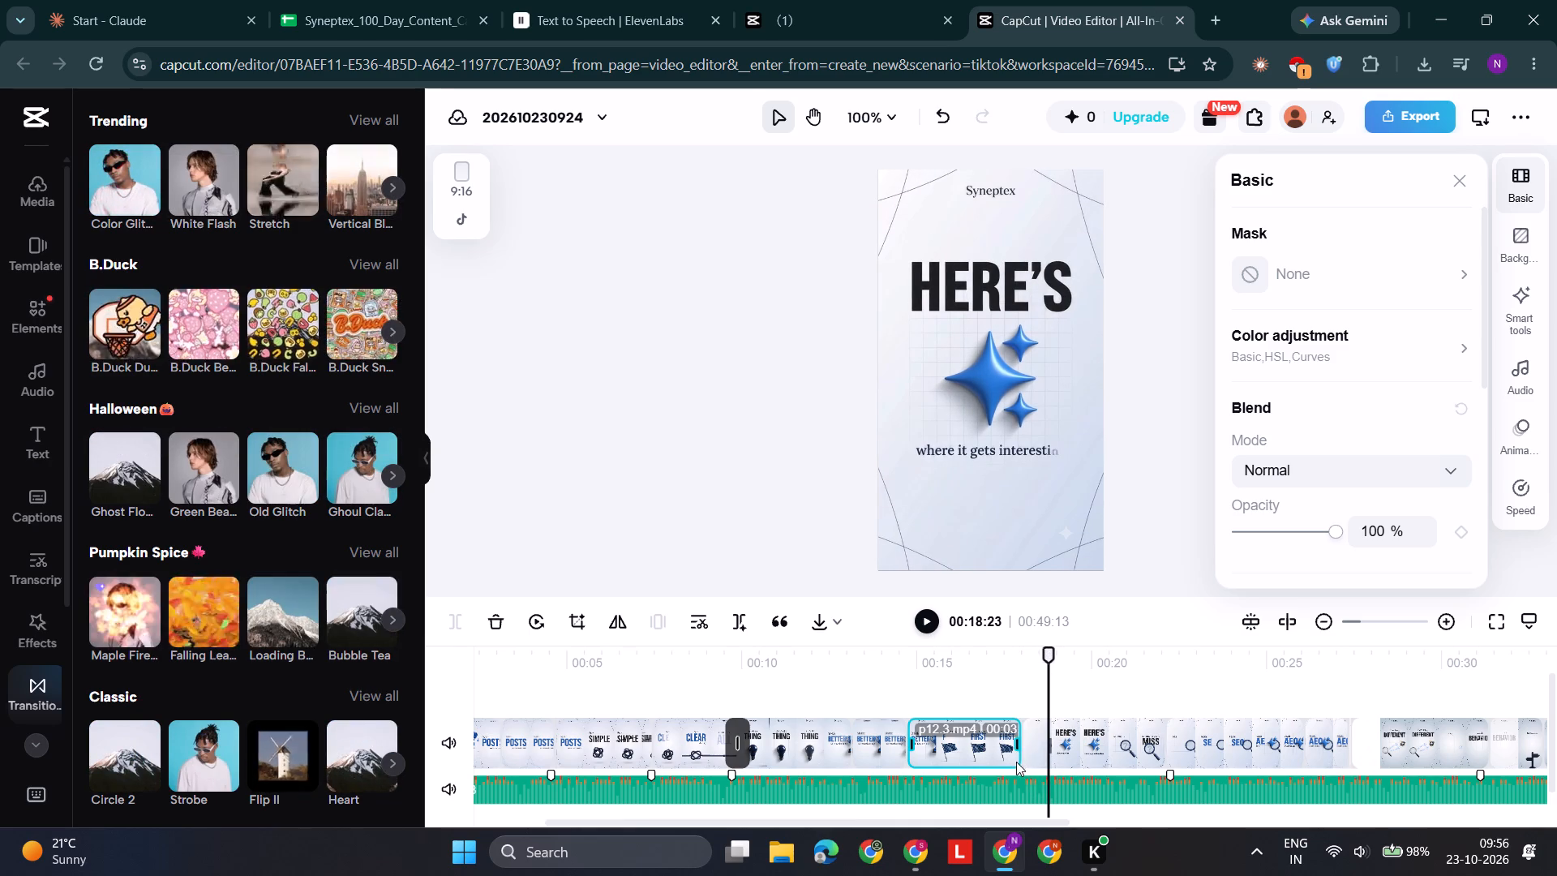
drag(1016, 744, 1023, 744)
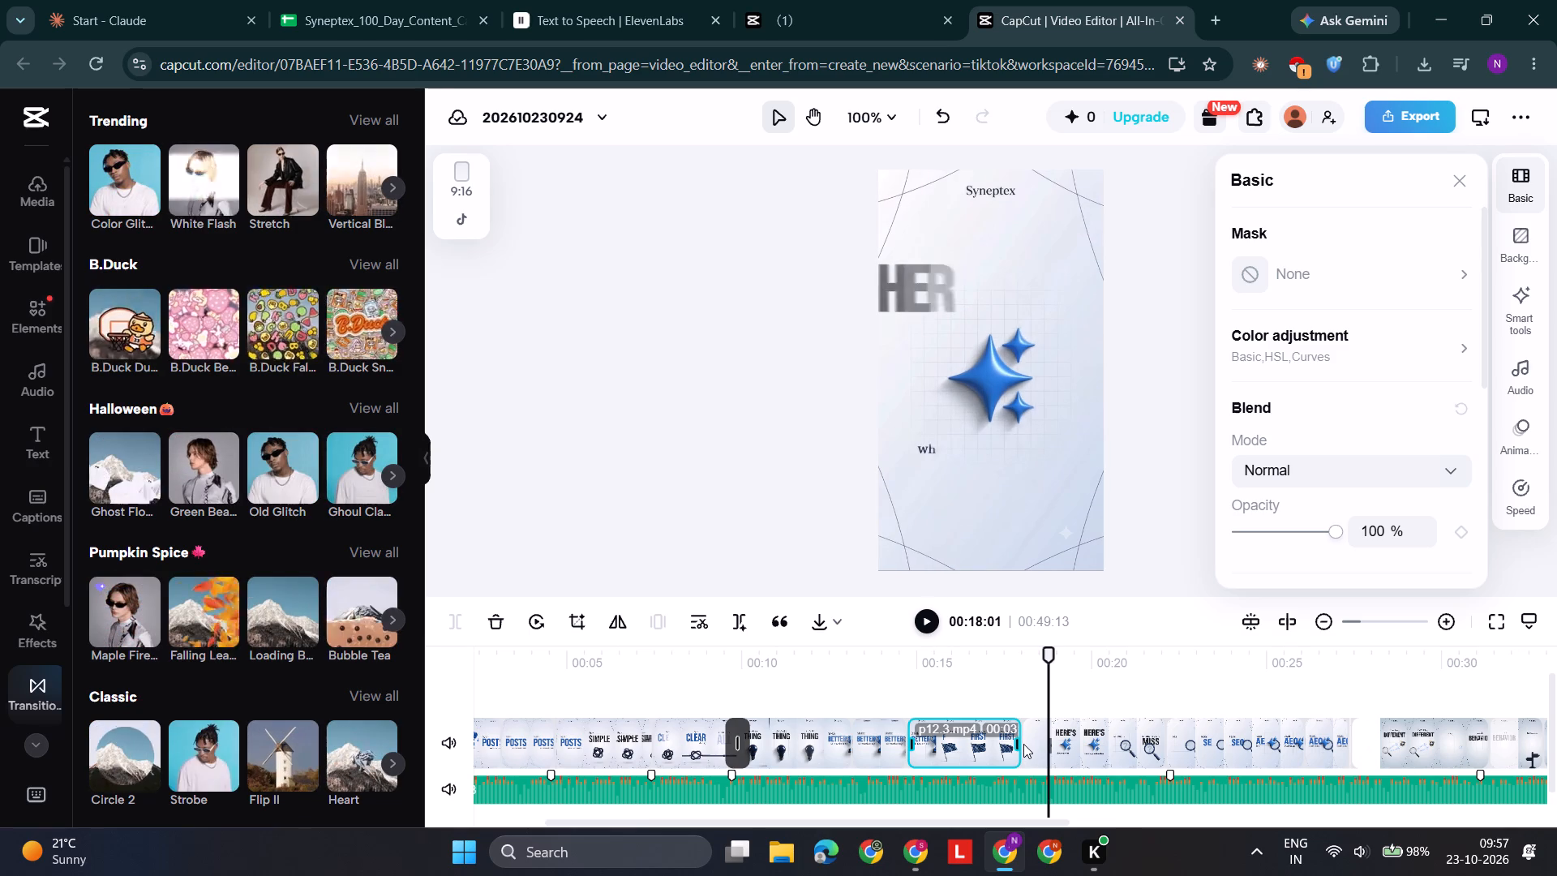
drag(1023, 744, 1027, 741)
drag(1051, 663, 997, 672)
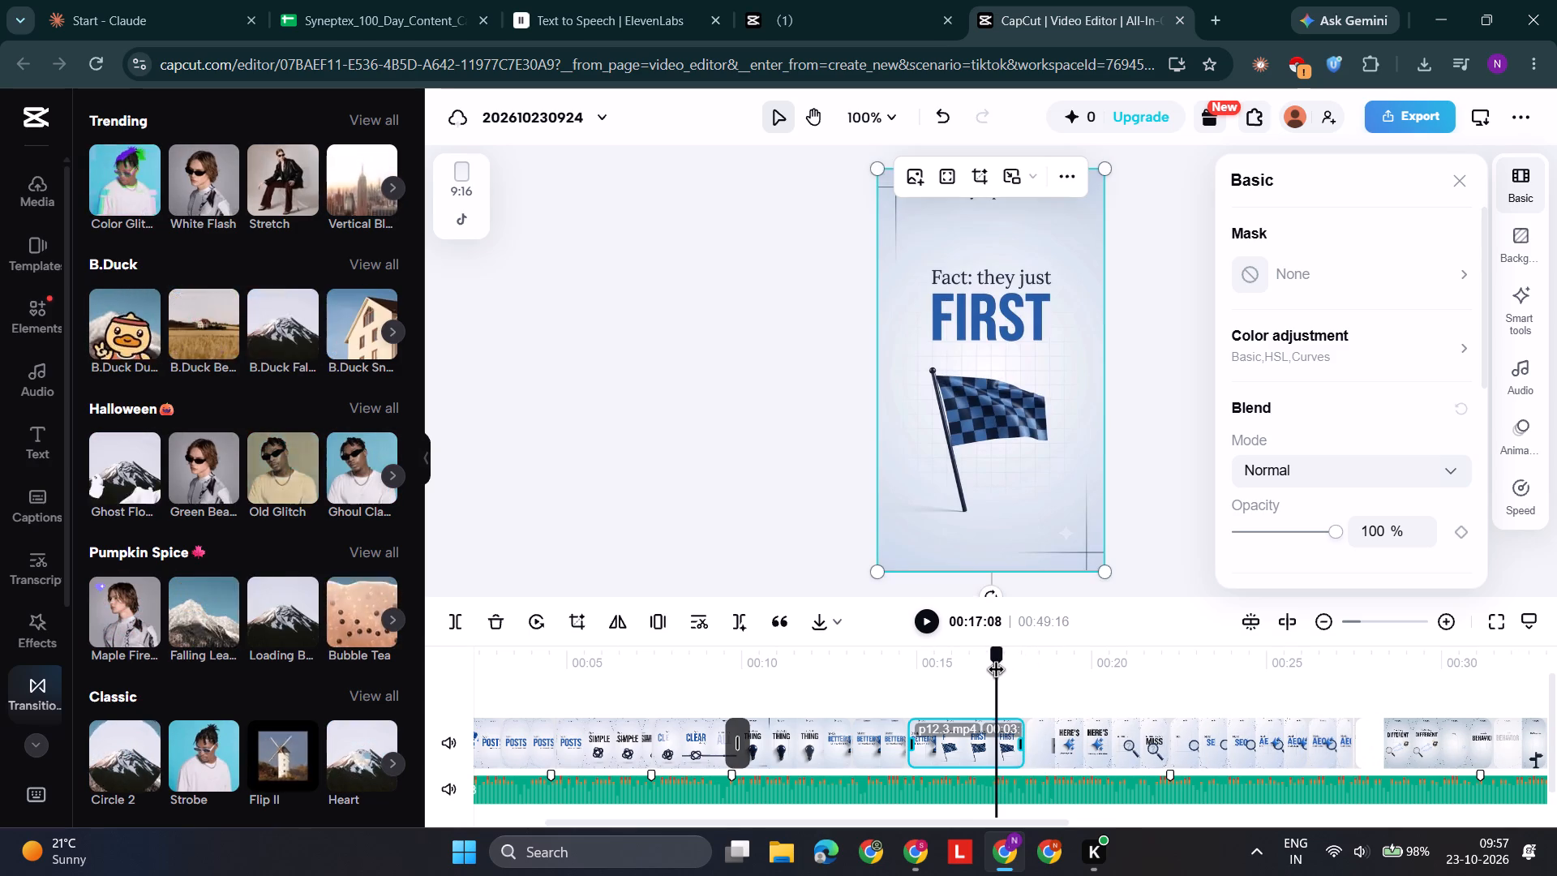
drag(997, 672, 1025, 672)
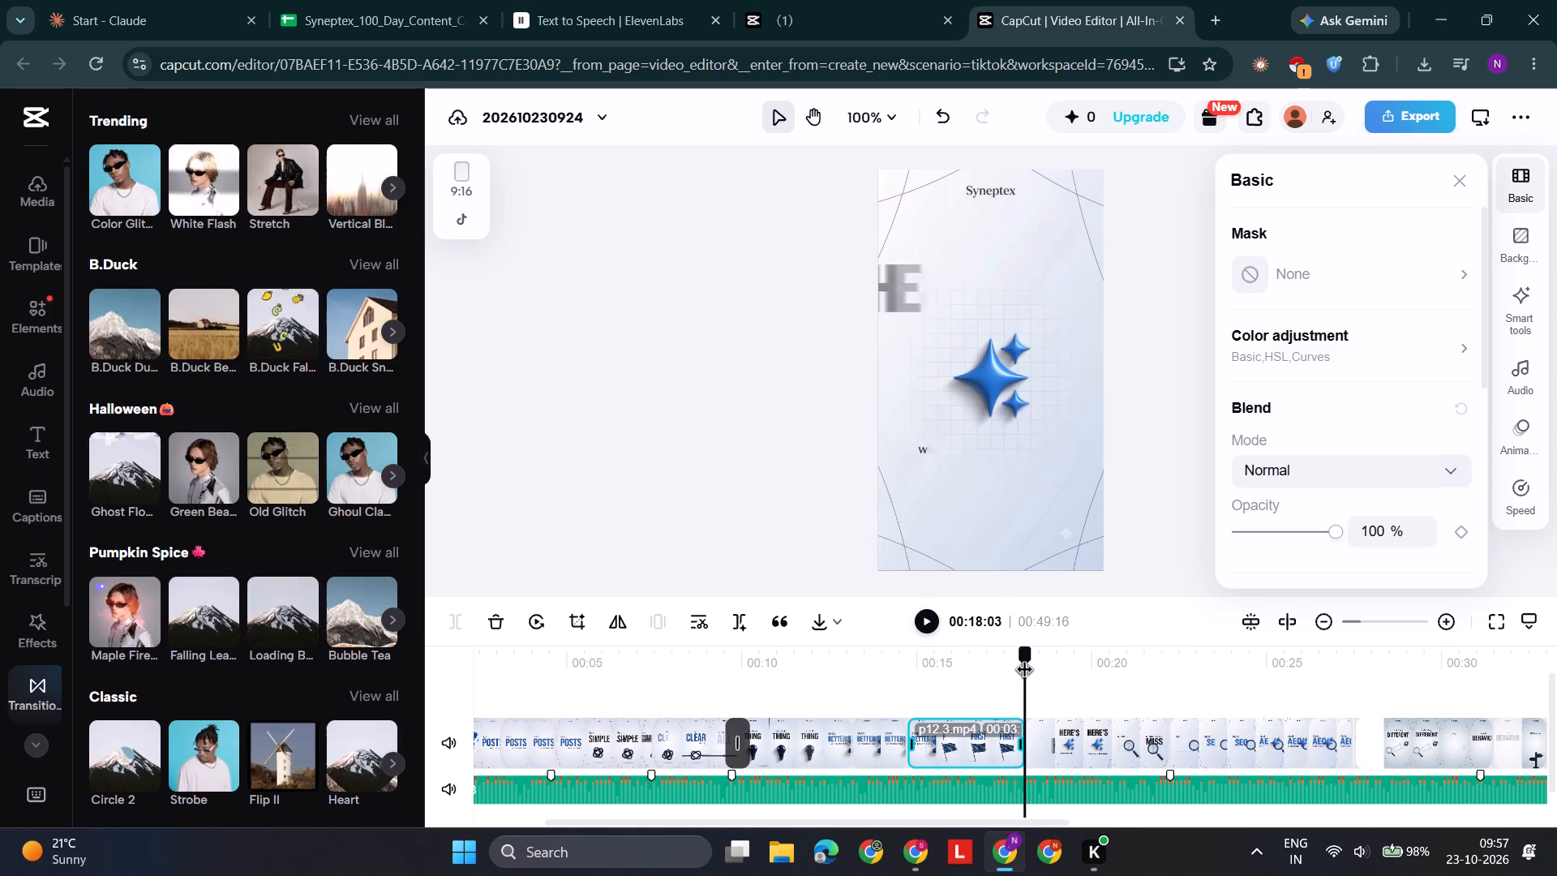
drag(1025, 672, 1027, 676)
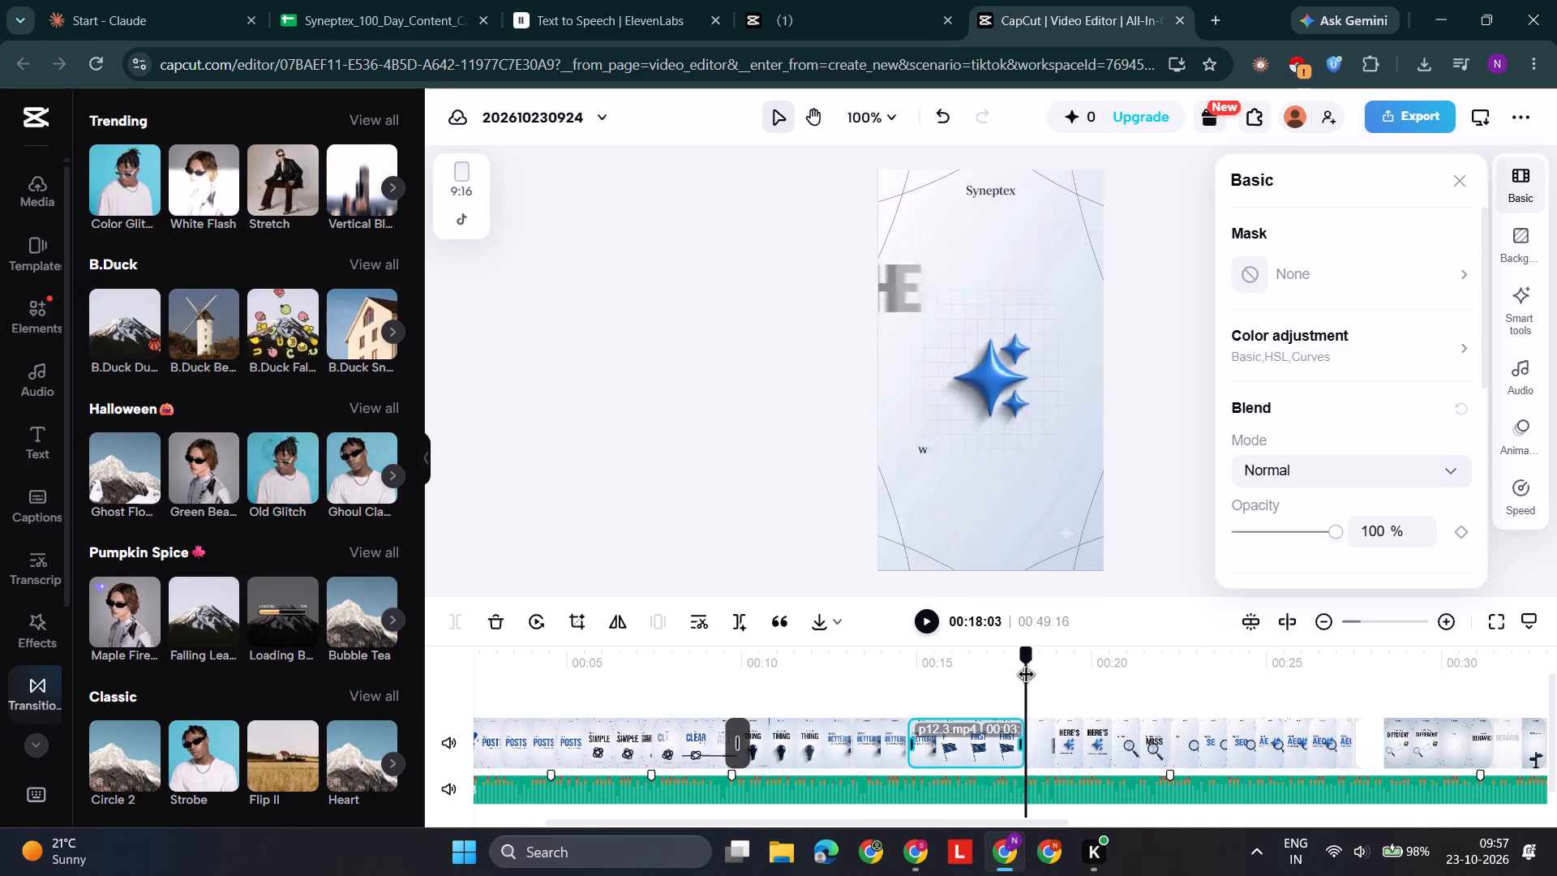
Separate the audio from the "Fact: they just FIRST" clip.
drag(1027, 676, 1012, 683)
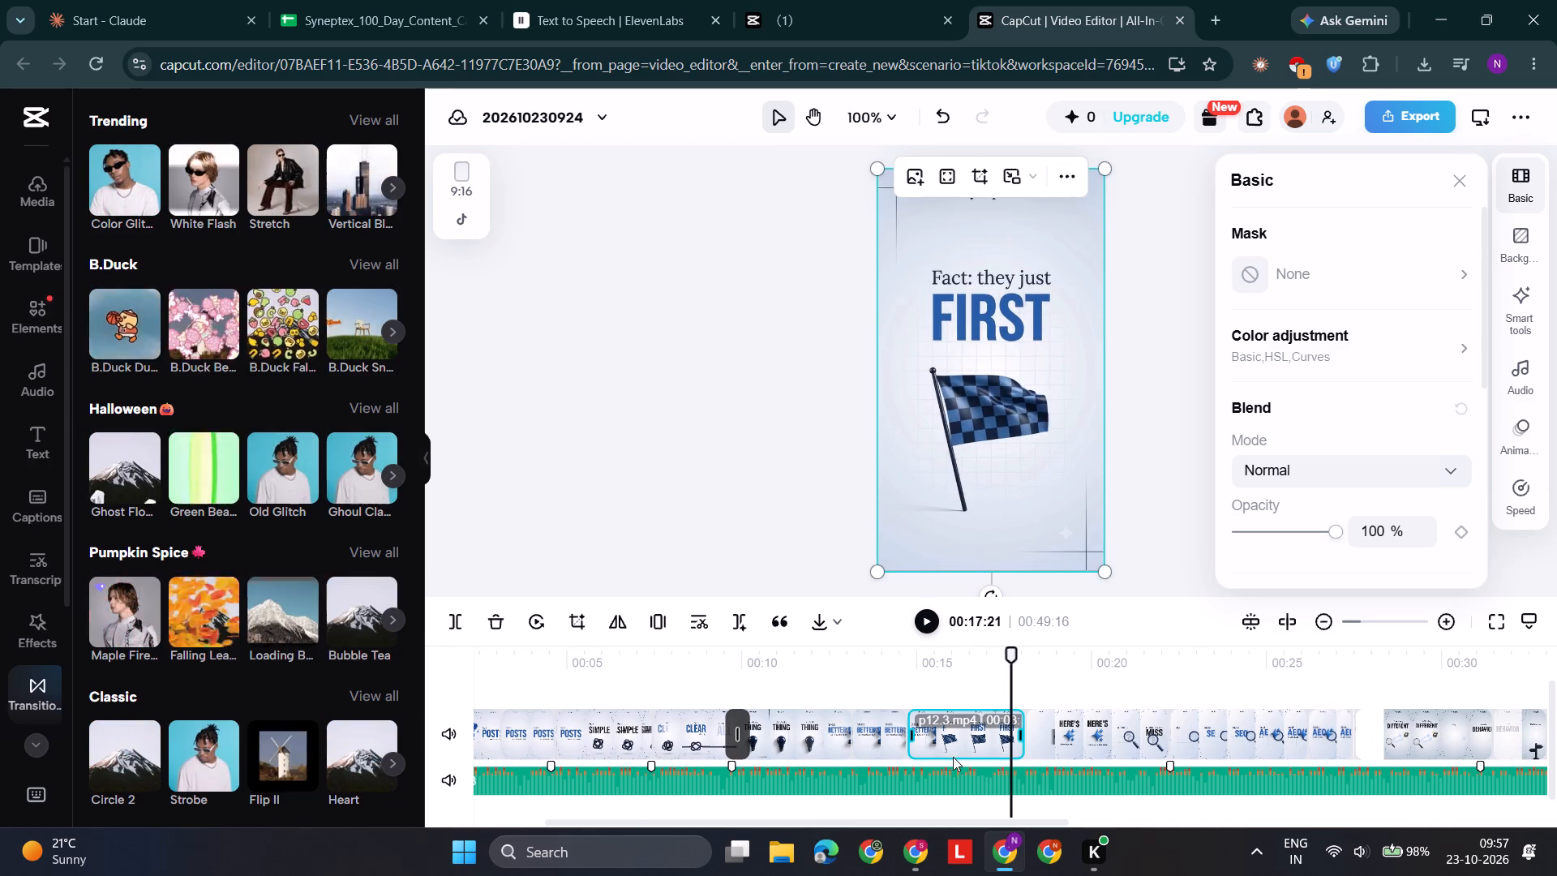
right_click(956, 719)
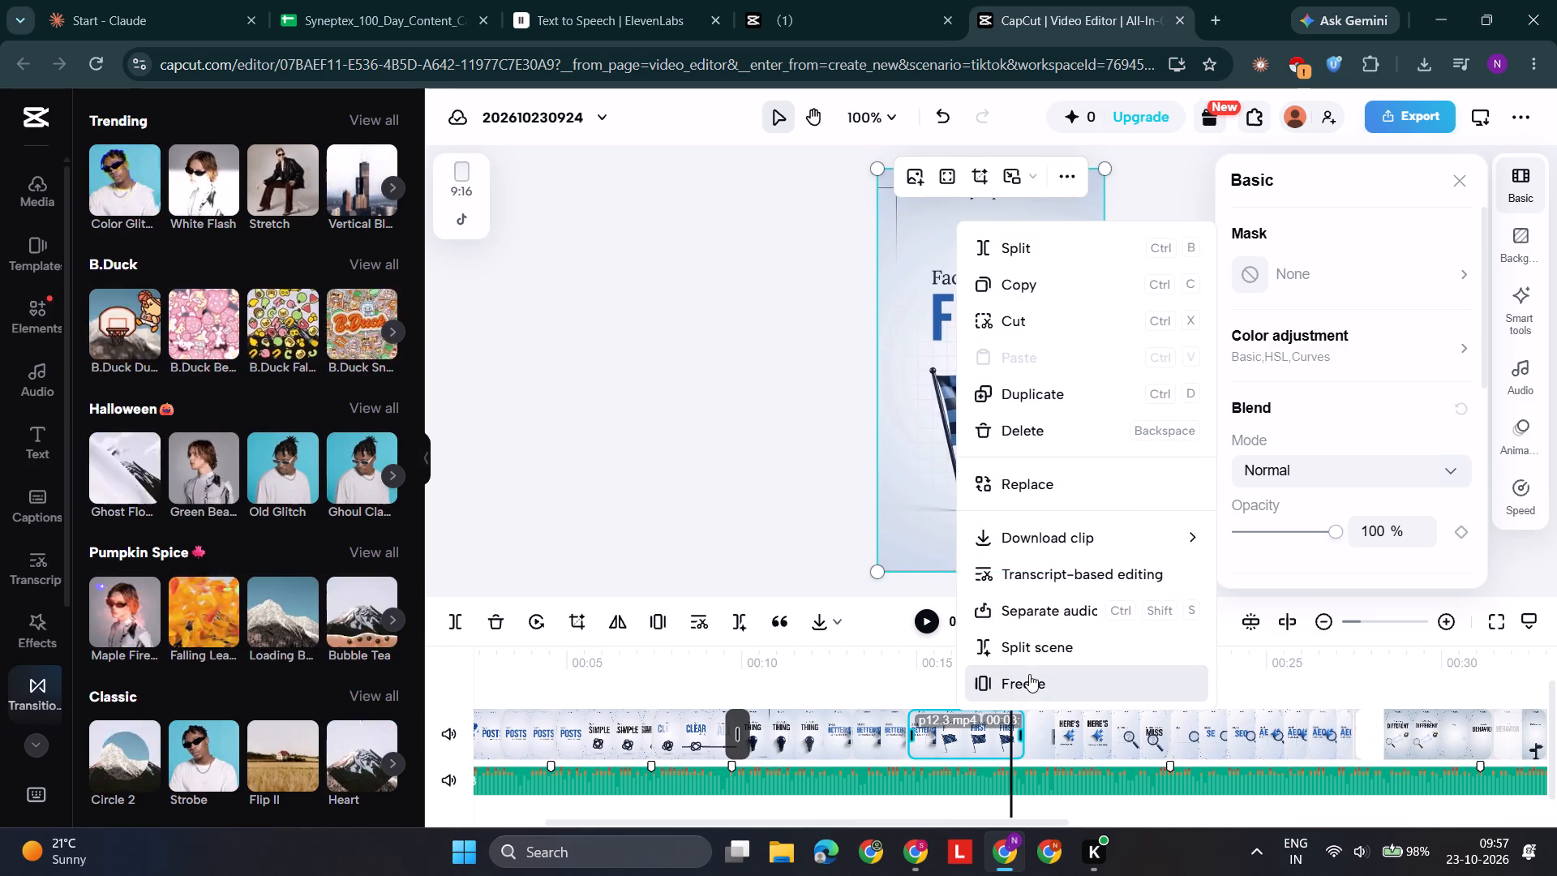
click(1048, 613)
Split the separated p12.3 audio at 00:17:20 and delete the short piece after the split.
scroll(1029, 784, down, 1)
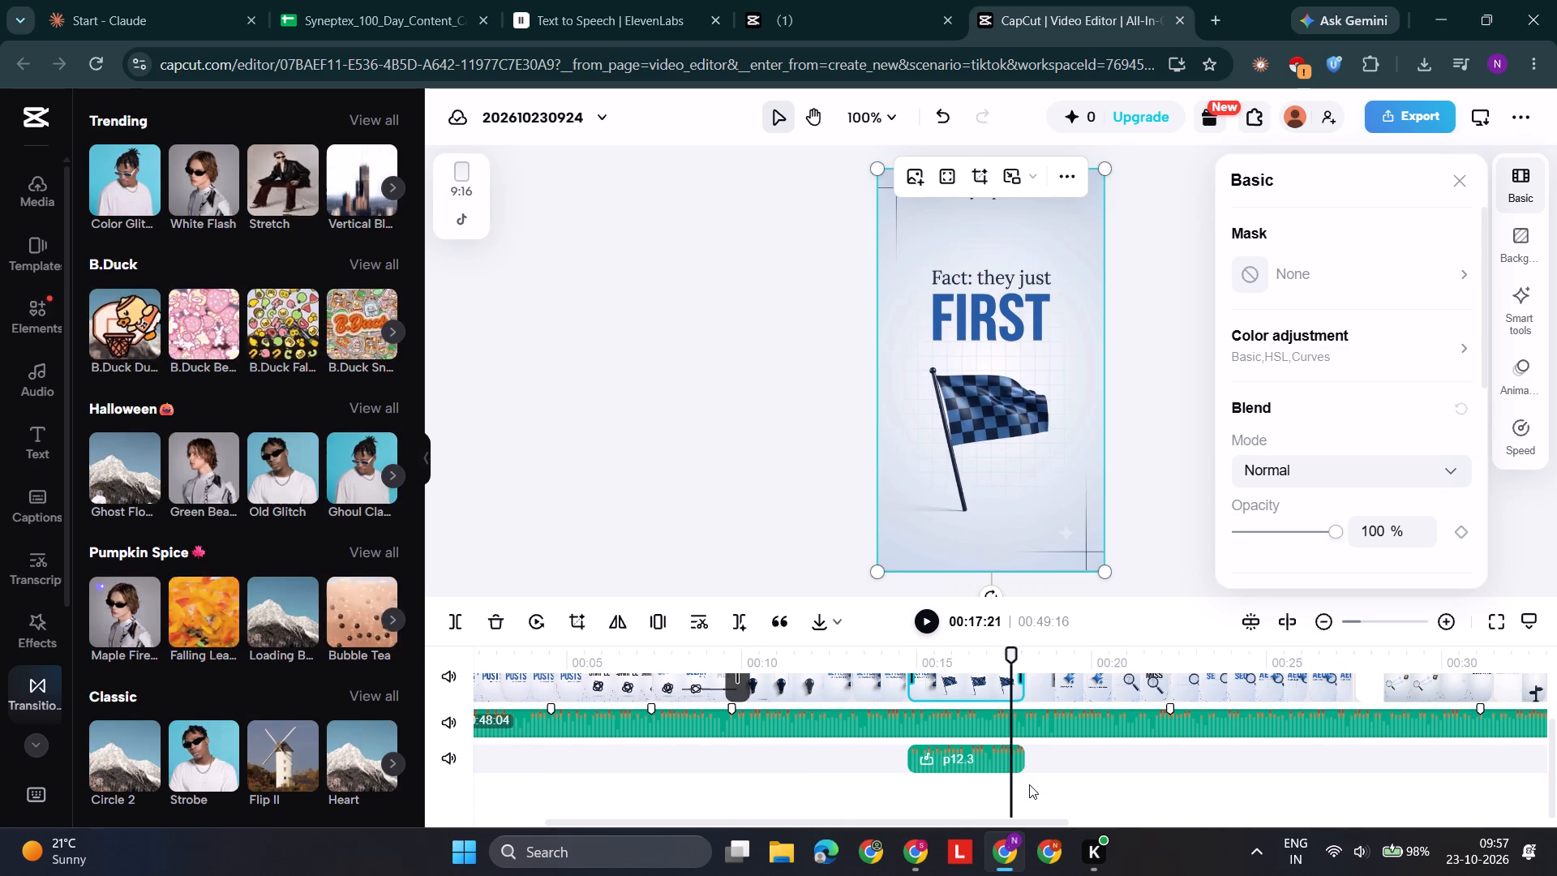
drag(1010, 659, 991, 663)
key(space)
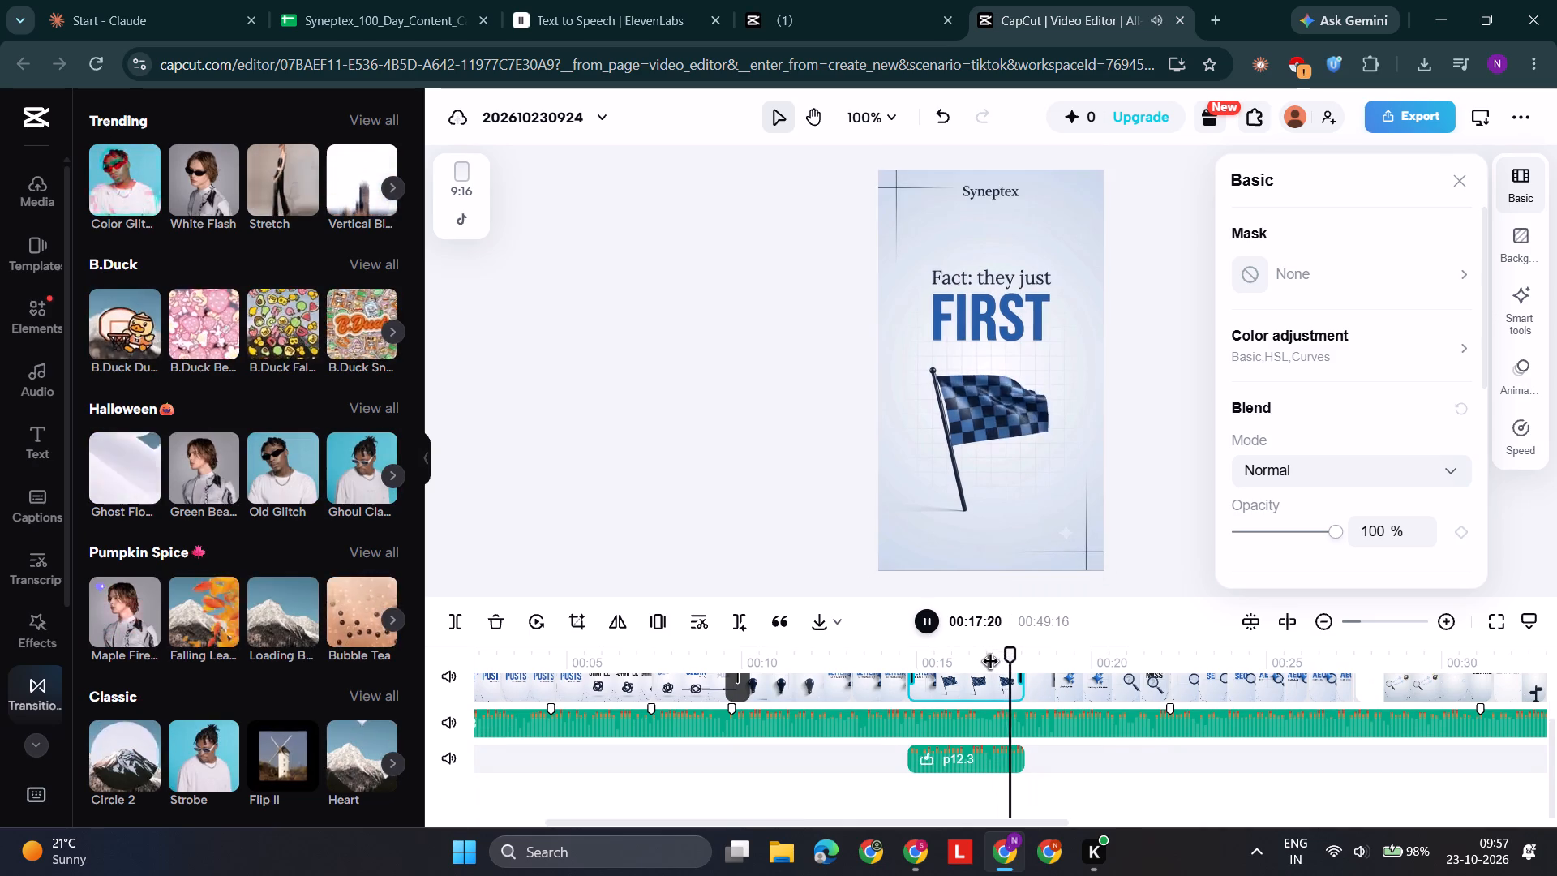
key(space)
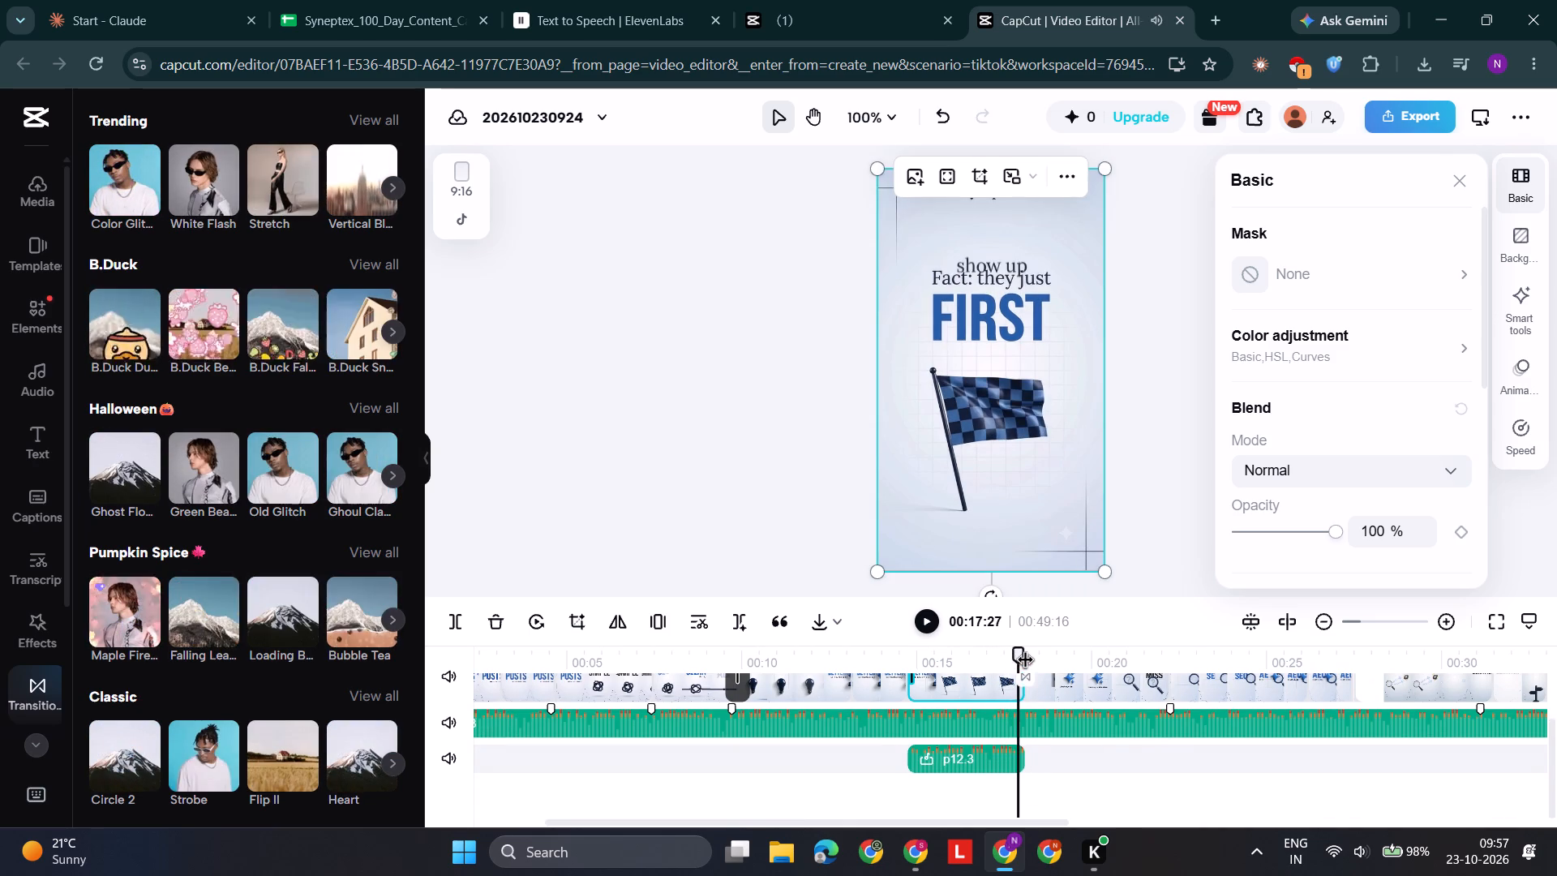
drag(1026, 662, 984, 664)
key(space)
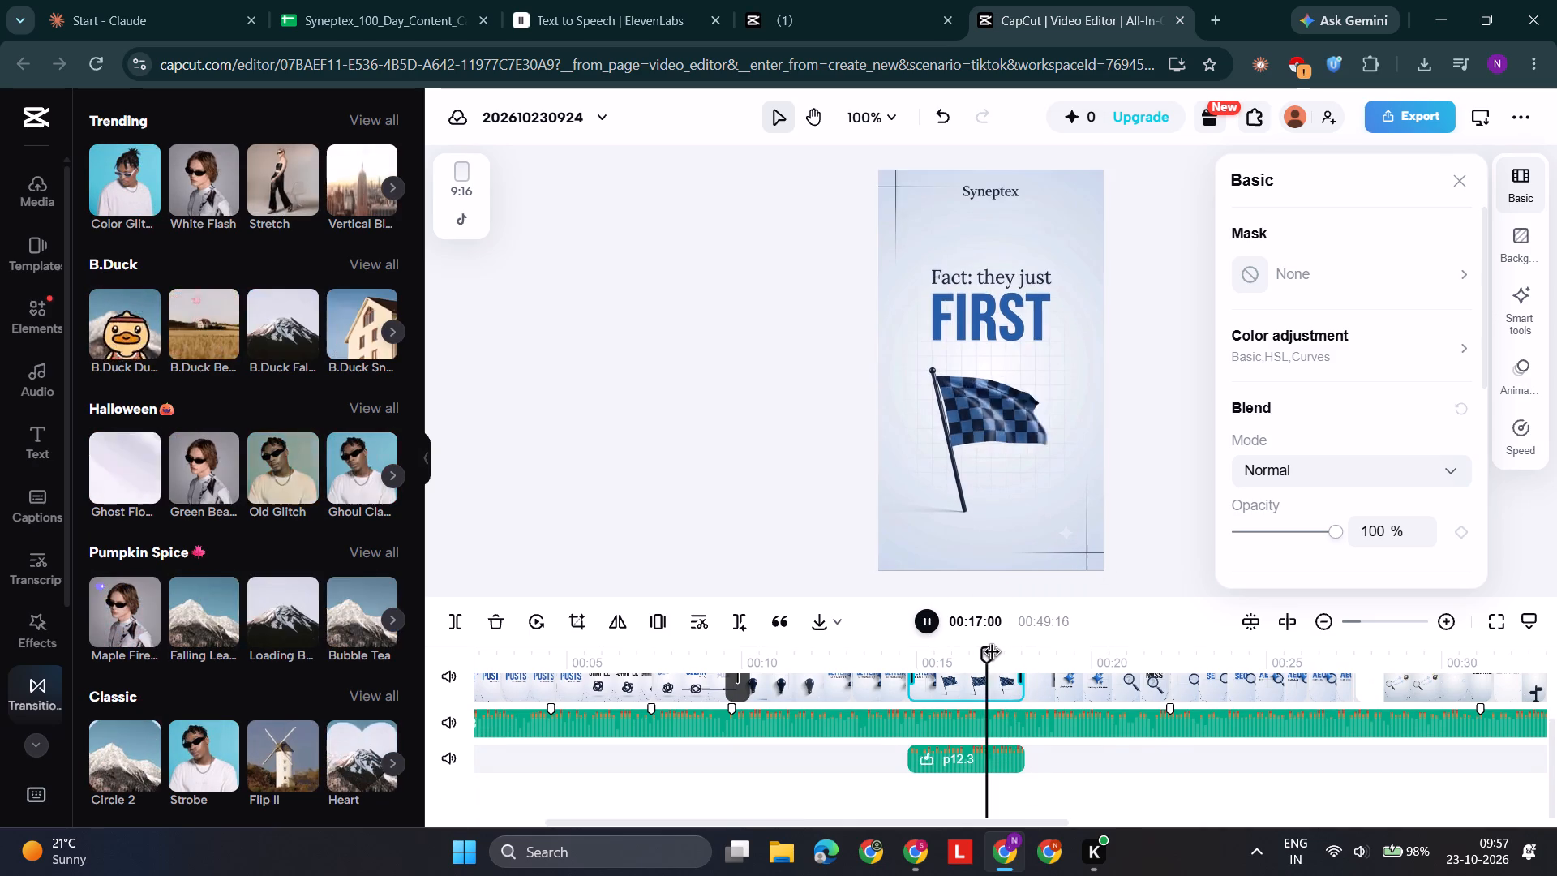
key(space)
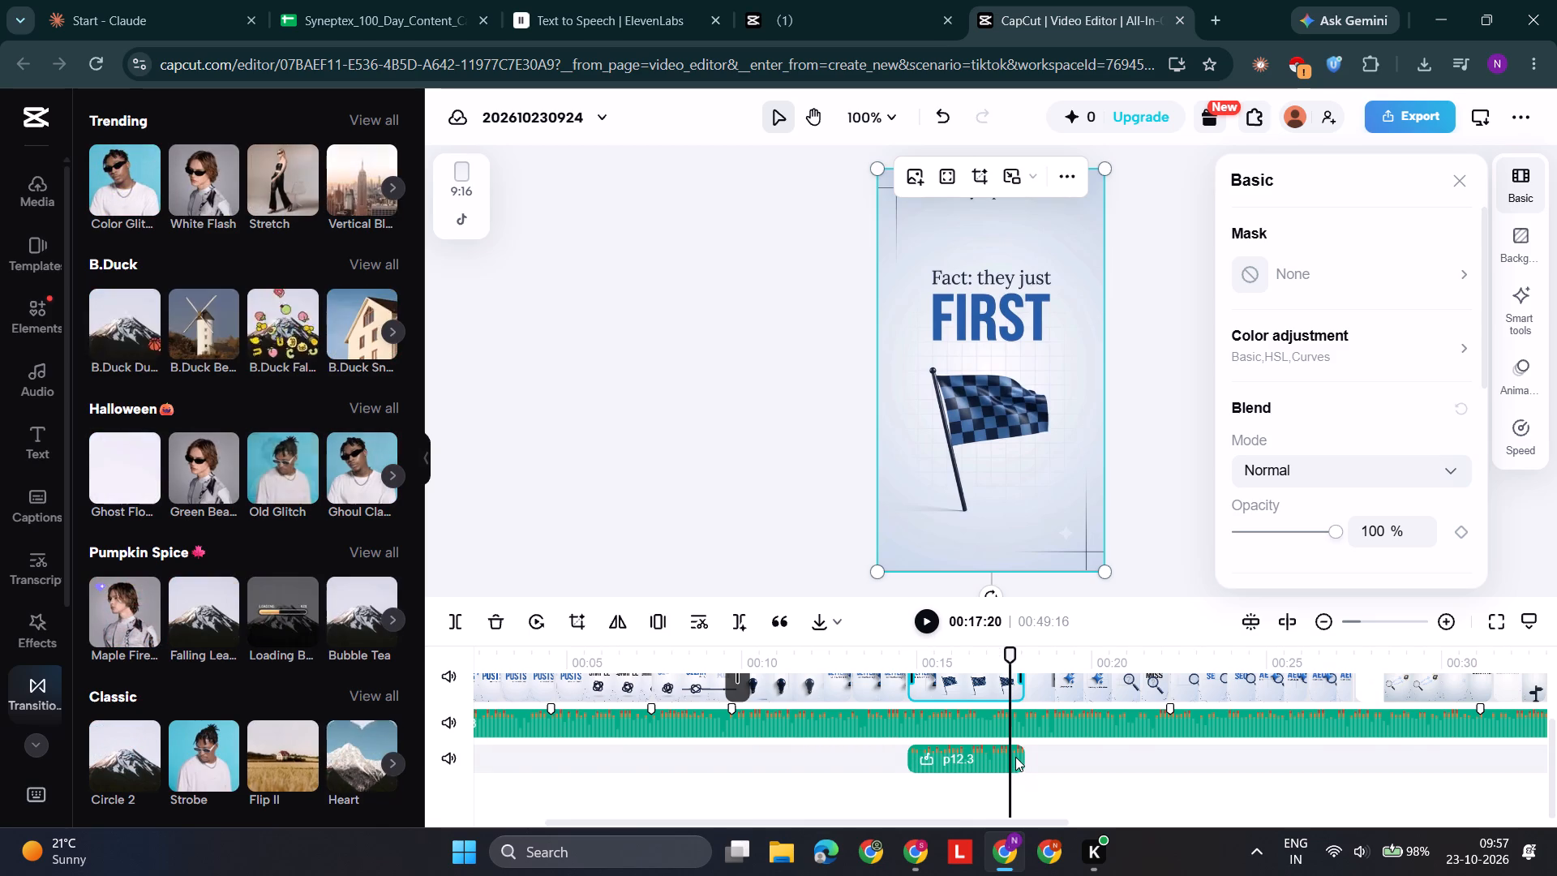
click(969, 764)
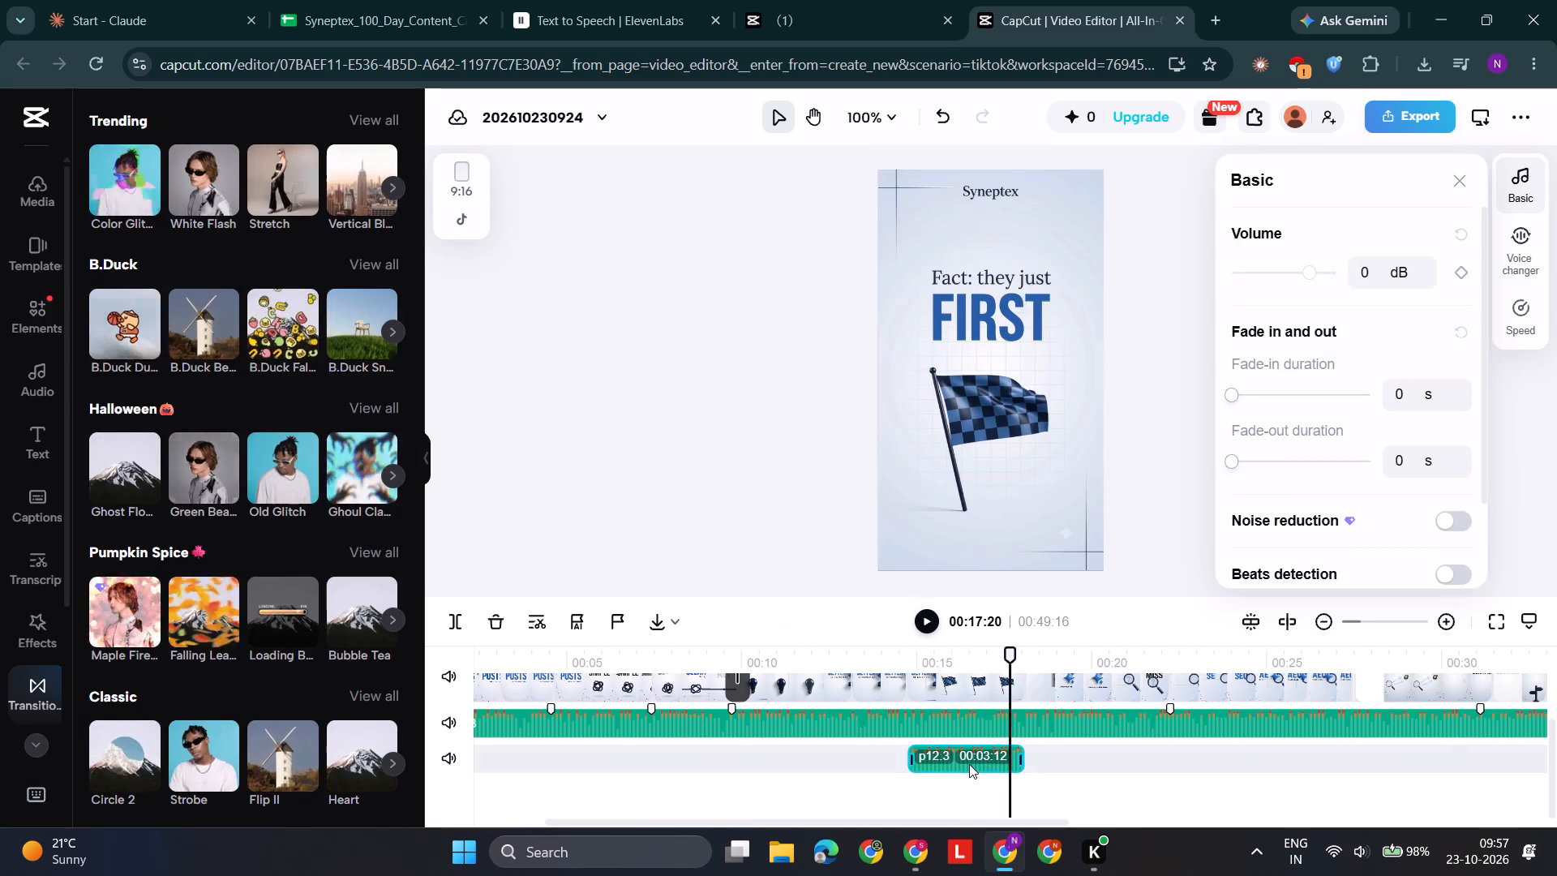
click(465, 620)
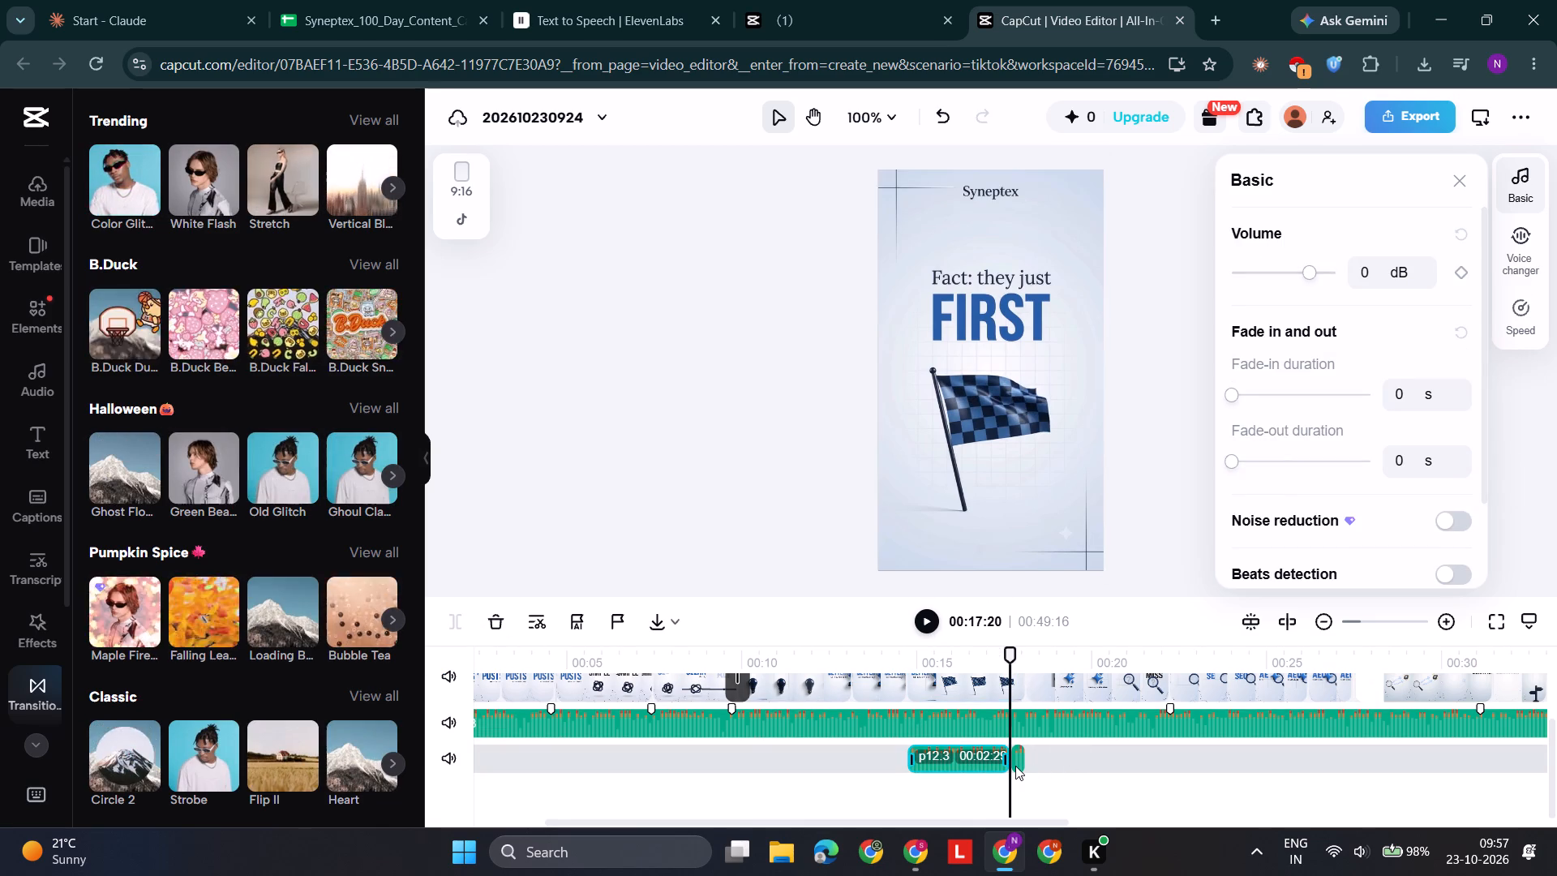
click(1015, 766)
key(Delete)
Play on to the "Something most people MISS" scene and separate the audio from its 1.2x p12.2 clip.
scroll(1015, 766, up, 2)
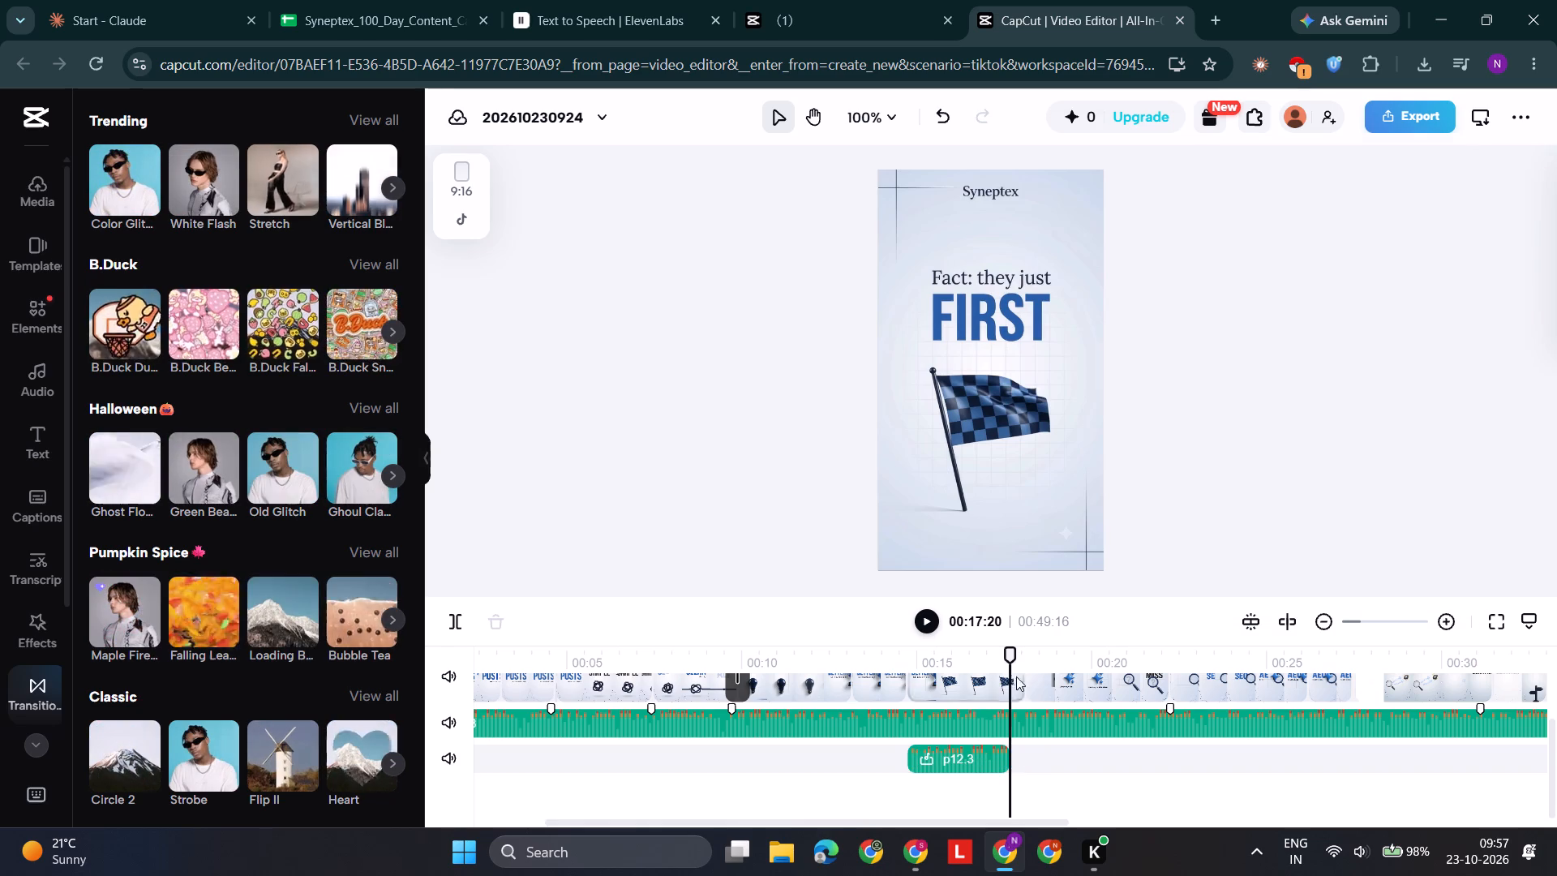
scroll(1017, 766, up, 2)
key(space)
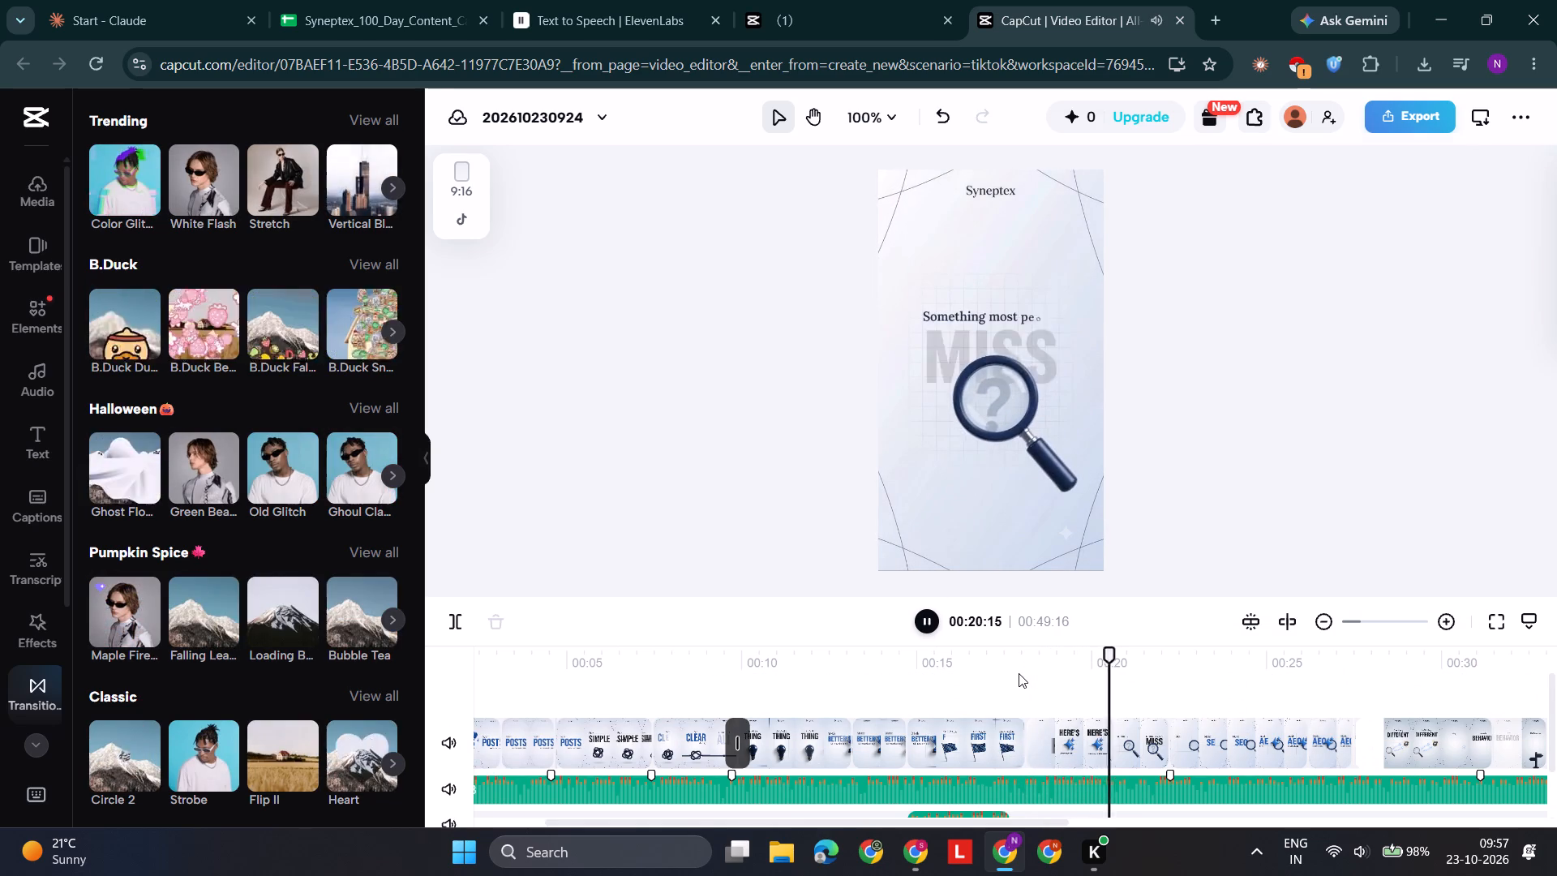
key(space)
scroll(1045, 685, down, 1)
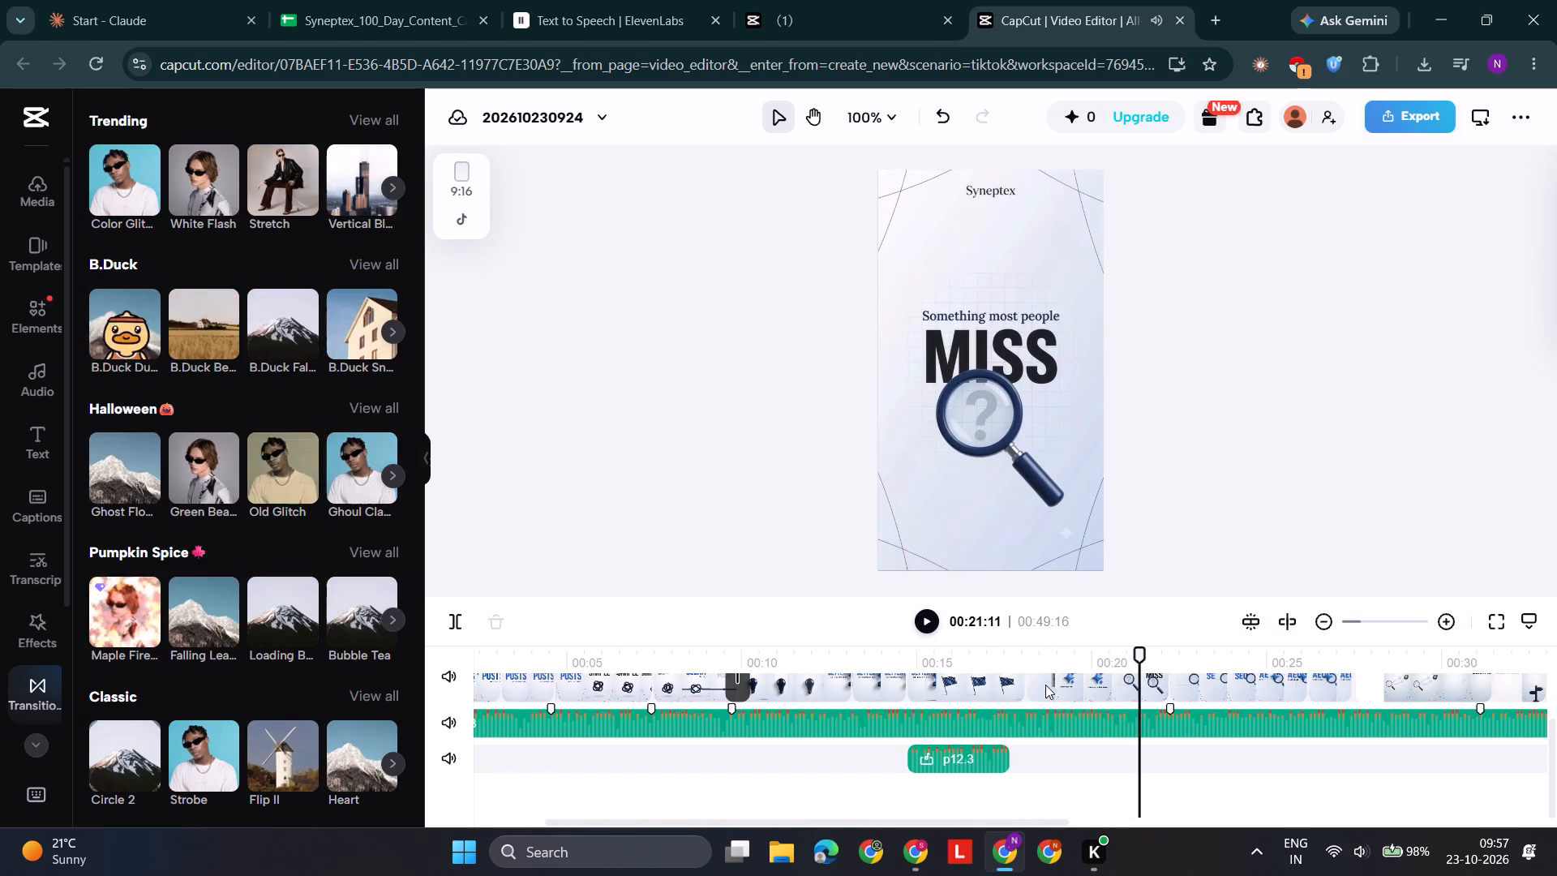
click(1153, 694)
scroll(1153, 694, up, 1)
key(space)
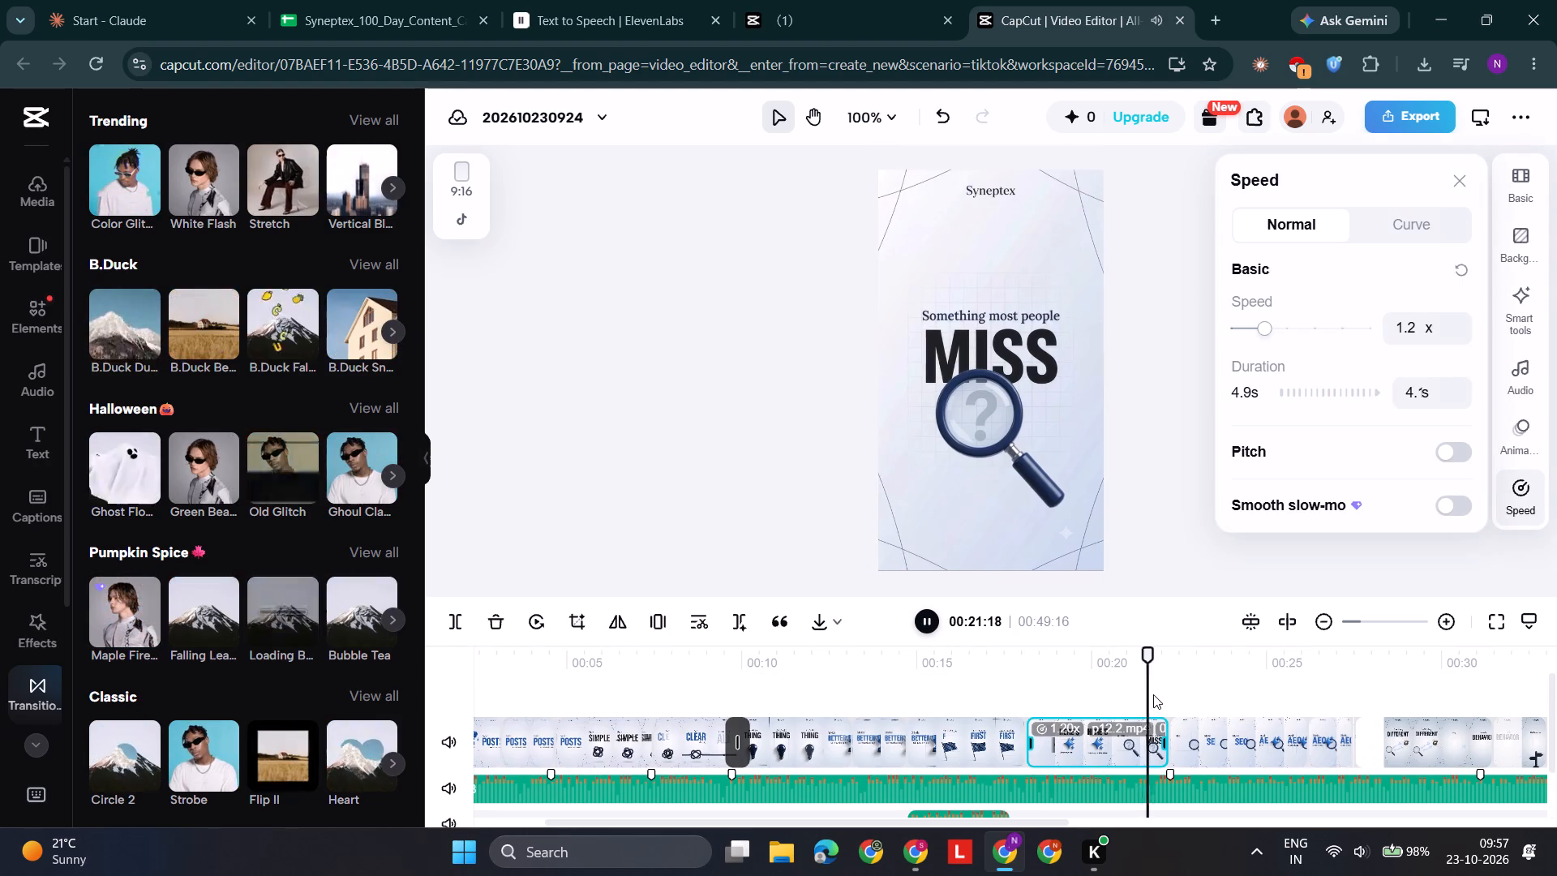
key(space)
right_click(1095, 753)
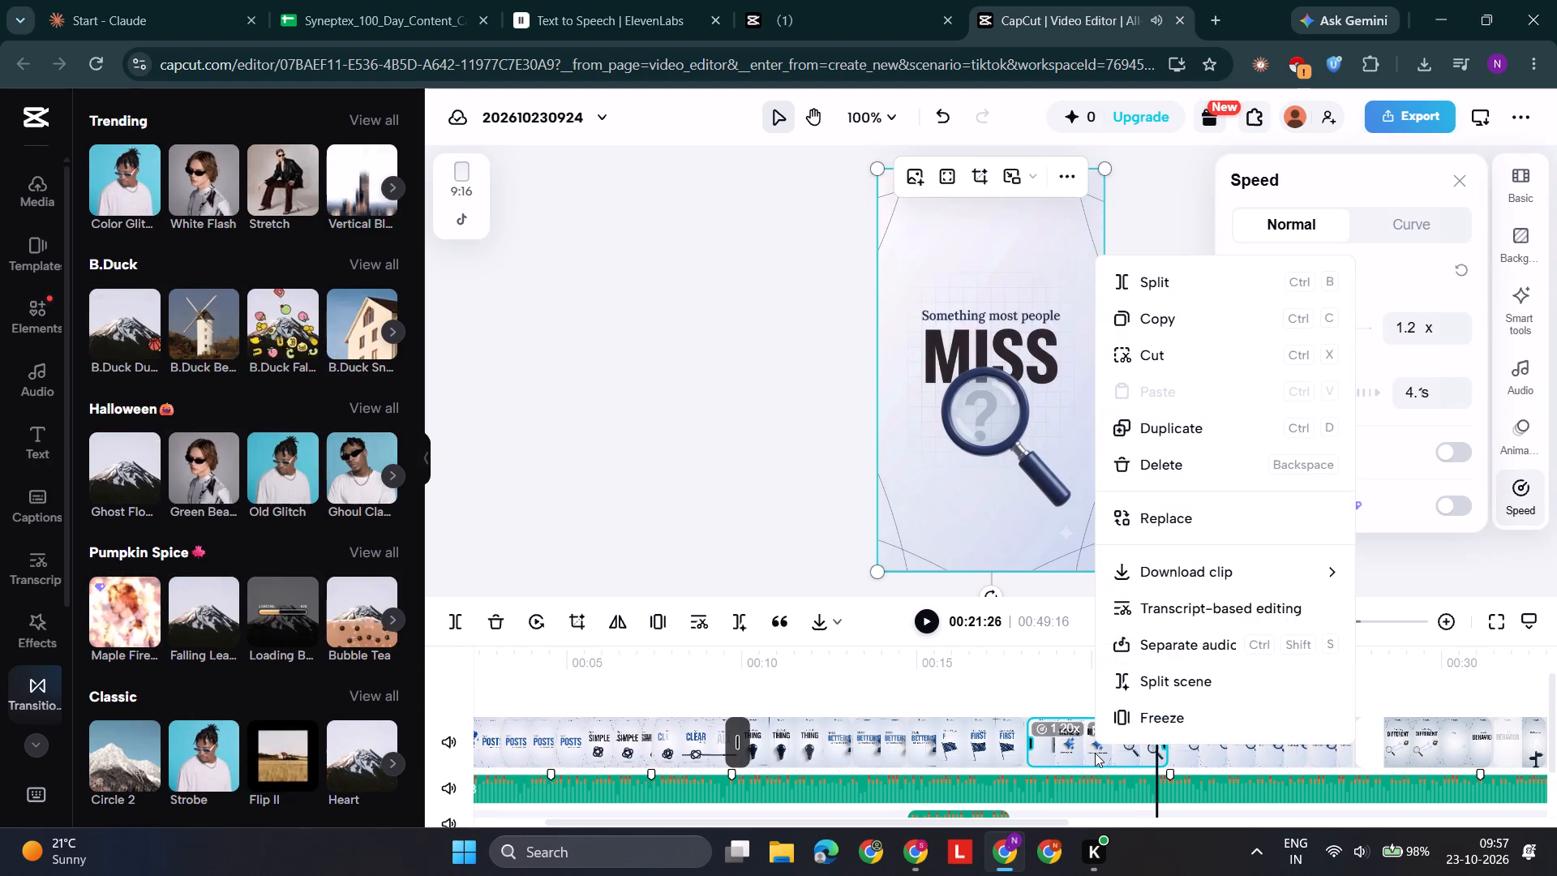
click(1157, 630)
Replay the "HERE'S" and "MISS" scenes to find the cut point, split the separated p12.2 audio at 00:20:07 and delete the part after it.
scroll(1157, 630, down, 1)
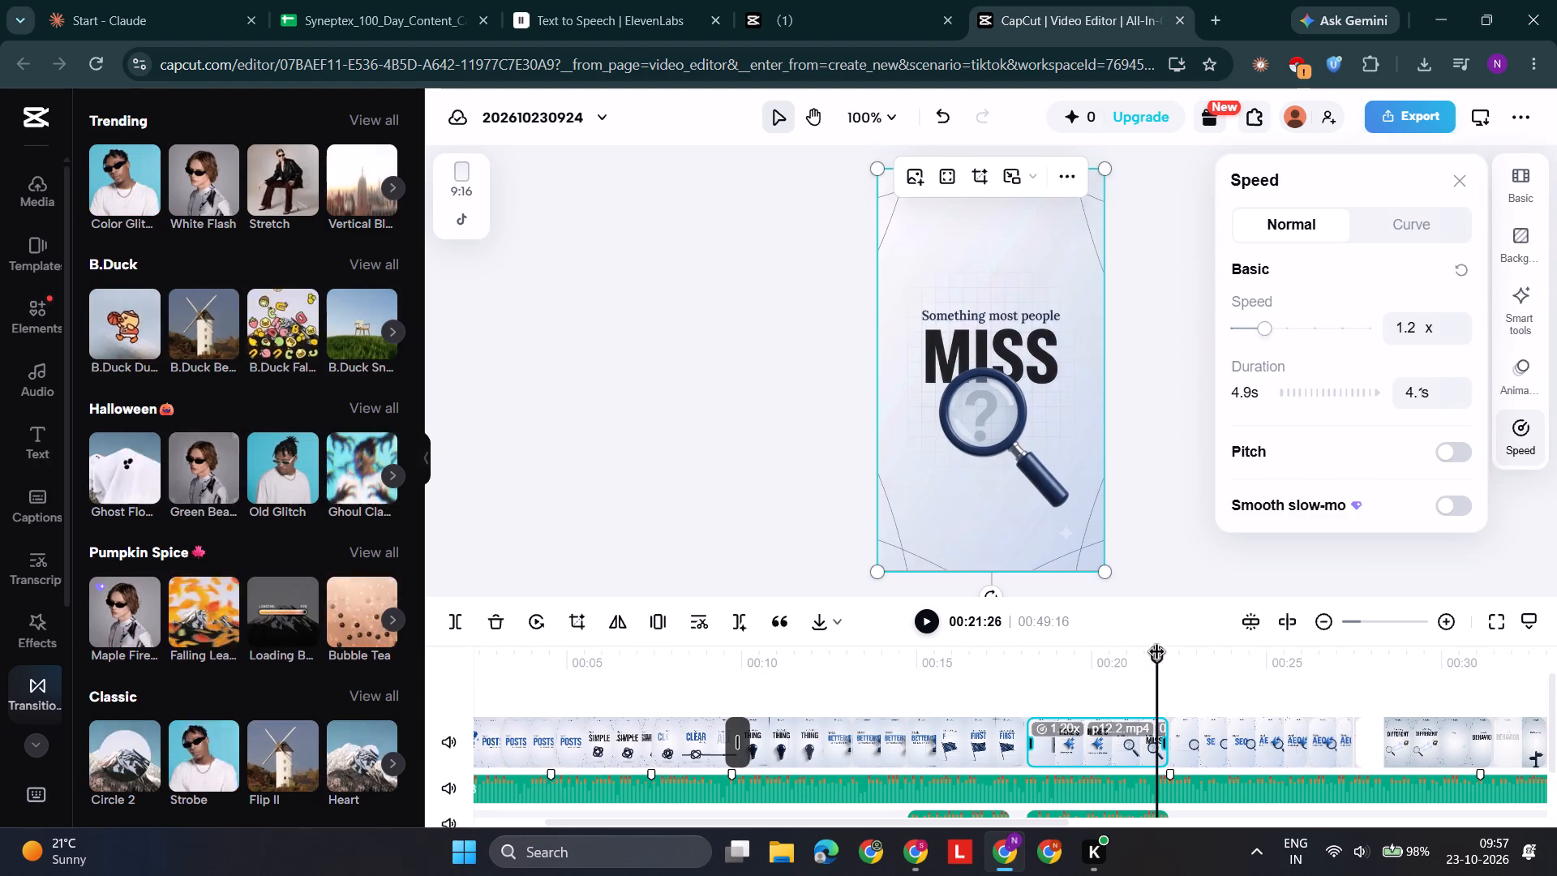
drag(1157, 654, 1043, 704)
scroll(1043, 704, down, 1)
key(space)
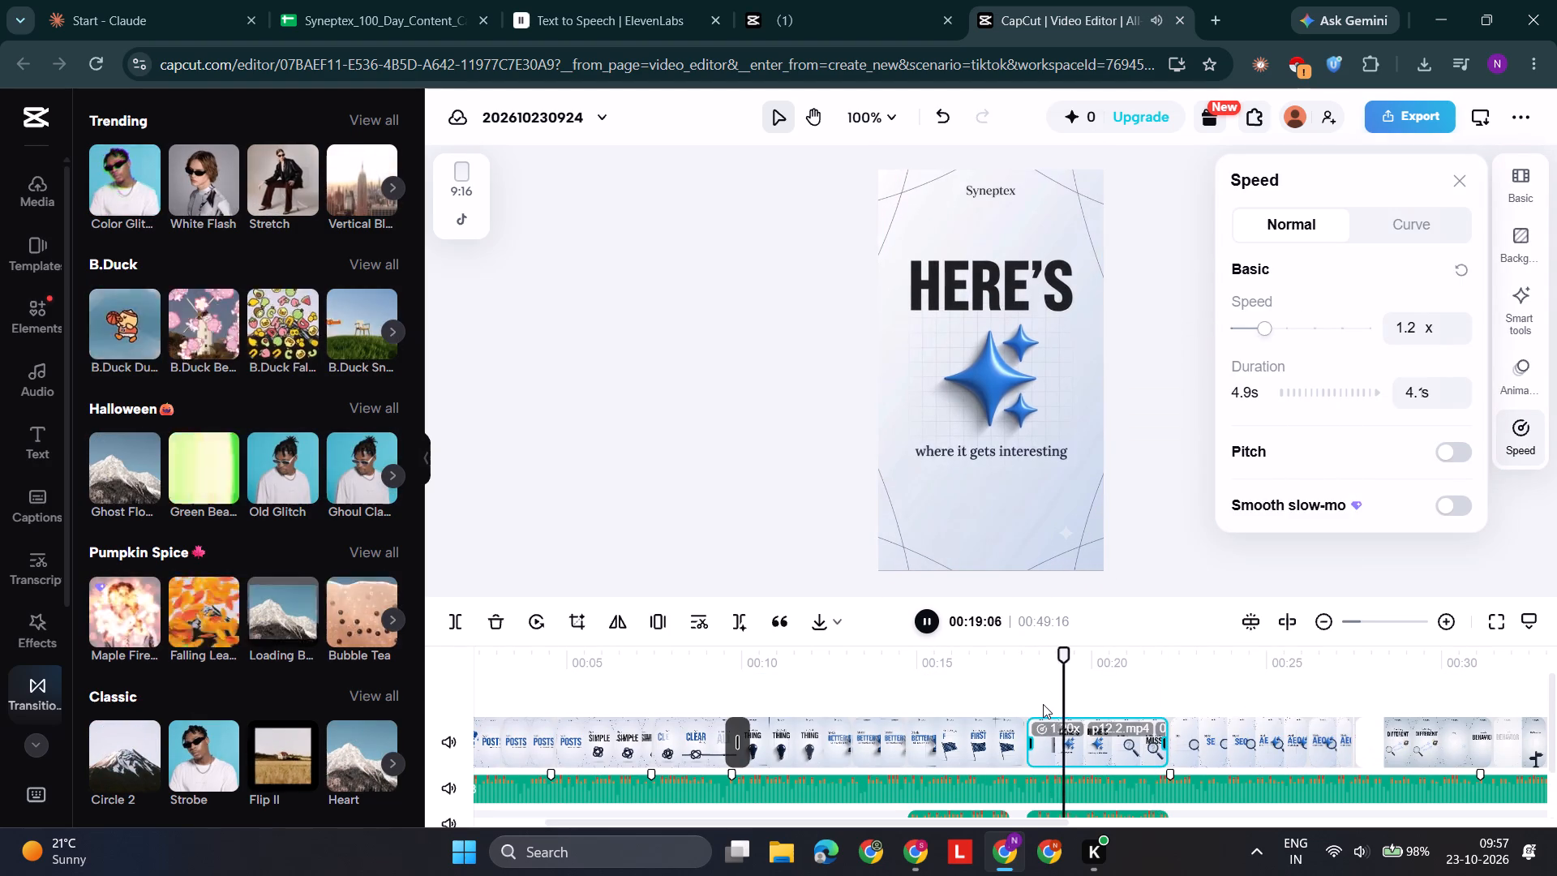
key(space)
scroll(1043, 704, down, 1)
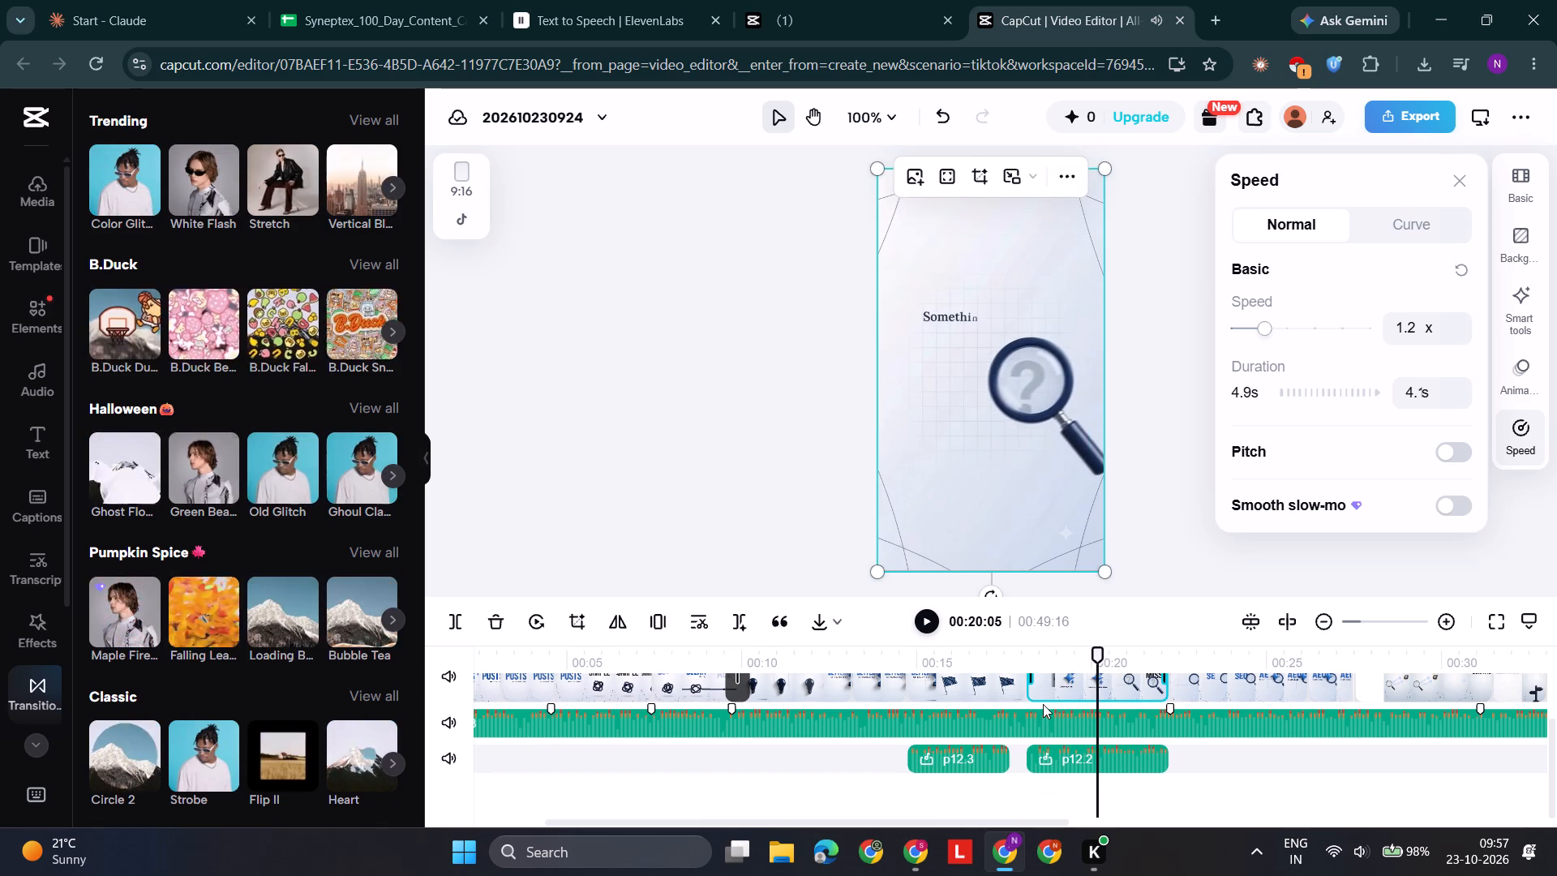
scroll(1043, 704, down, 1)
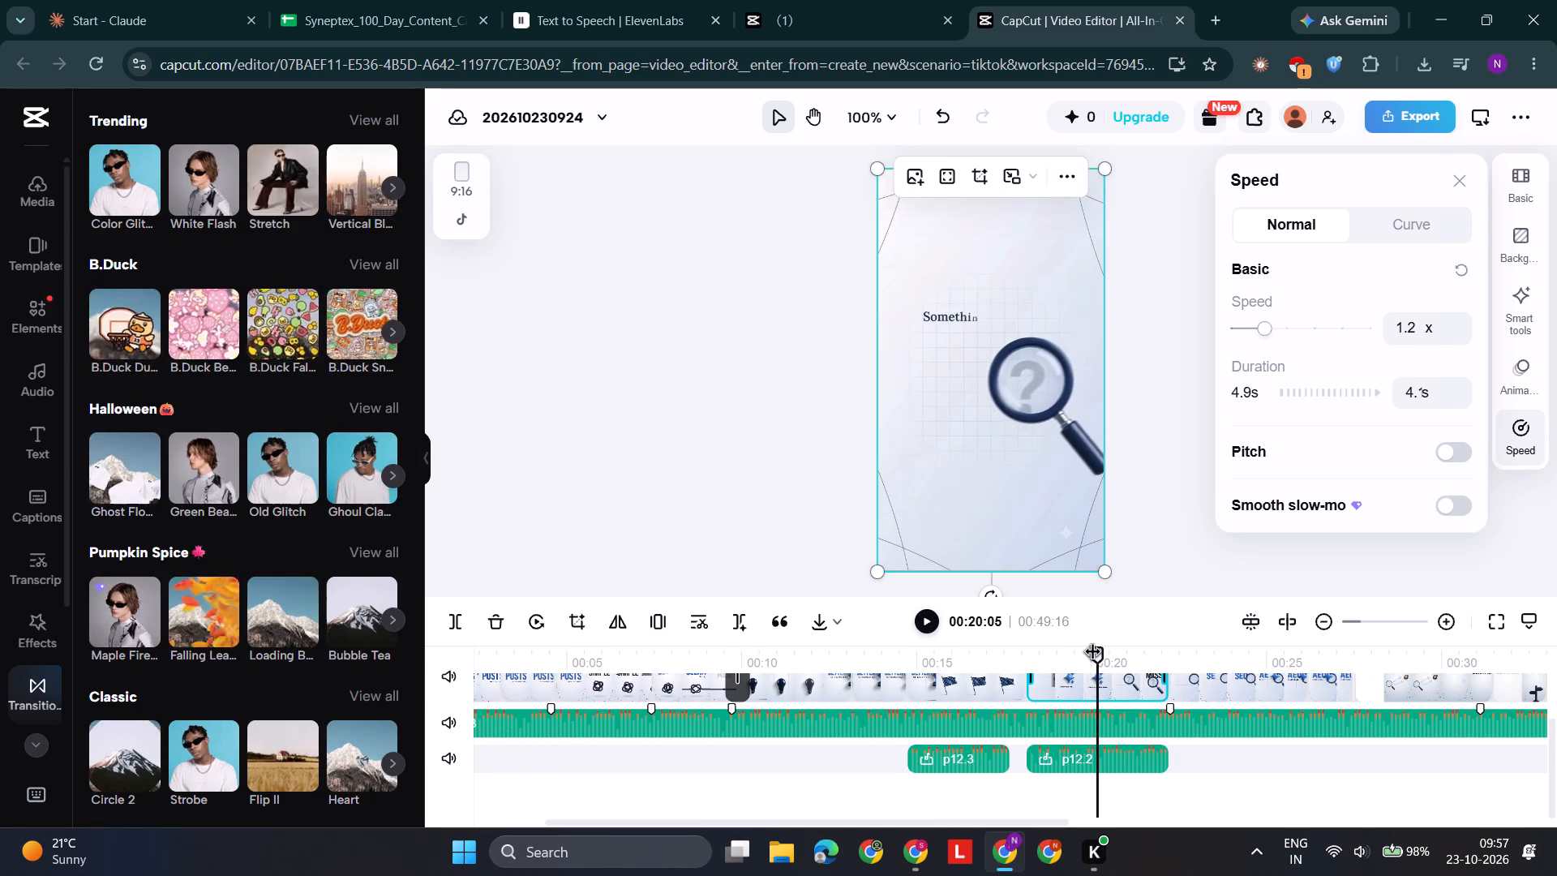
drag(1095, 651, 1079, 655)
key(space)
key(space)
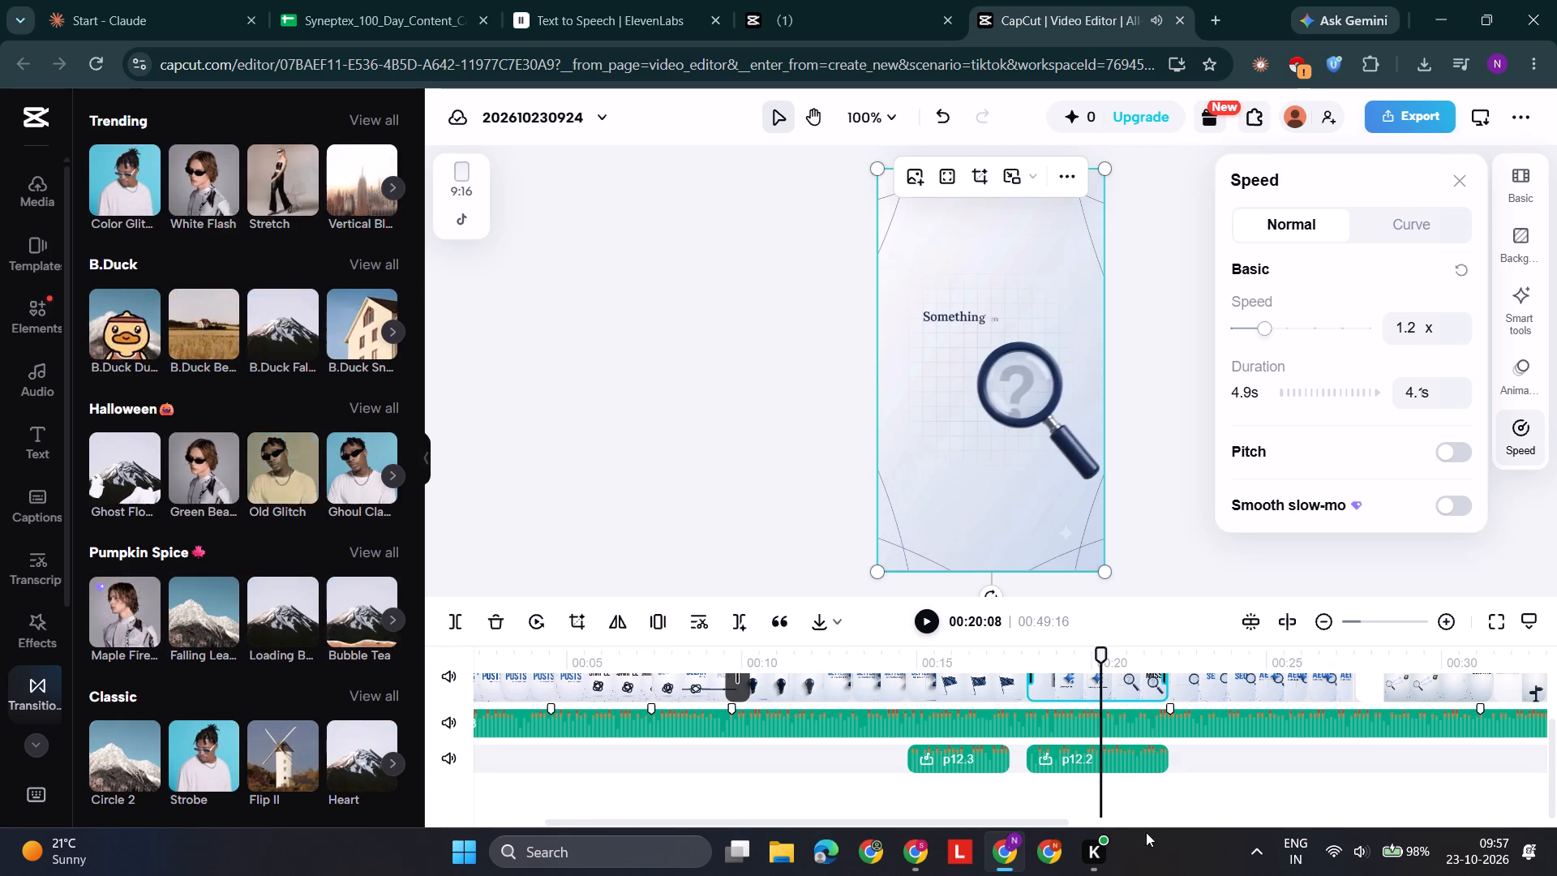
click(1133, 766)
key(space)
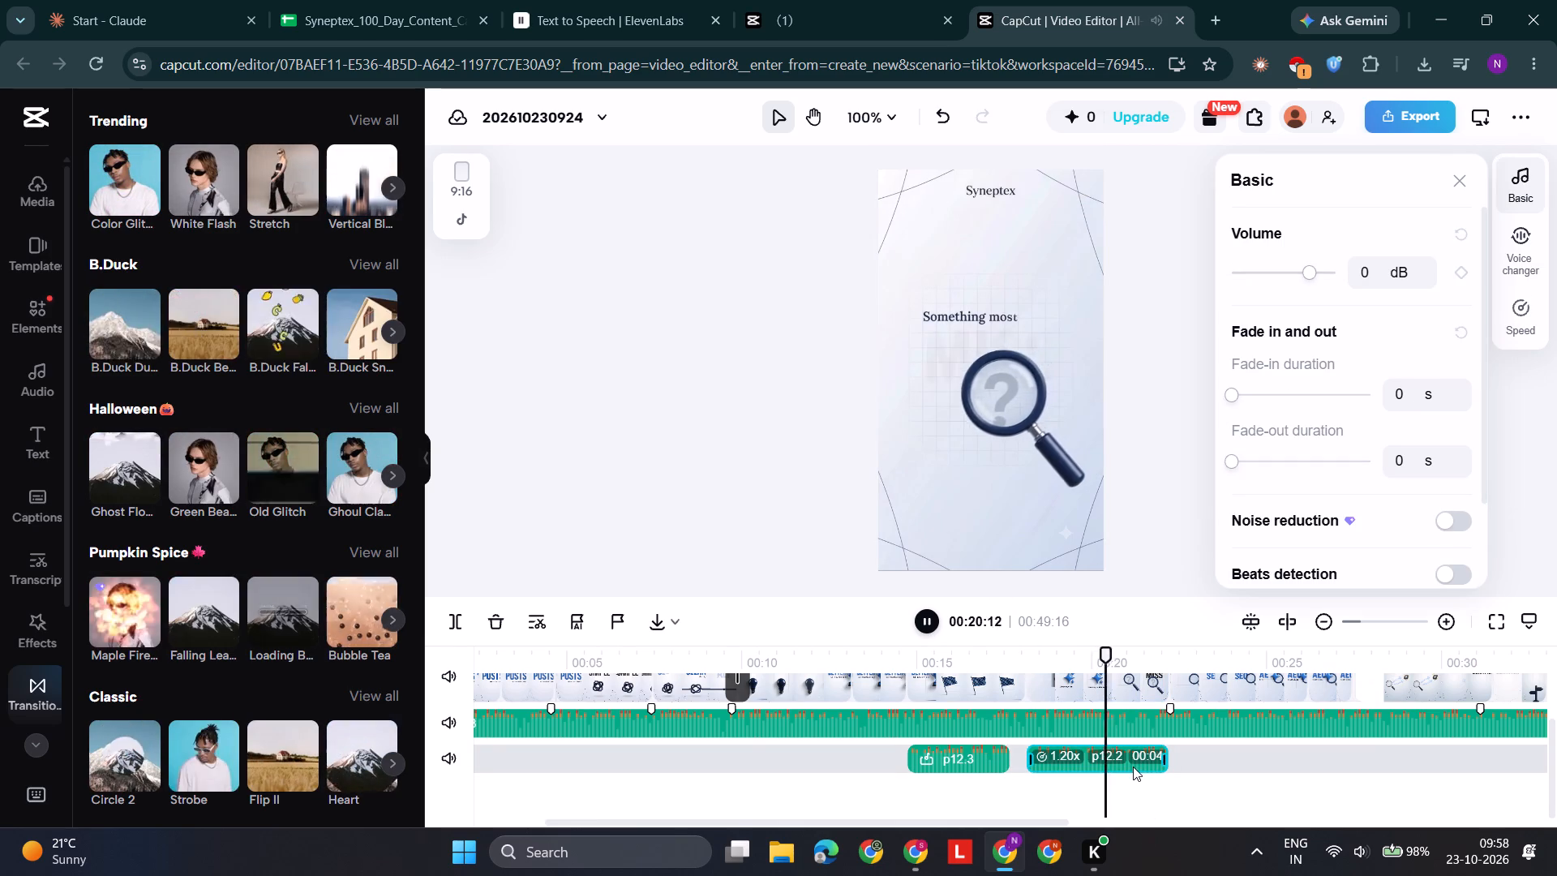
key(space)
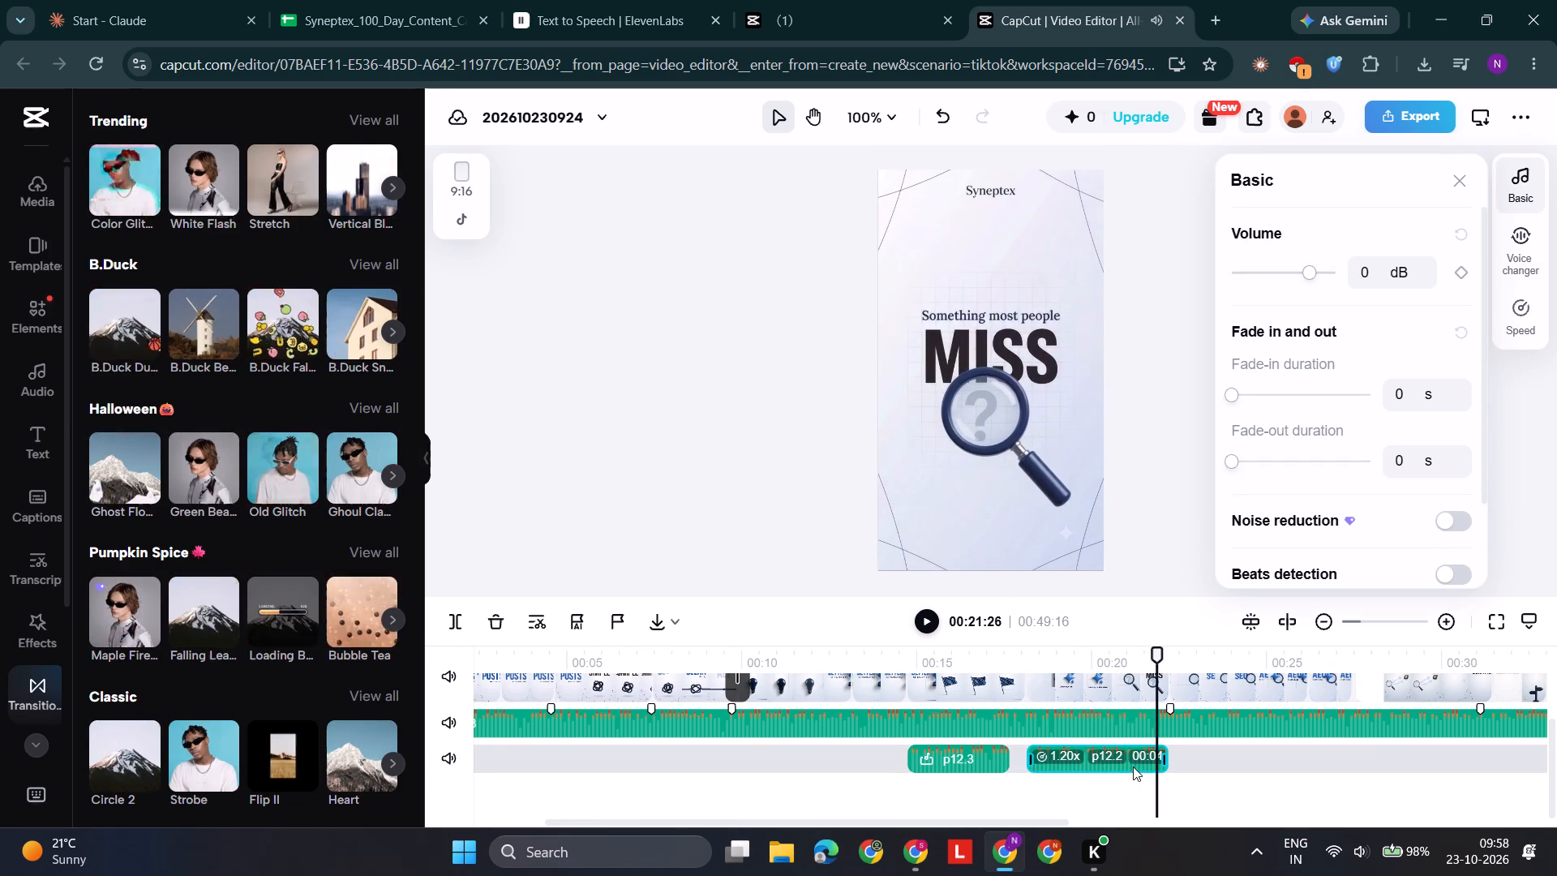
drag(1160, 653, 1054, 672)
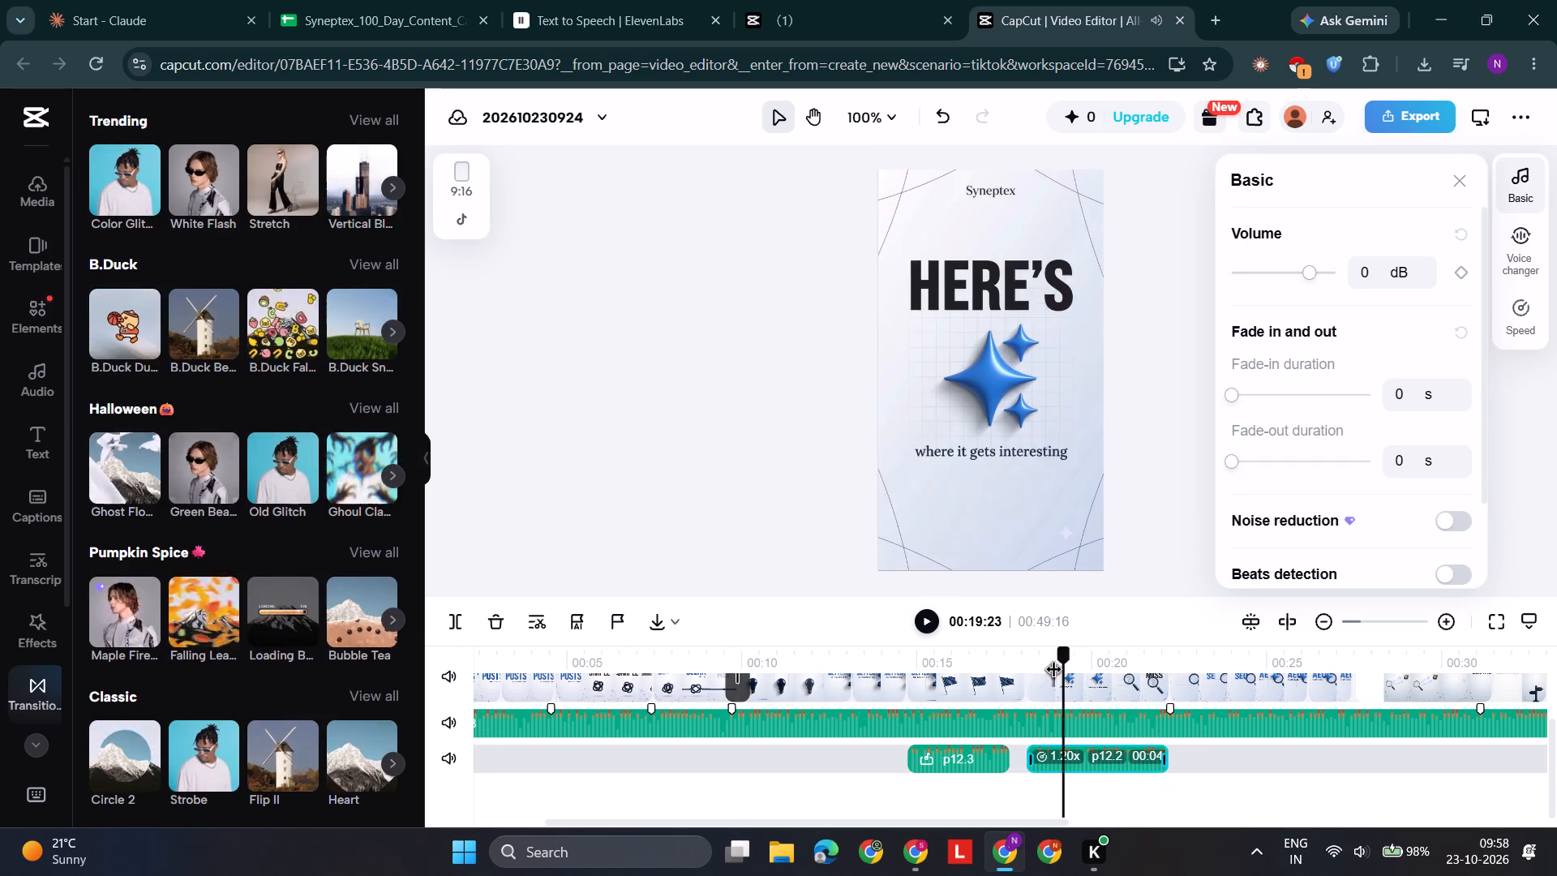
drag(1054, 672, 1052, 672)
key(space)
key(space)
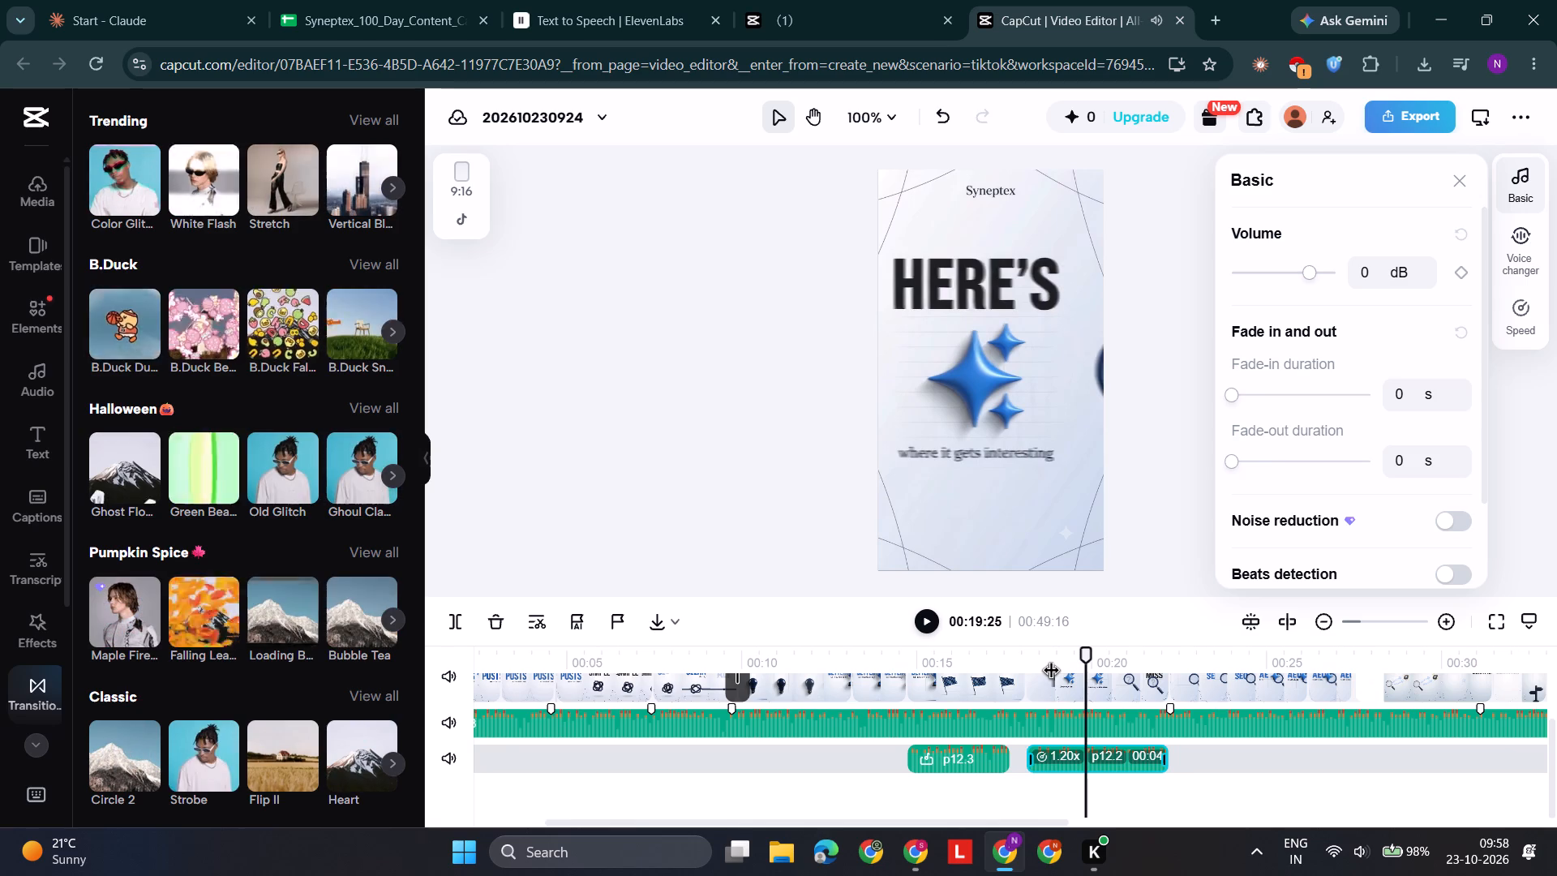
key(space)
key(space)
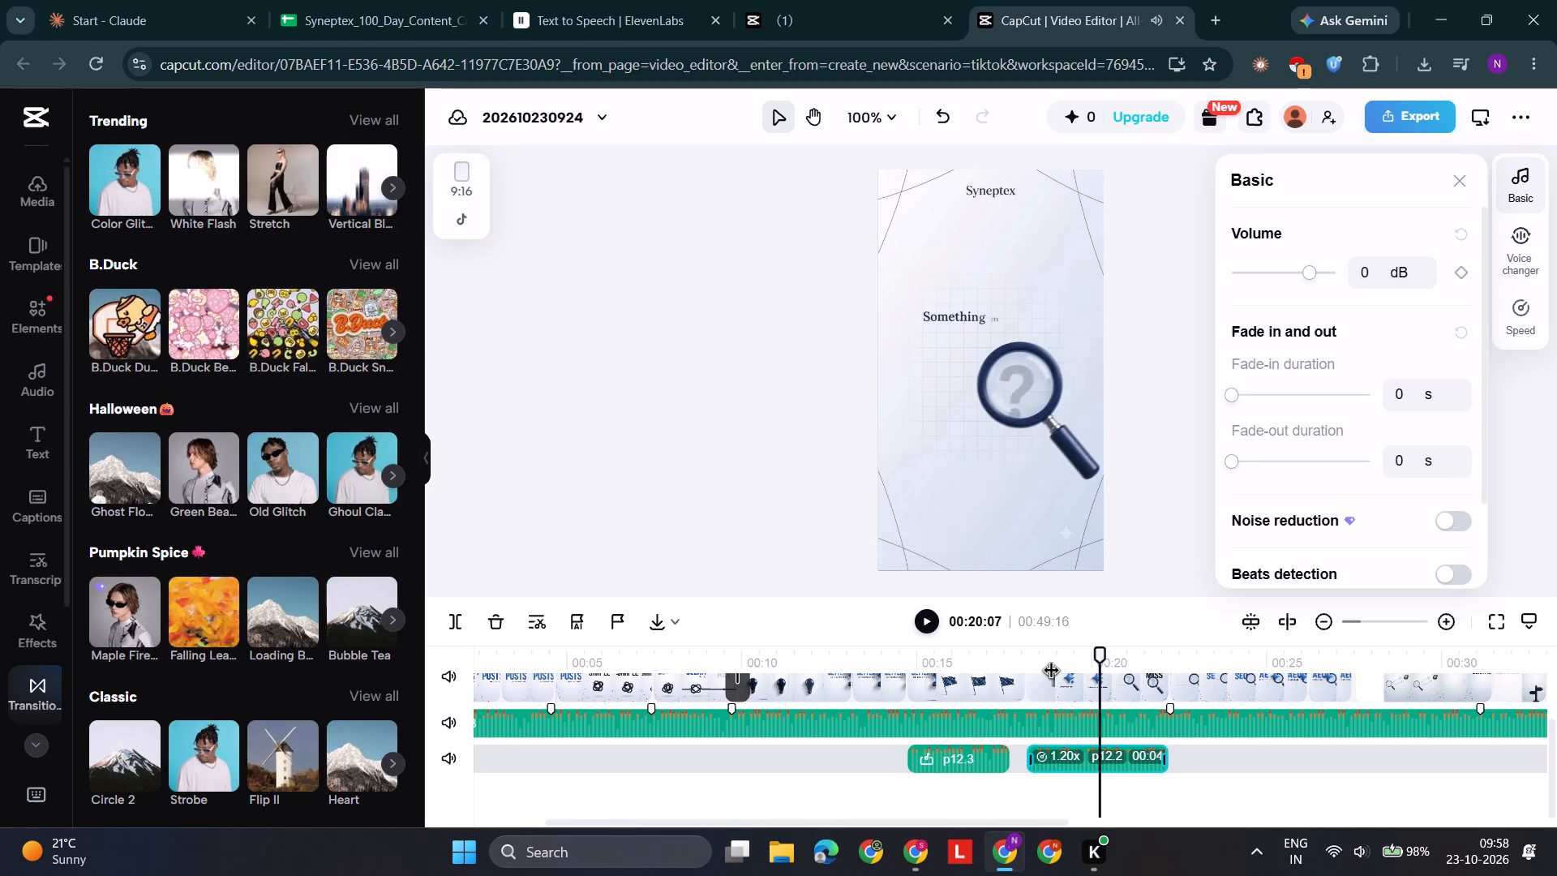
click(453, 618)
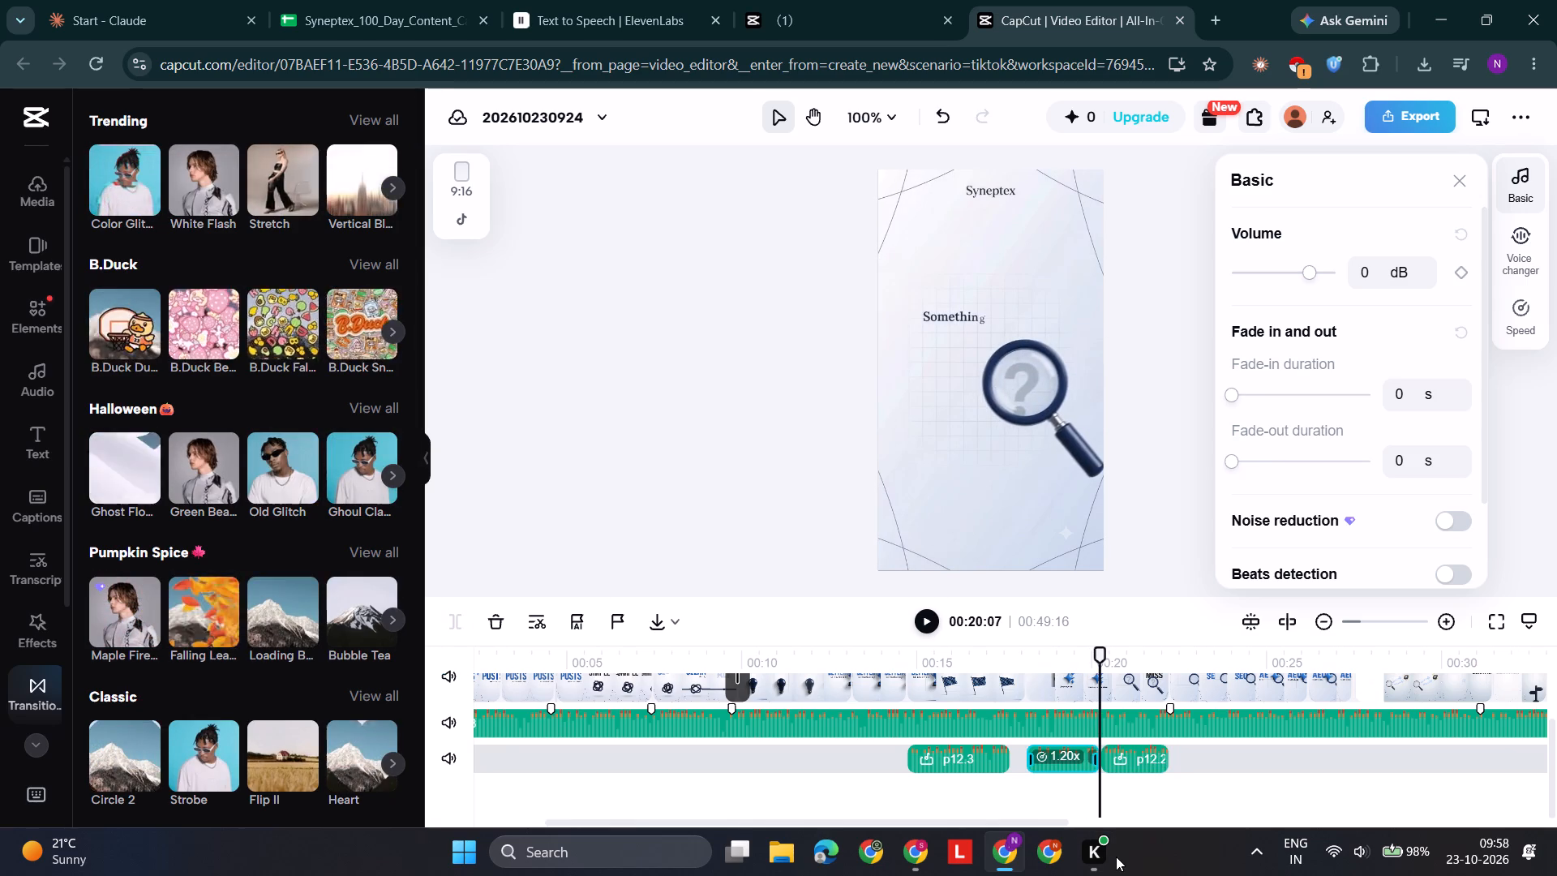
click(1138, 769)
key(Delete)
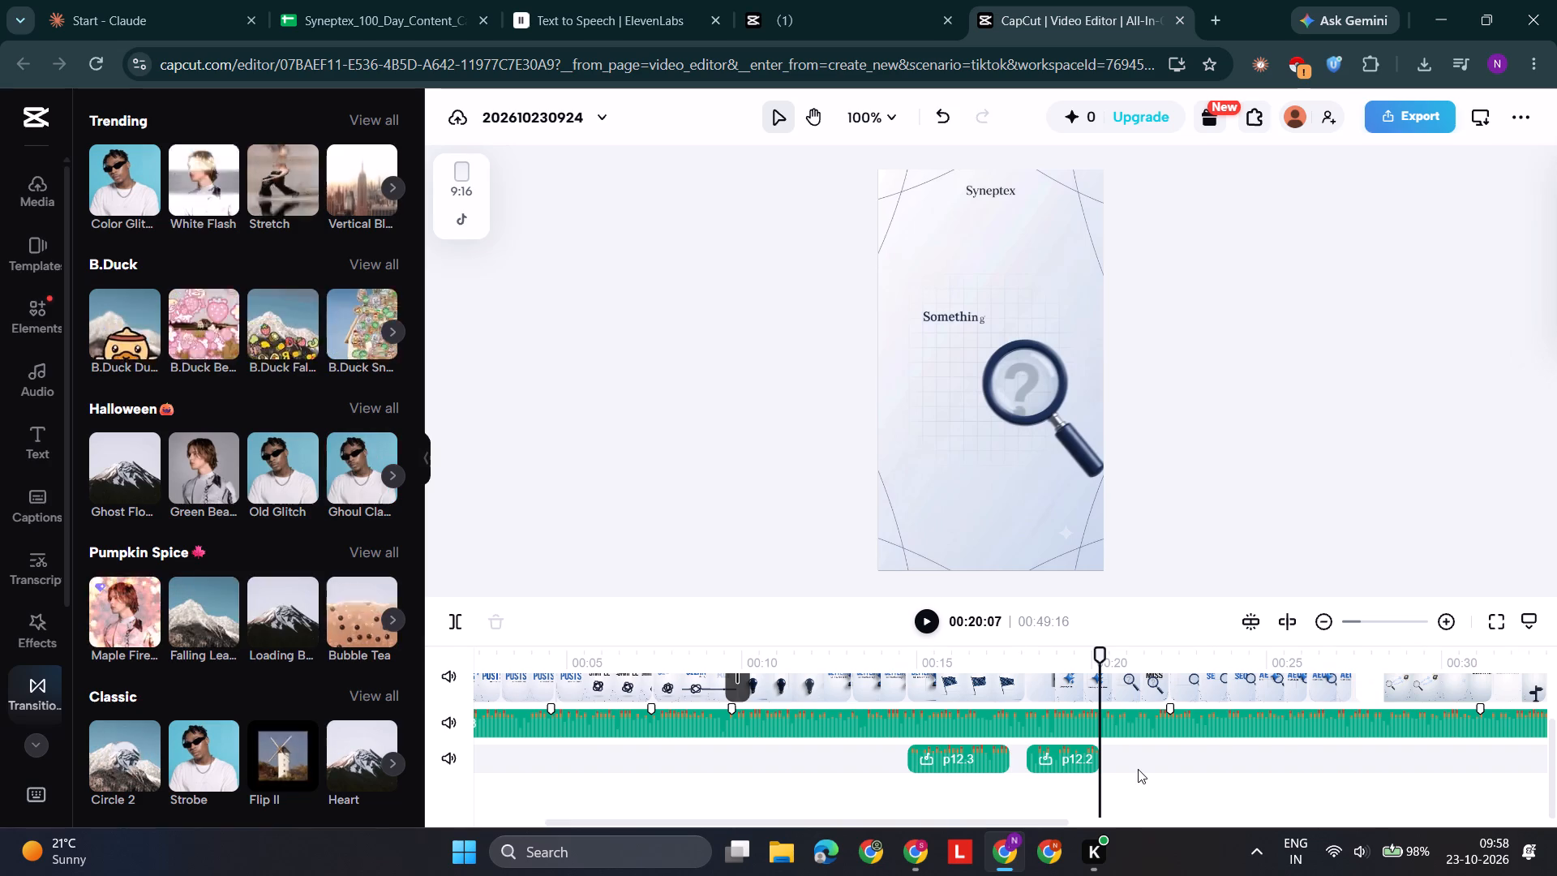
Play from 00:20:07 through the "Myth" and "Fact: they DIFFERENT" scenes to "search BEHAVIOR", checking the audio timing.
text(m)
key(space)
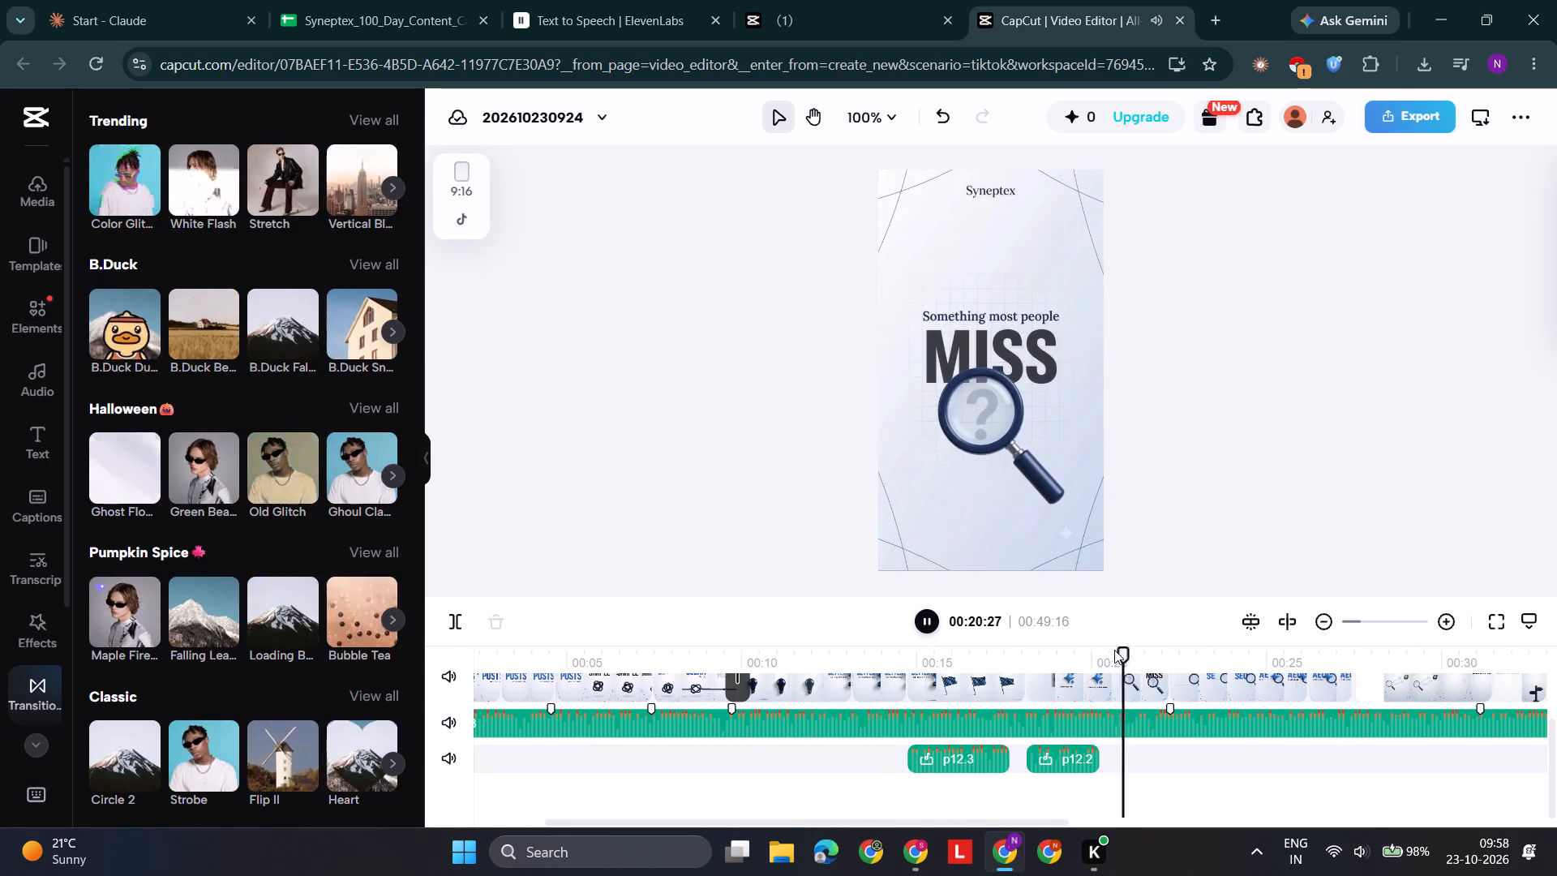
key(space)
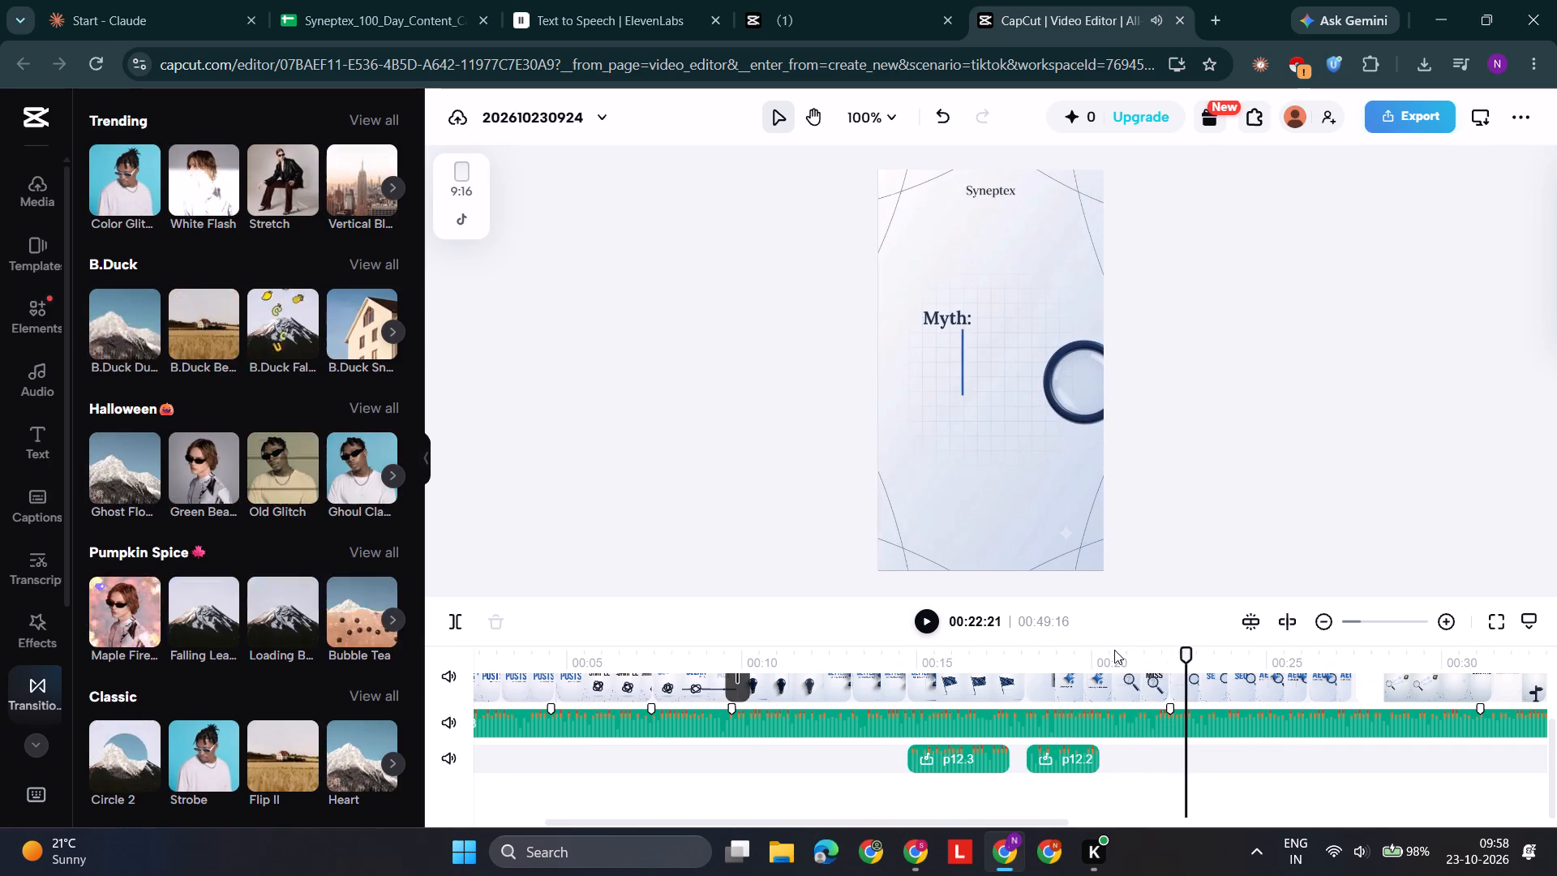
scroll(1114, 650, up, 1)
key(space)
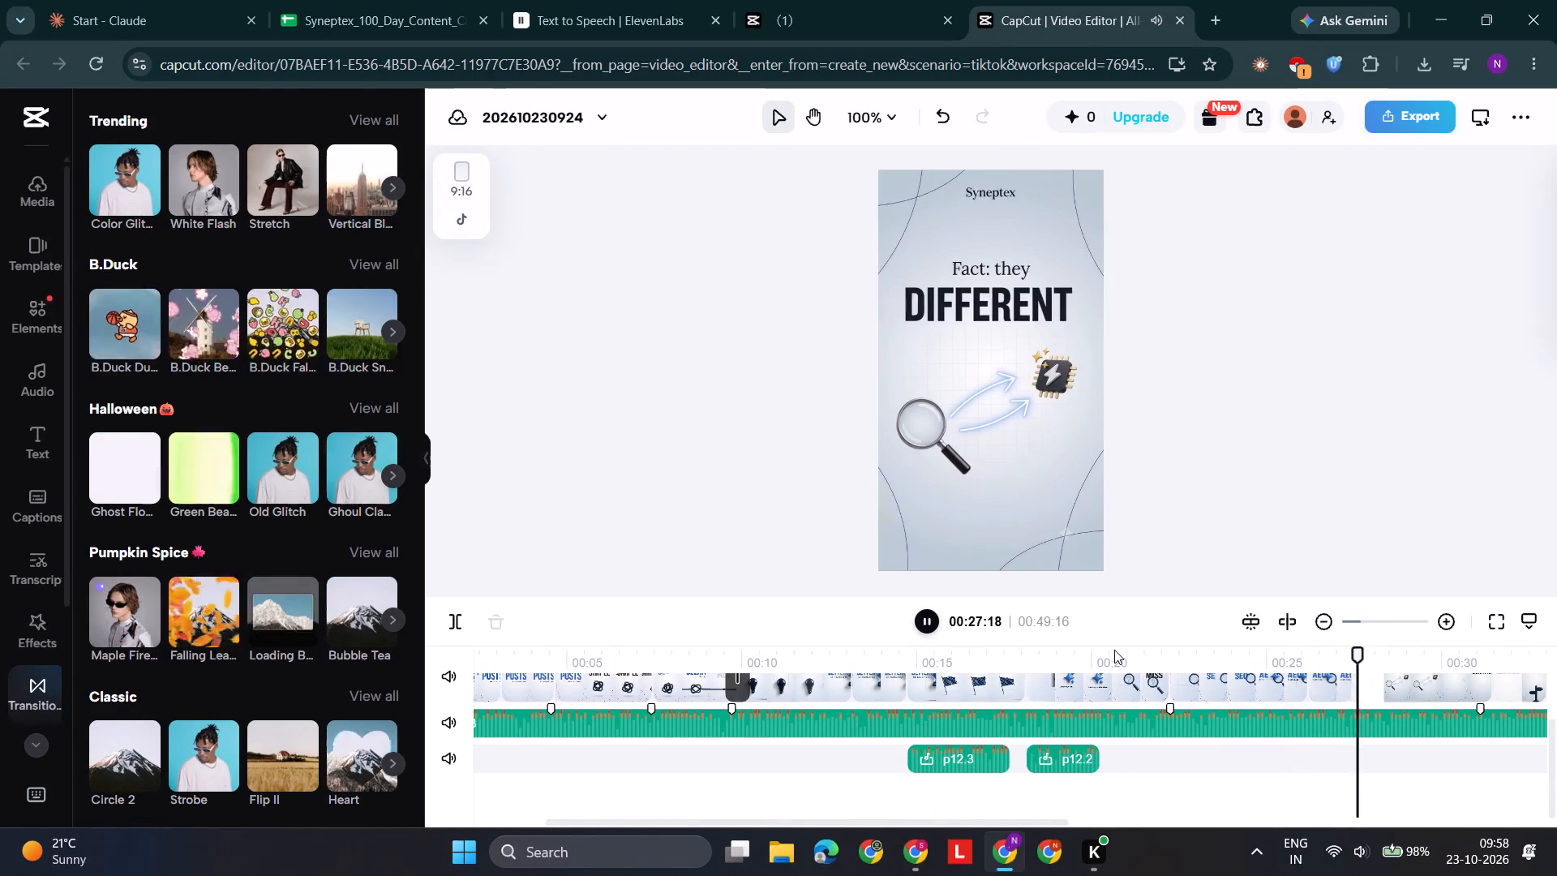
key(space)
key(space)
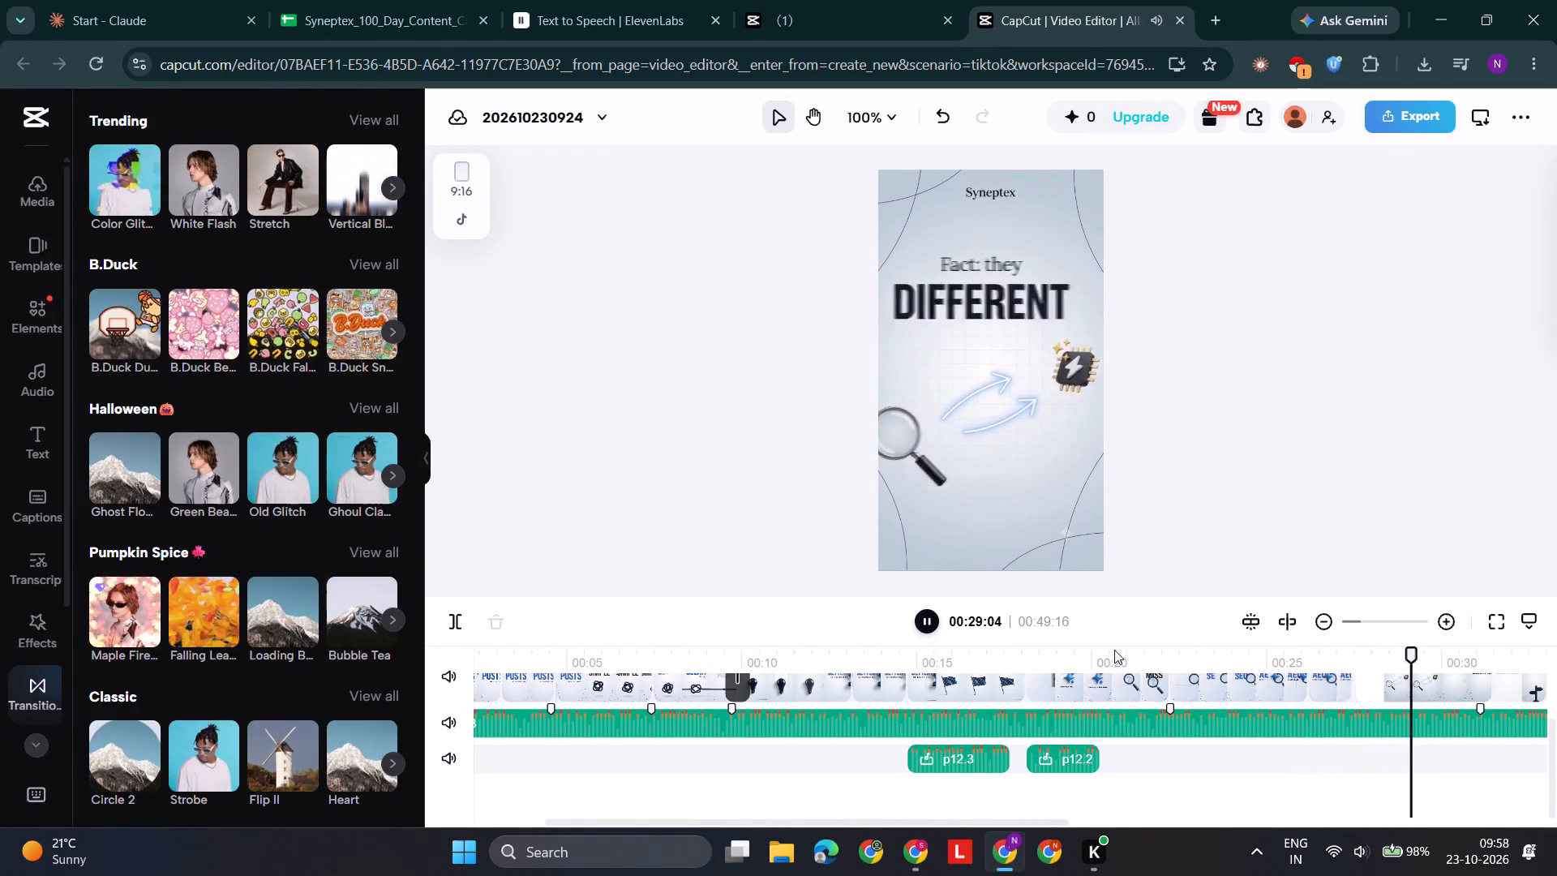
key(space)
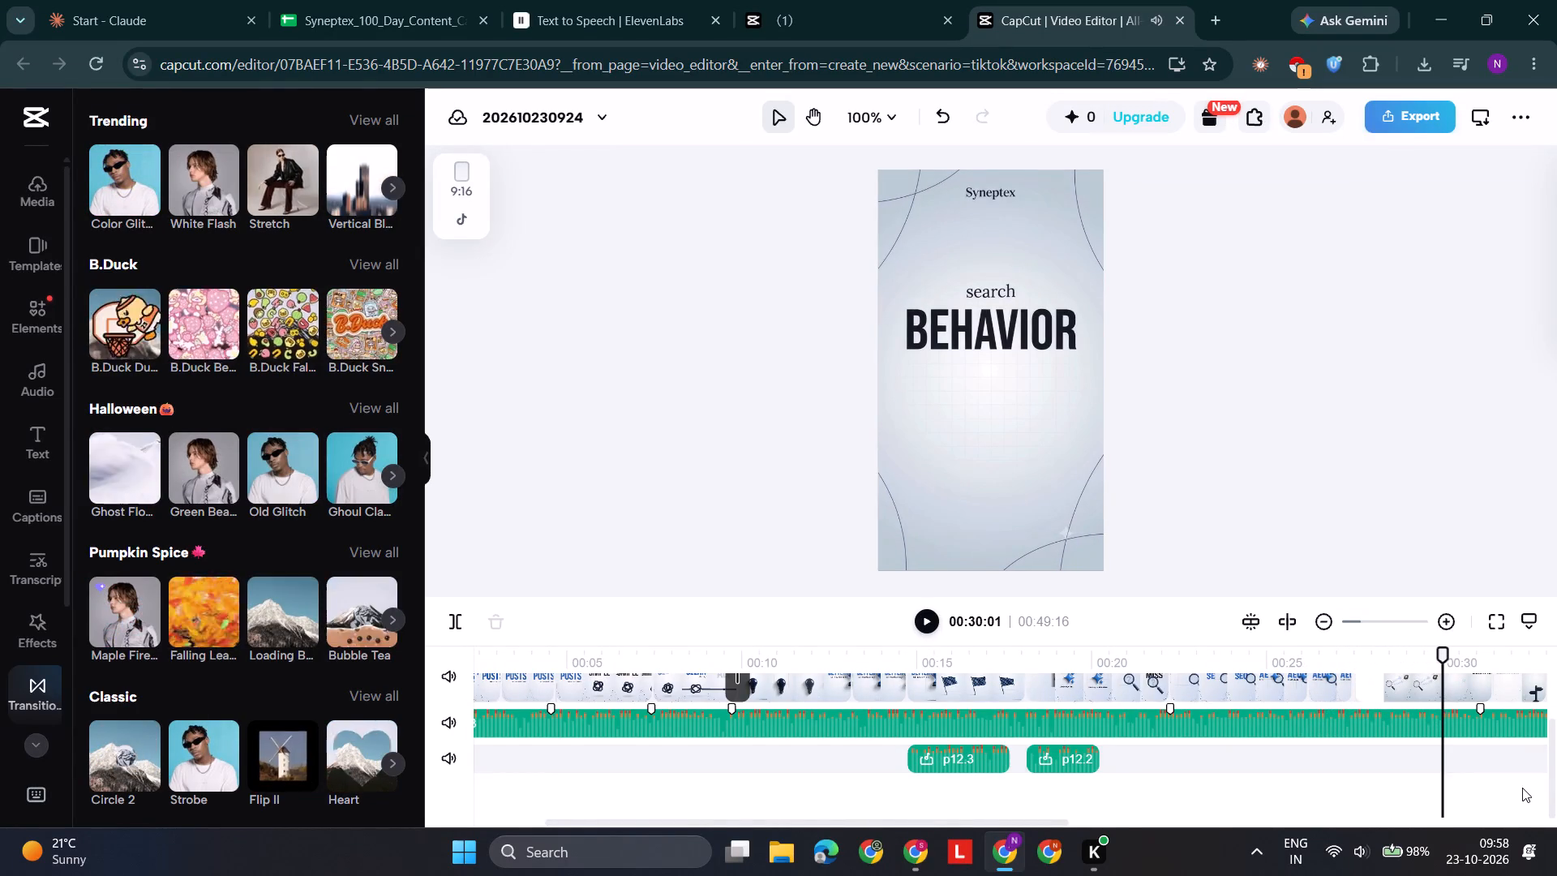
Replay from the "Fact: they just FIRST" scene through "HERE'S", "MISS" and "Myth: AEO" to "Fact: they DIFFERENT", checking the audio timing.
scroll(1522, 788, up, 1)
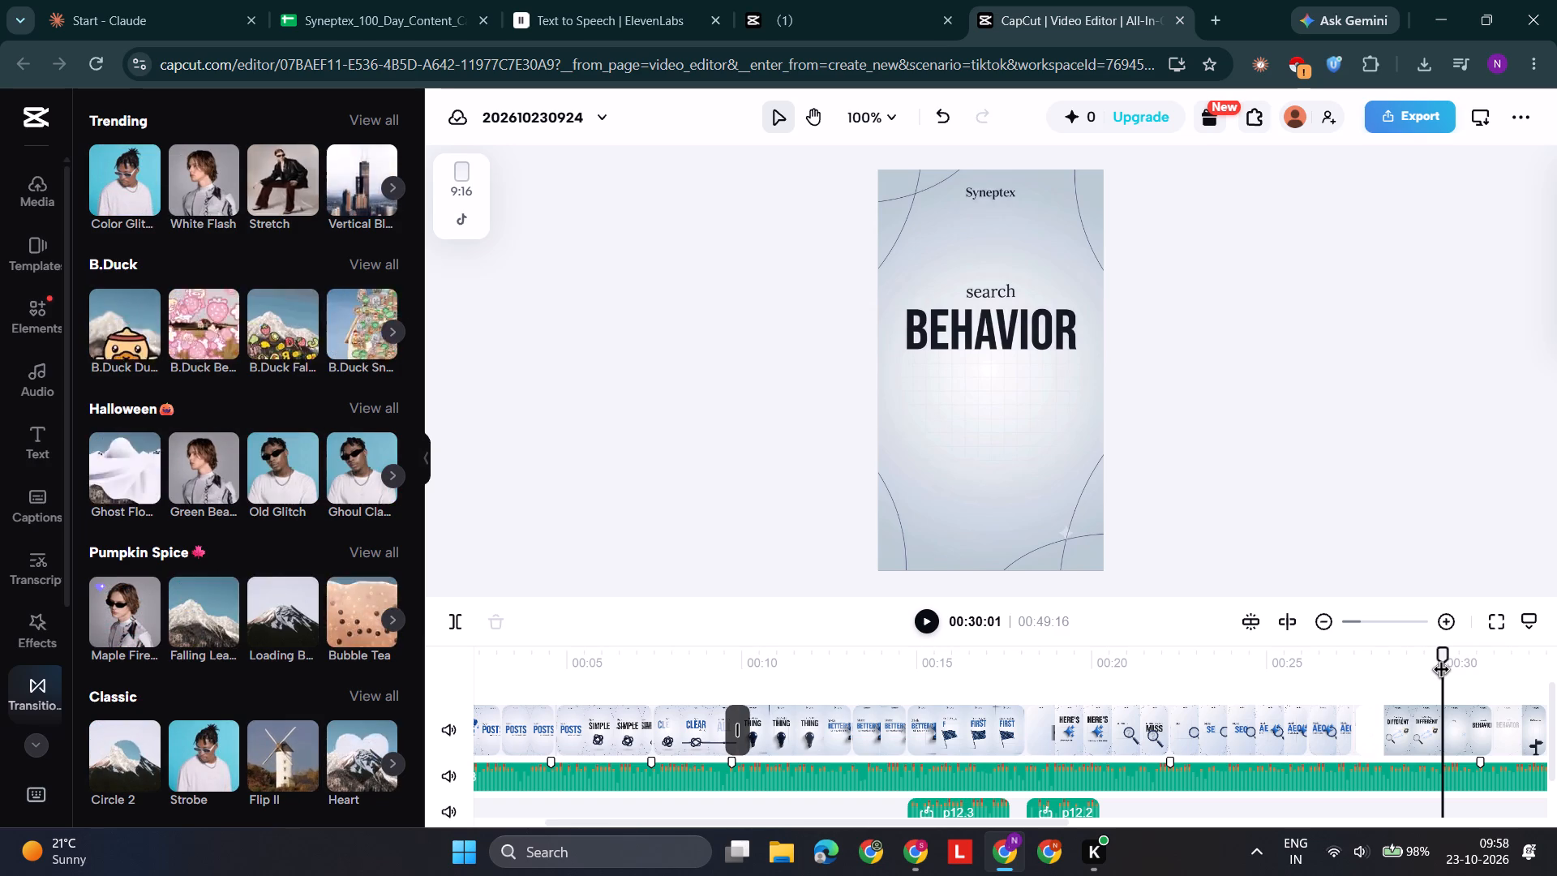
drag(1442, 672, 1361, 703)
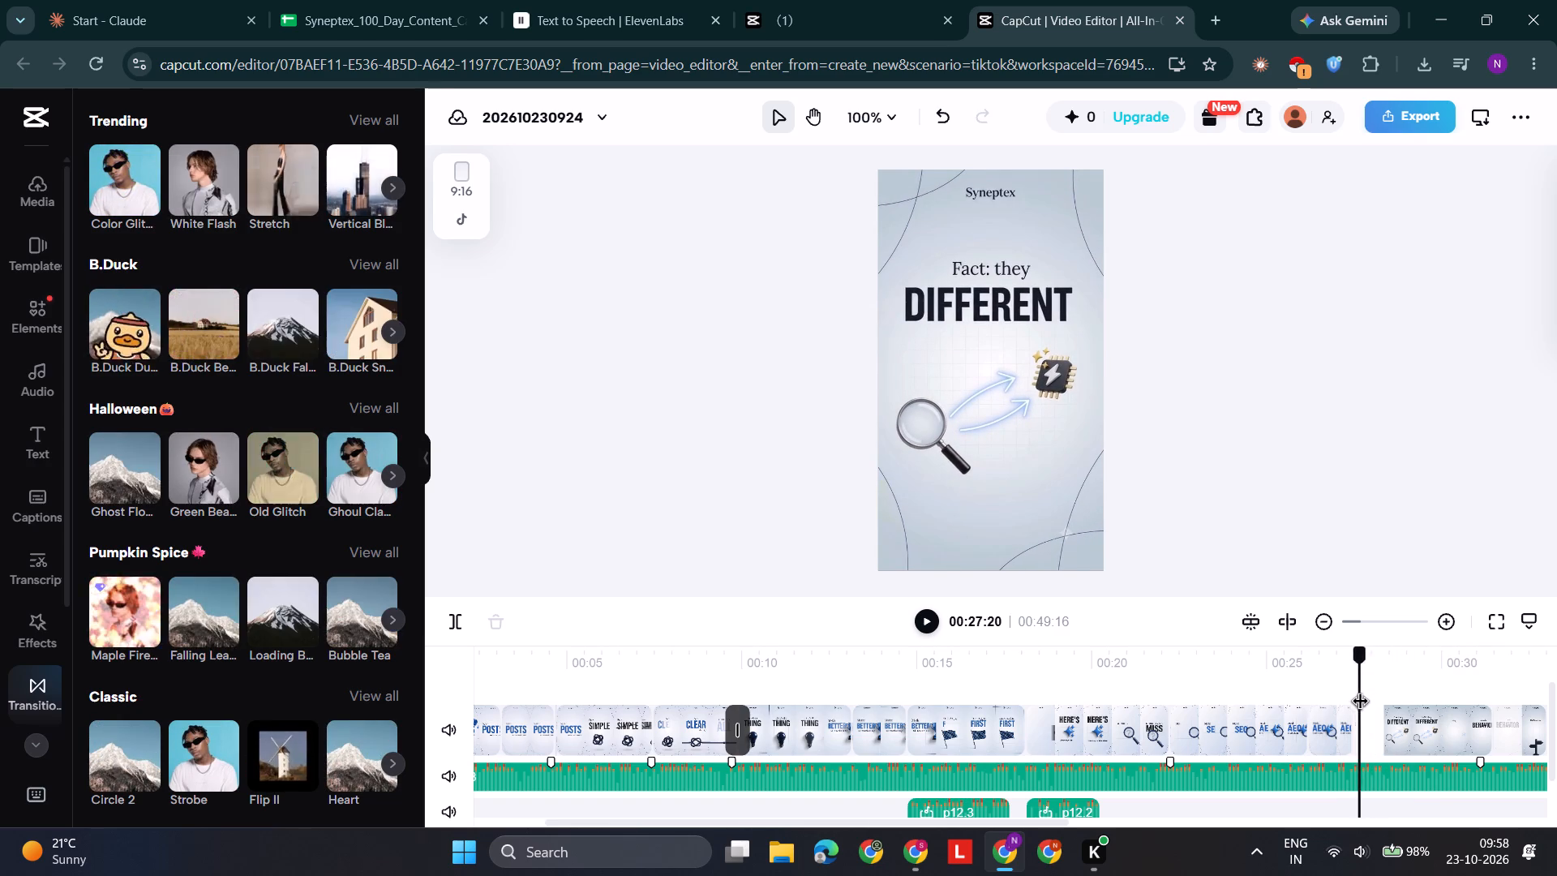
drag(1361, 703, 1362, 705)
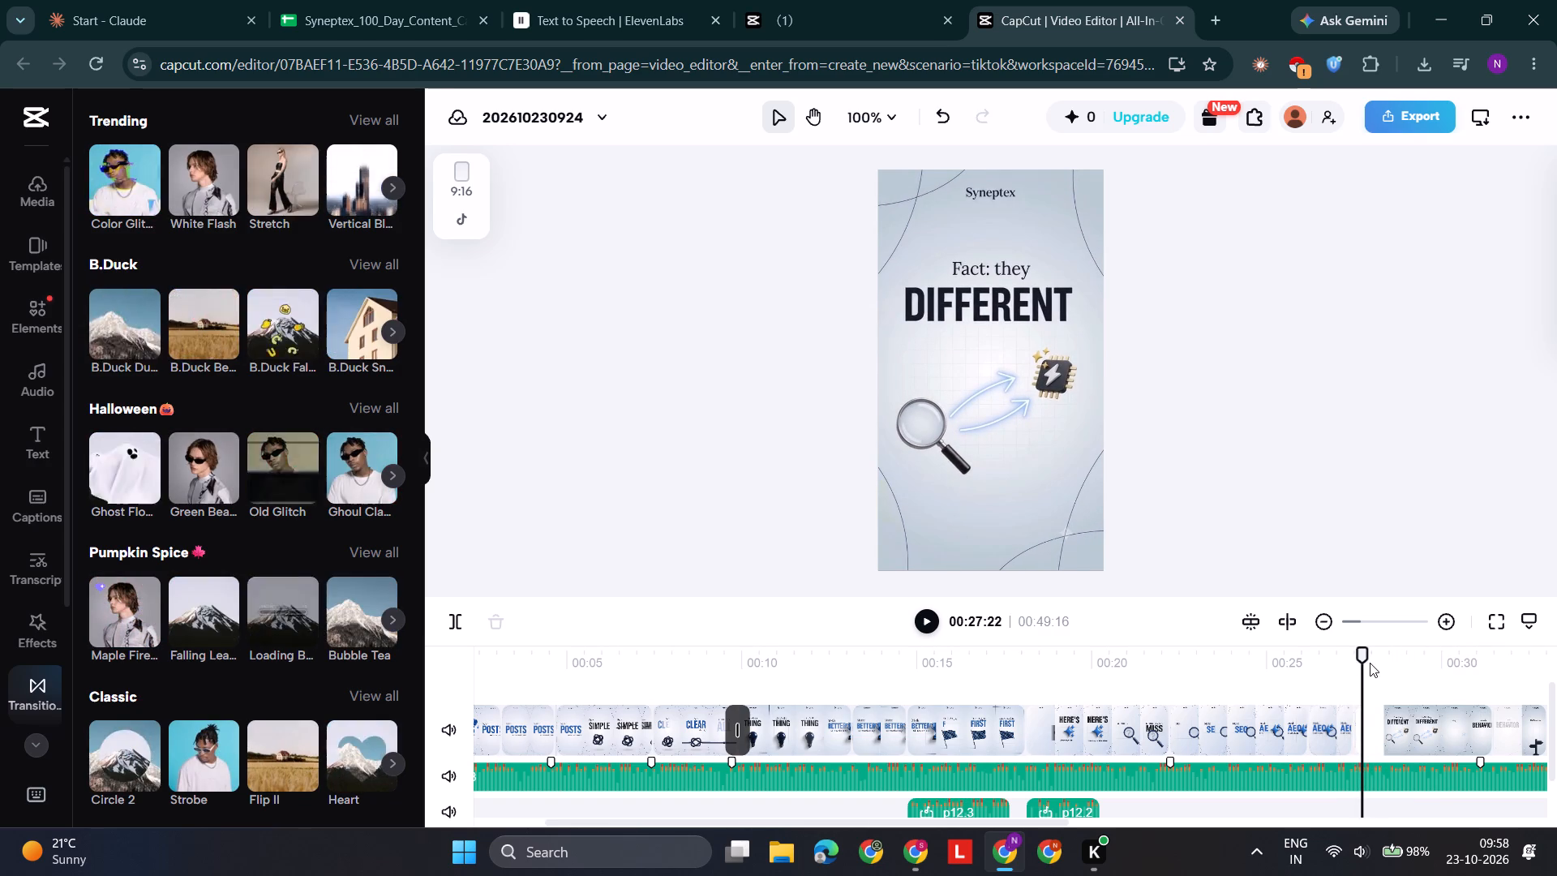
drag(1370, 663, 1025, 693)
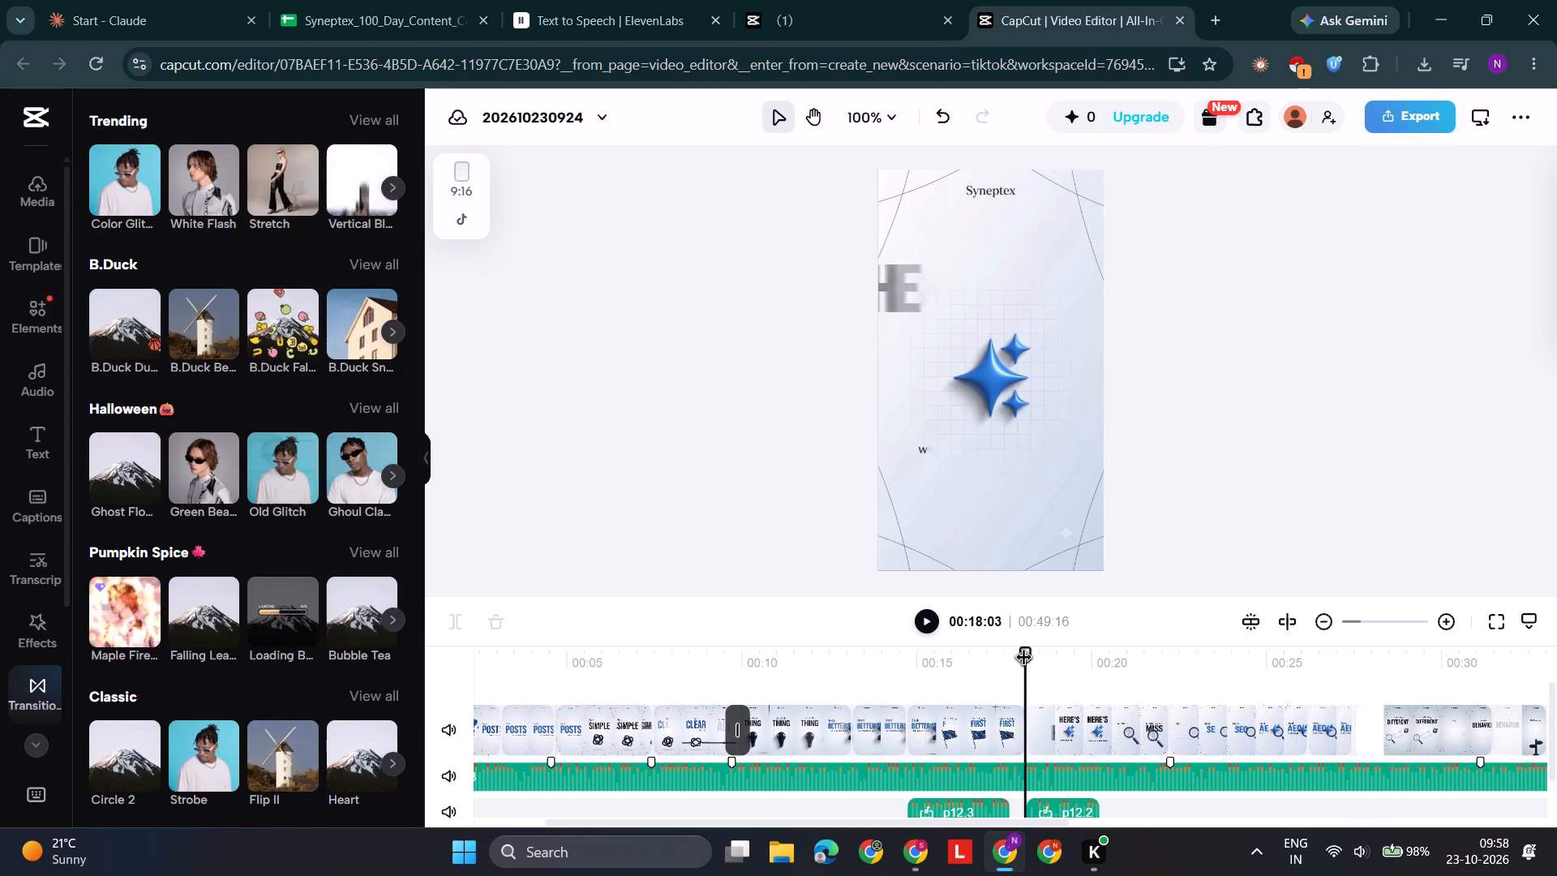
drag(1026, 659, 935, 668)
key(space)
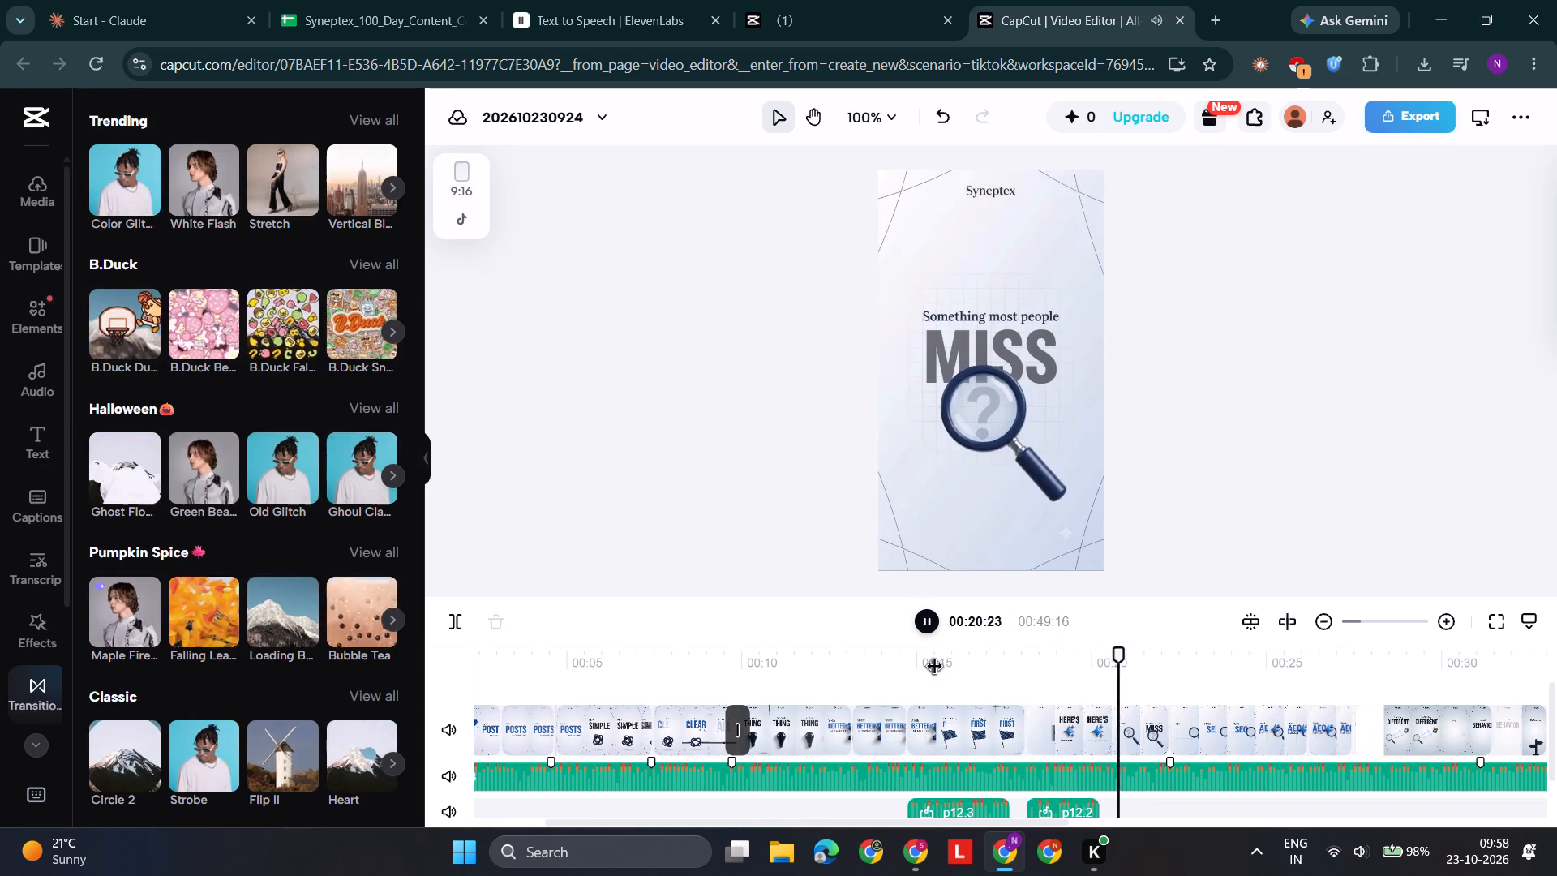
key(space)
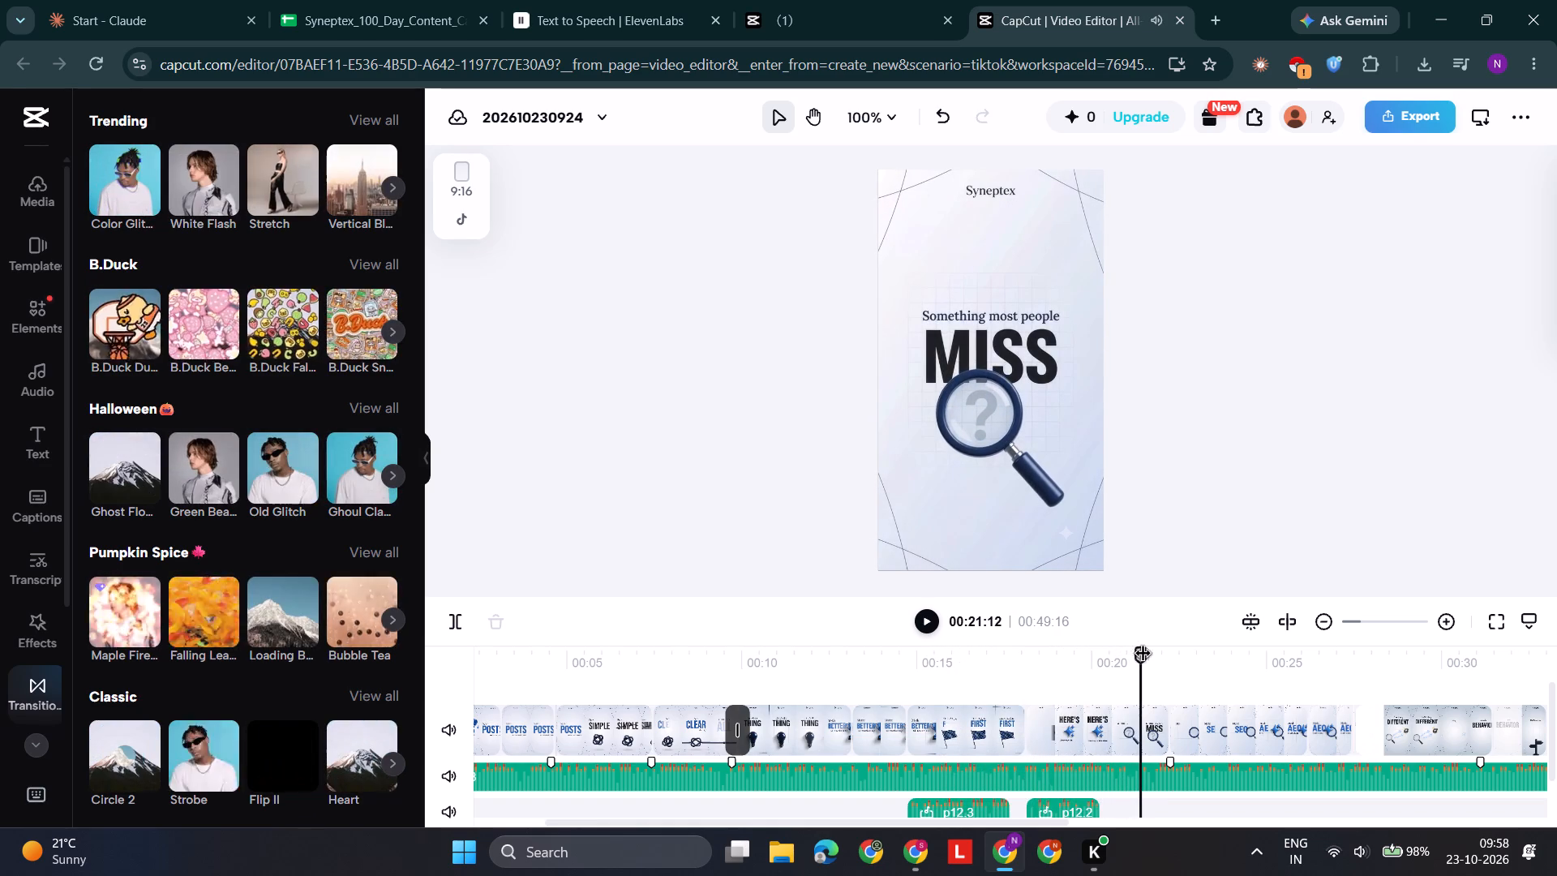
drag(1143, 655, 966, 680)
key(space)
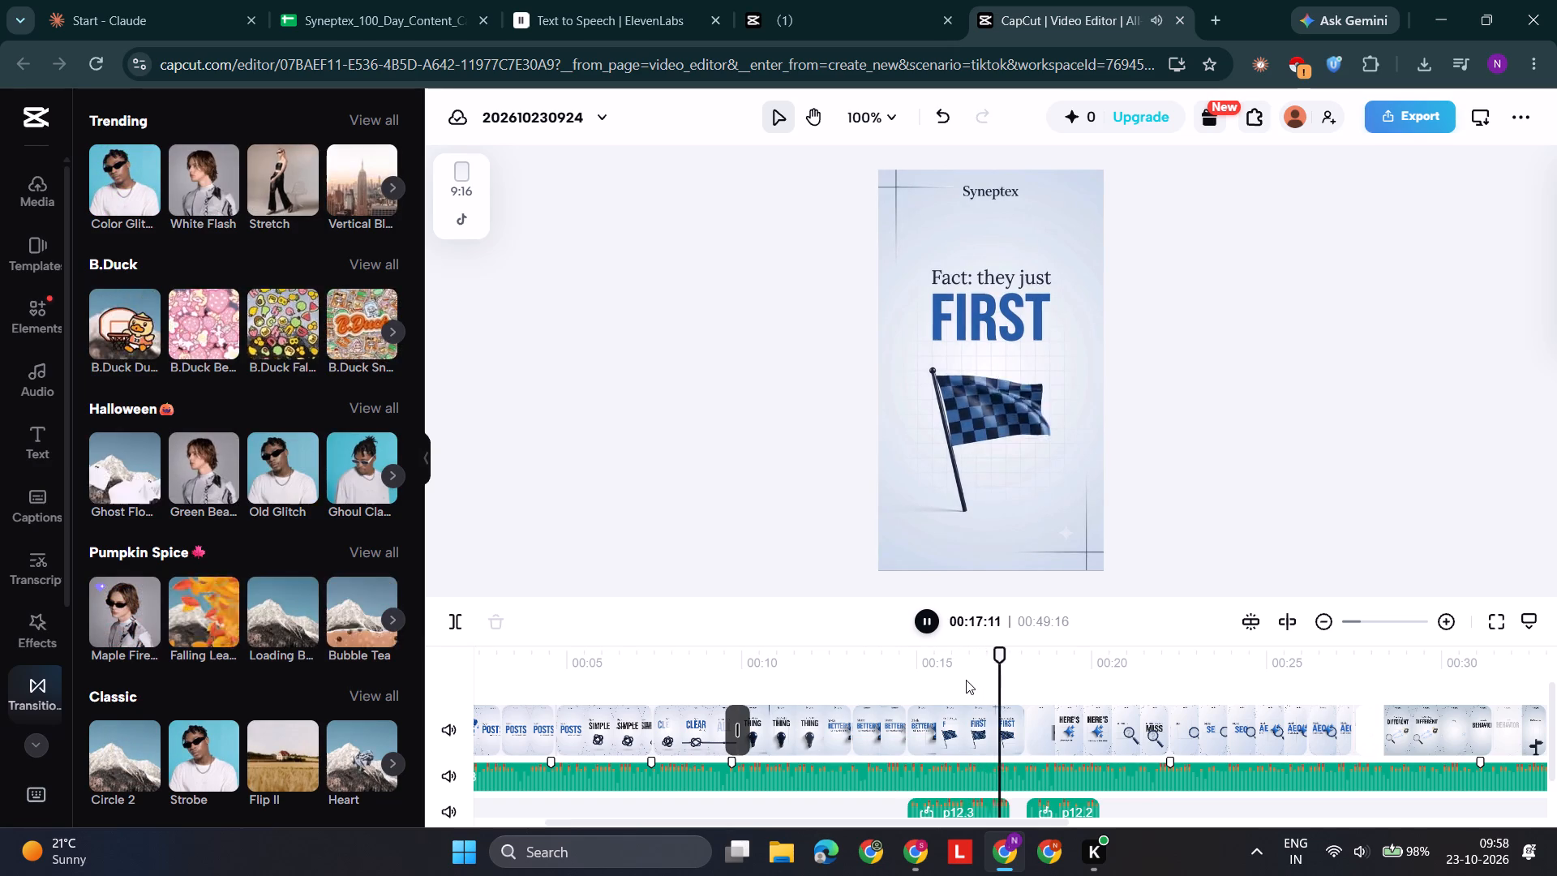
key(space)
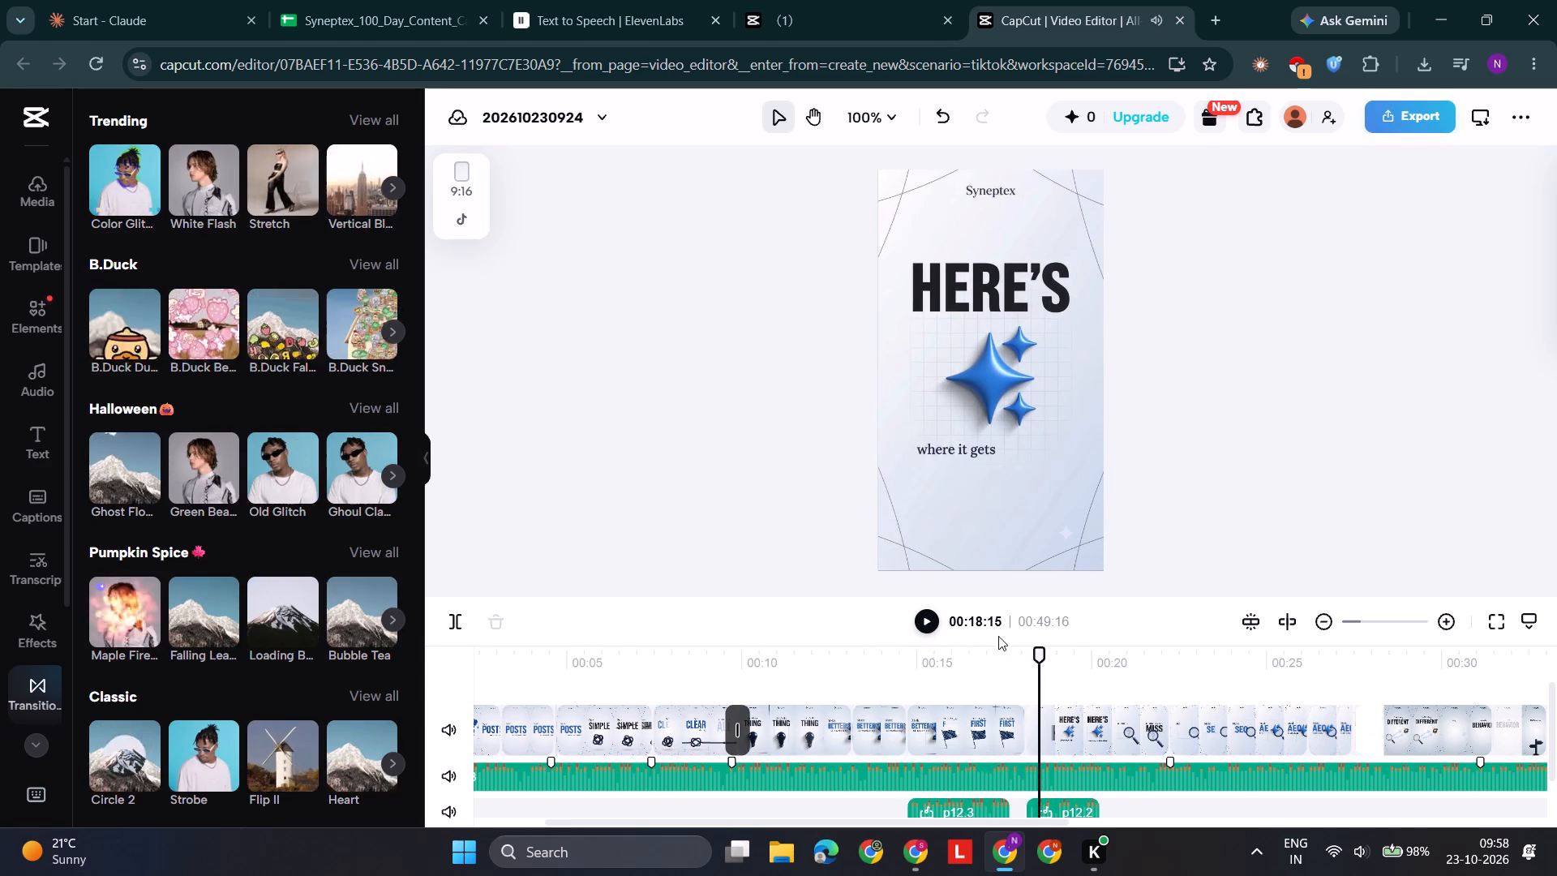
drag(1037, 653, 892, 659)
key(space)
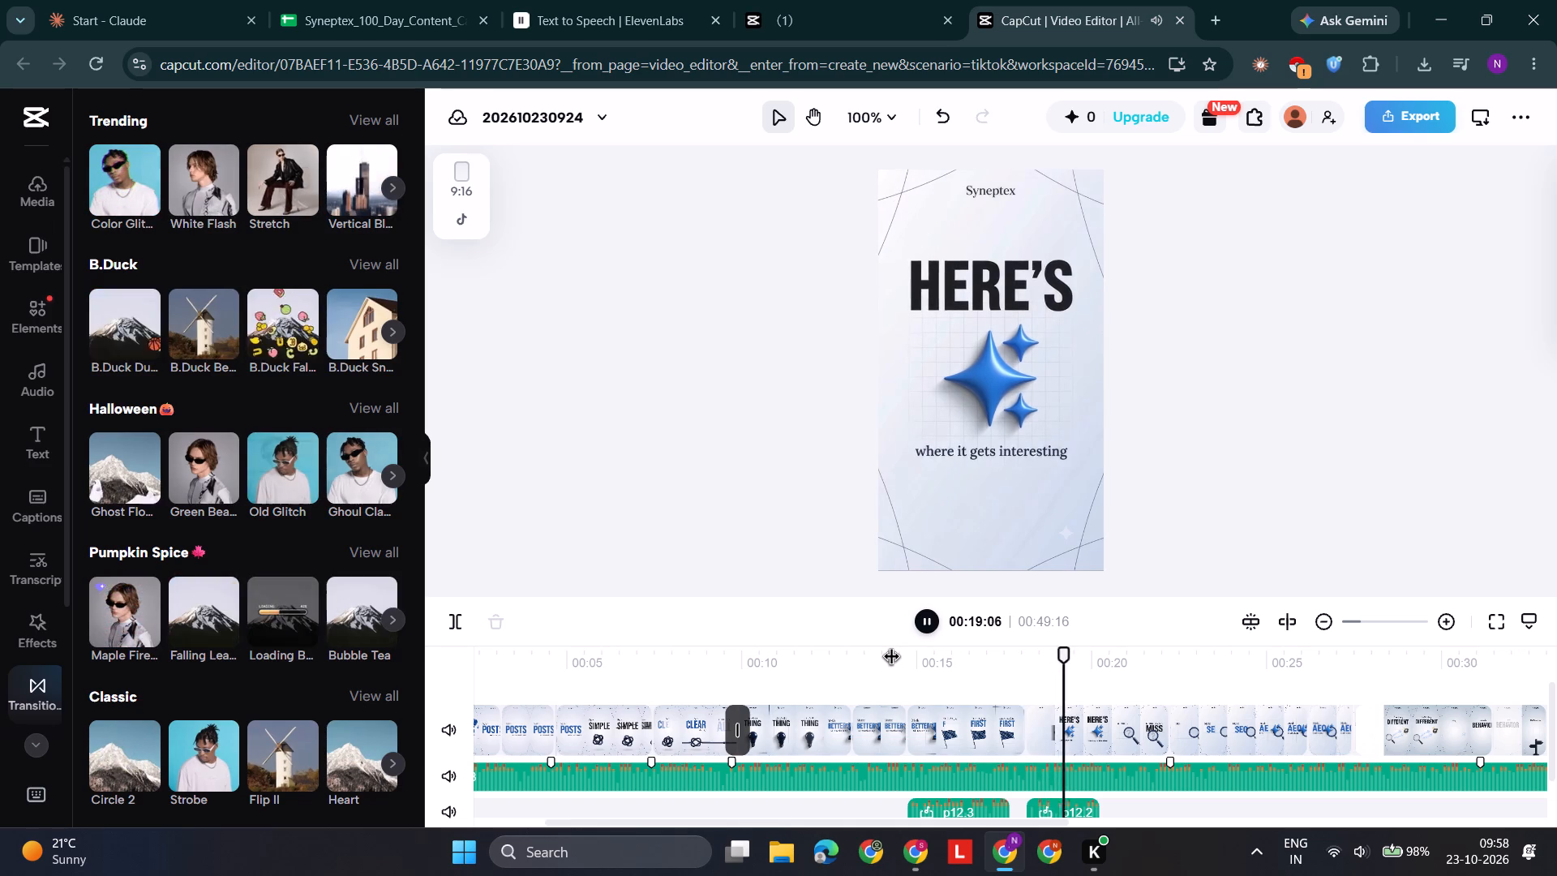
scroll(1110, 748, left, 1)
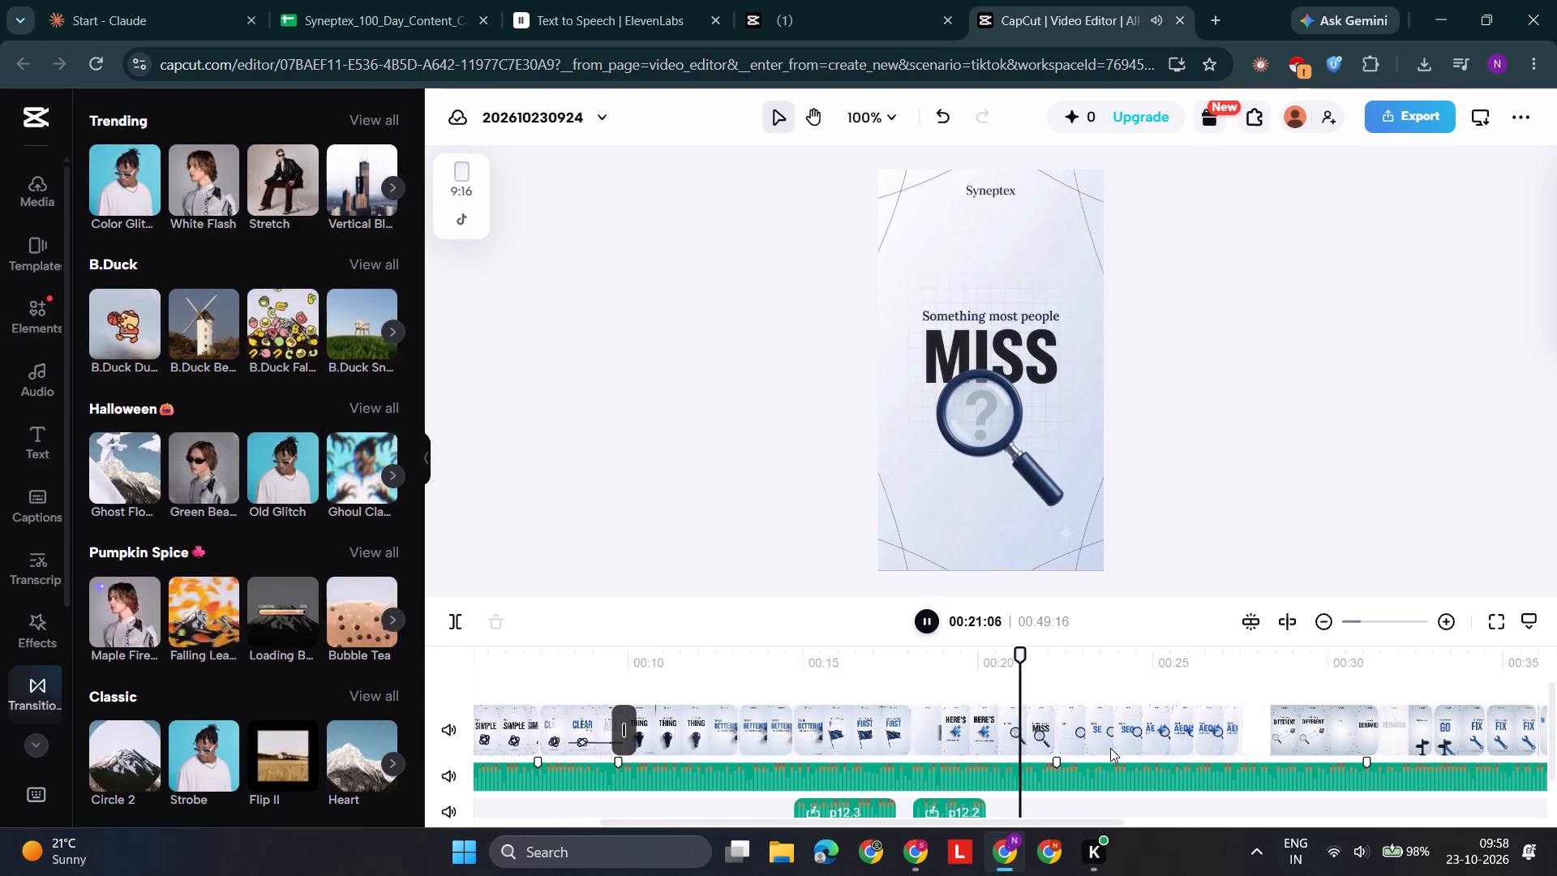
scroll(1110, 748, left, 3)
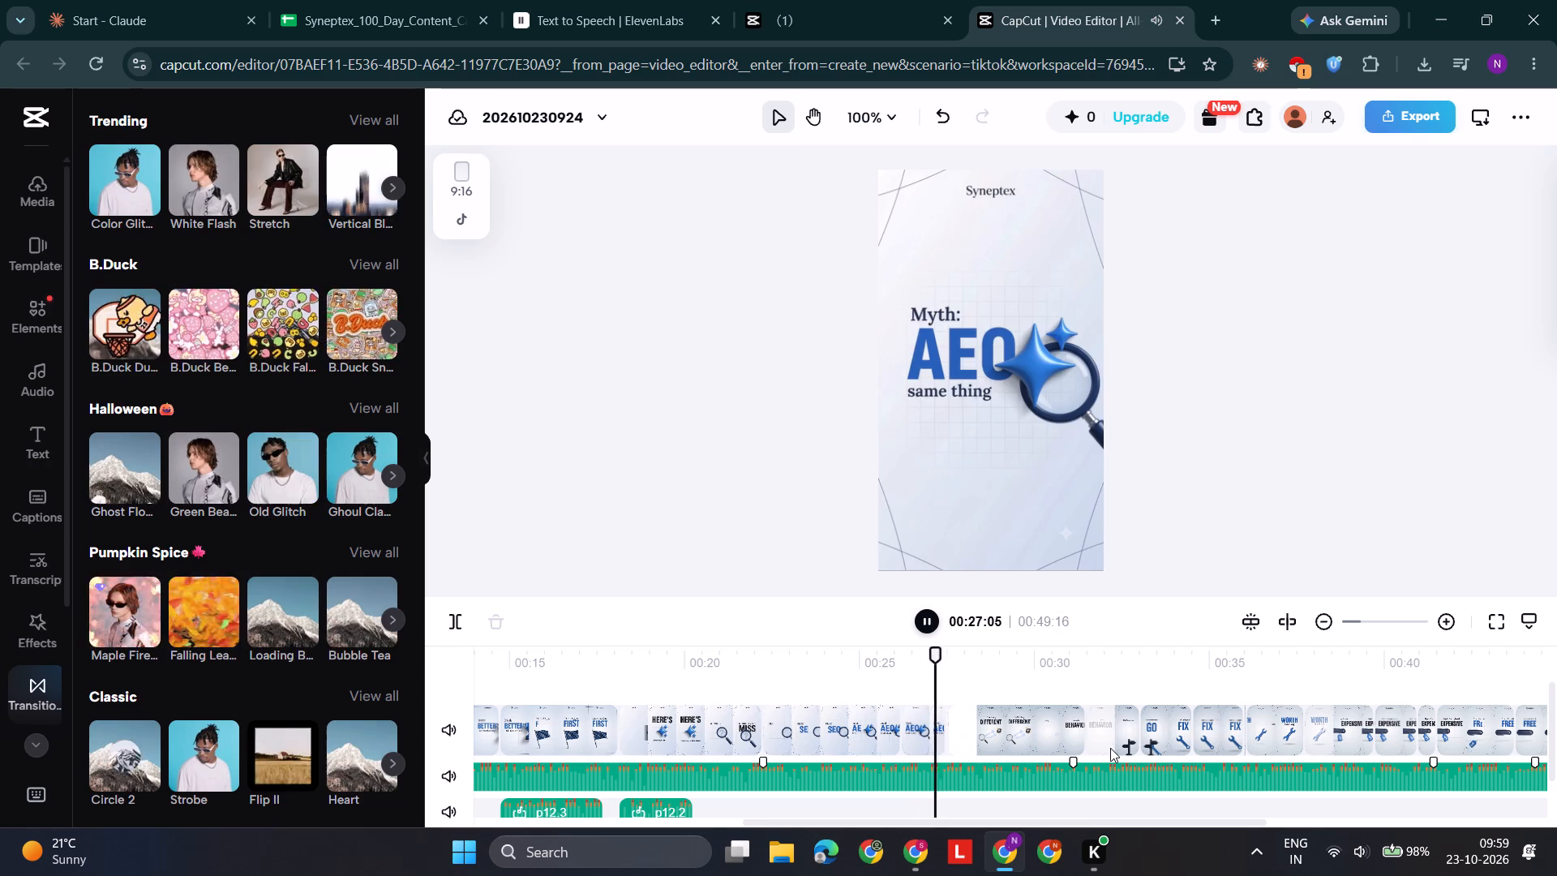
key(space)
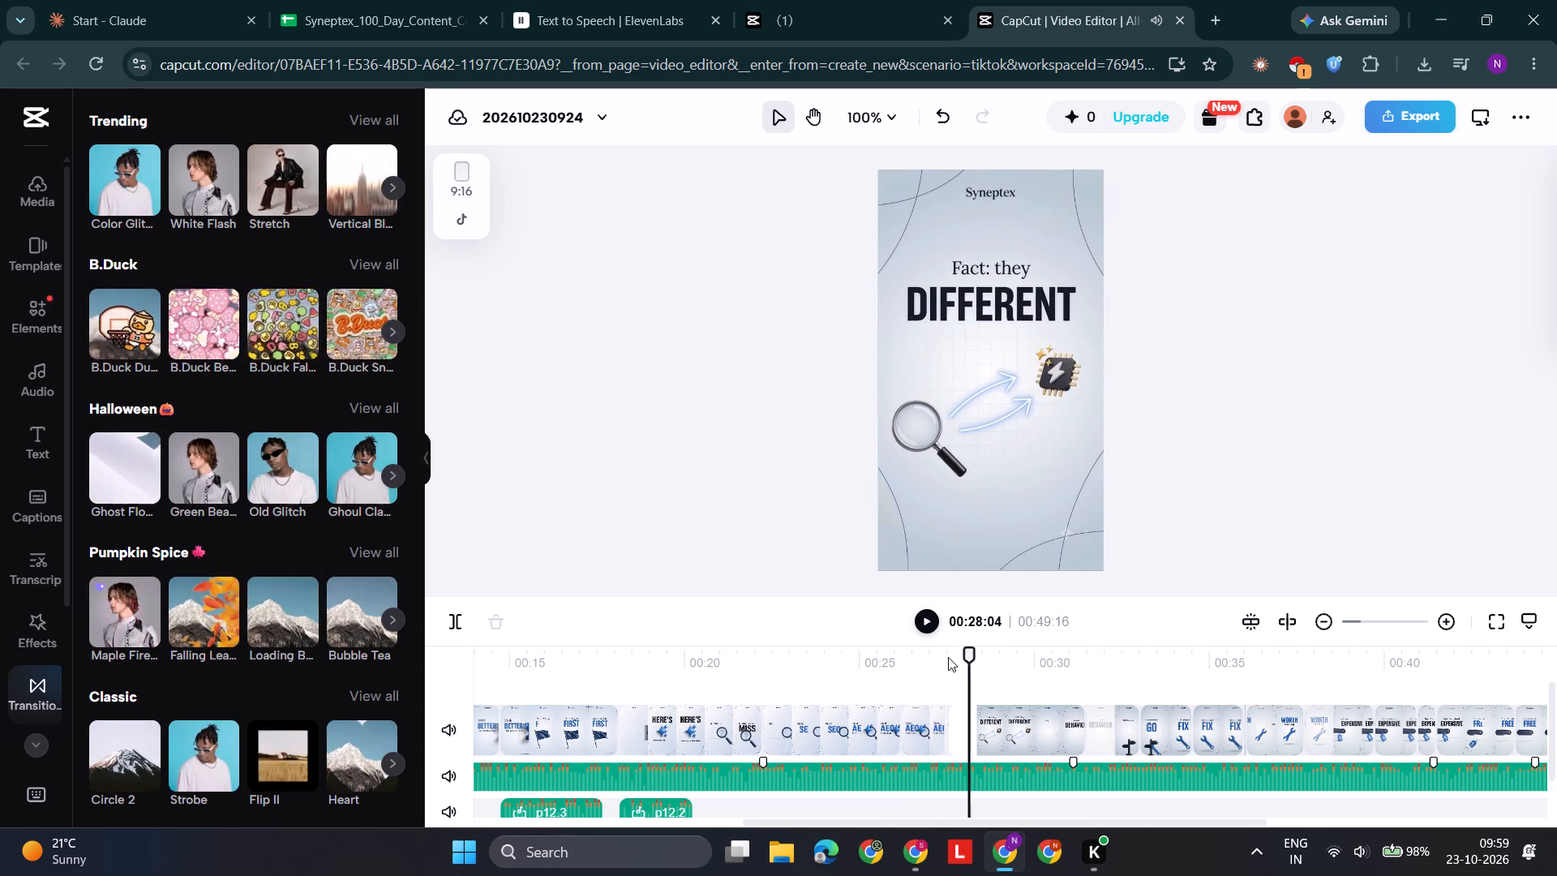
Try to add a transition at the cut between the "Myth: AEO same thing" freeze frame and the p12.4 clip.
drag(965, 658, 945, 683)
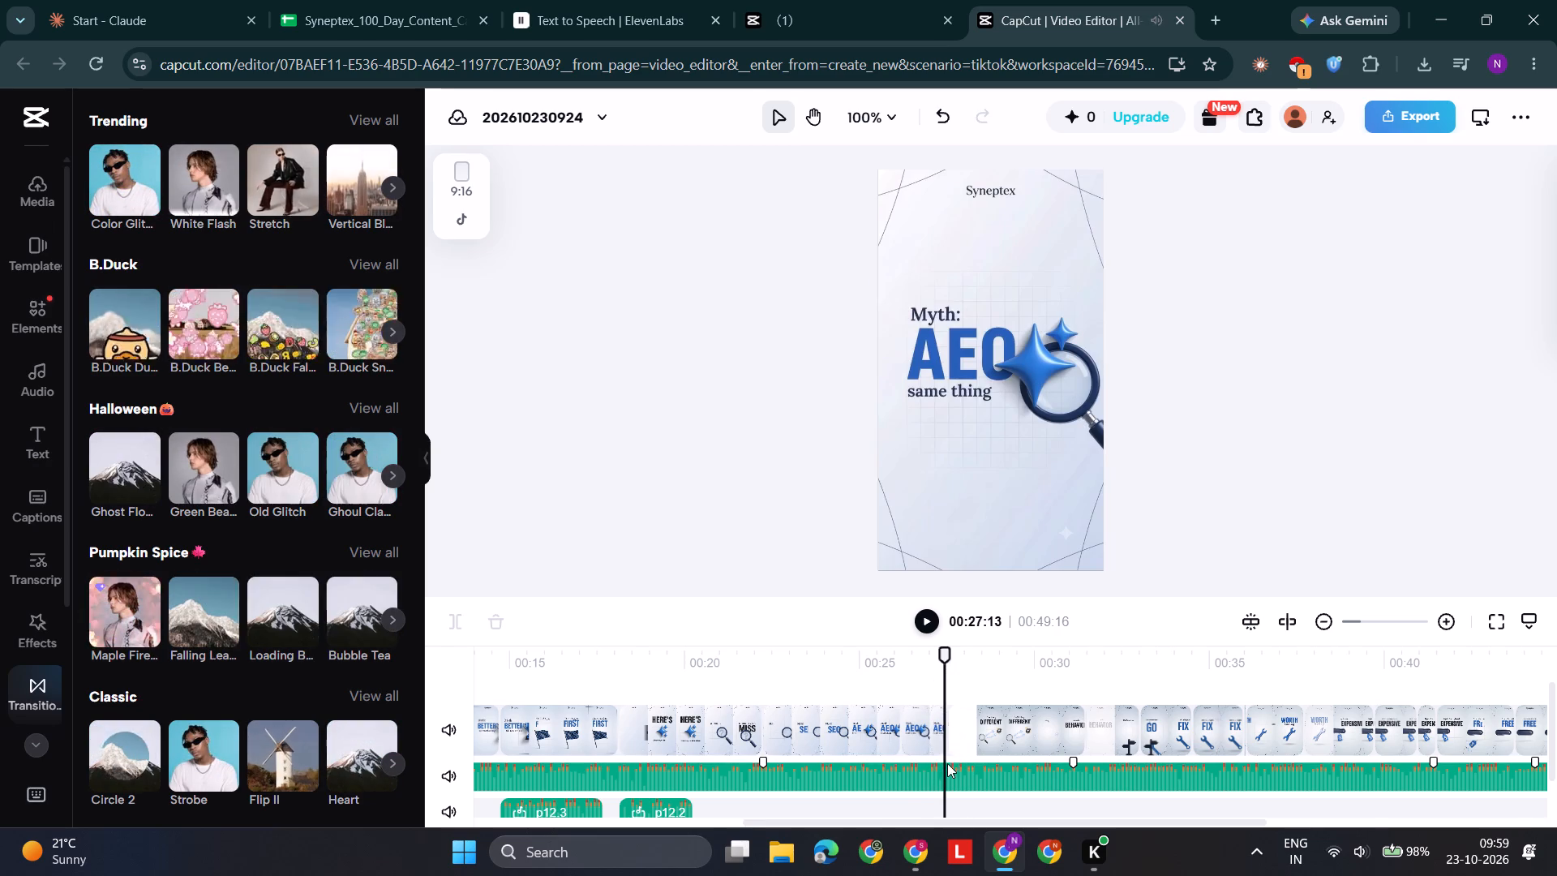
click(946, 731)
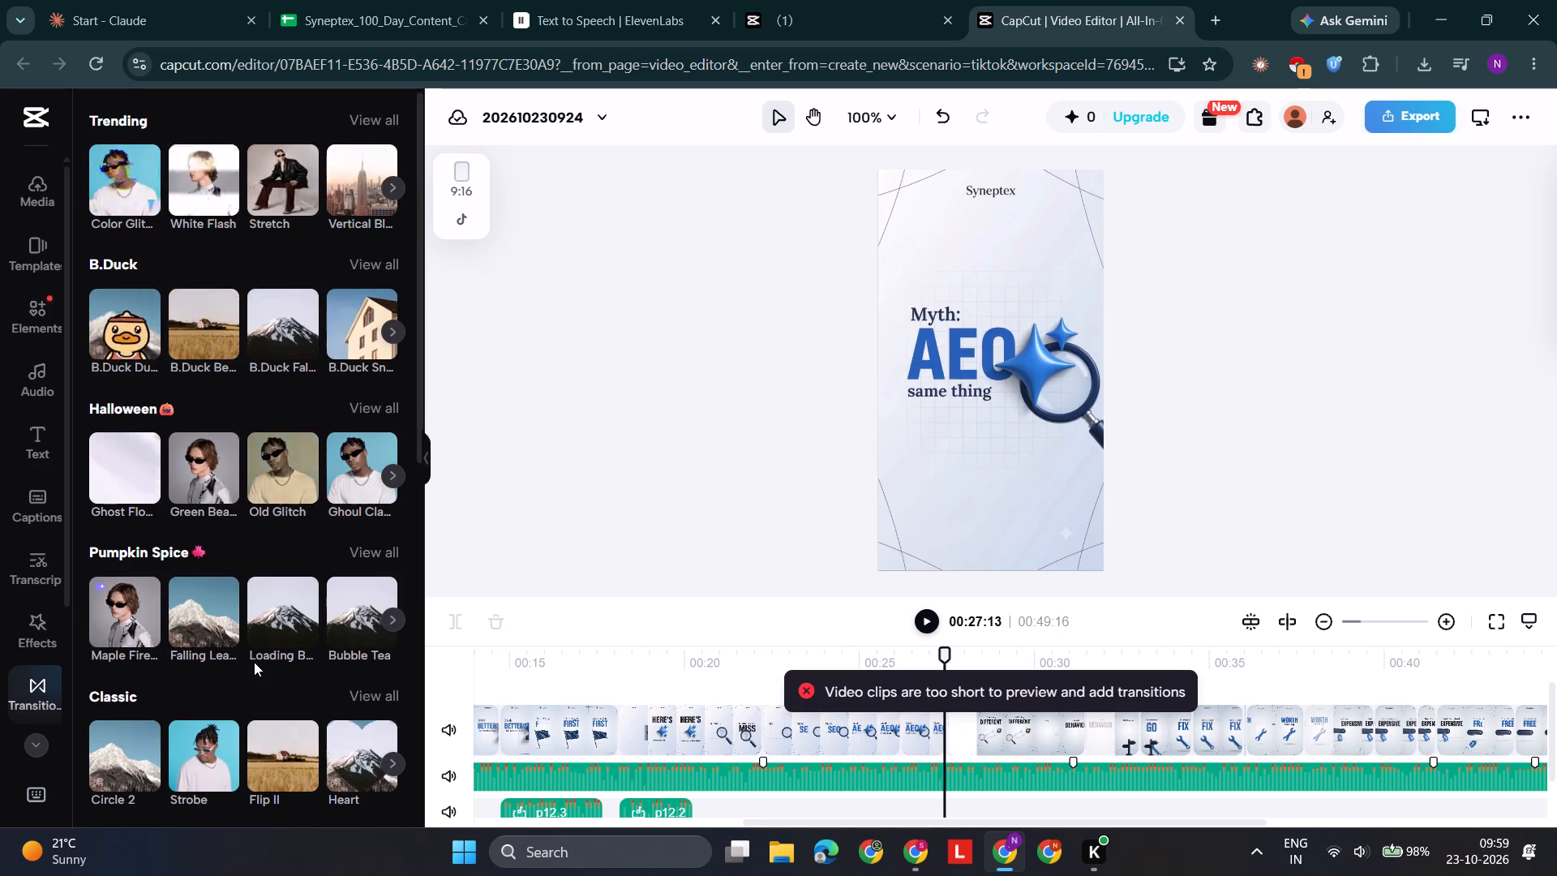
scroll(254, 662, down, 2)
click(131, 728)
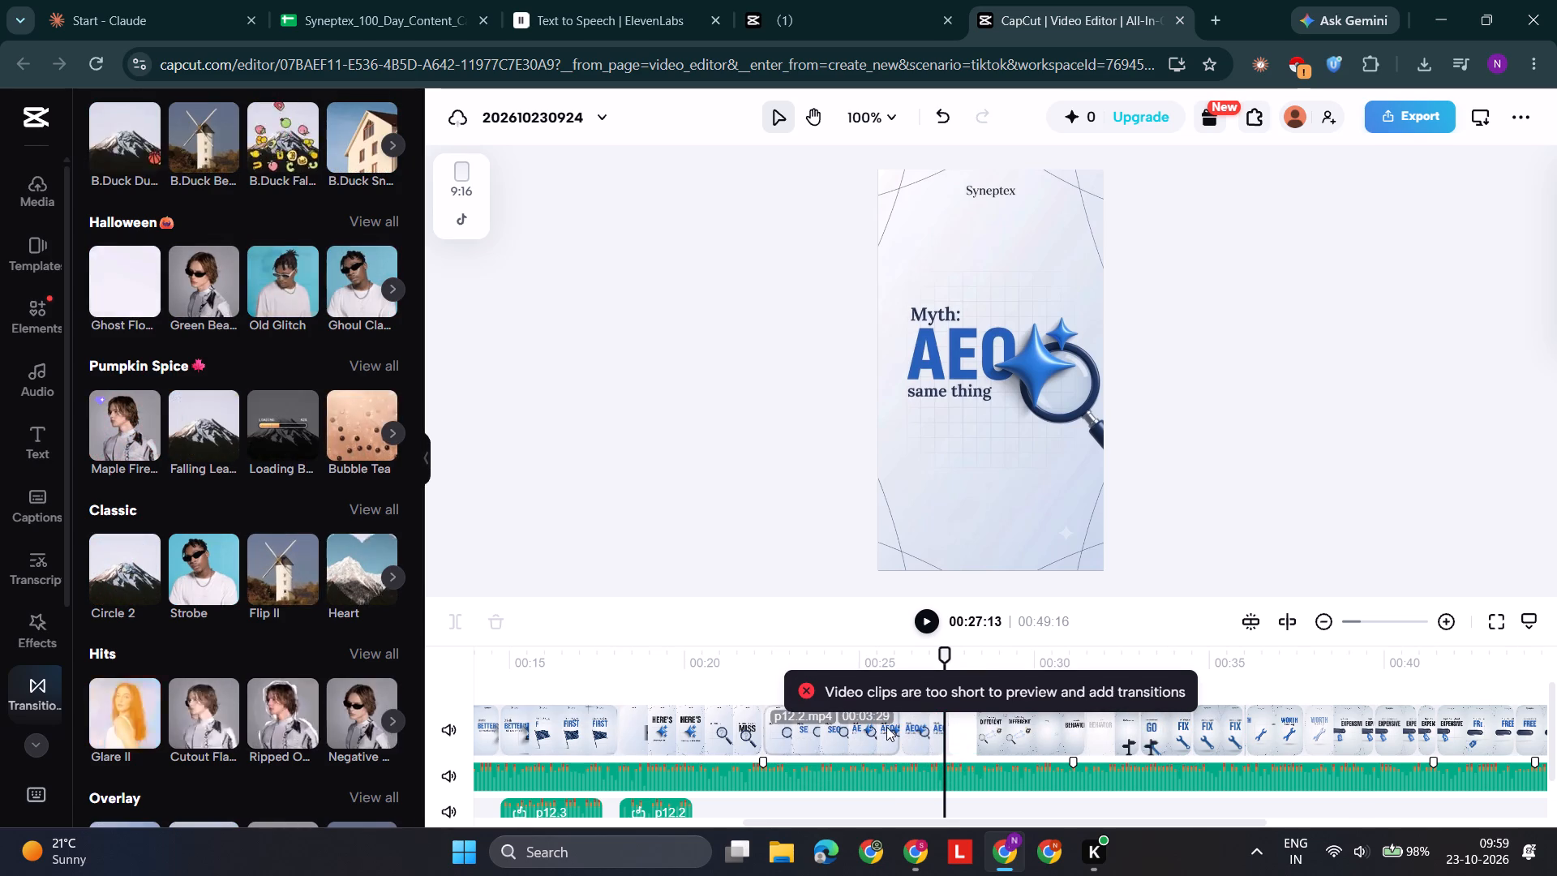
Inspect the short "Myth: AEO same thing" freeze frame and scrub across its cuts with the neighbouring clips.
click(977, 740)
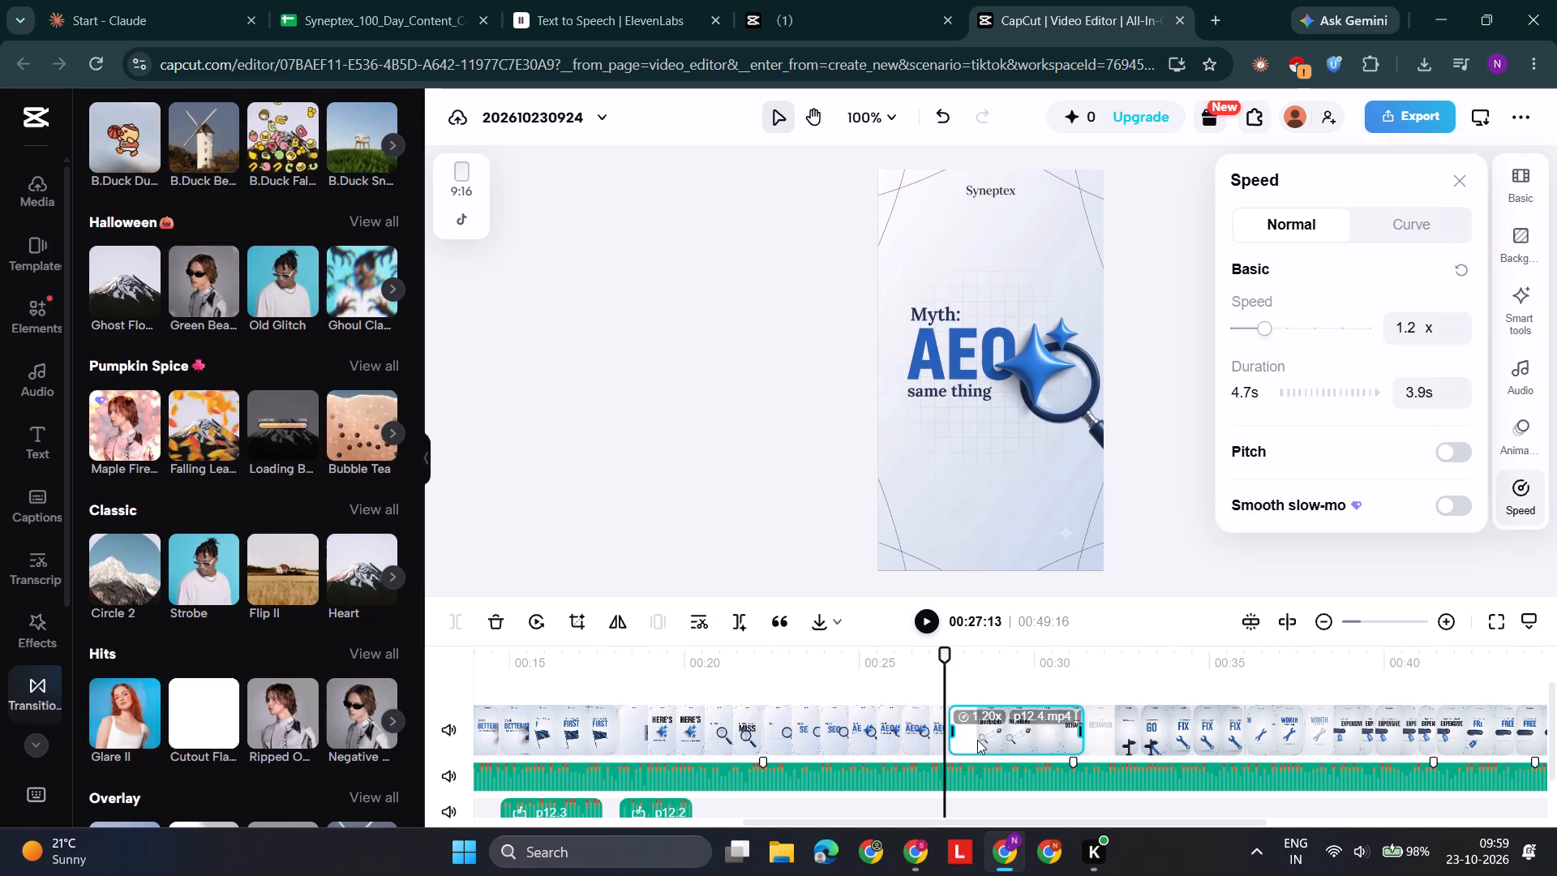
click(912, 745)
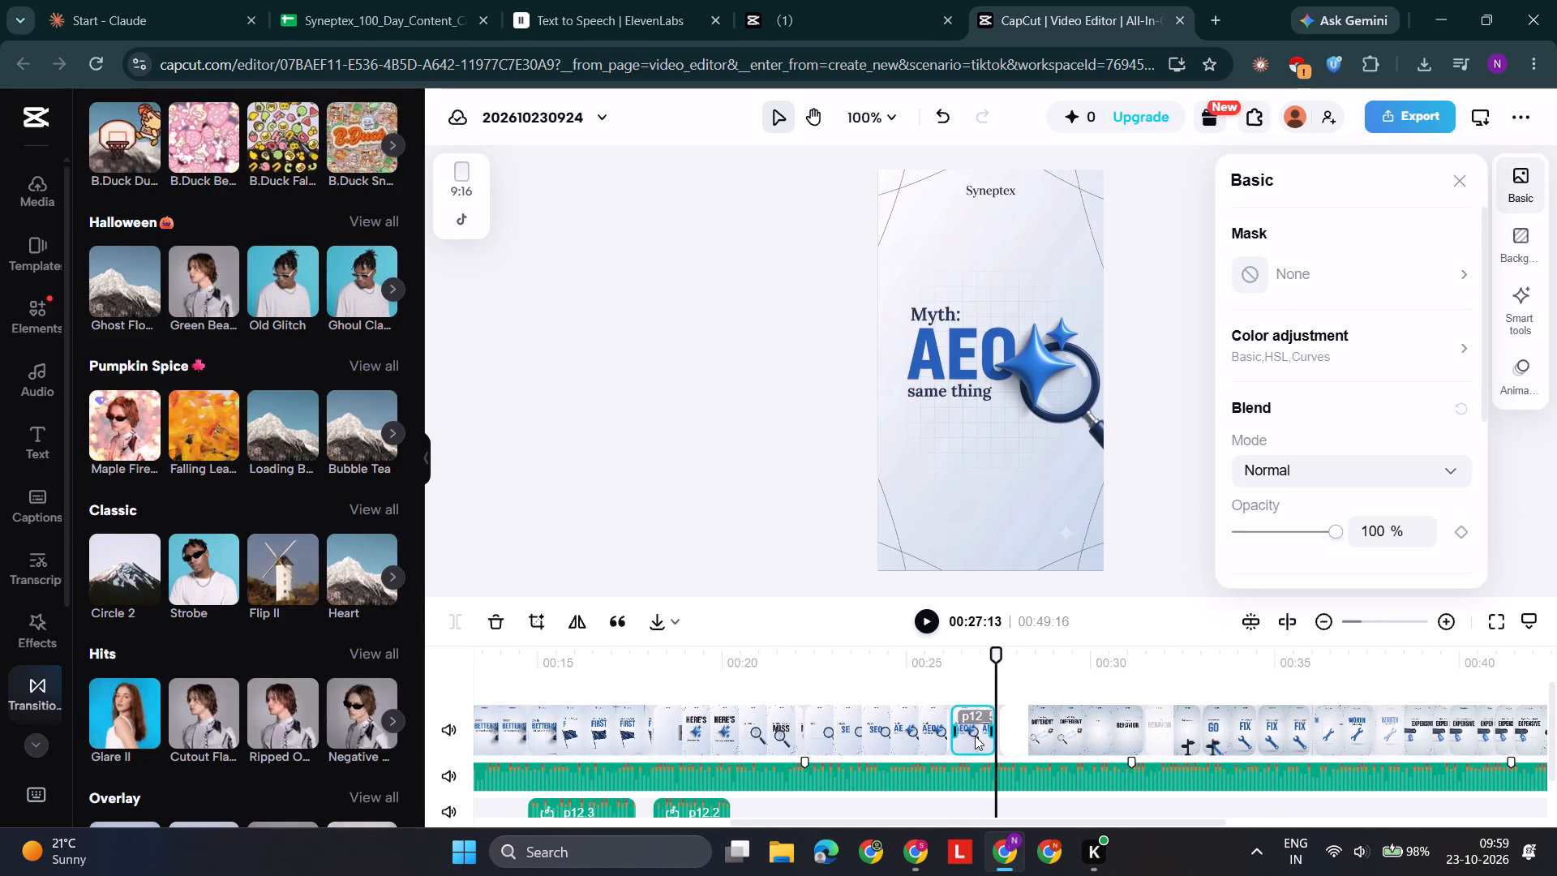
drag(989, 657, 890, 681)
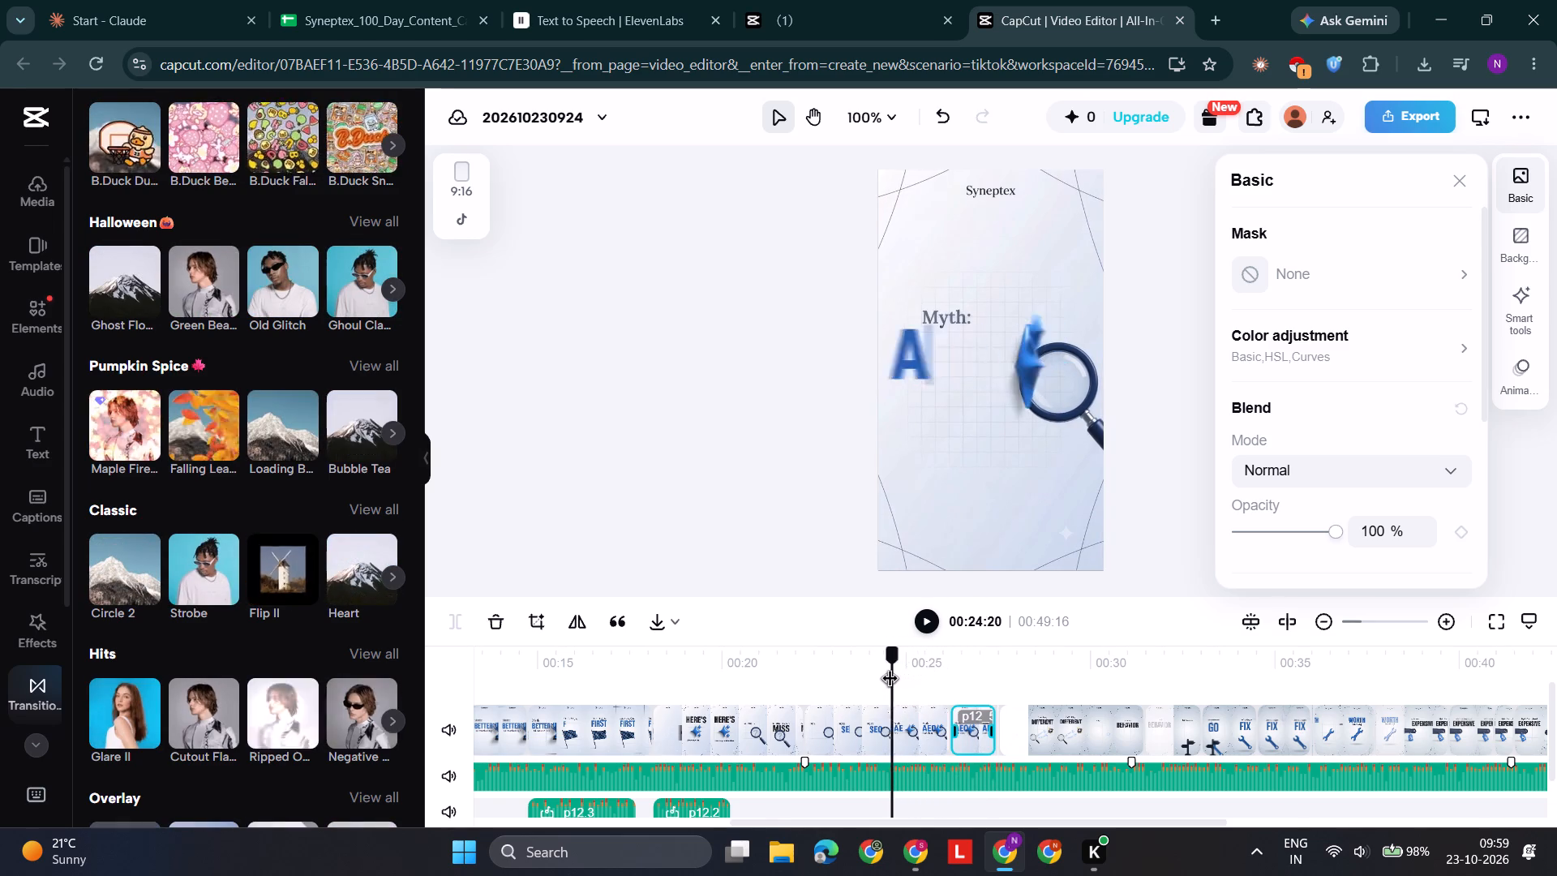
drag(890, 681, 958, 674)
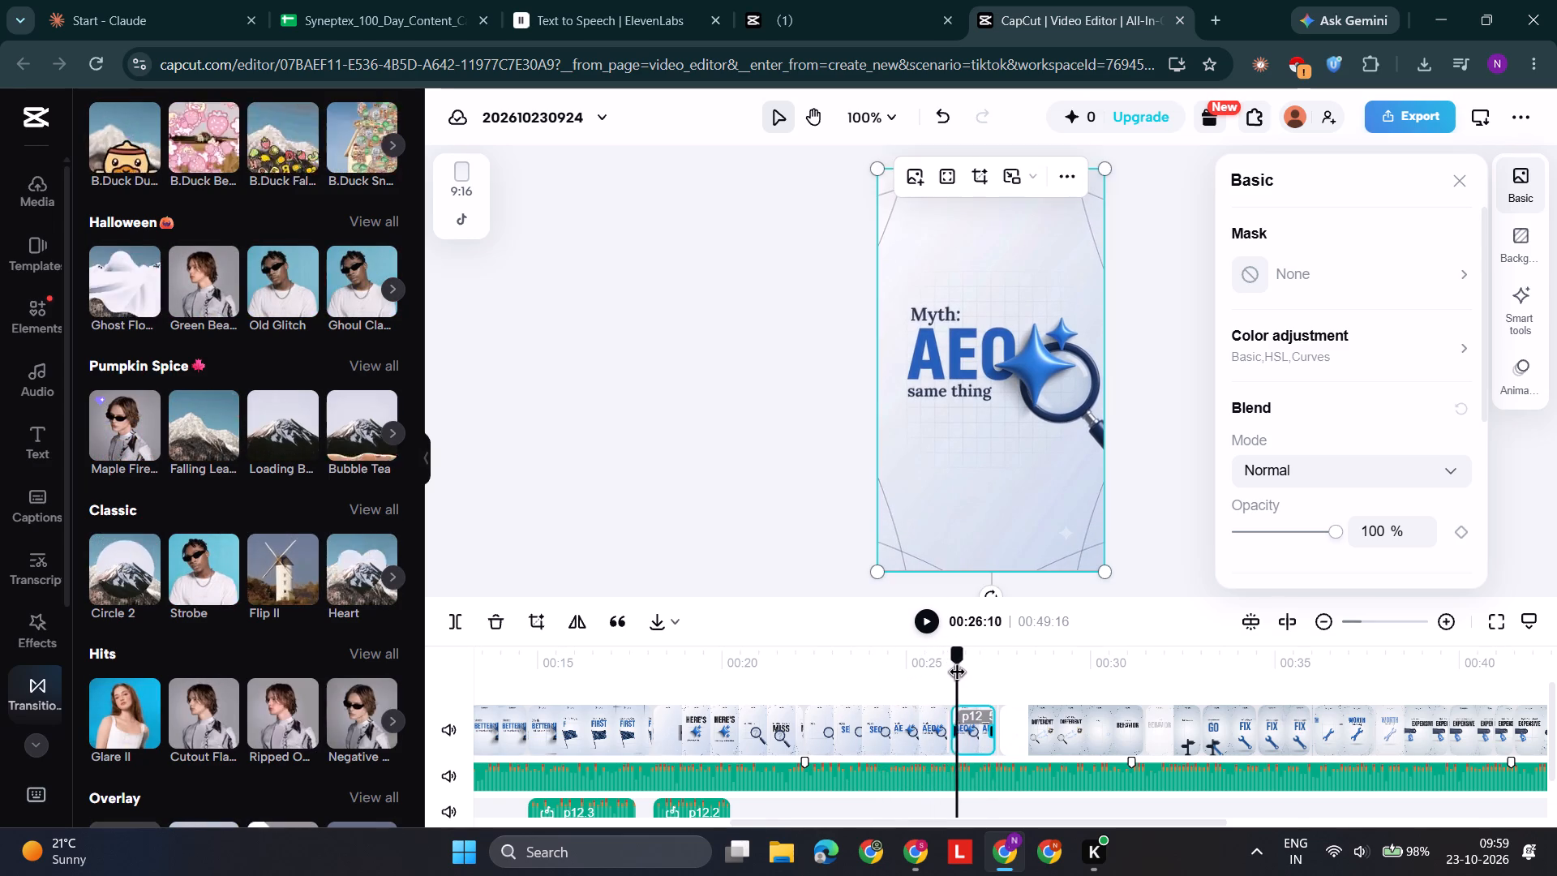
drag(958, 674, 972, 672)
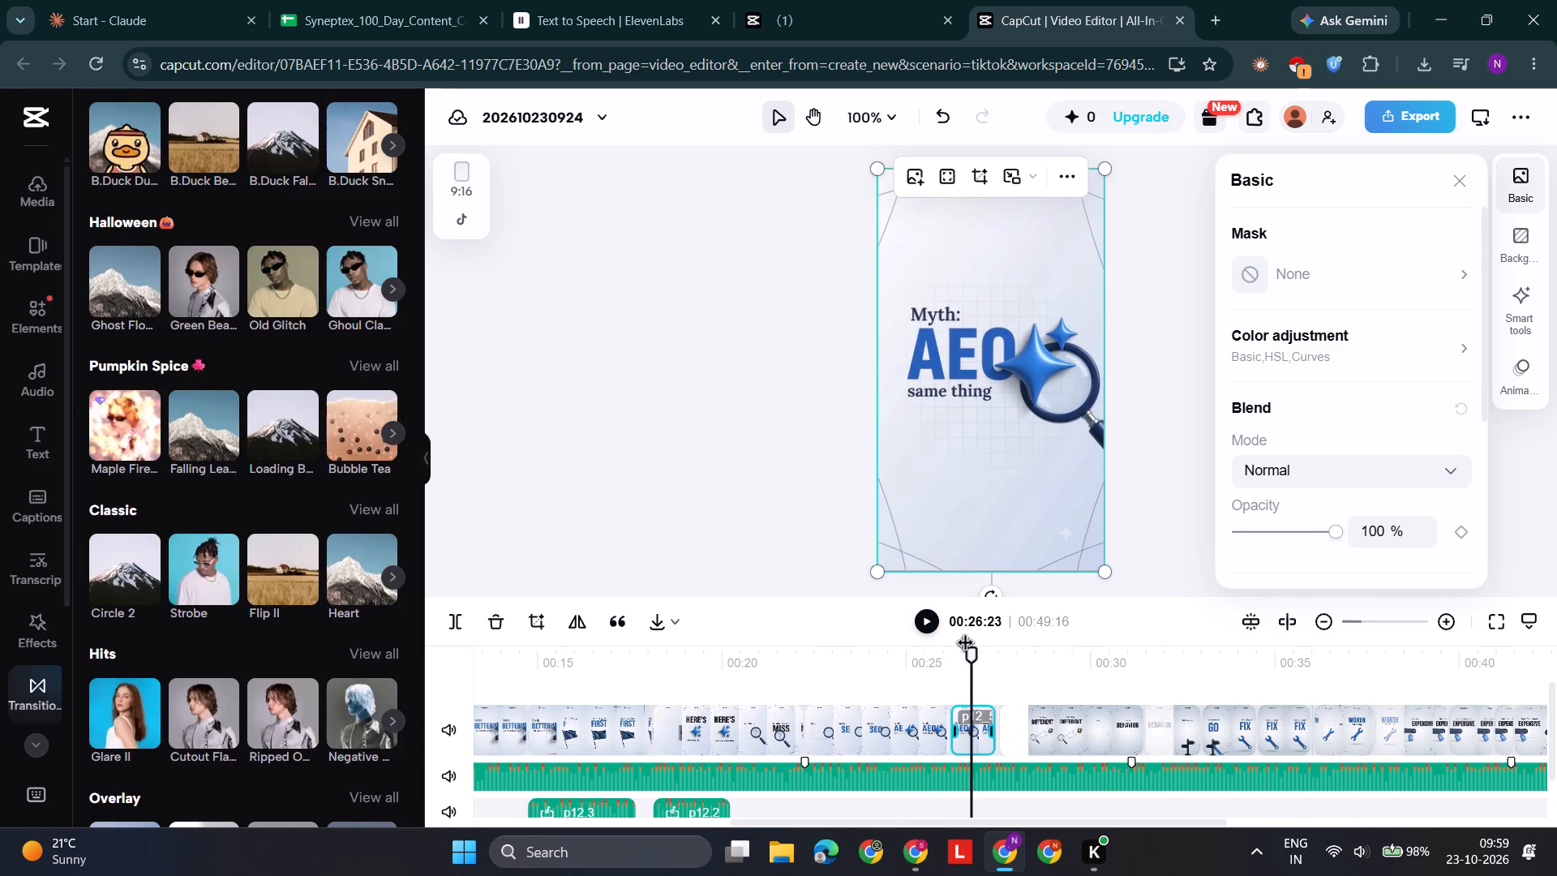
drag(970, 652, 916, 668)
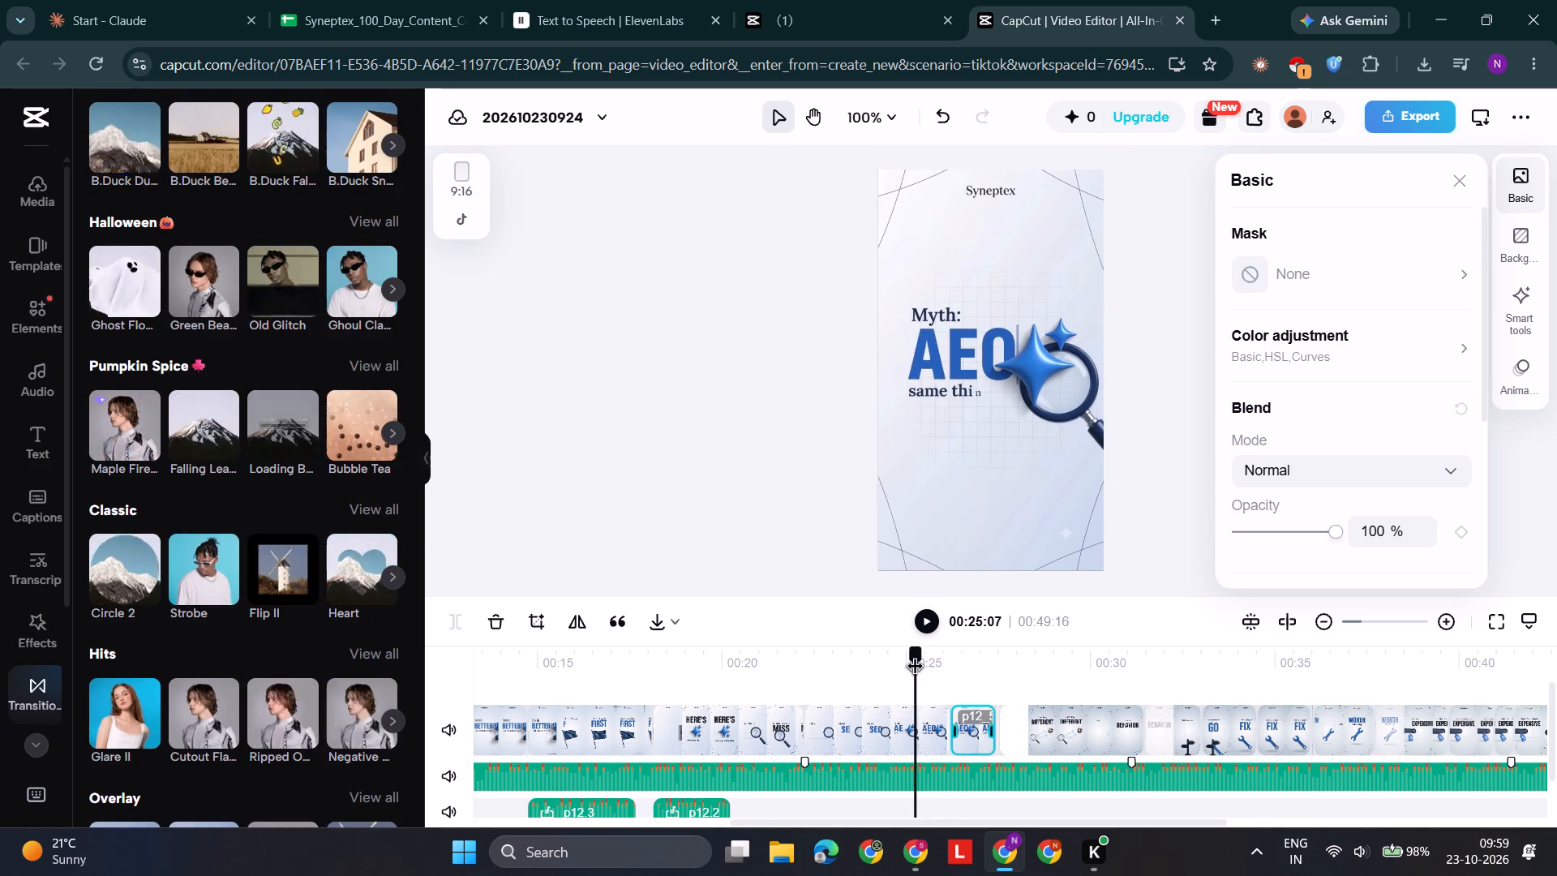
drag(916, 668, 931, 671)
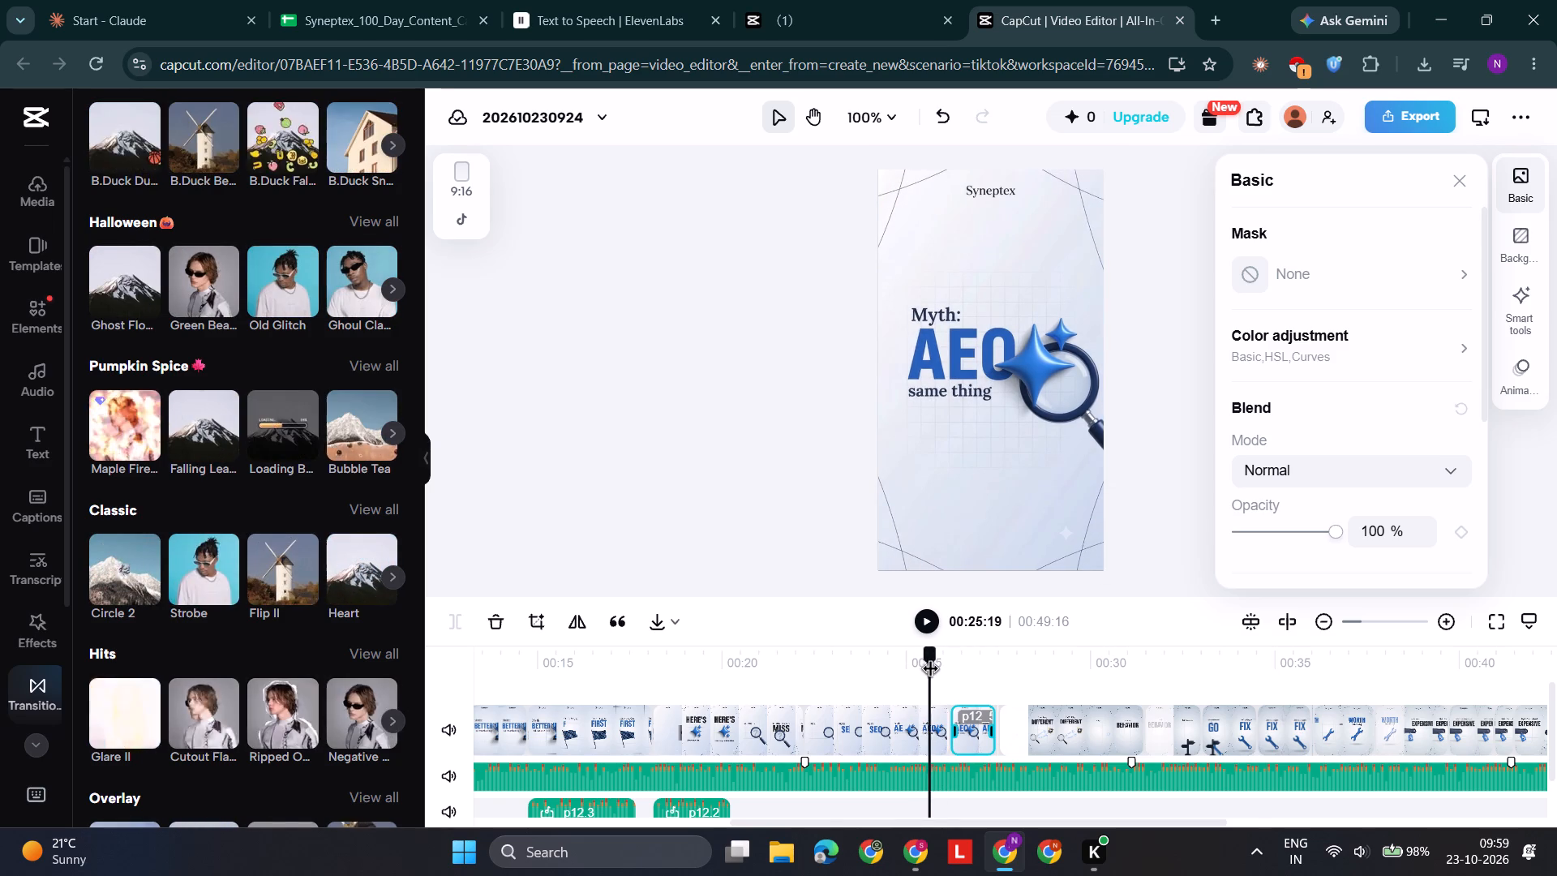
drag(931, 671, 932, 672)
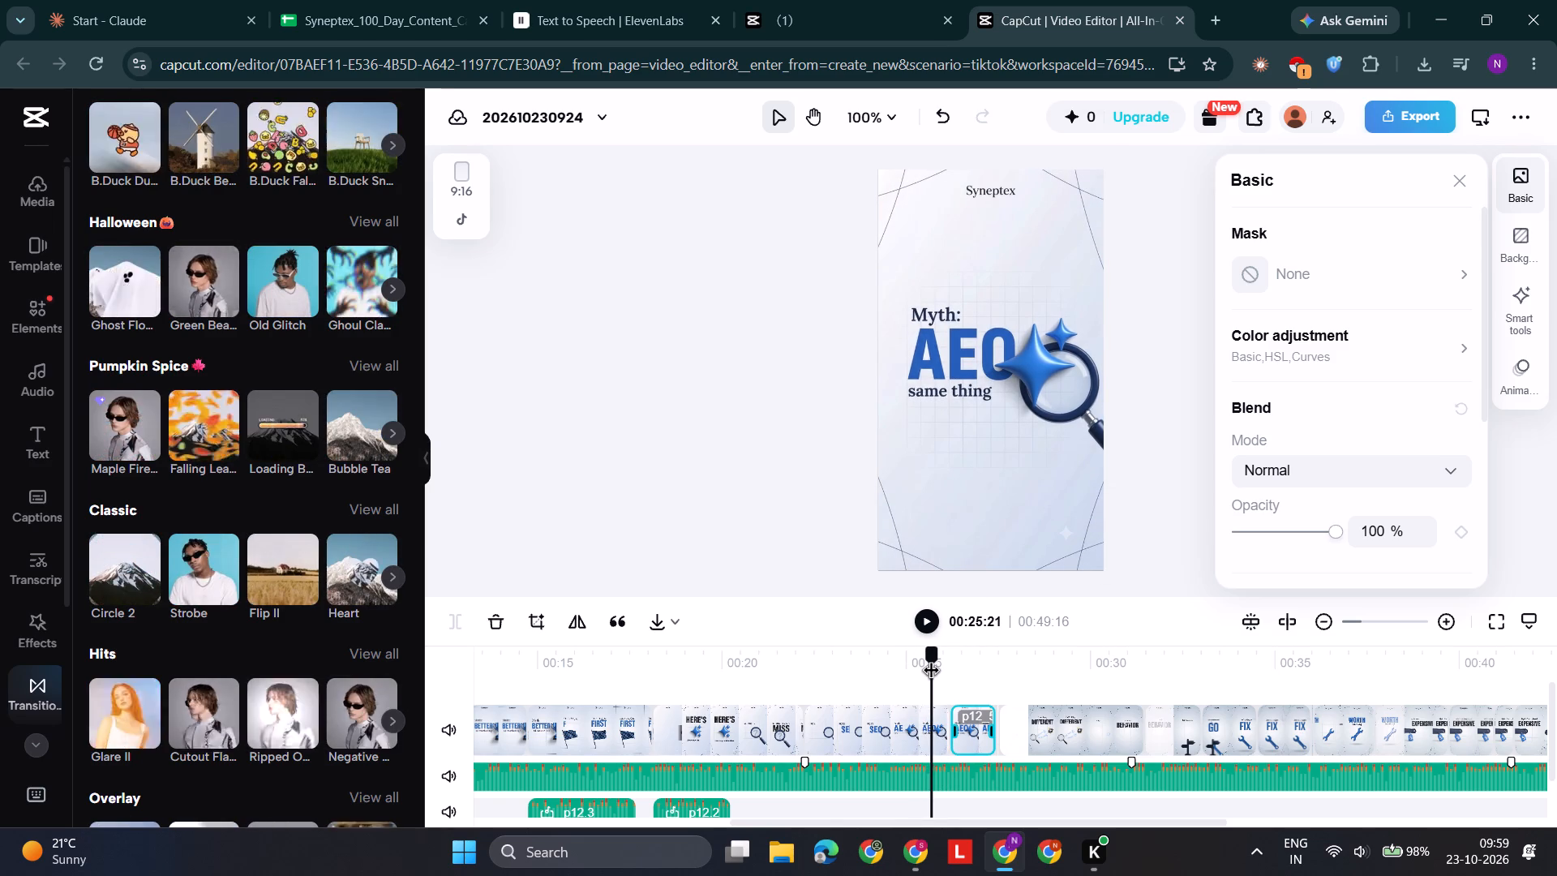
drag(932, 672, 988, 674)
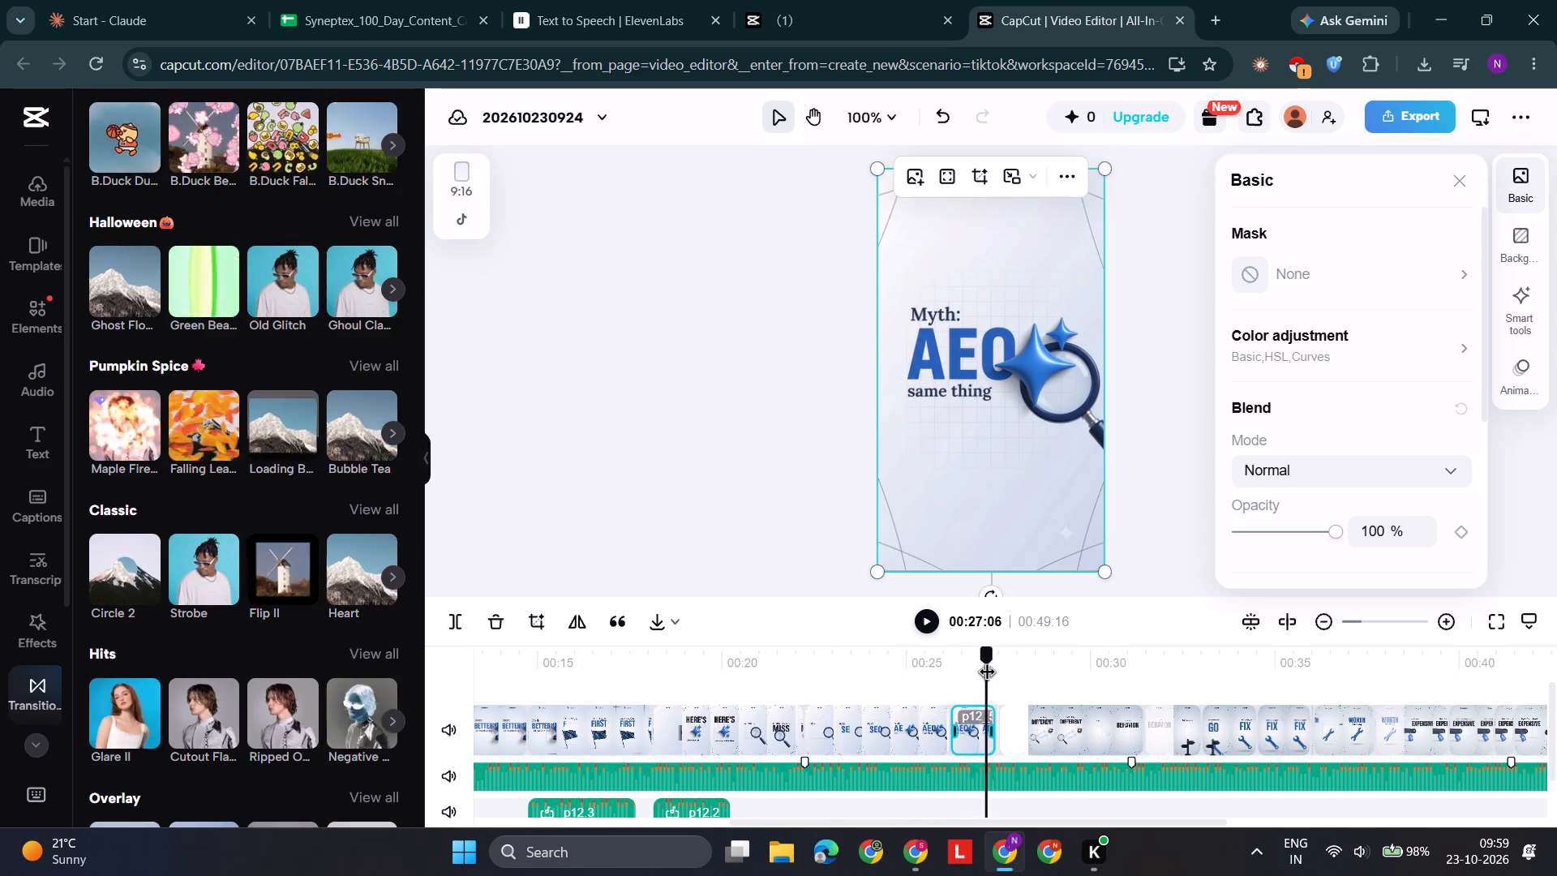
drag(988, 674, 1012, 669)
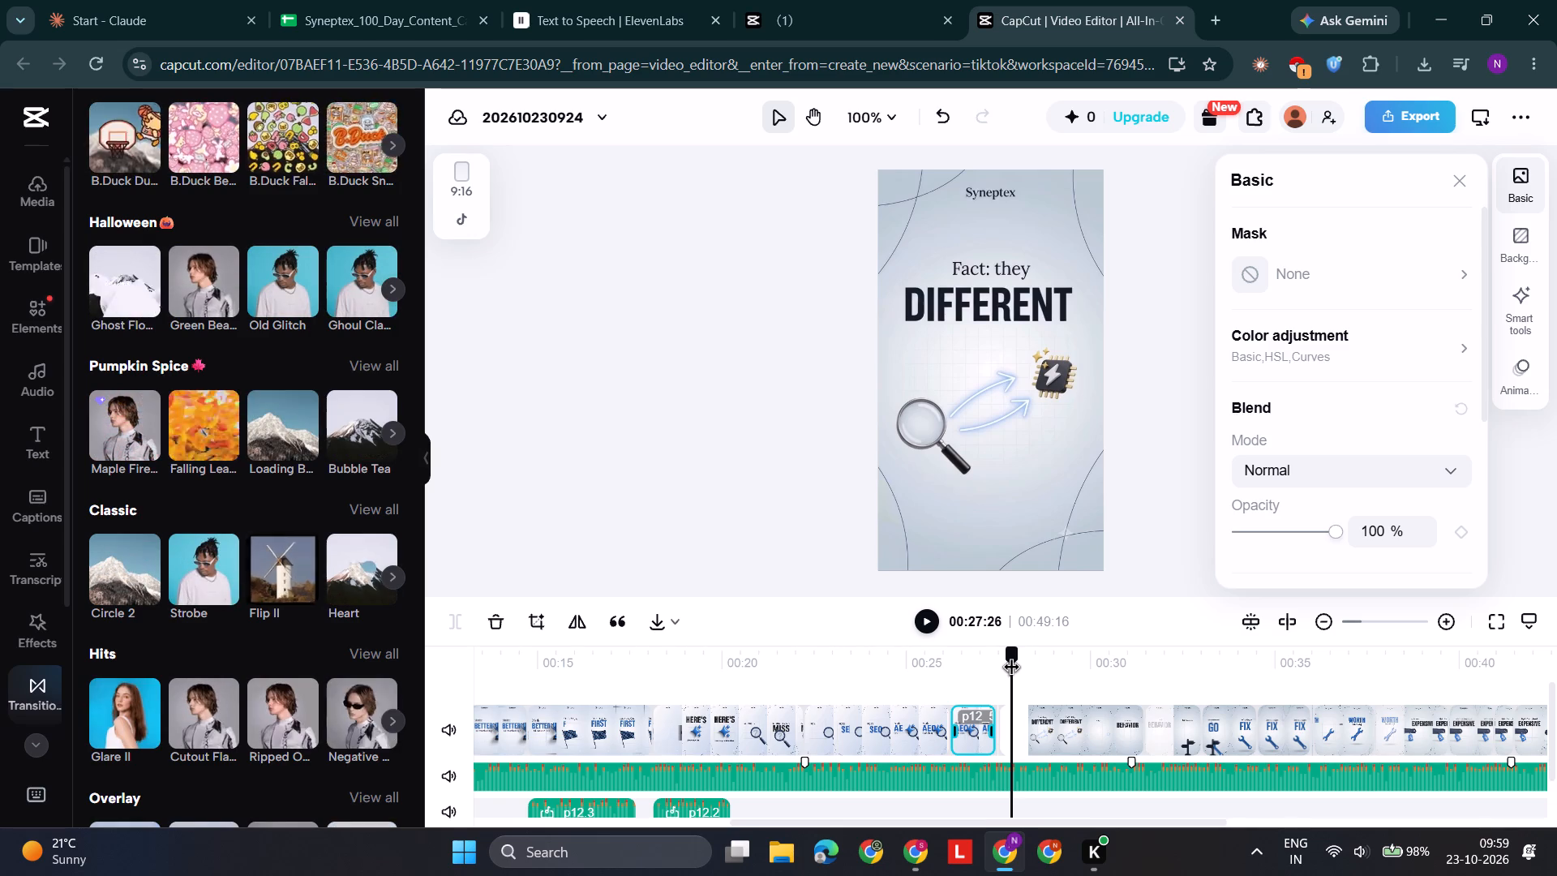
drag(1012, 669, 995, 684)
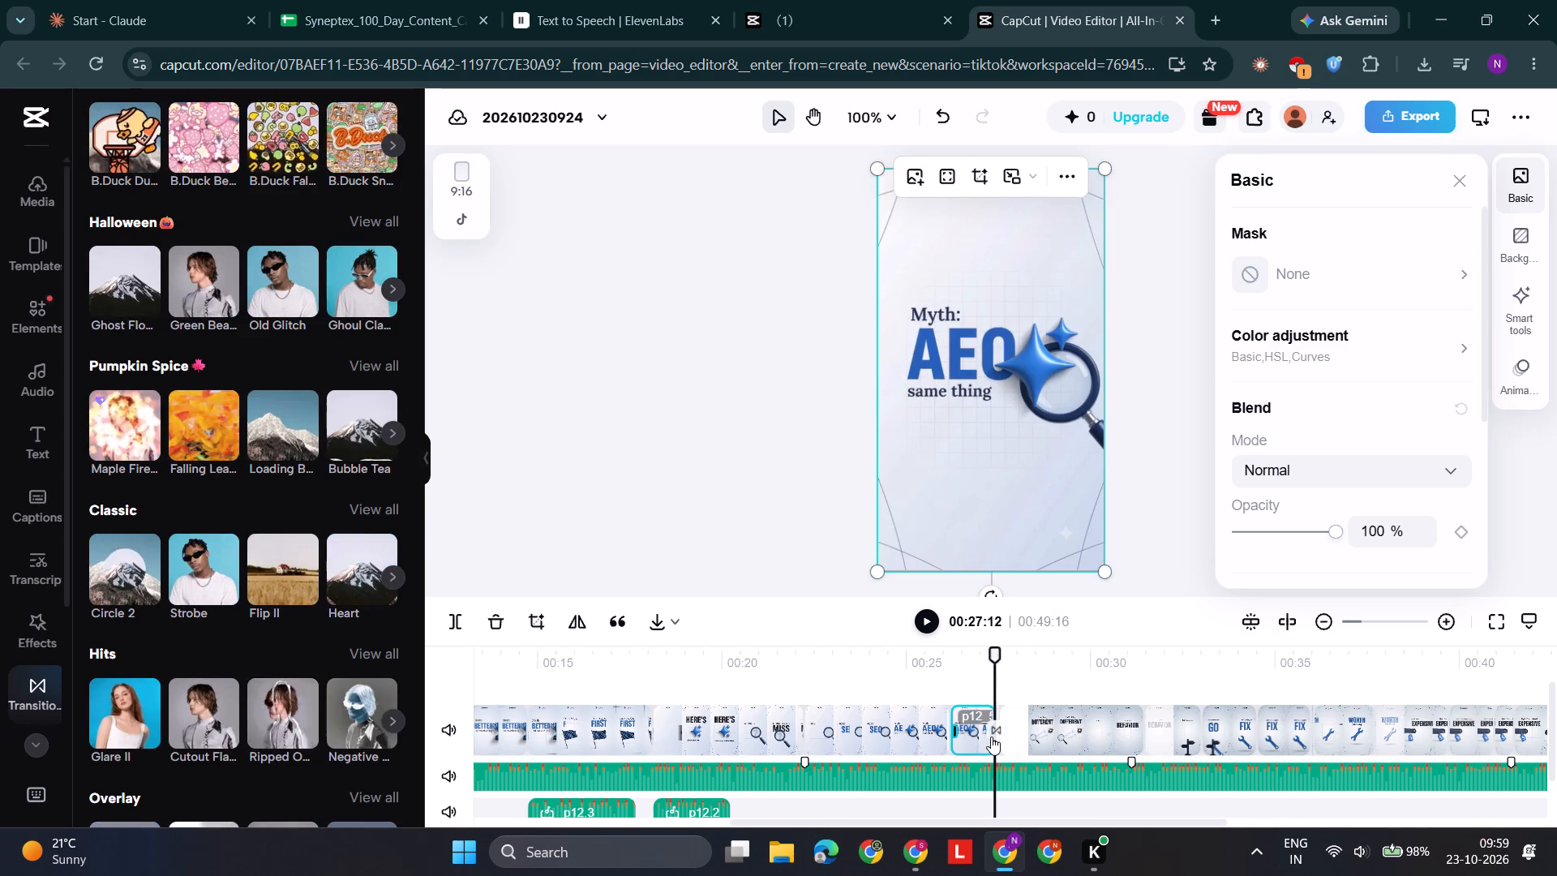
Look through the transitions and video effects for one that suits the start of the p12.4 "Fact: they DIFFERENT" clip.
click(997, 731)
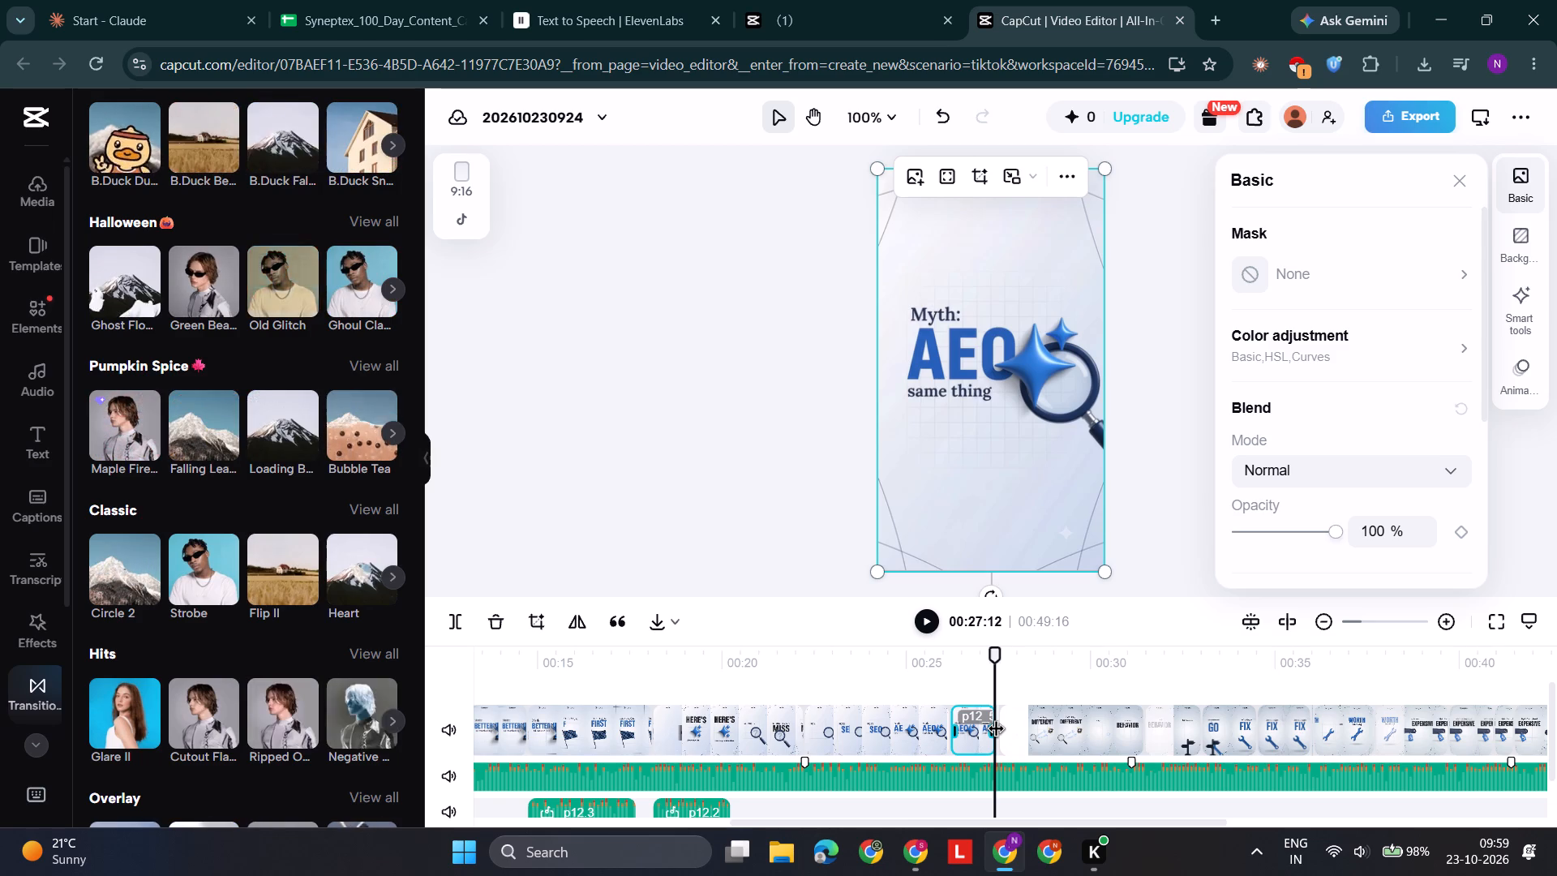
click(1022, 734)
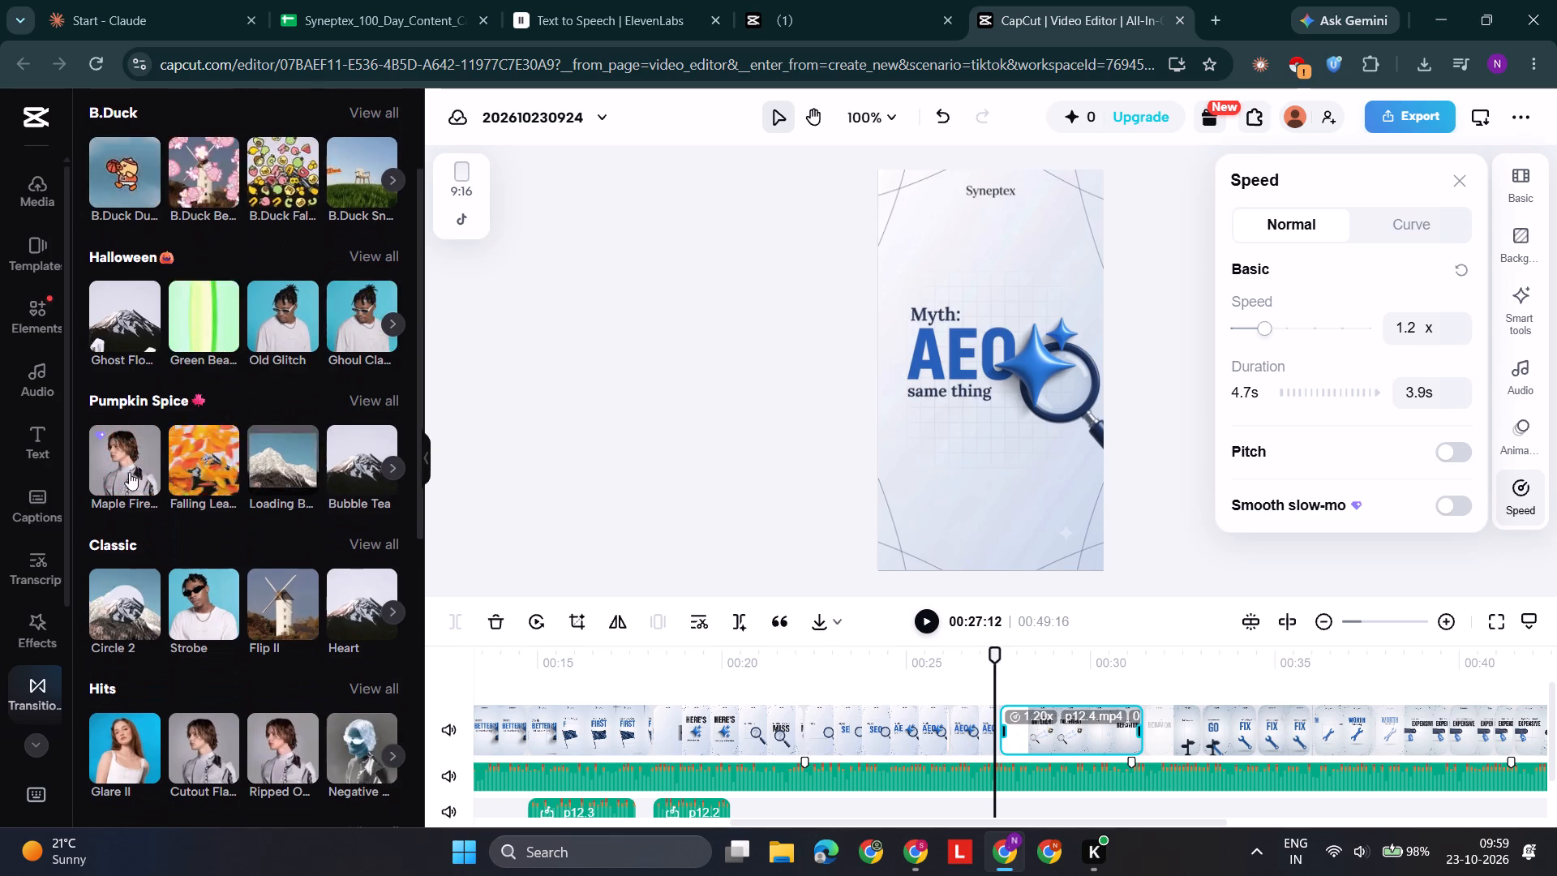
scroll(13, 523, down, 1)
scroll(37, 657, down, 2)
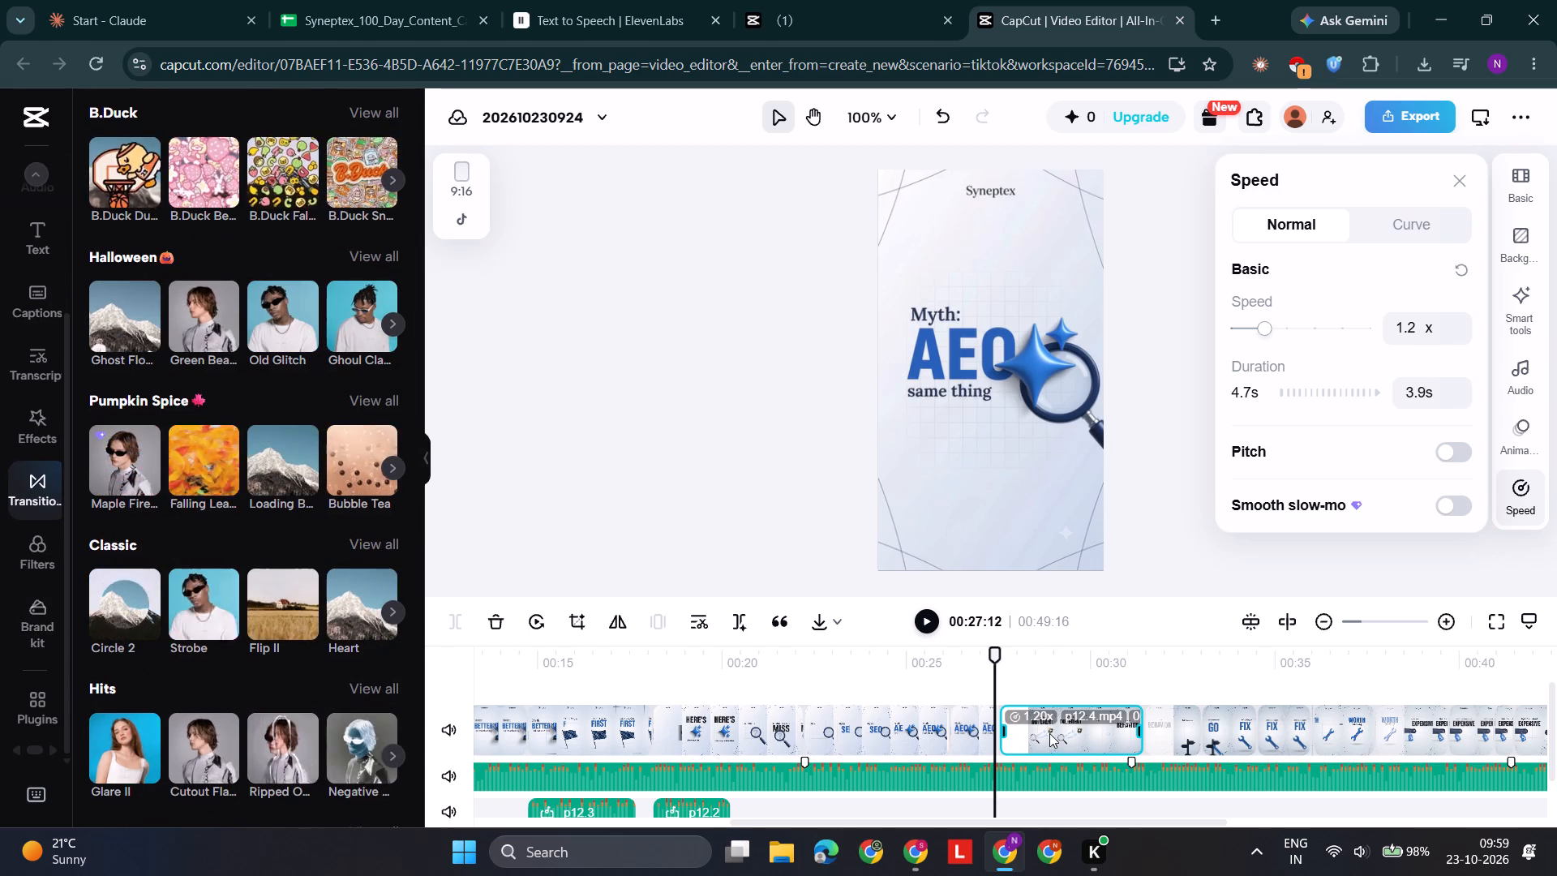
scroll(307, 538, up, 4)
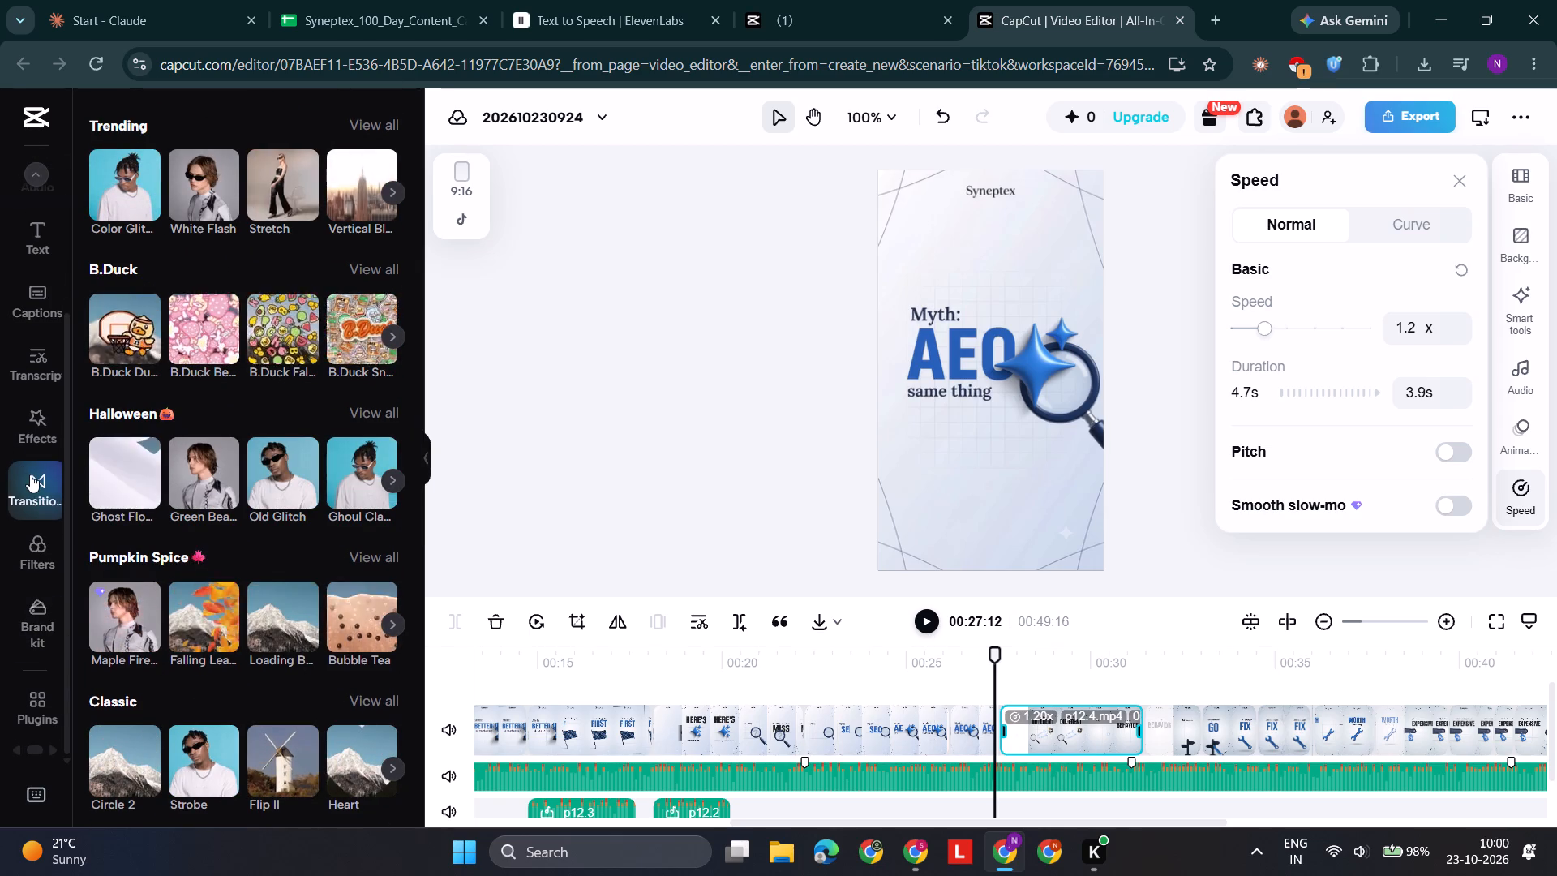
click(27, 398)
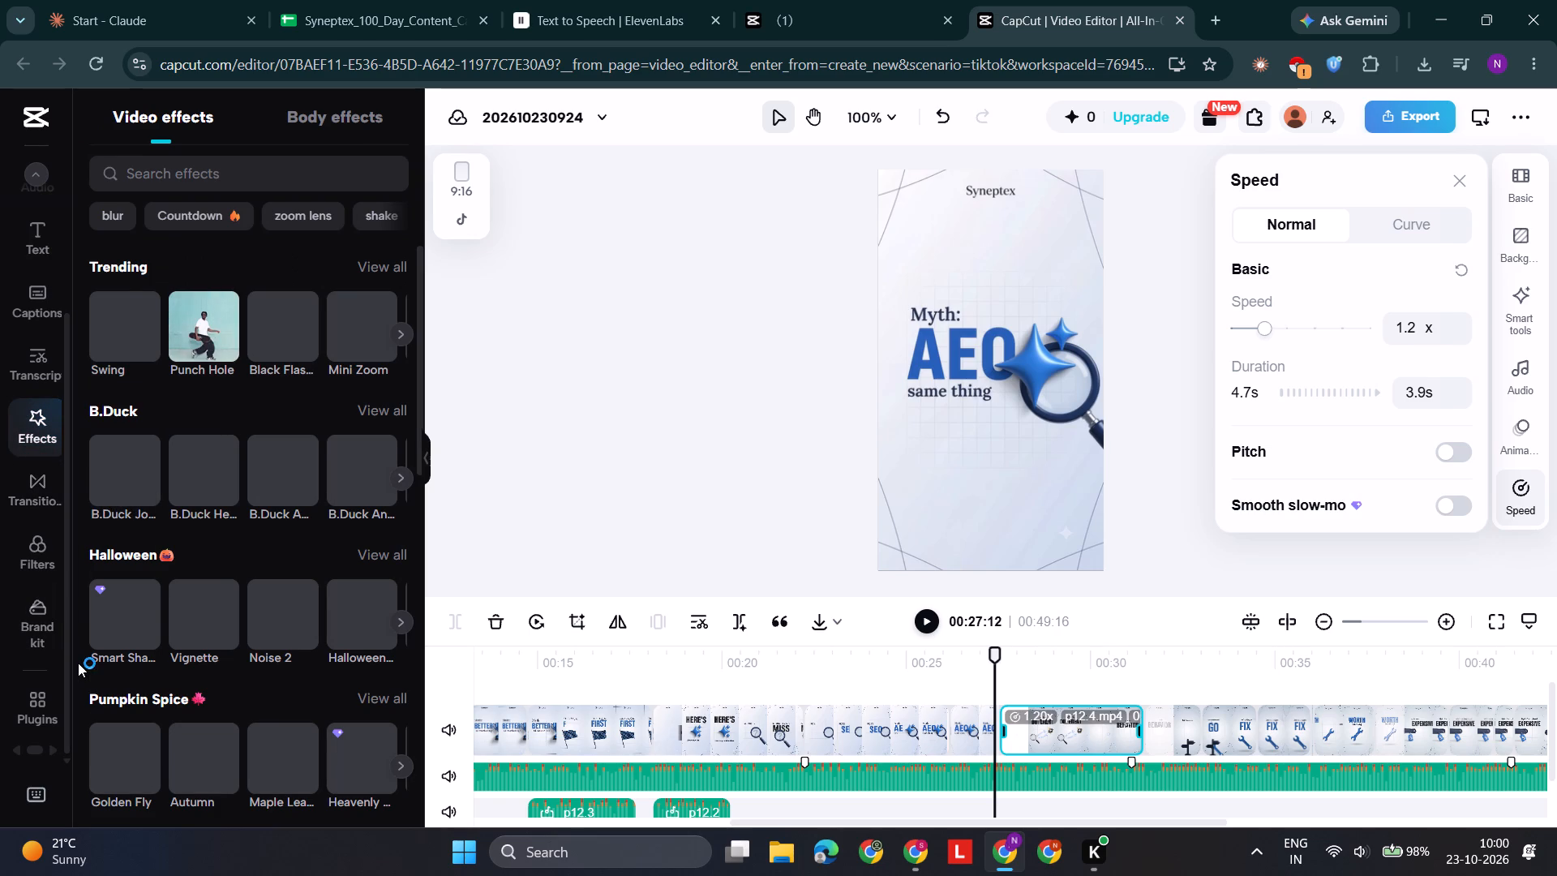
scroll(178, 664, down, 3)
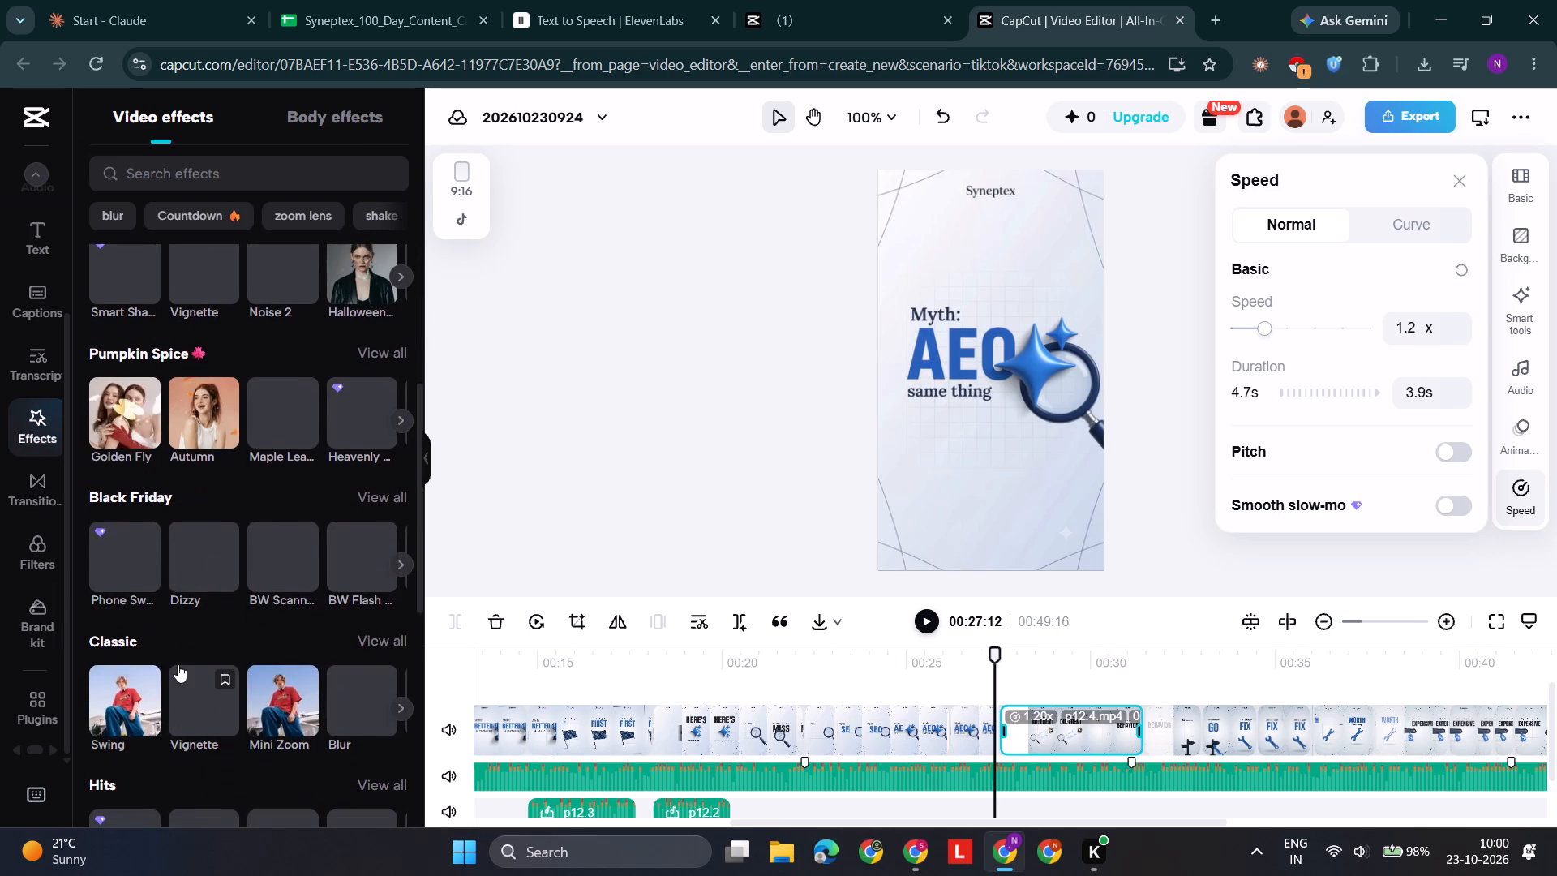
scroll(178, 664, down, 2)
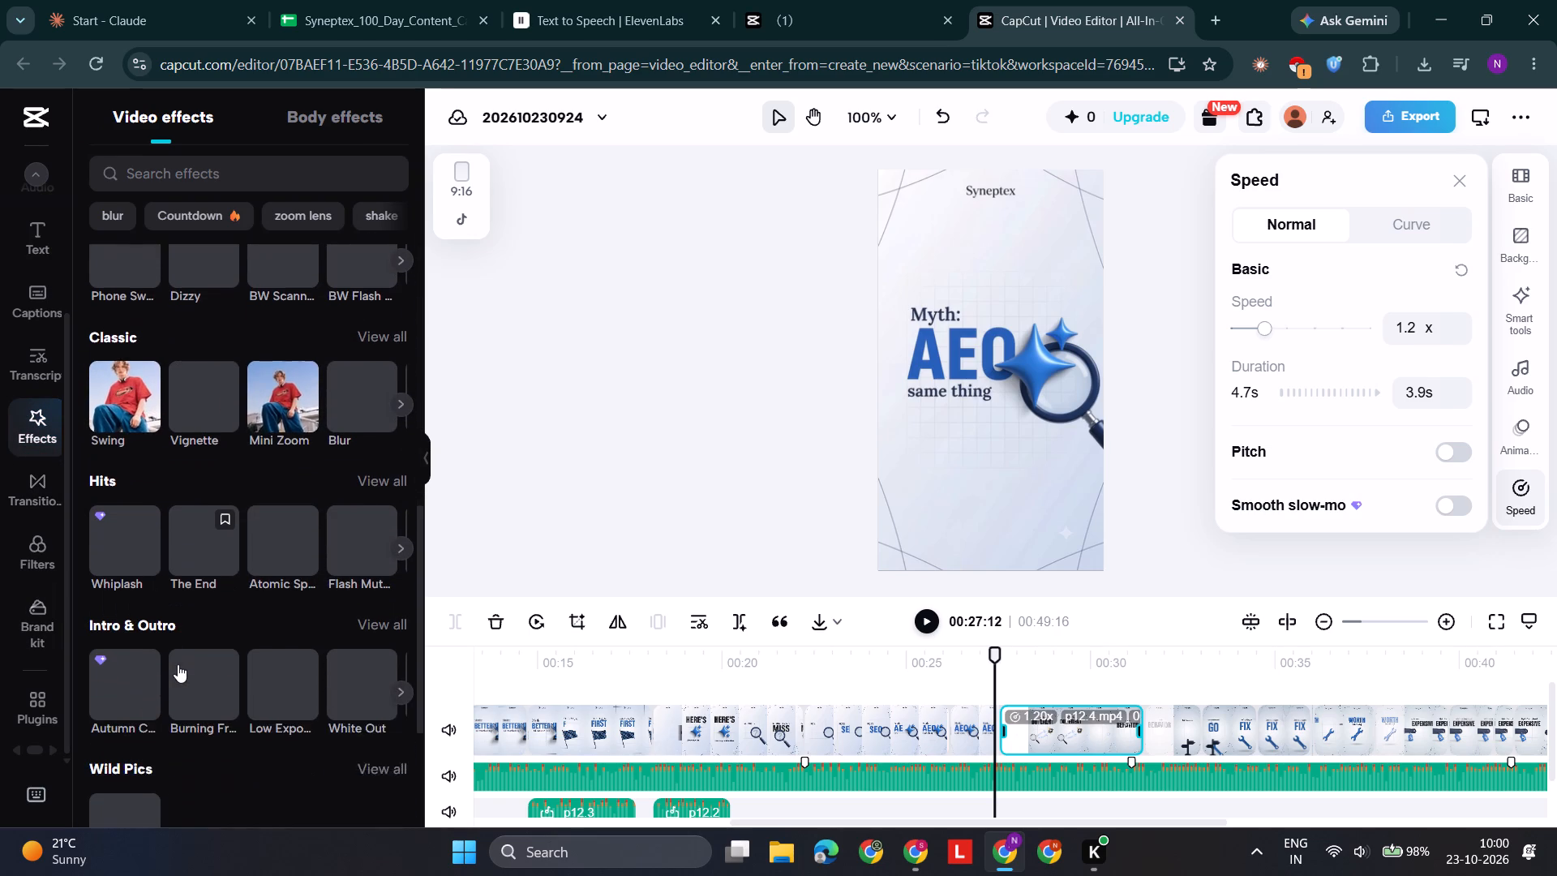
scroll(178, 664, down, 3)
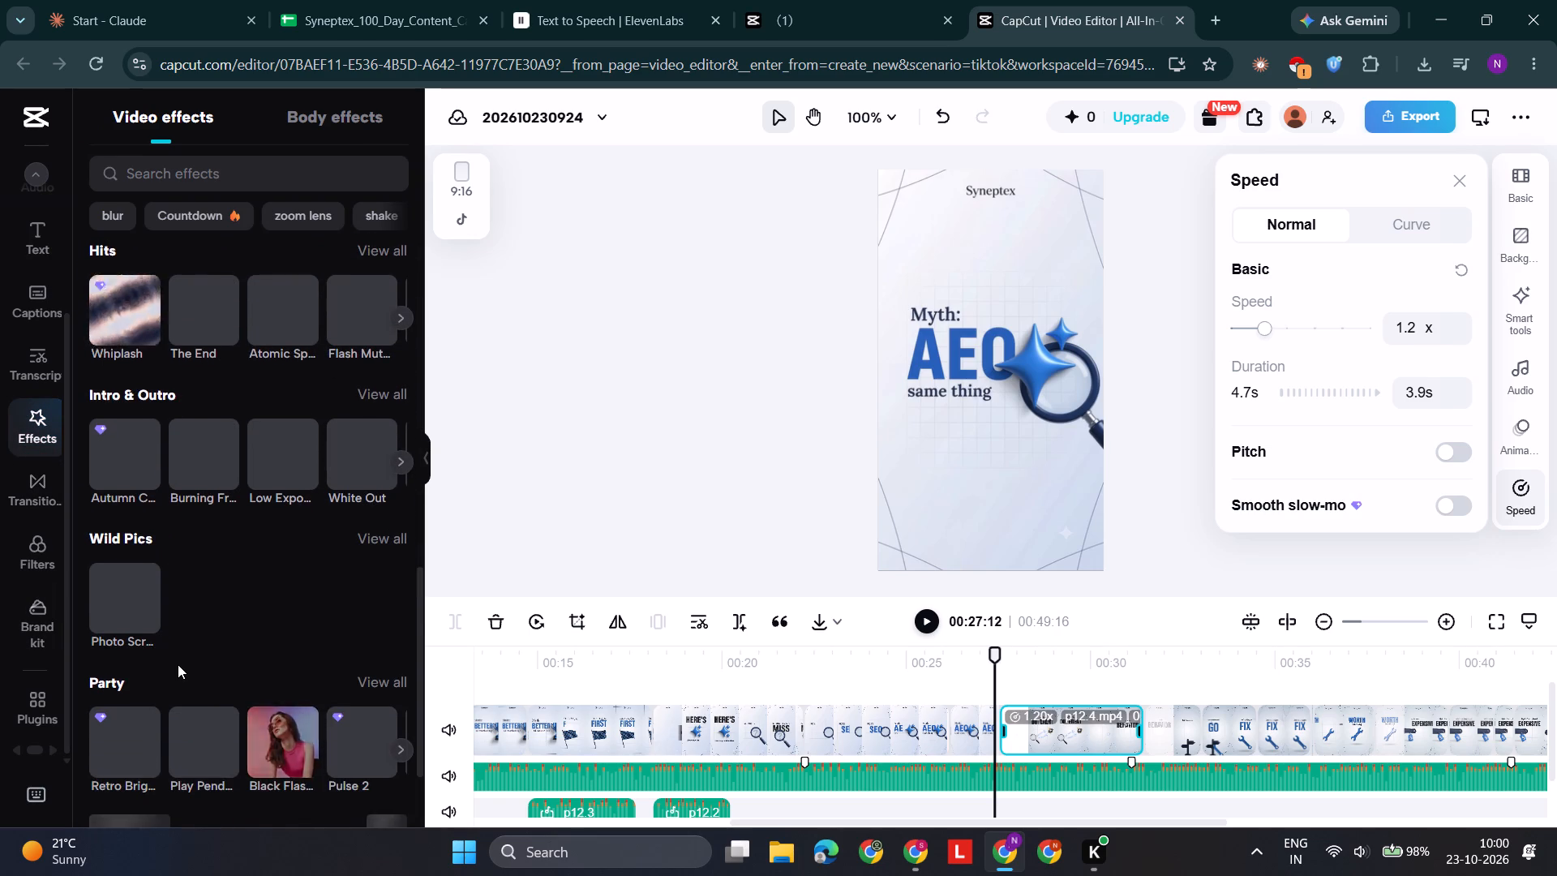
scroll(178, 664, down, 2)
scroll(178, 664, up, 1)
scroll(70, 669, up, 3)
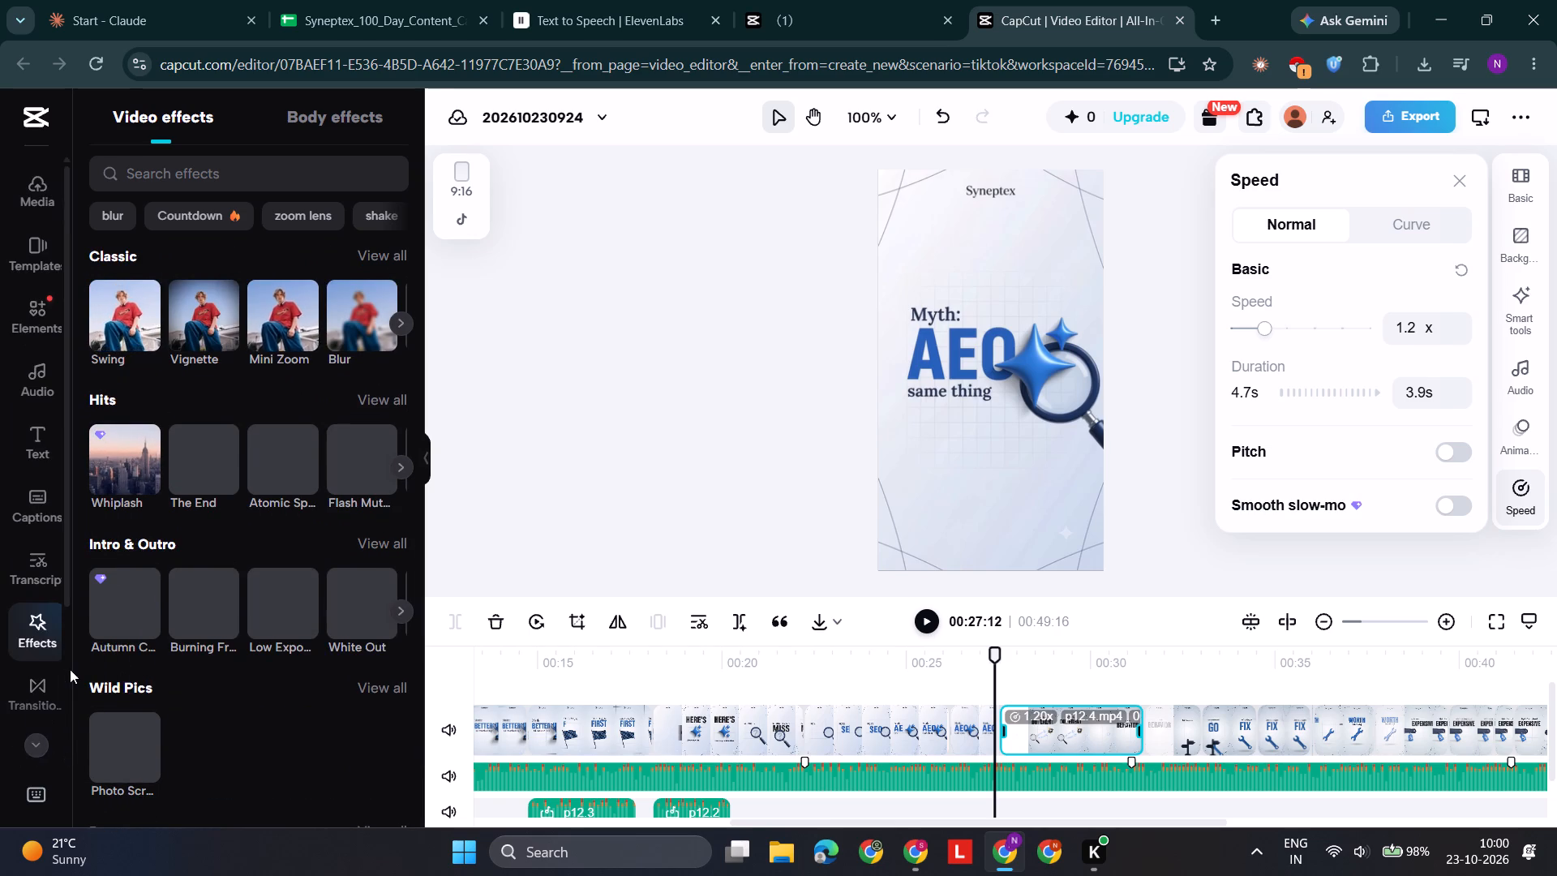
scroll(245, 457, up, 2)
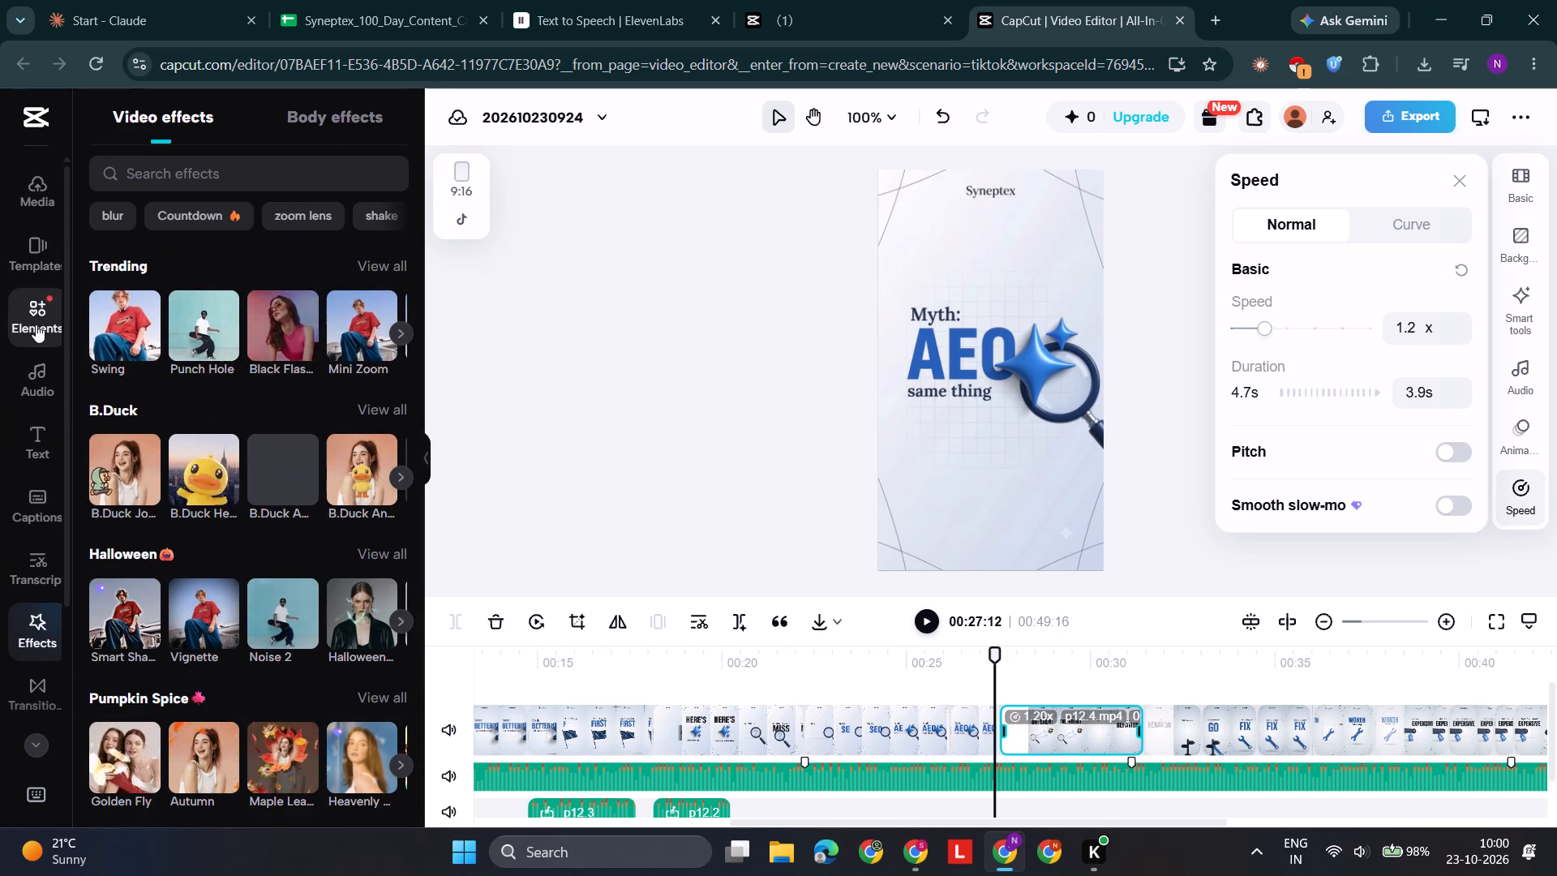
scroll(43, 485, down, 1)
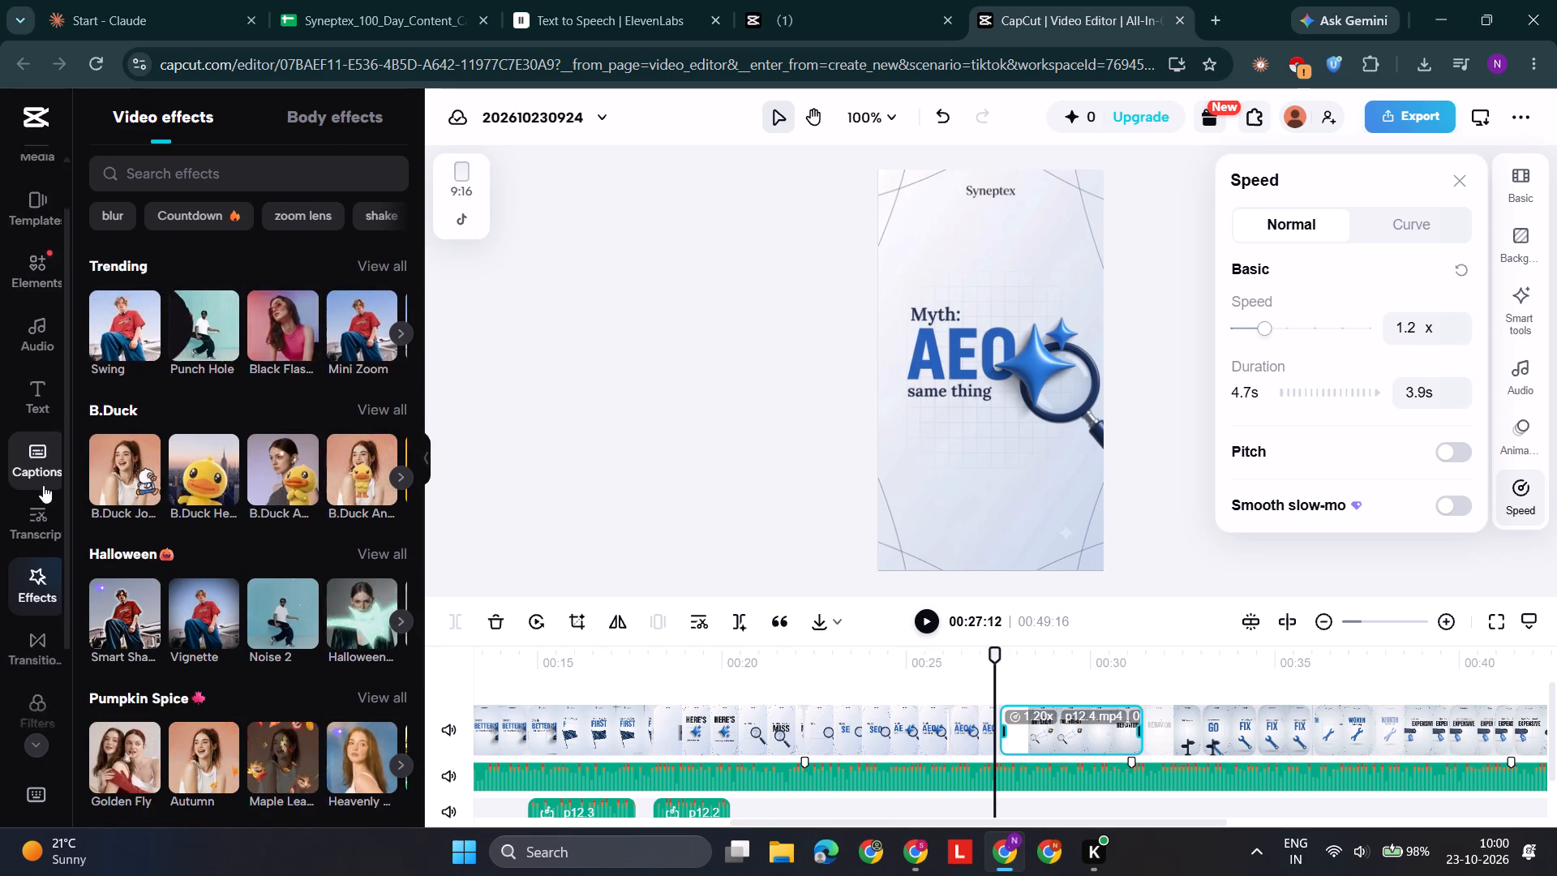
scroll(43, 485, down, 1)
click(28, 740)
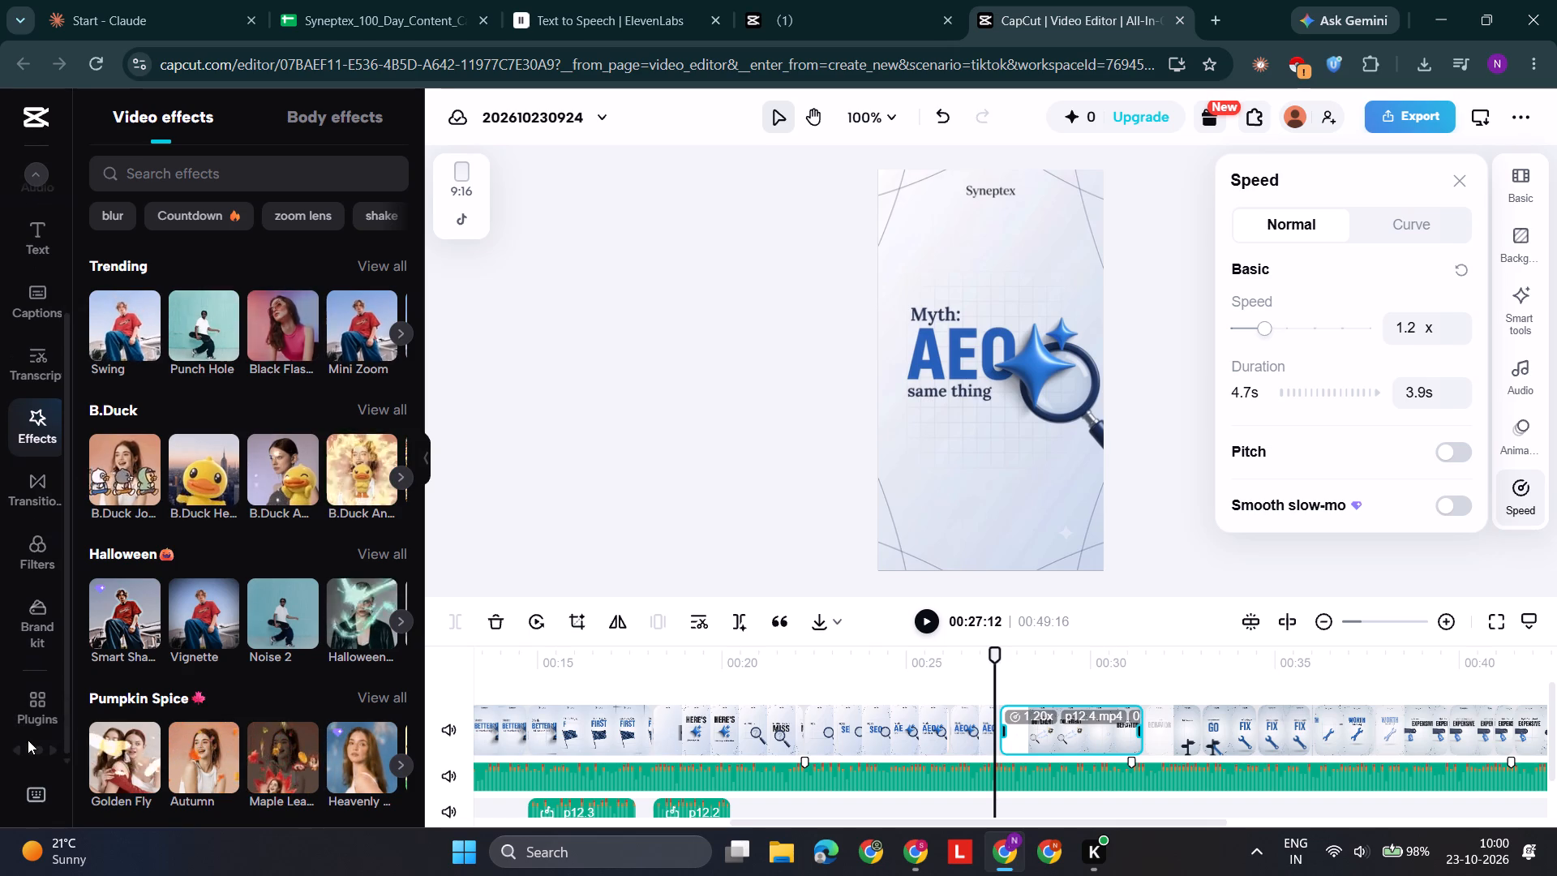
scroll(32, 633, up, 3)
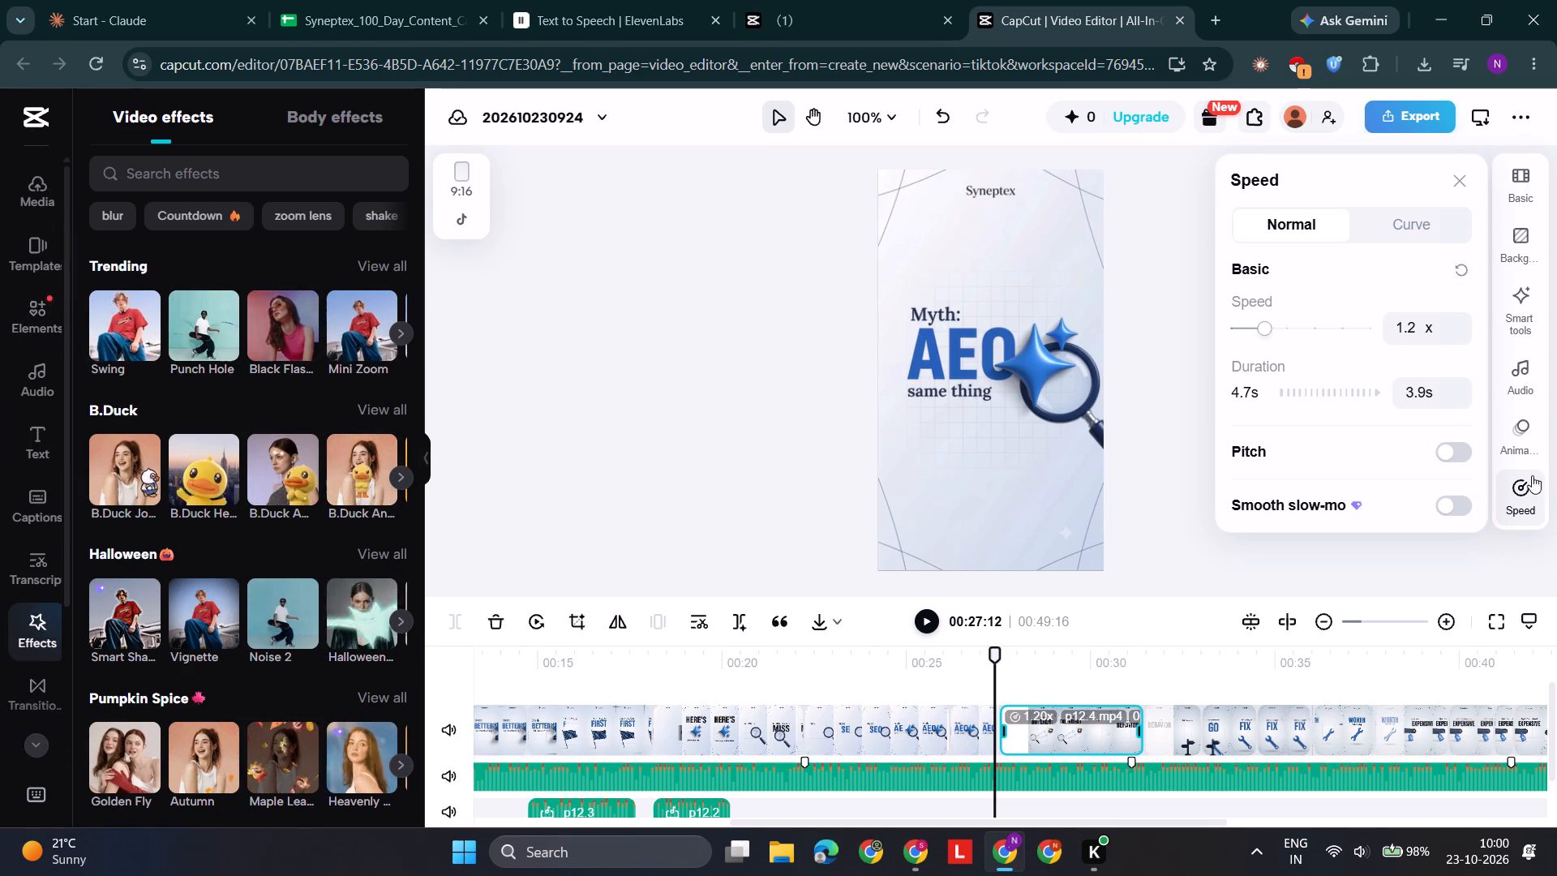
Apply the Shake Slide In animation to the p12.4 "Fact: they DIFFERENT" clip.
click(1519, 444)
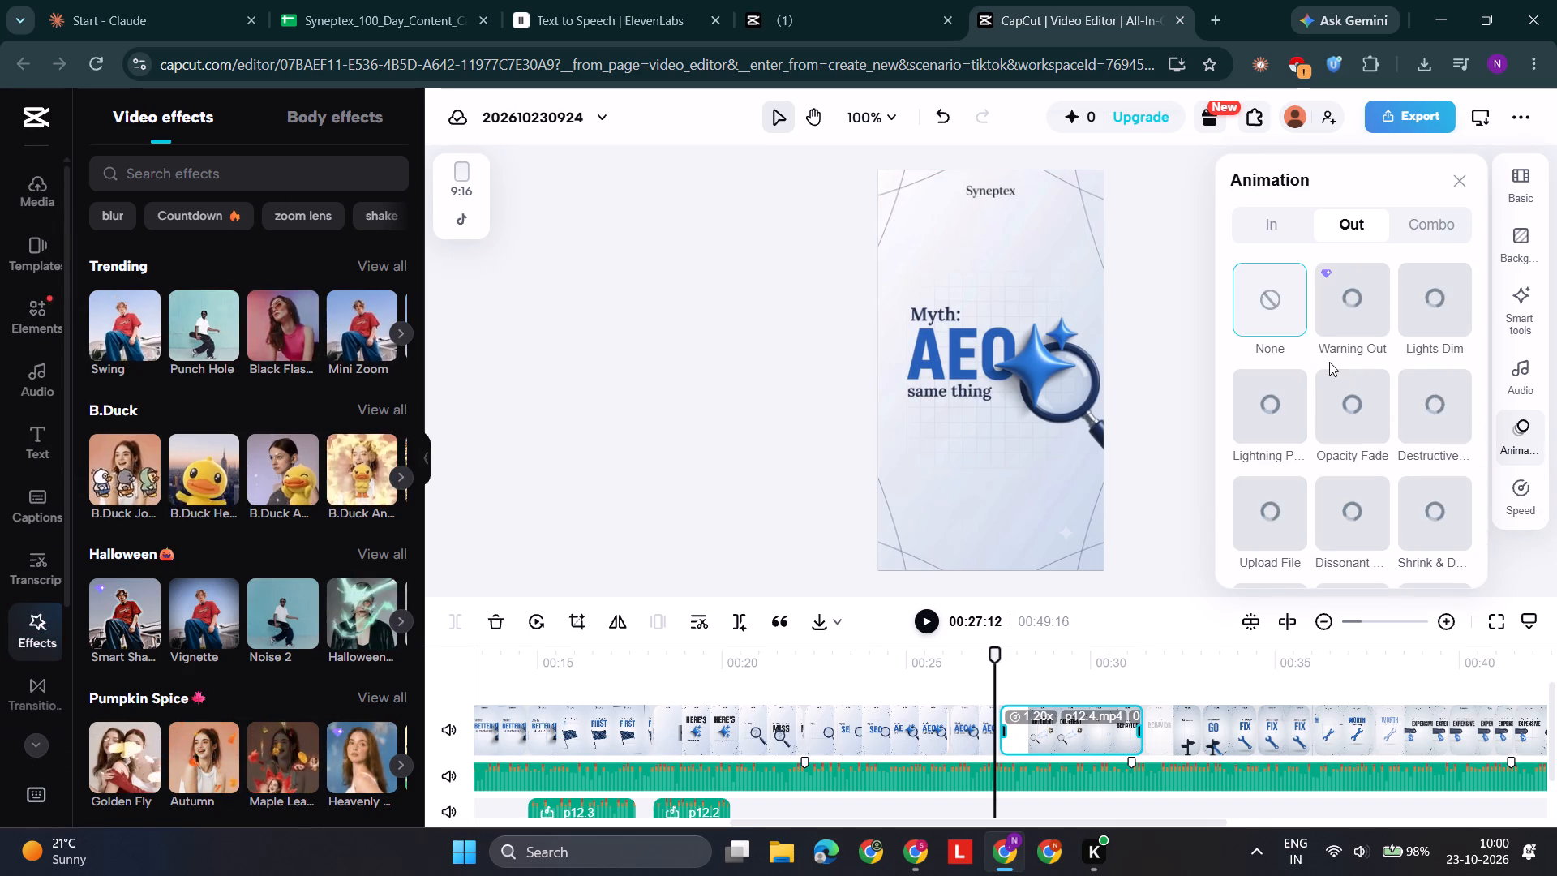
click(1261, 230)
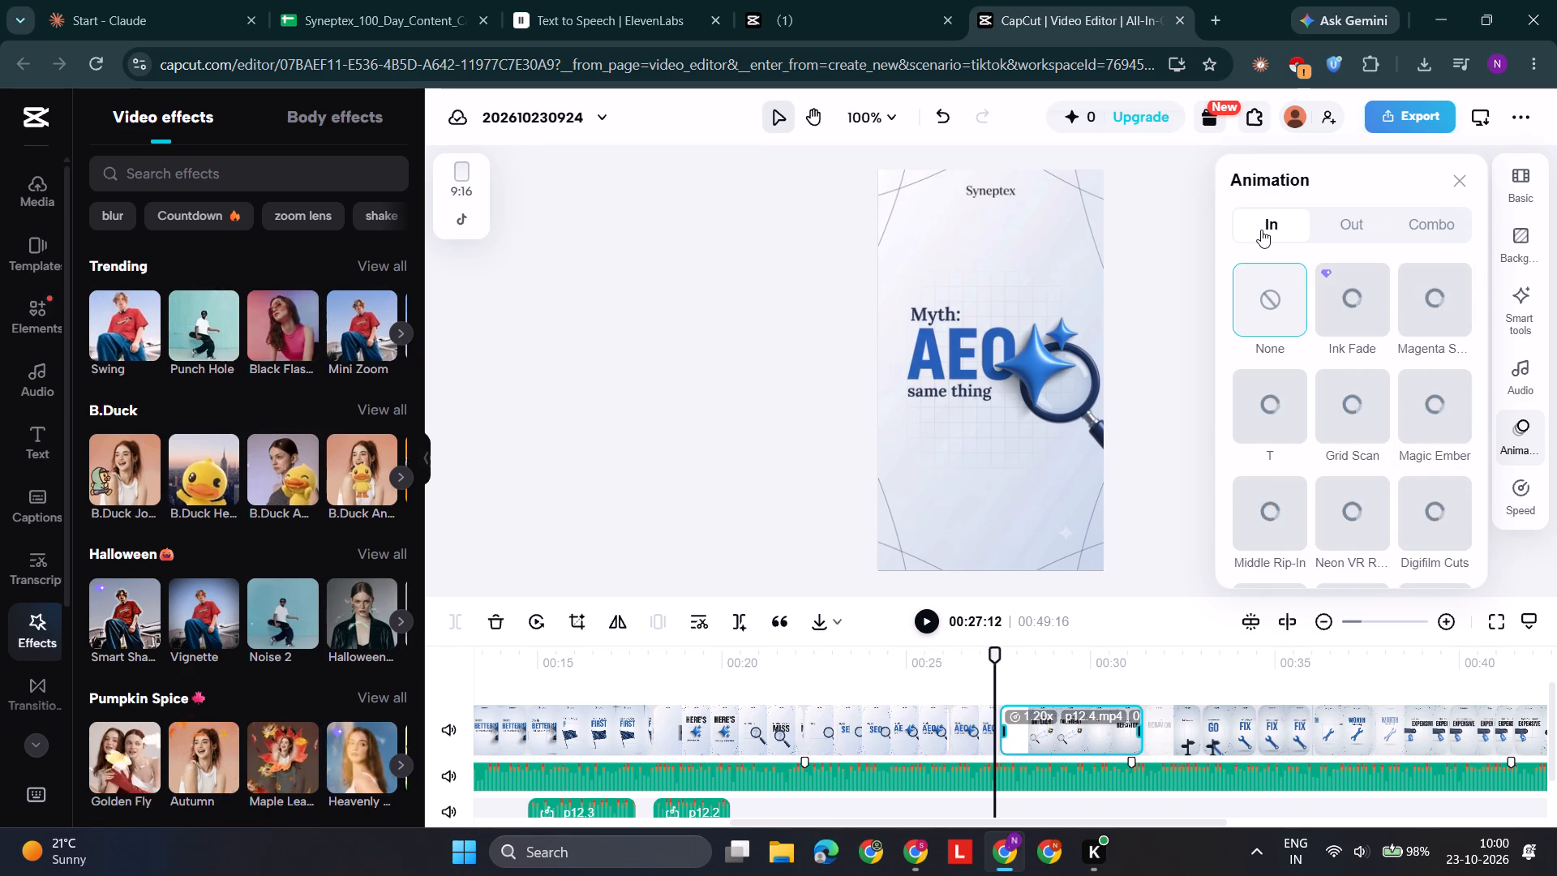
click(924, 629)
click(924, 629)
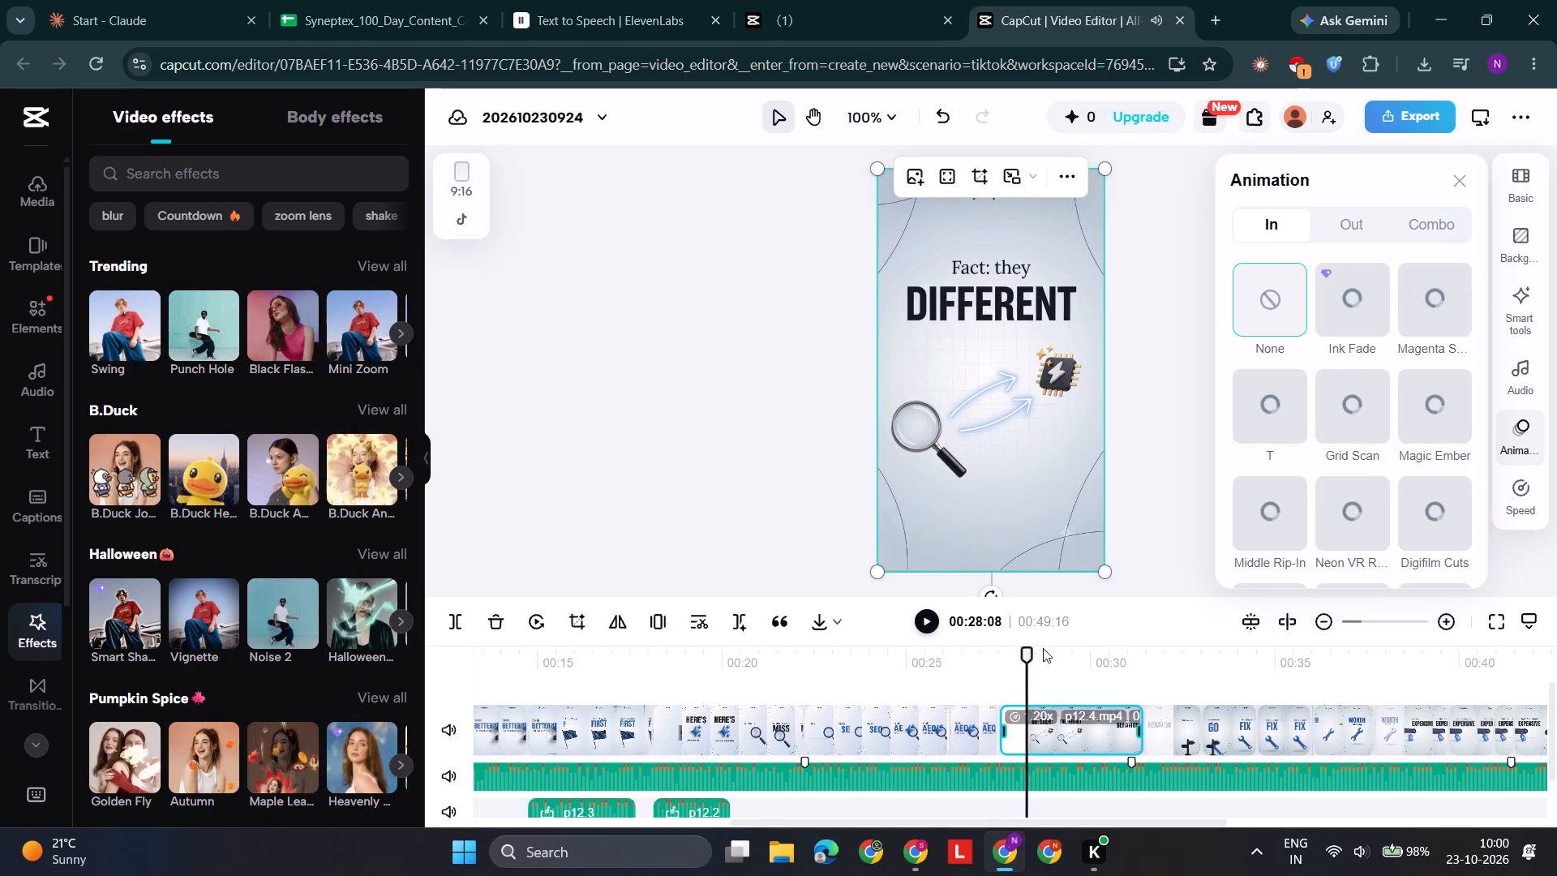
drag(1026, 655, 1001, 674)
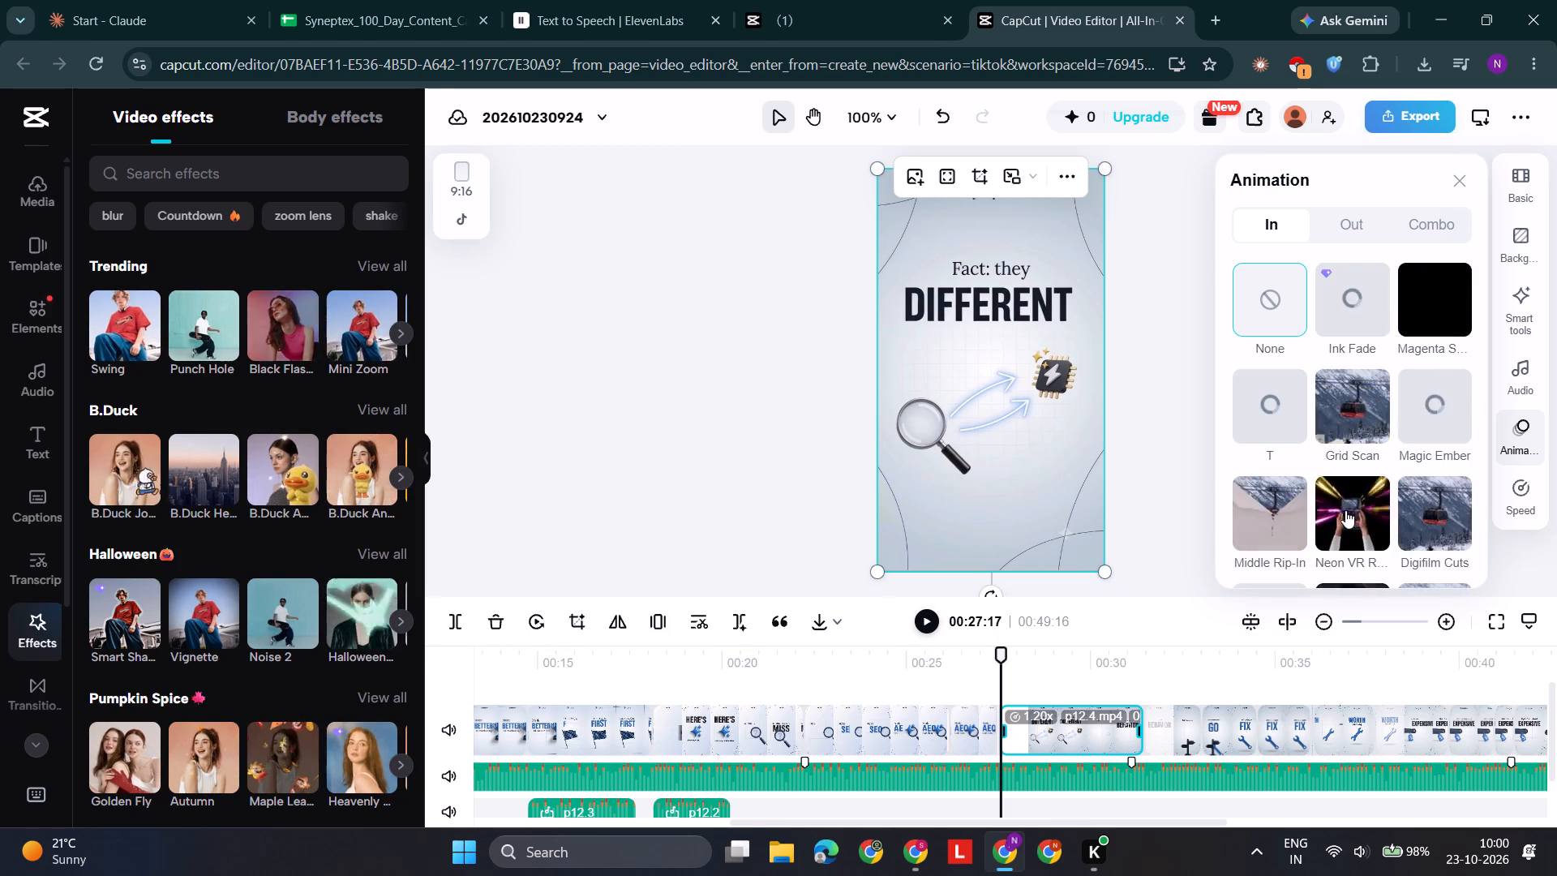
scroll(1345, 510, down, 2)
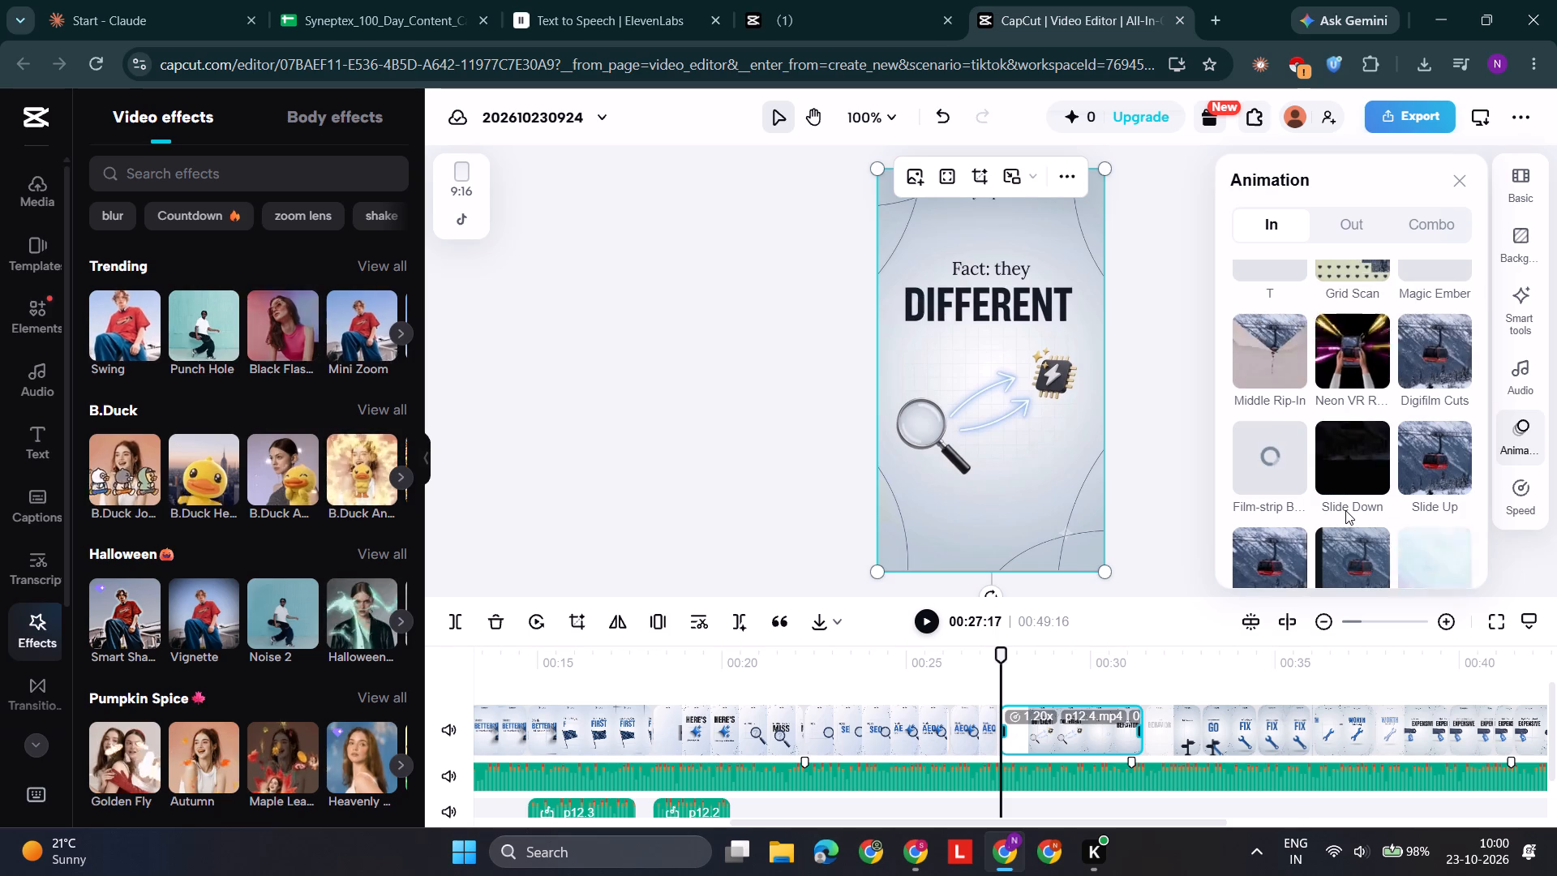
scroll(1345, 510, down, 1)
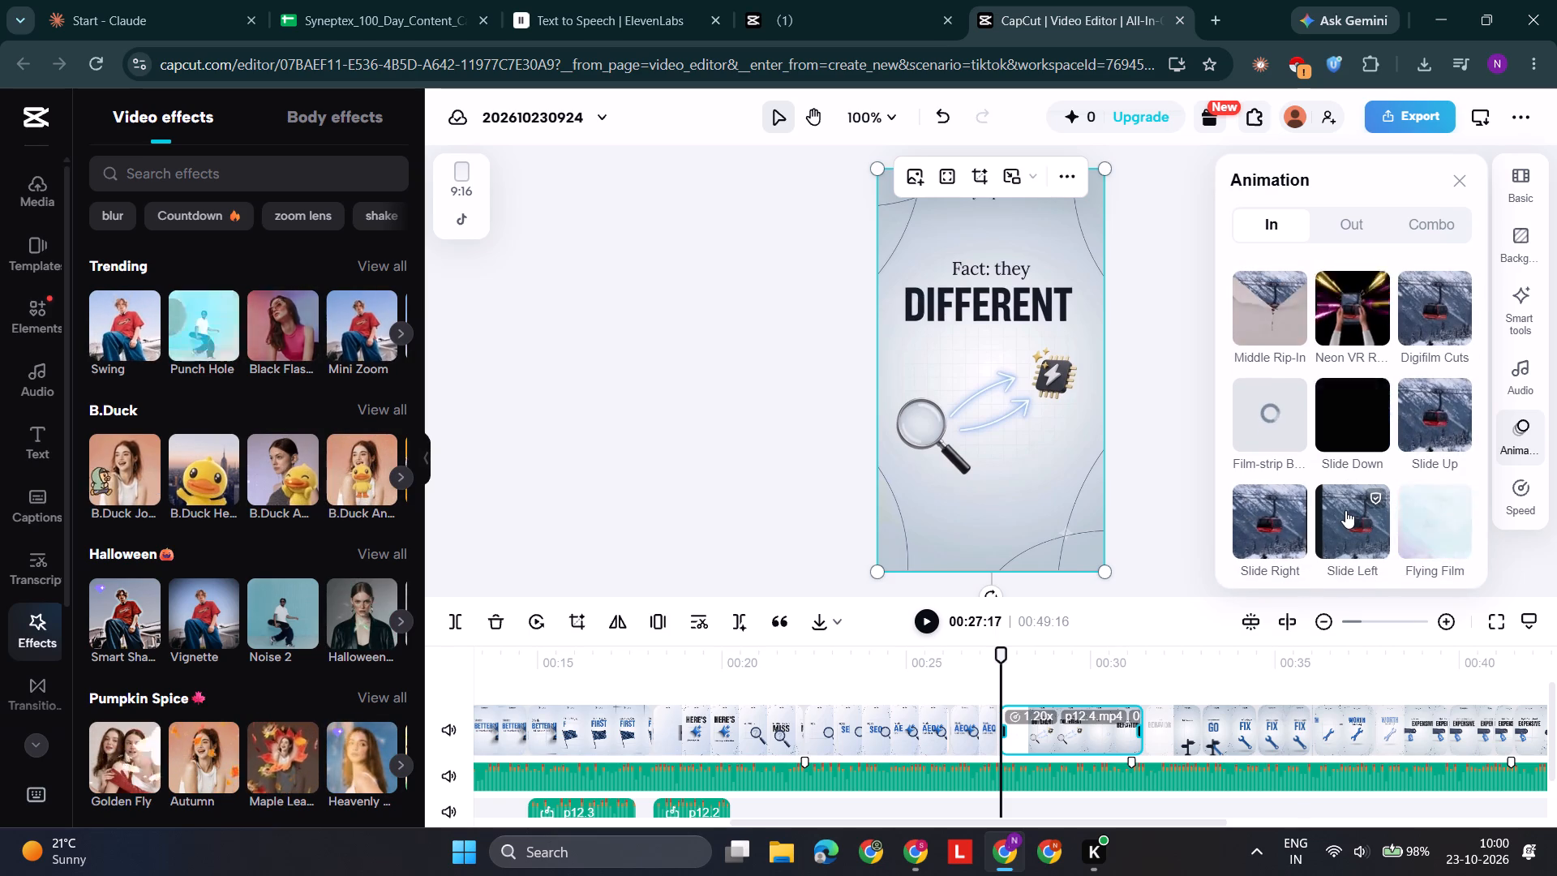
scroll(1345, 510, down, 2)
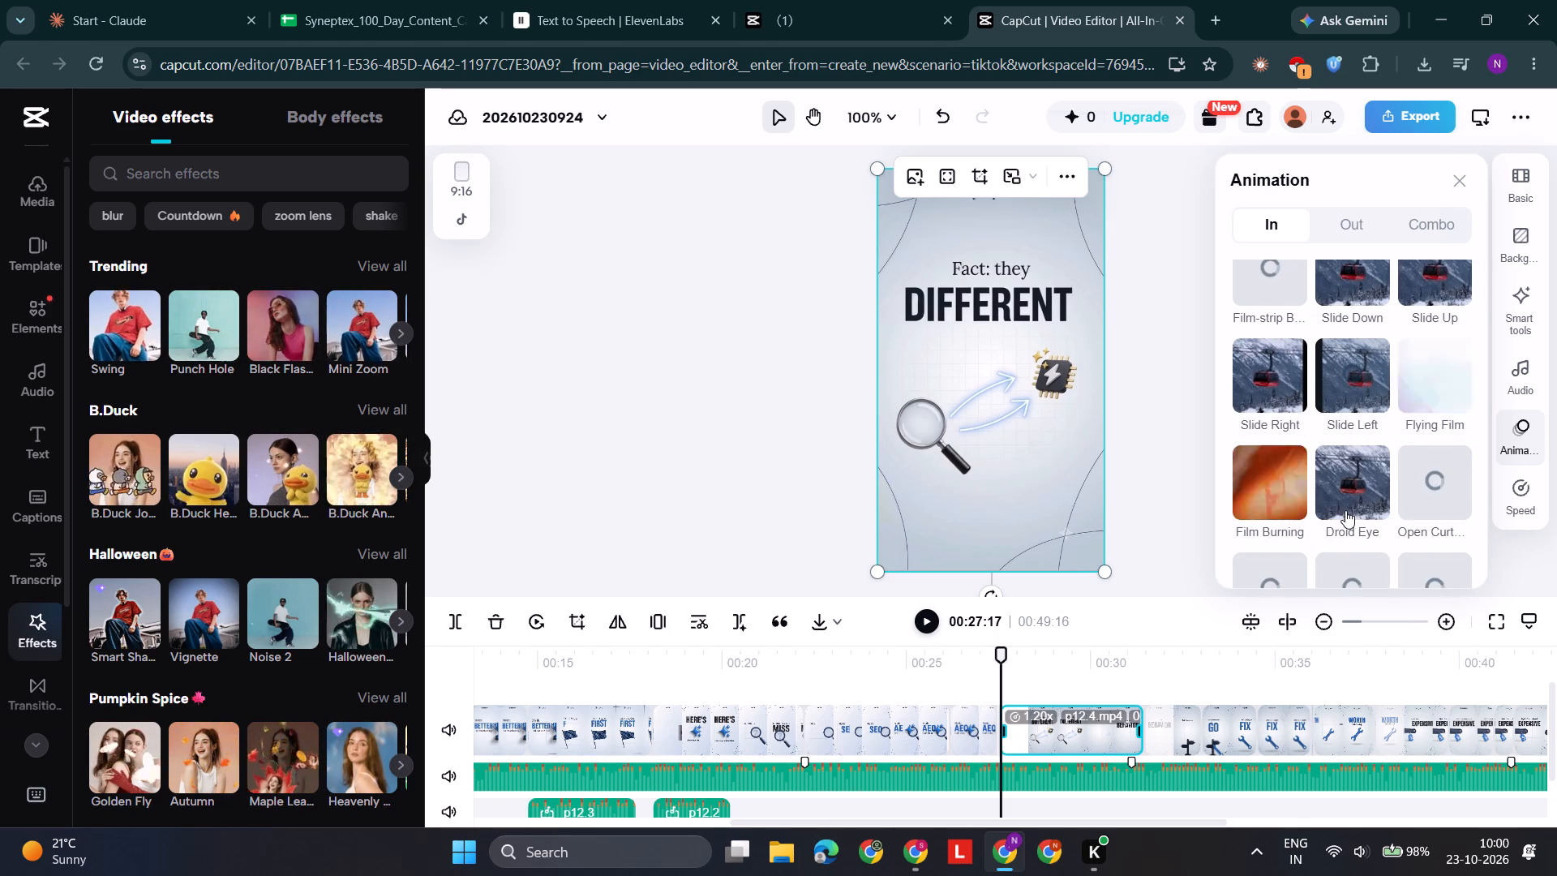
scroll(1345, 510, down, 2)
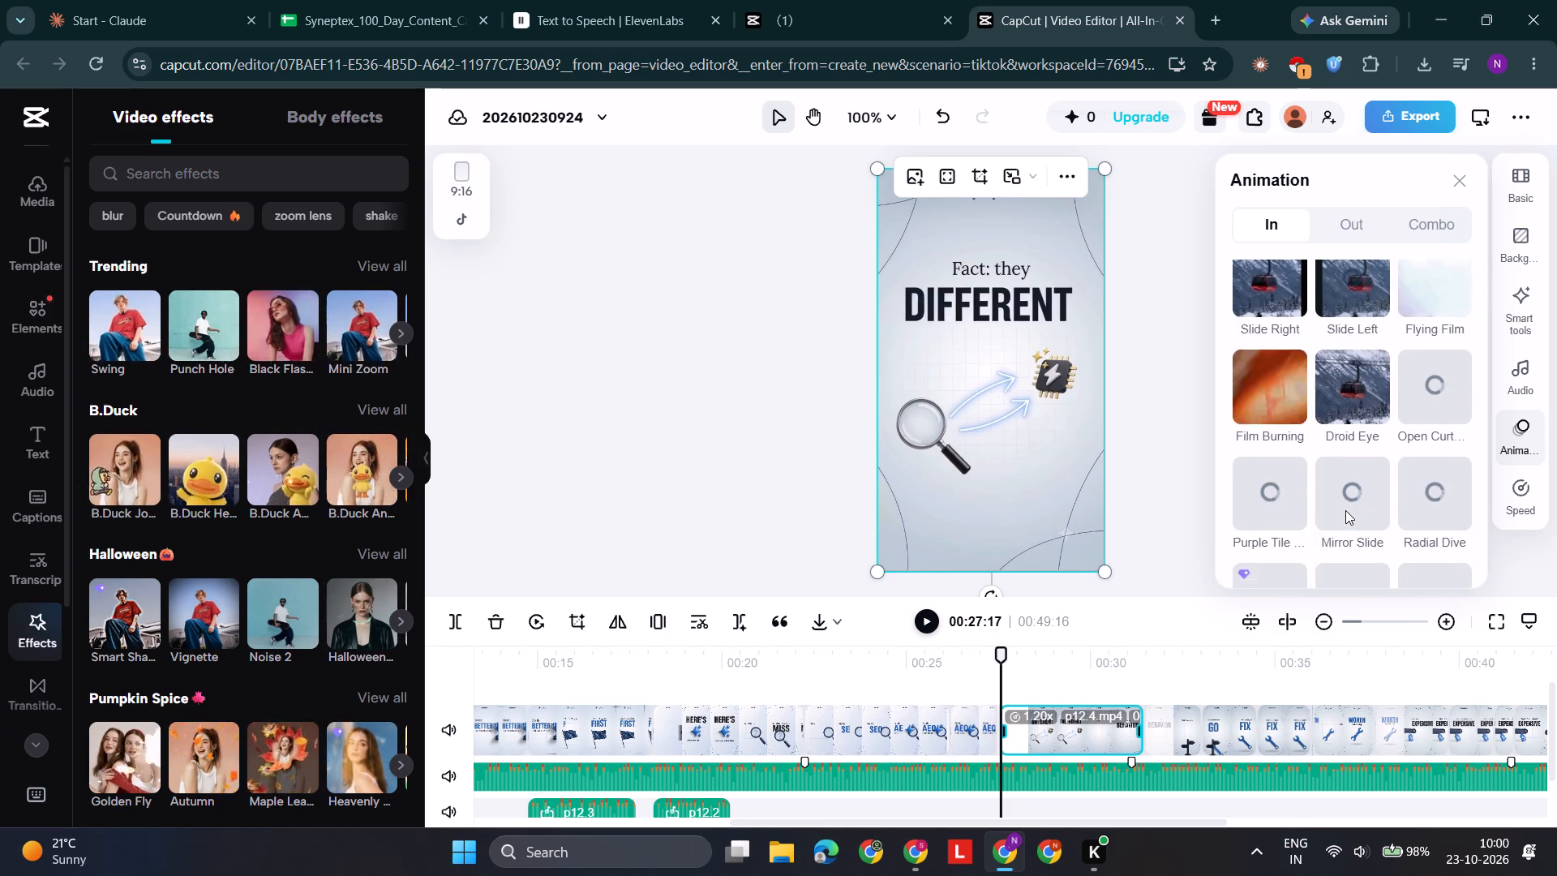
scroll(1345, 510, down, 2)
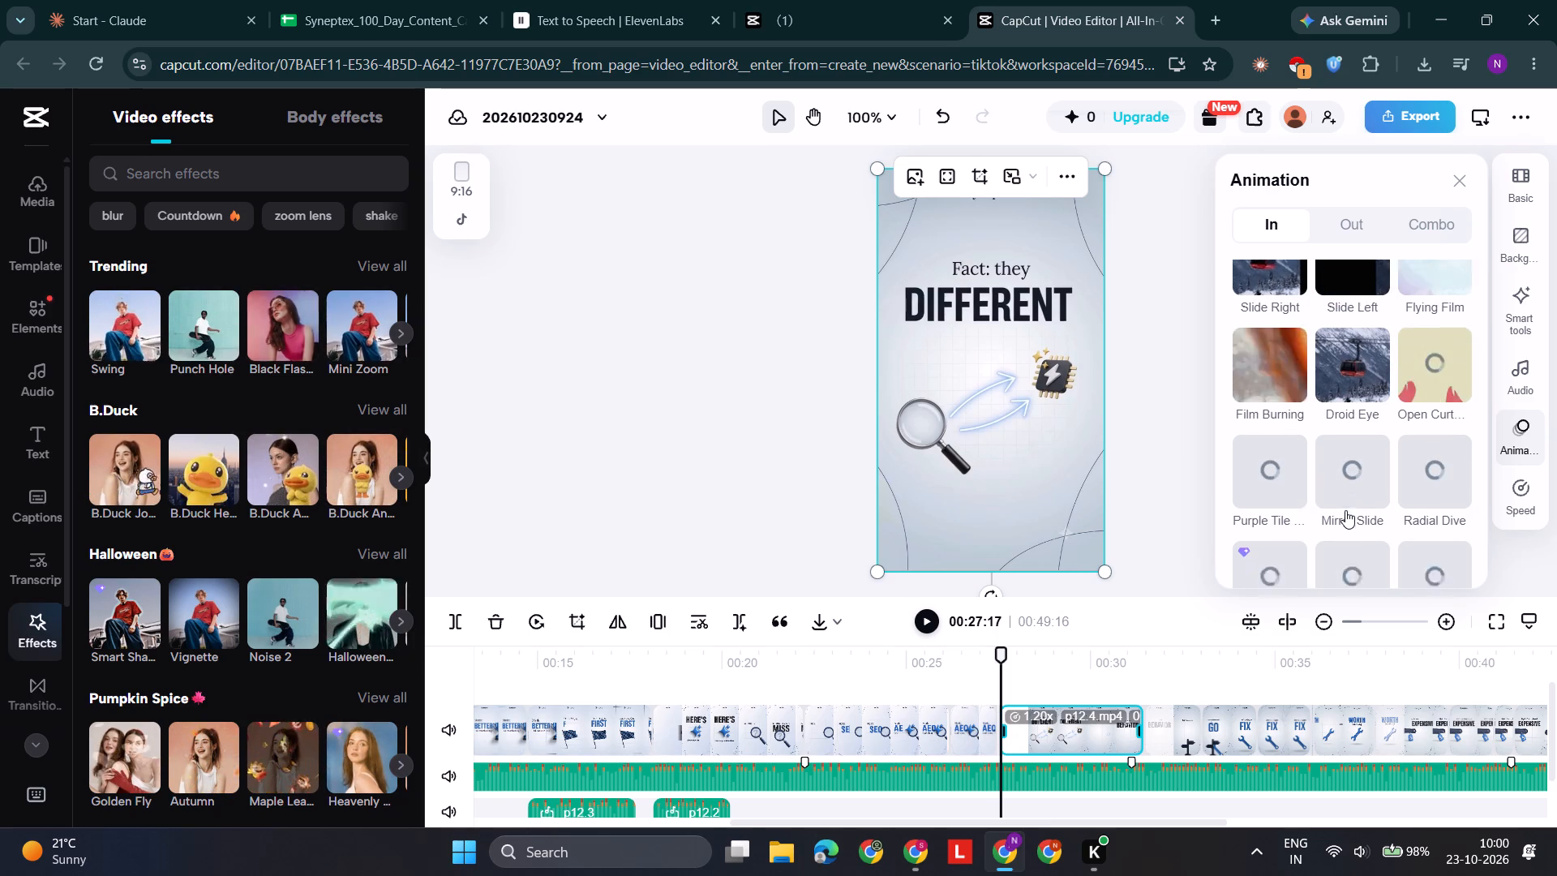
scroll(1345, 510, down, 1)
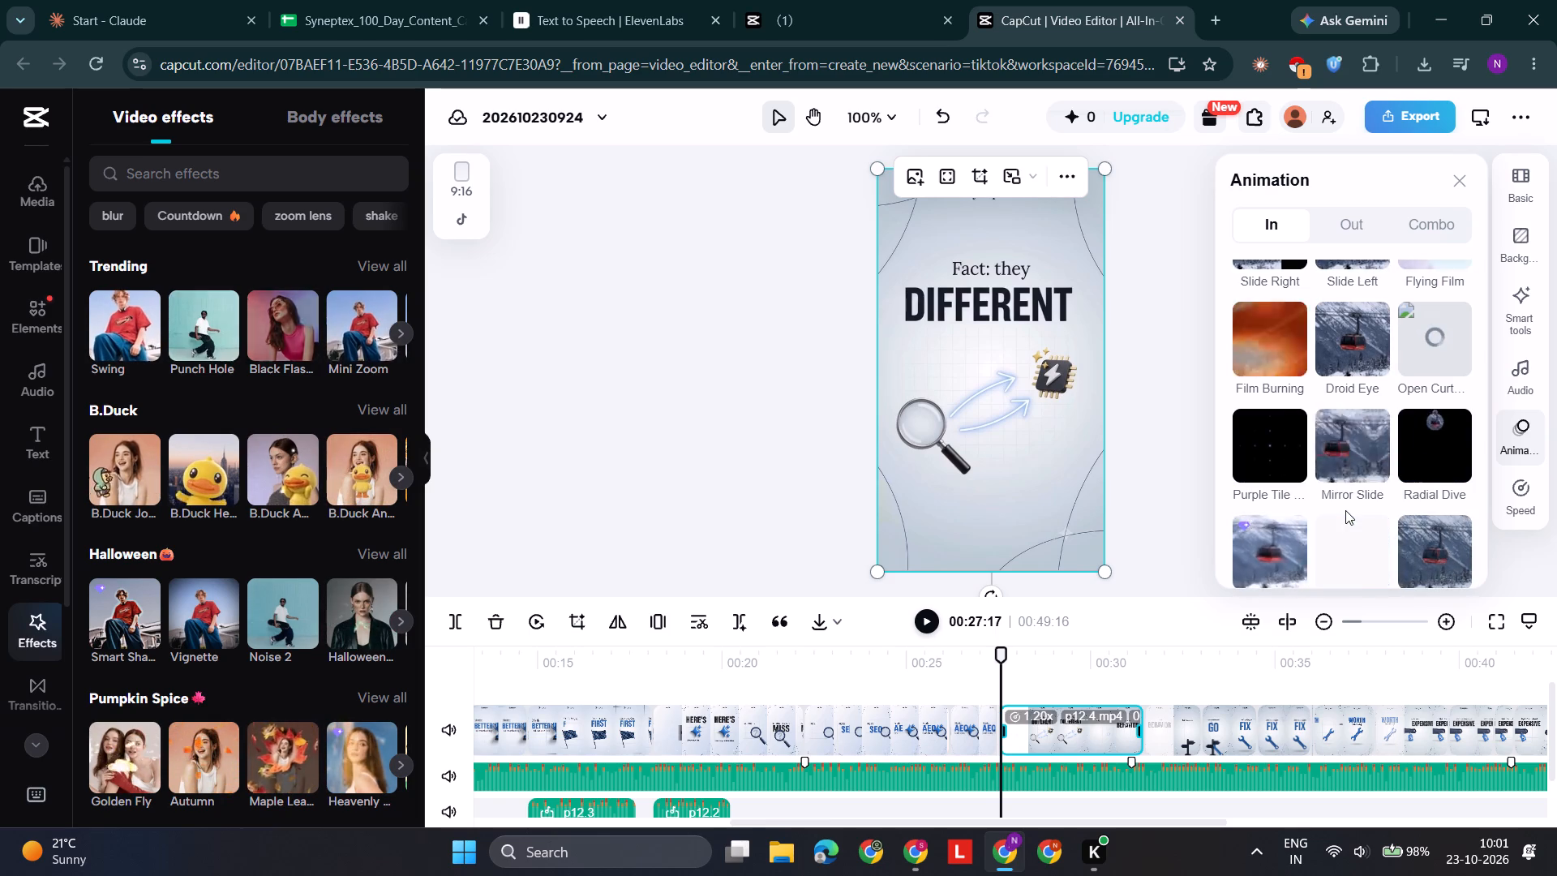
scroll(1345, 510, down, 1)
click(1277, 531)
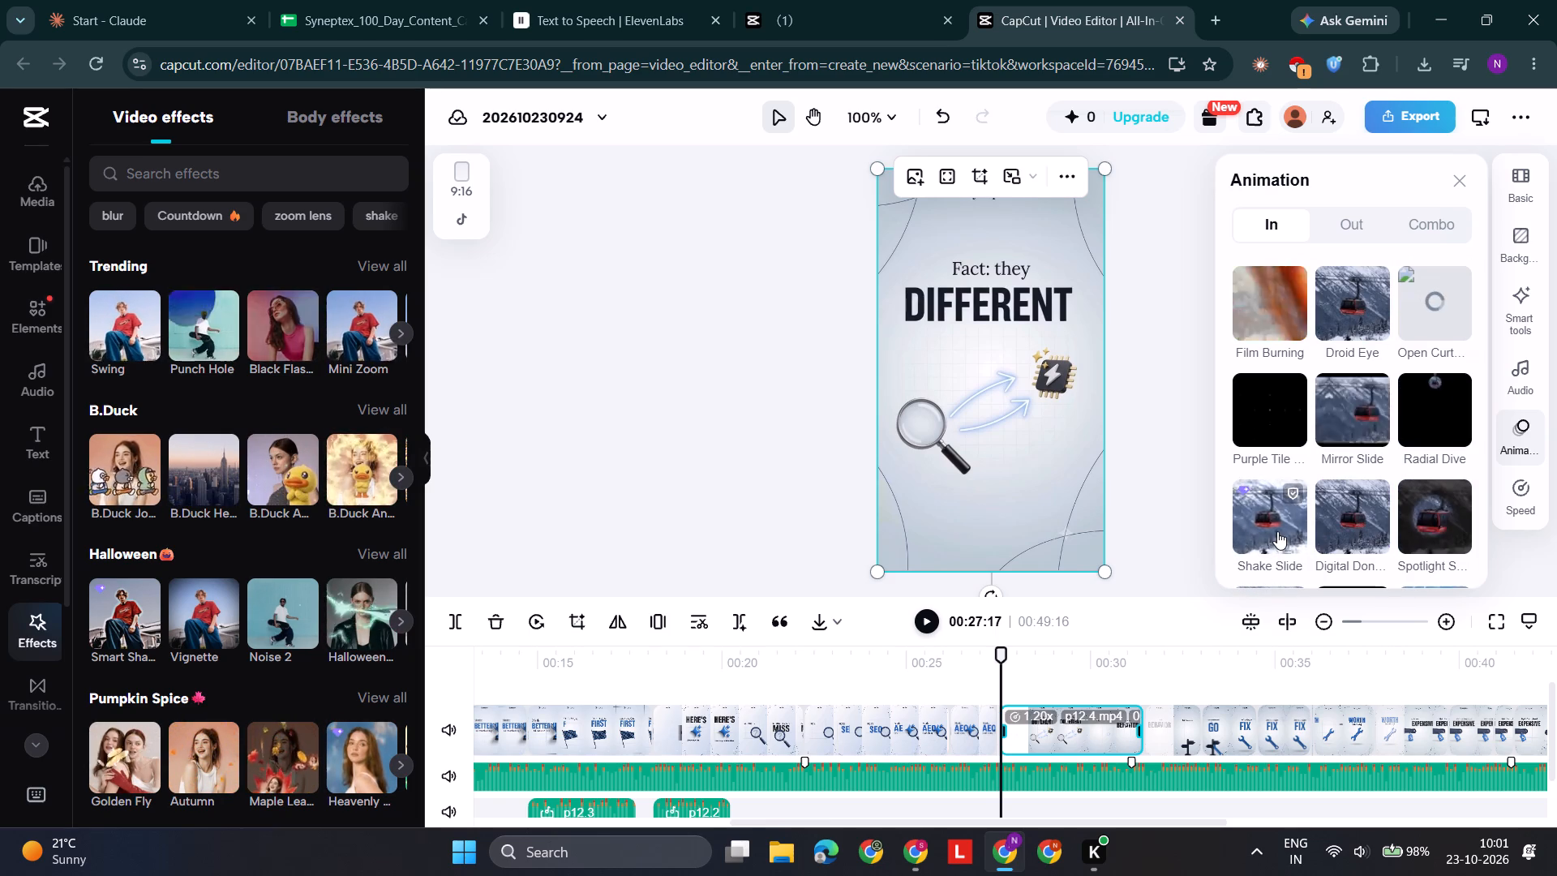
Browse further In animations for the p12.4 clip, from Spotlight through Torn Paper and Ripple In to Digital Portal.
scroll(1375, 511, down, 1)
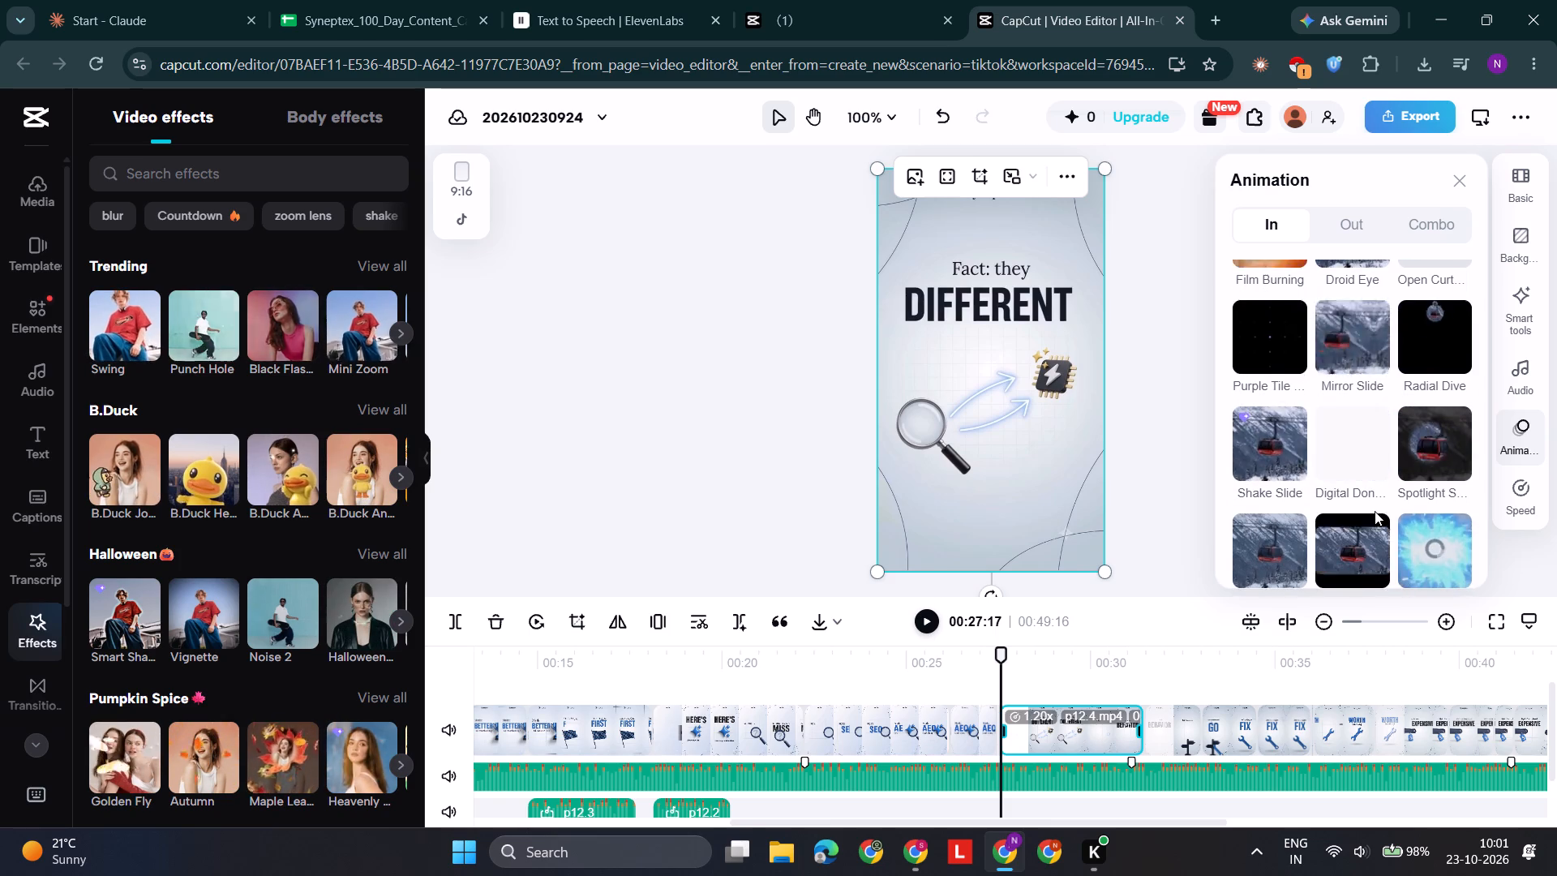
scroll(1375, 511, down, 3)
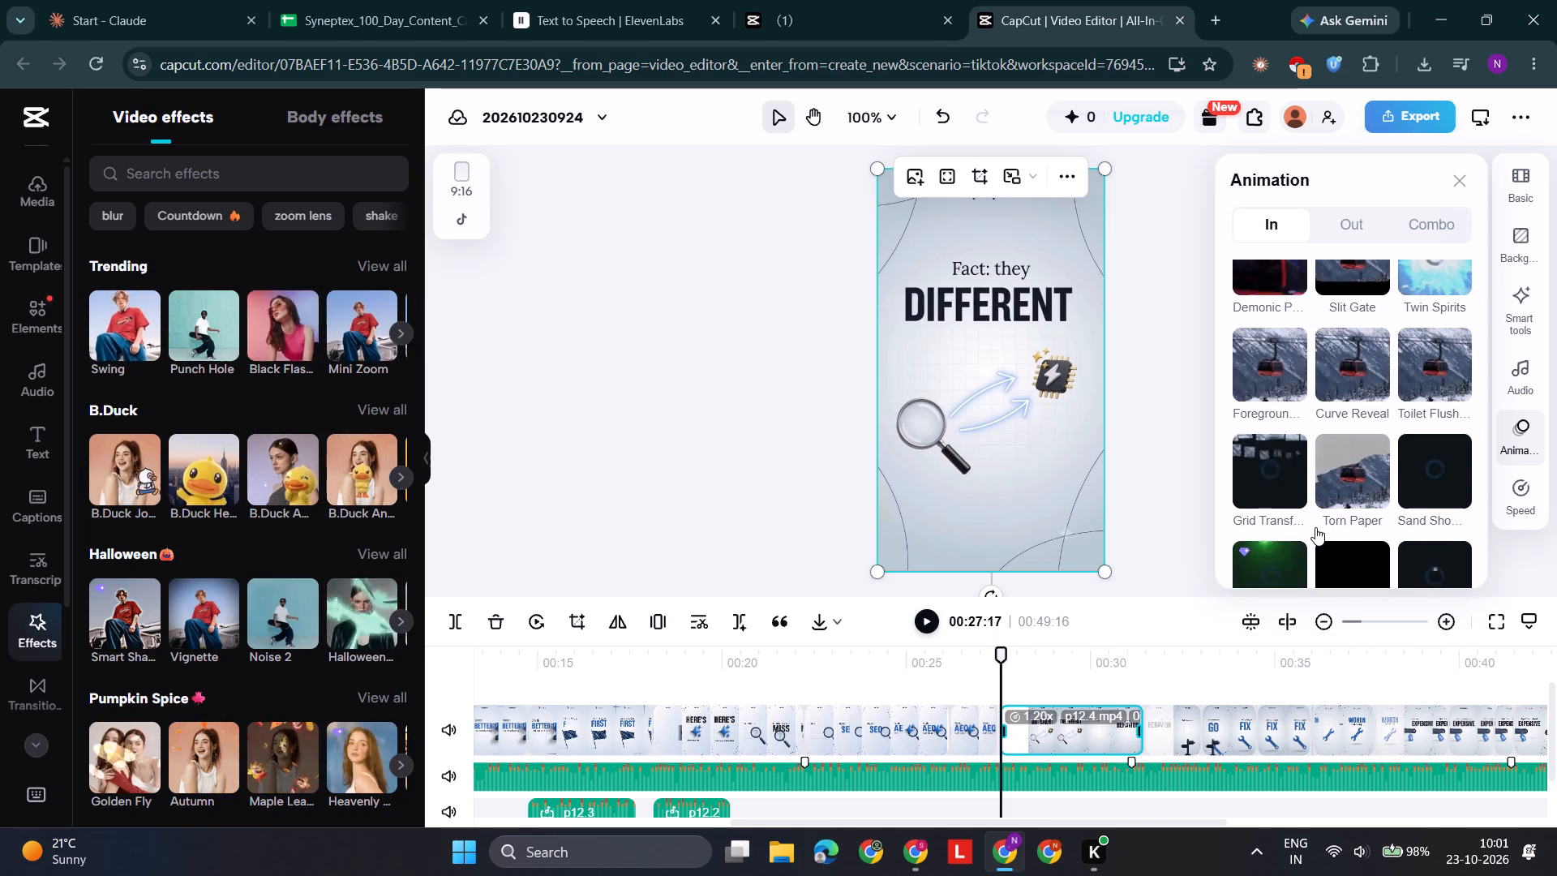
scroll(1315, 527, down, 3)
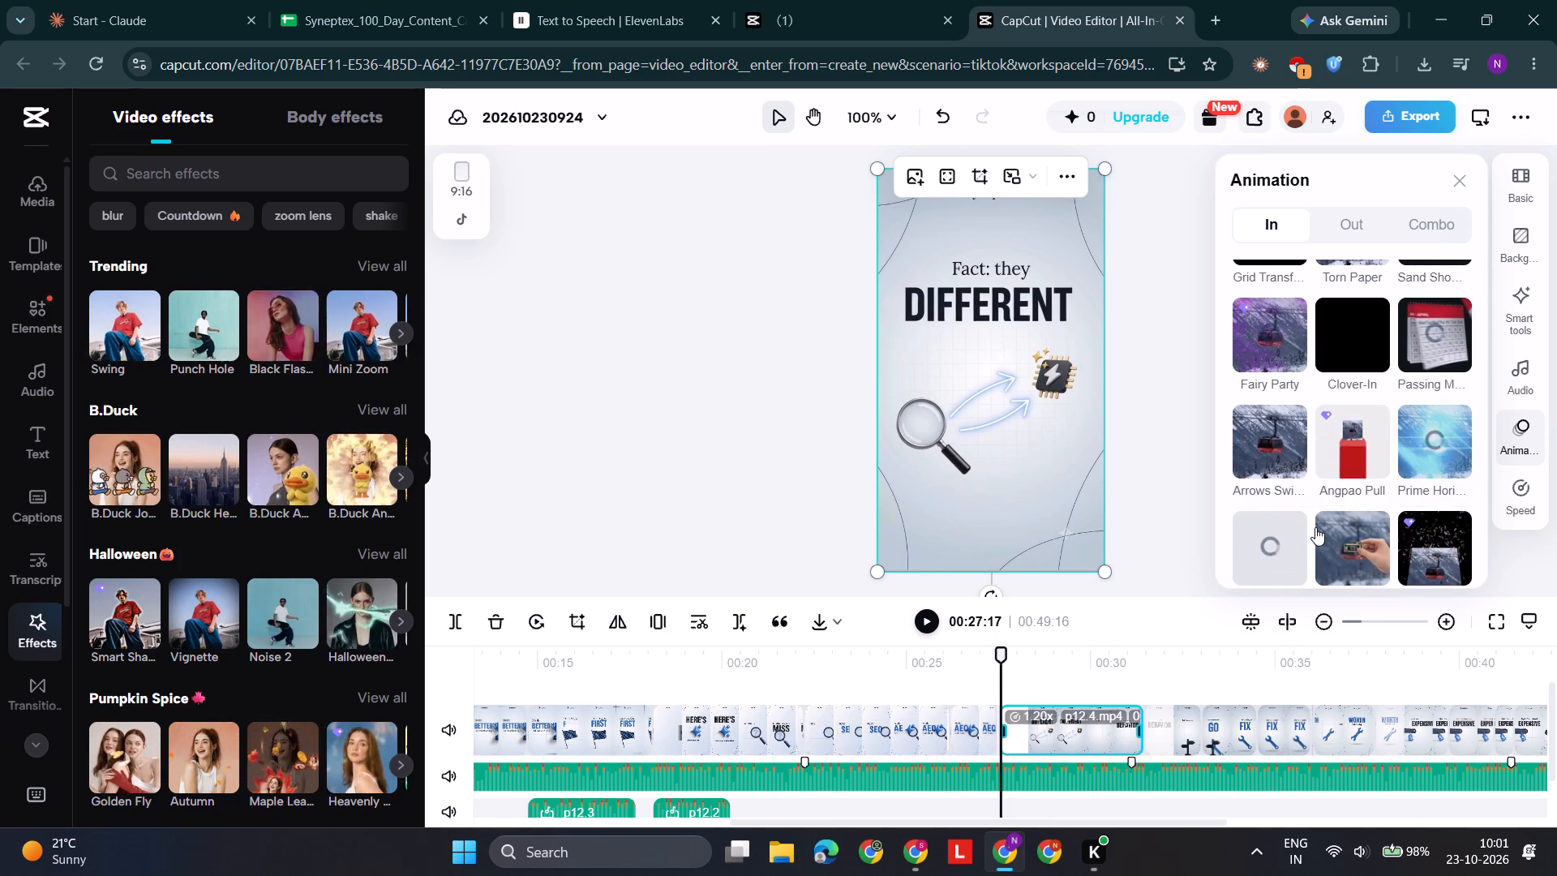
scroll(1315, 527, down, 2)
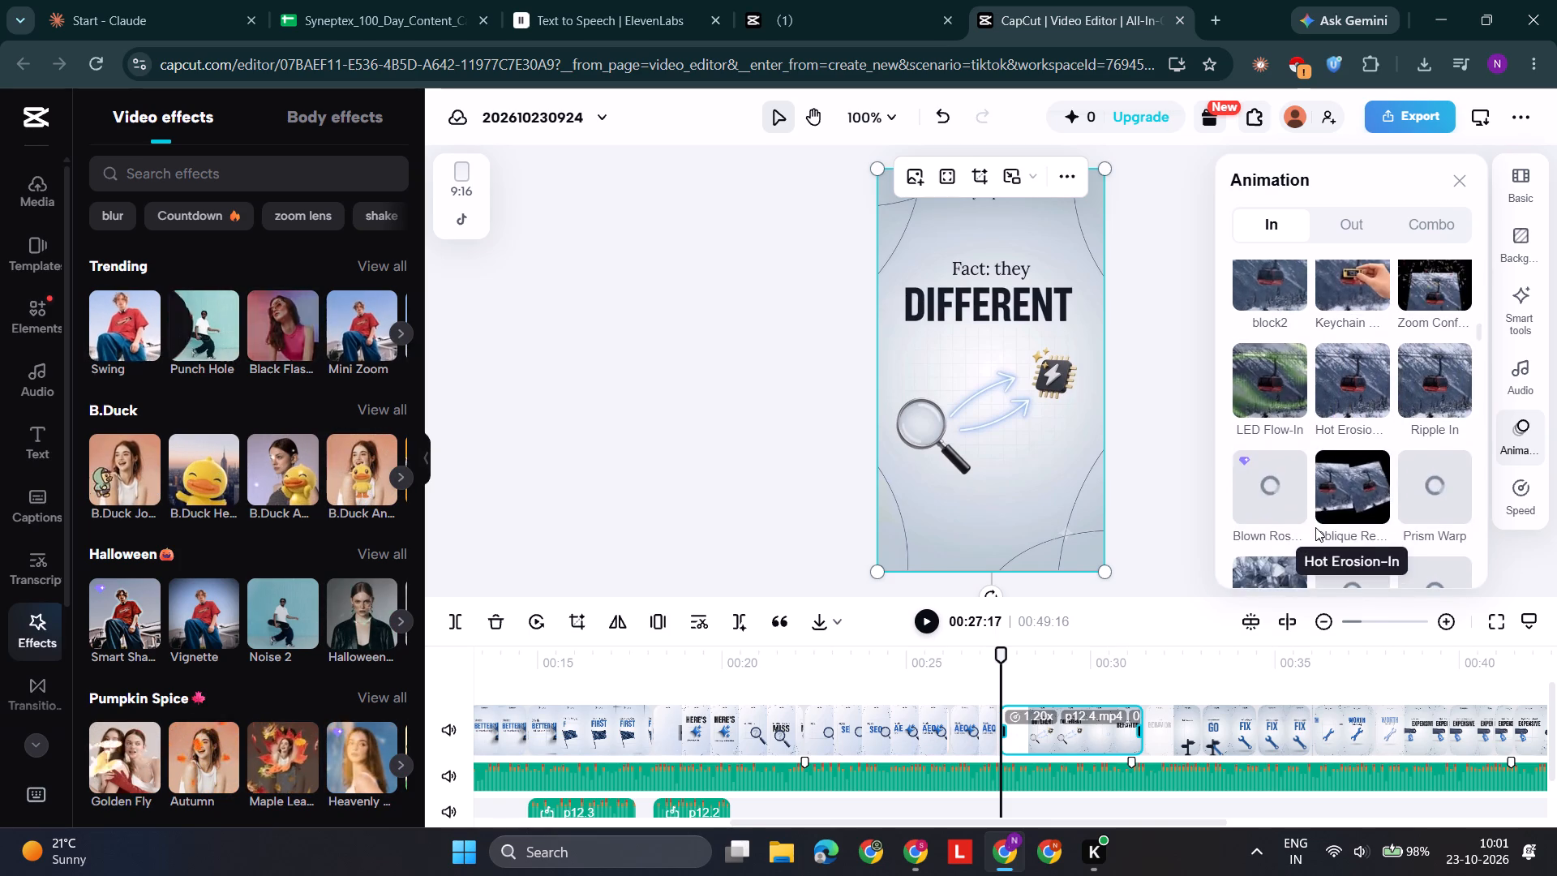
scroll(1315, 527, down, 3)
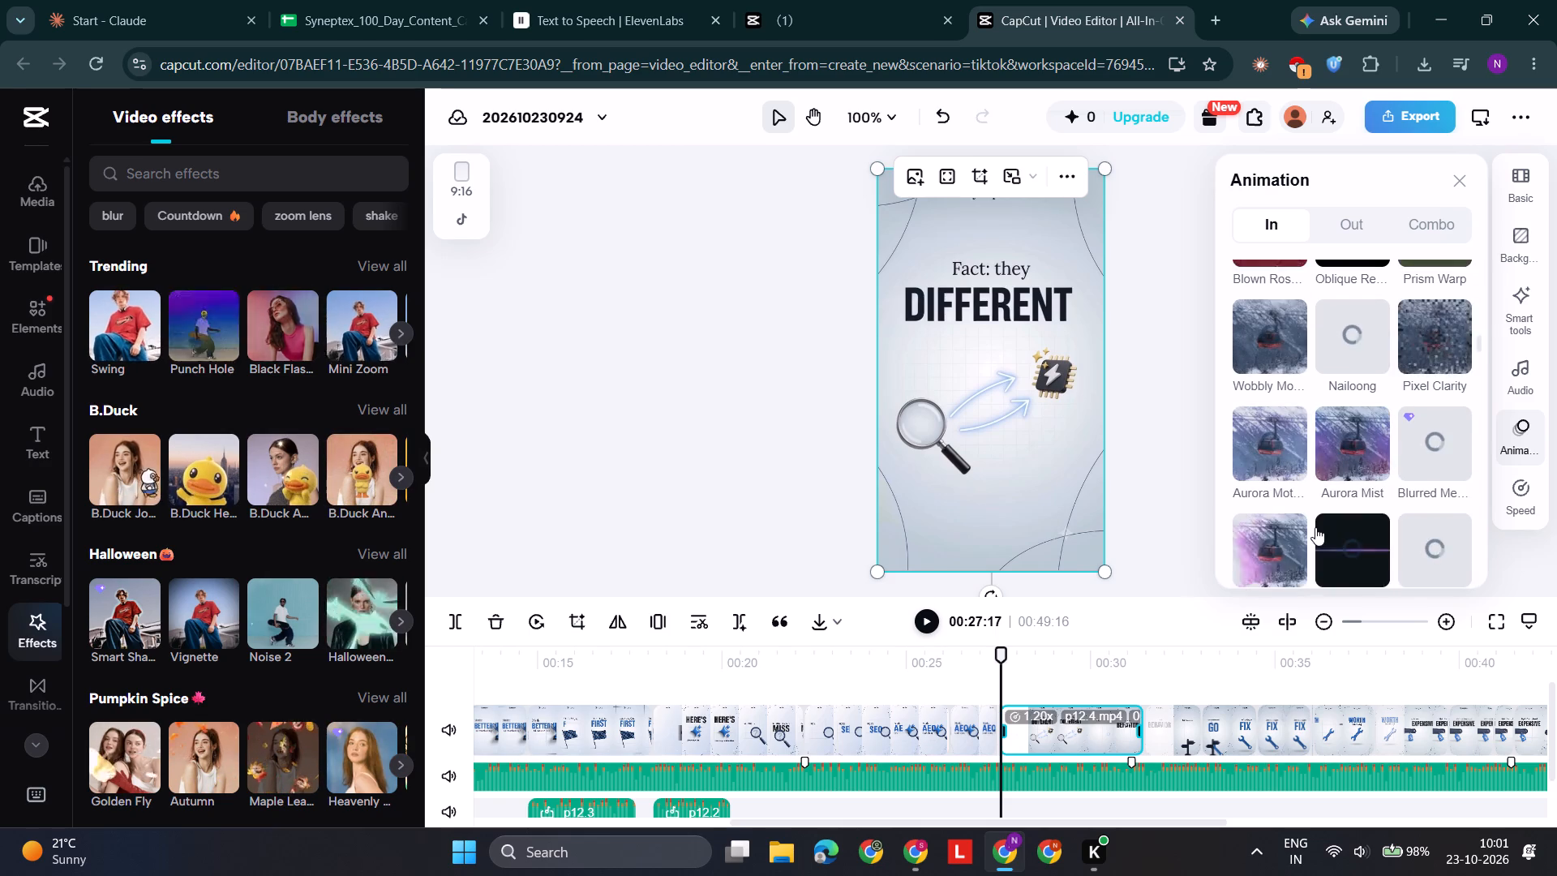
scroll(1315, 527, down, 2)
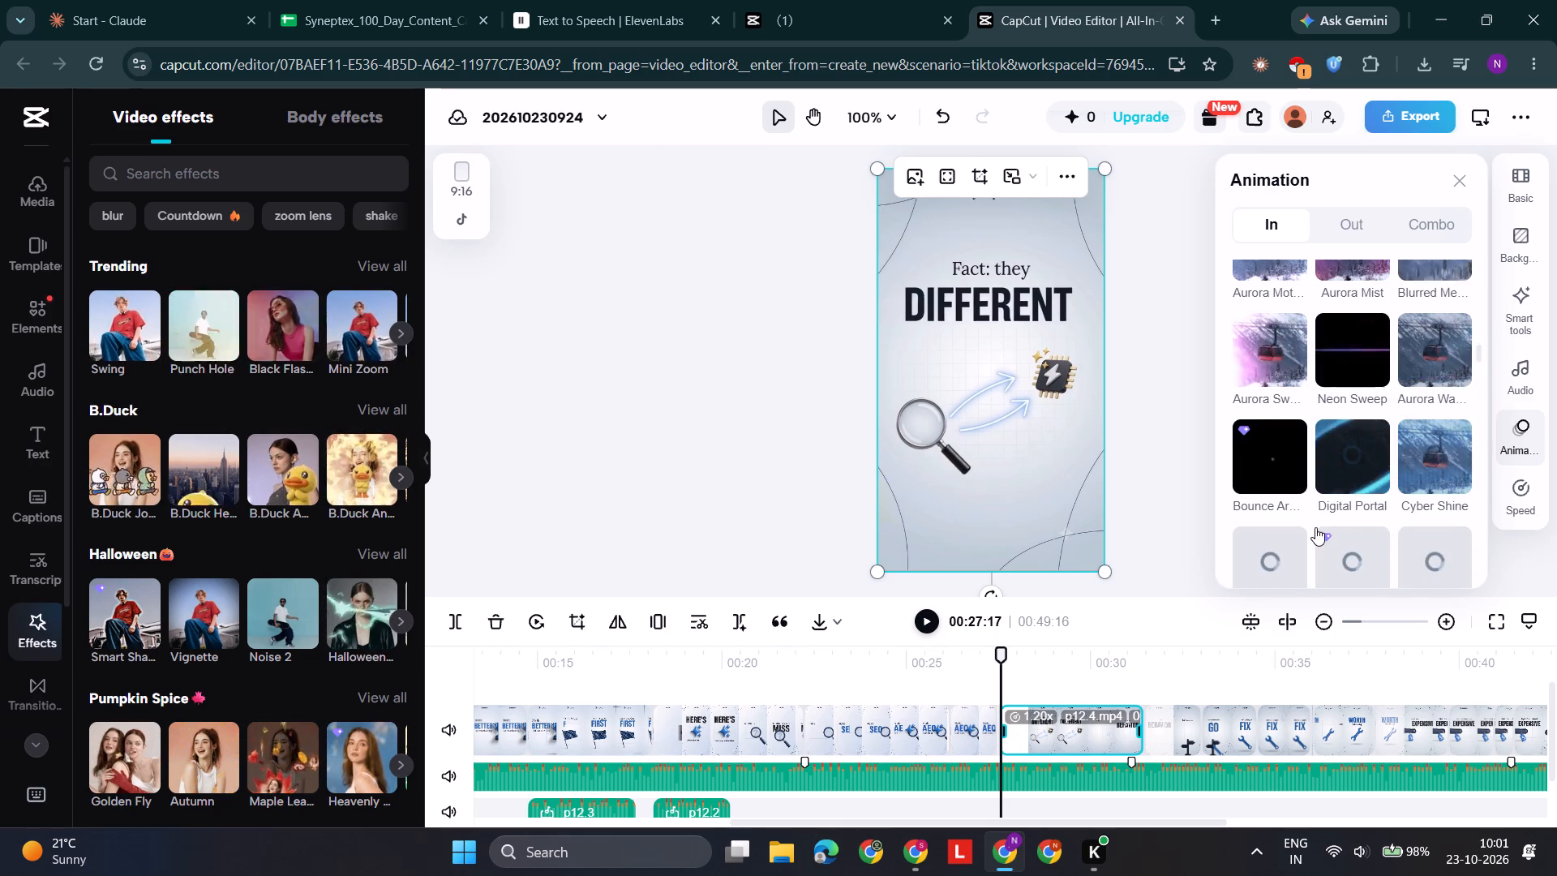
scroll(1315, 527, down, 1)
scroll(1315, 527, up, 2)
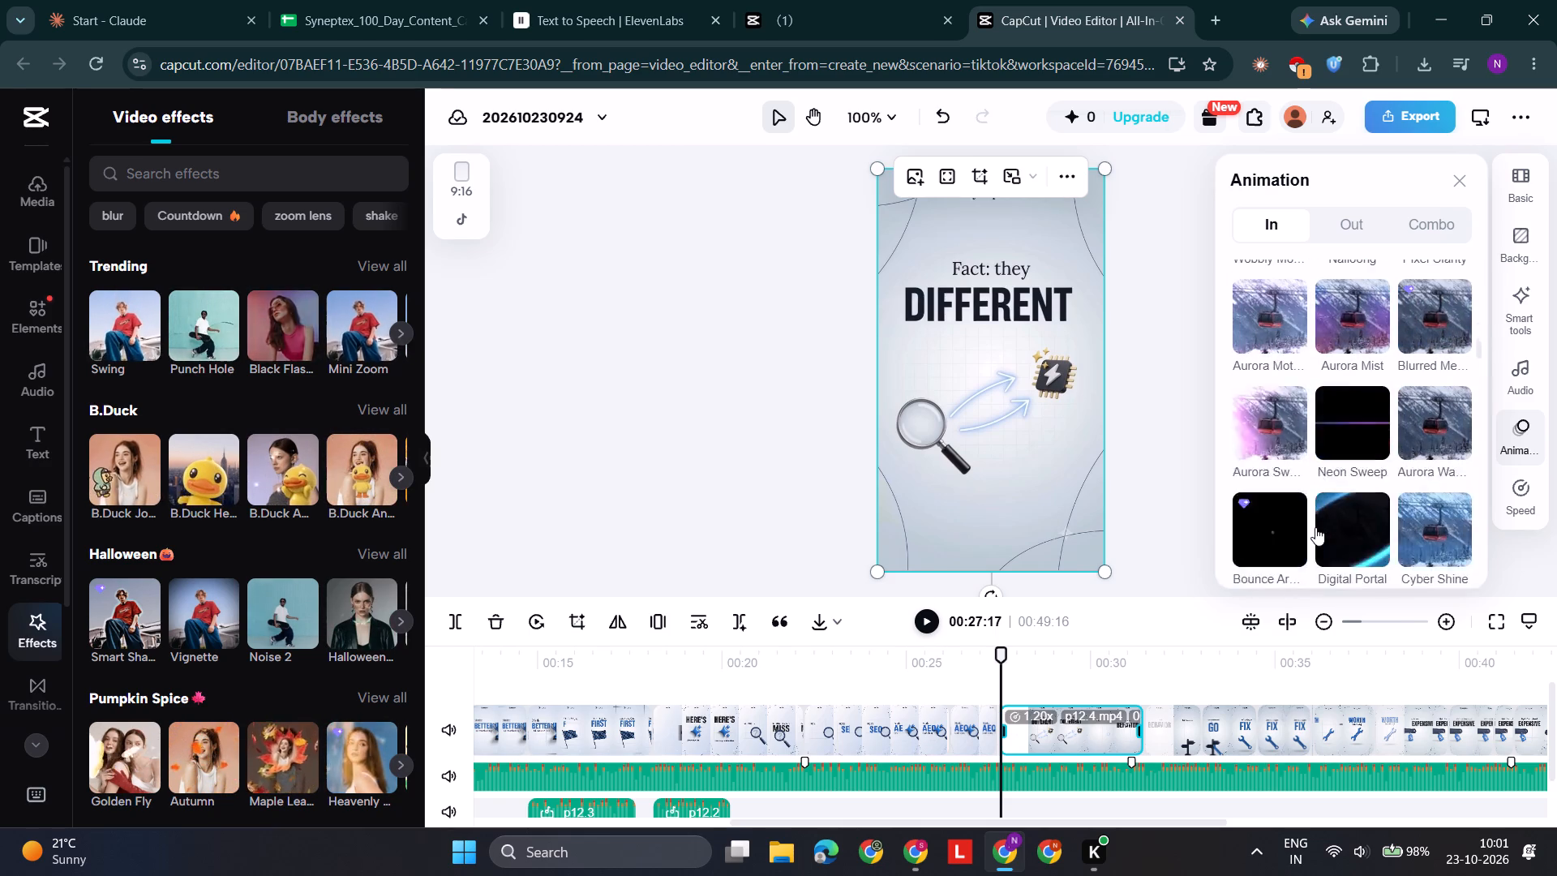
scroll(1315, 527, up, 2)
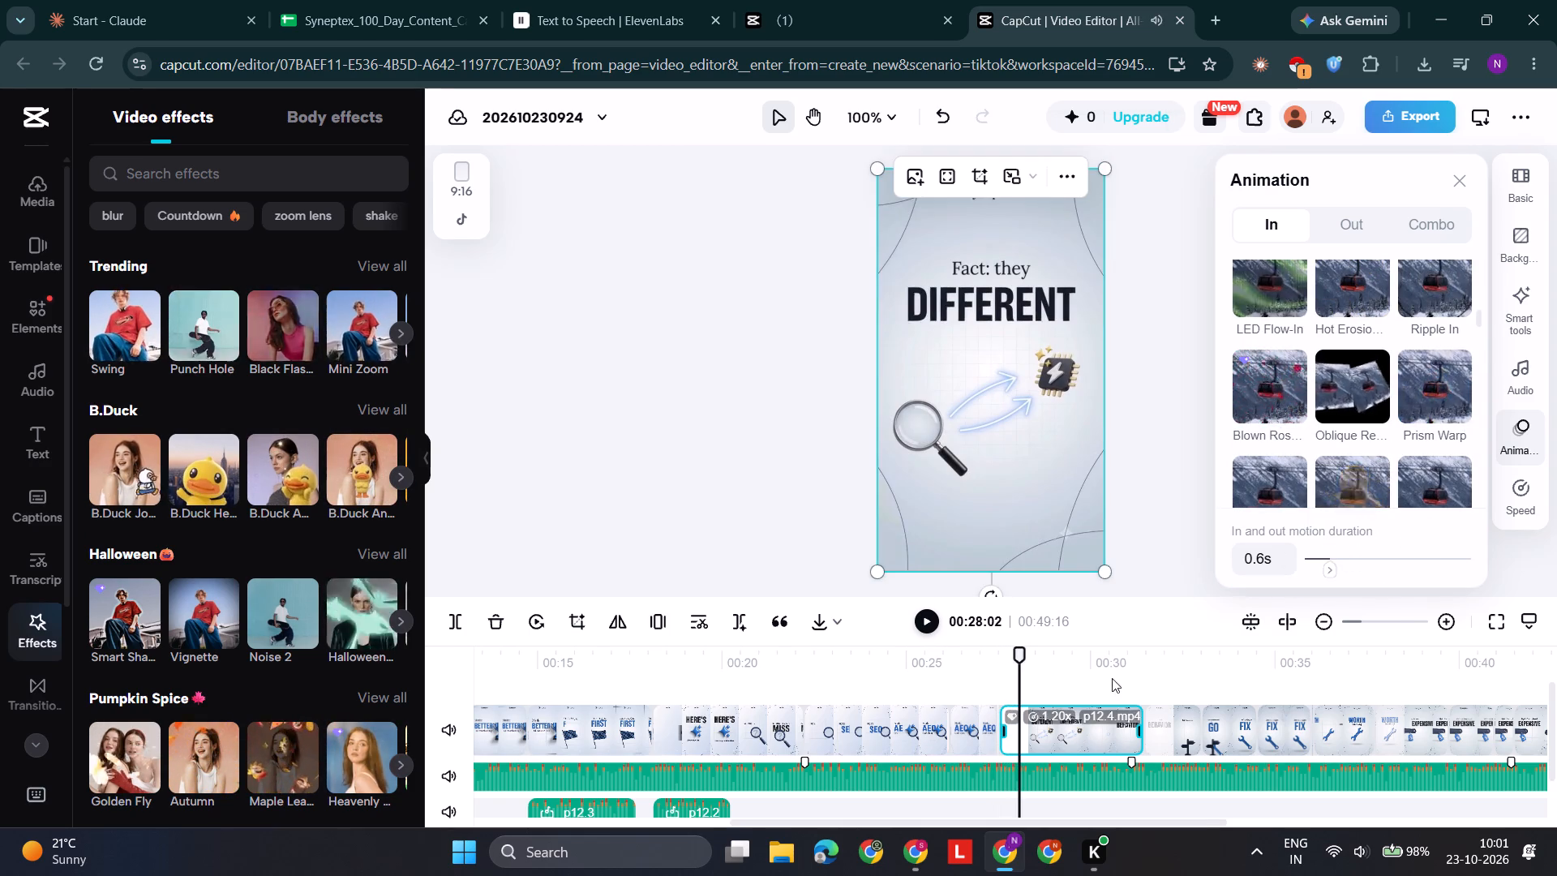
Play from 00:26:25 across the cut into "Fact: they DIFFERENT" to preview the clip's In animation.
drag(1017, 649, 975, 668)
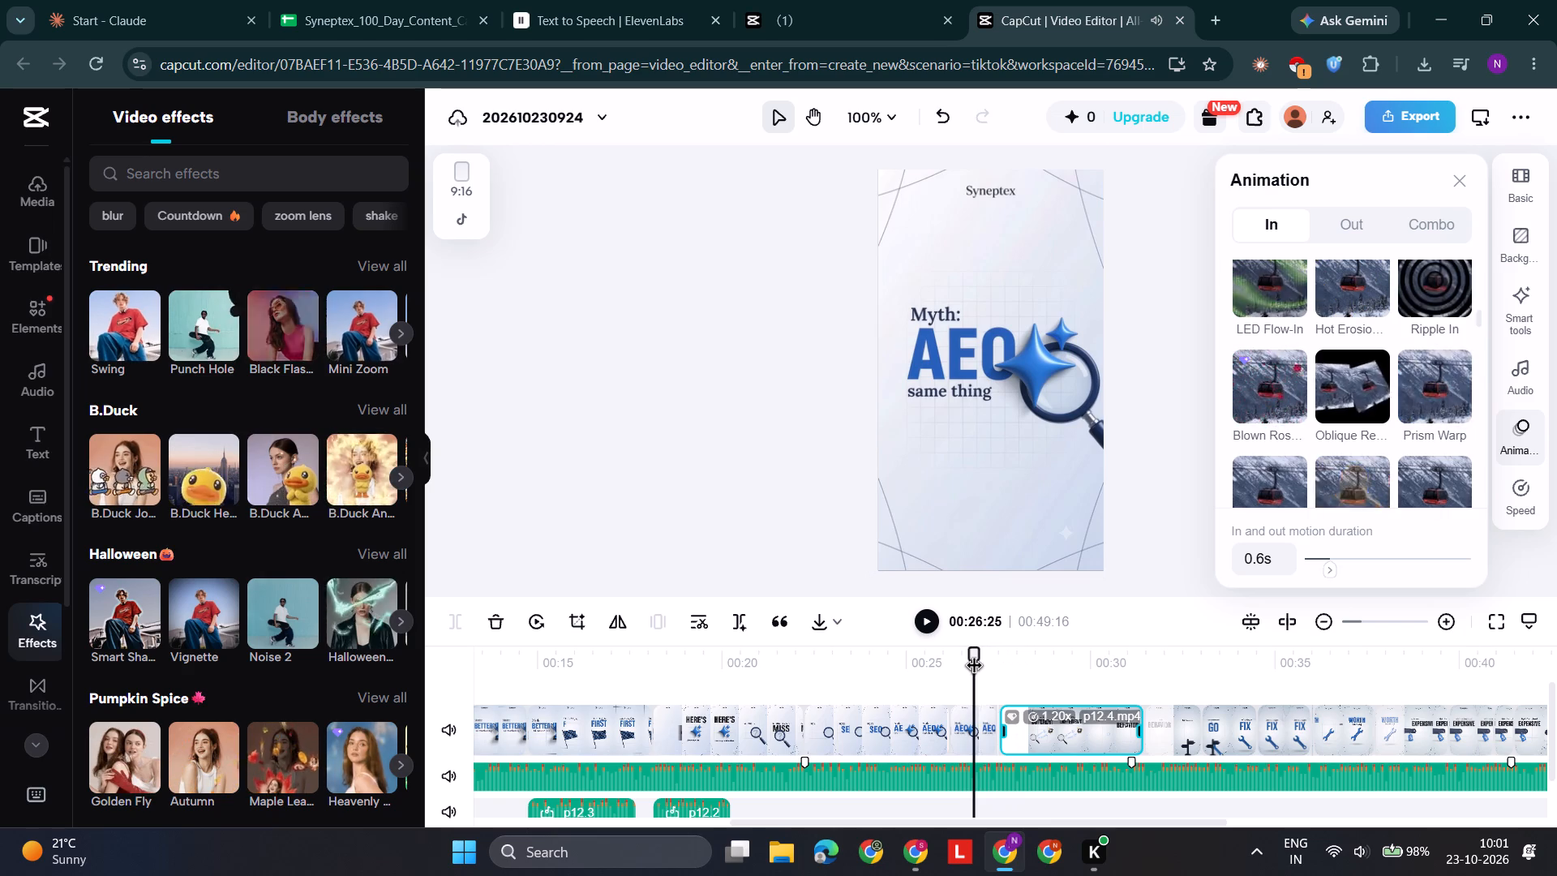
key(space)
key(space)
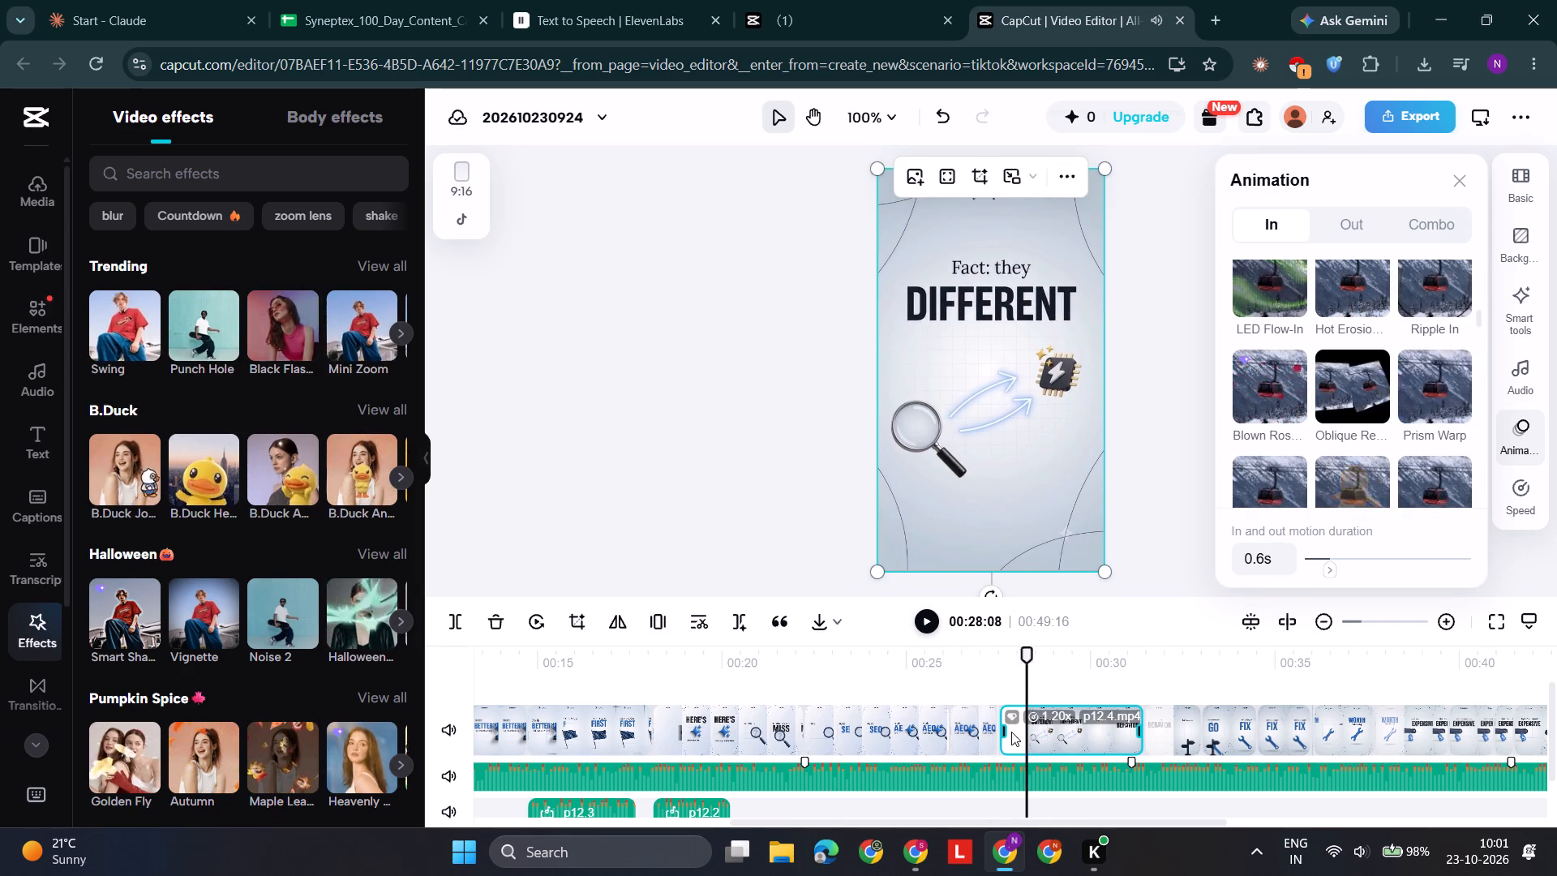
Remove the In animation from the p12.4 "Fact: they DIFFERENT" clip by setting it to None.
scroll(1352, 355, up, 6)
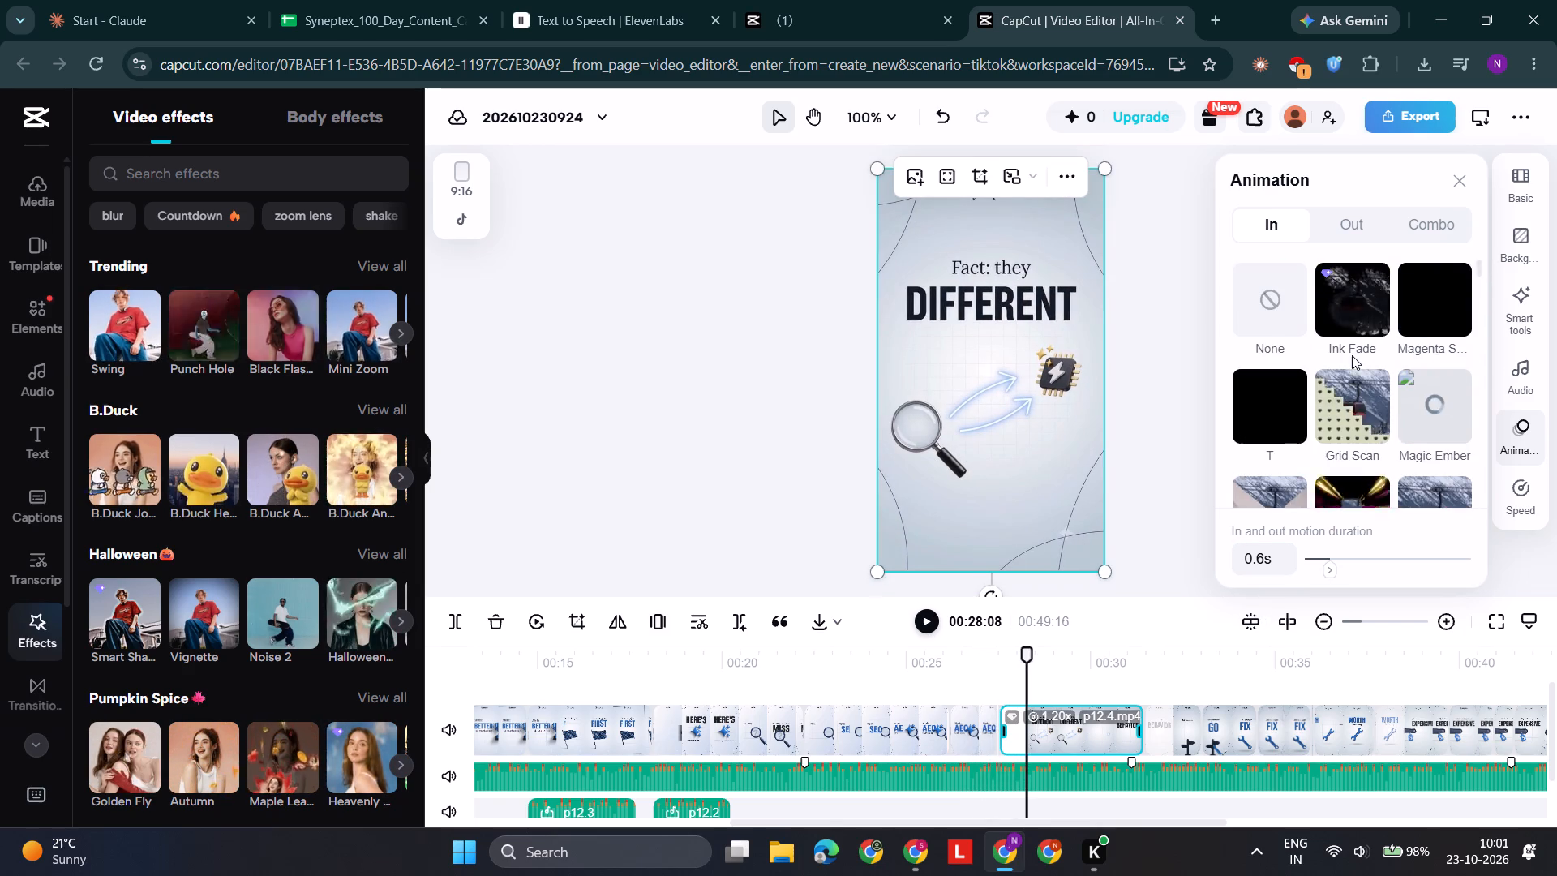
click(1277, 303)
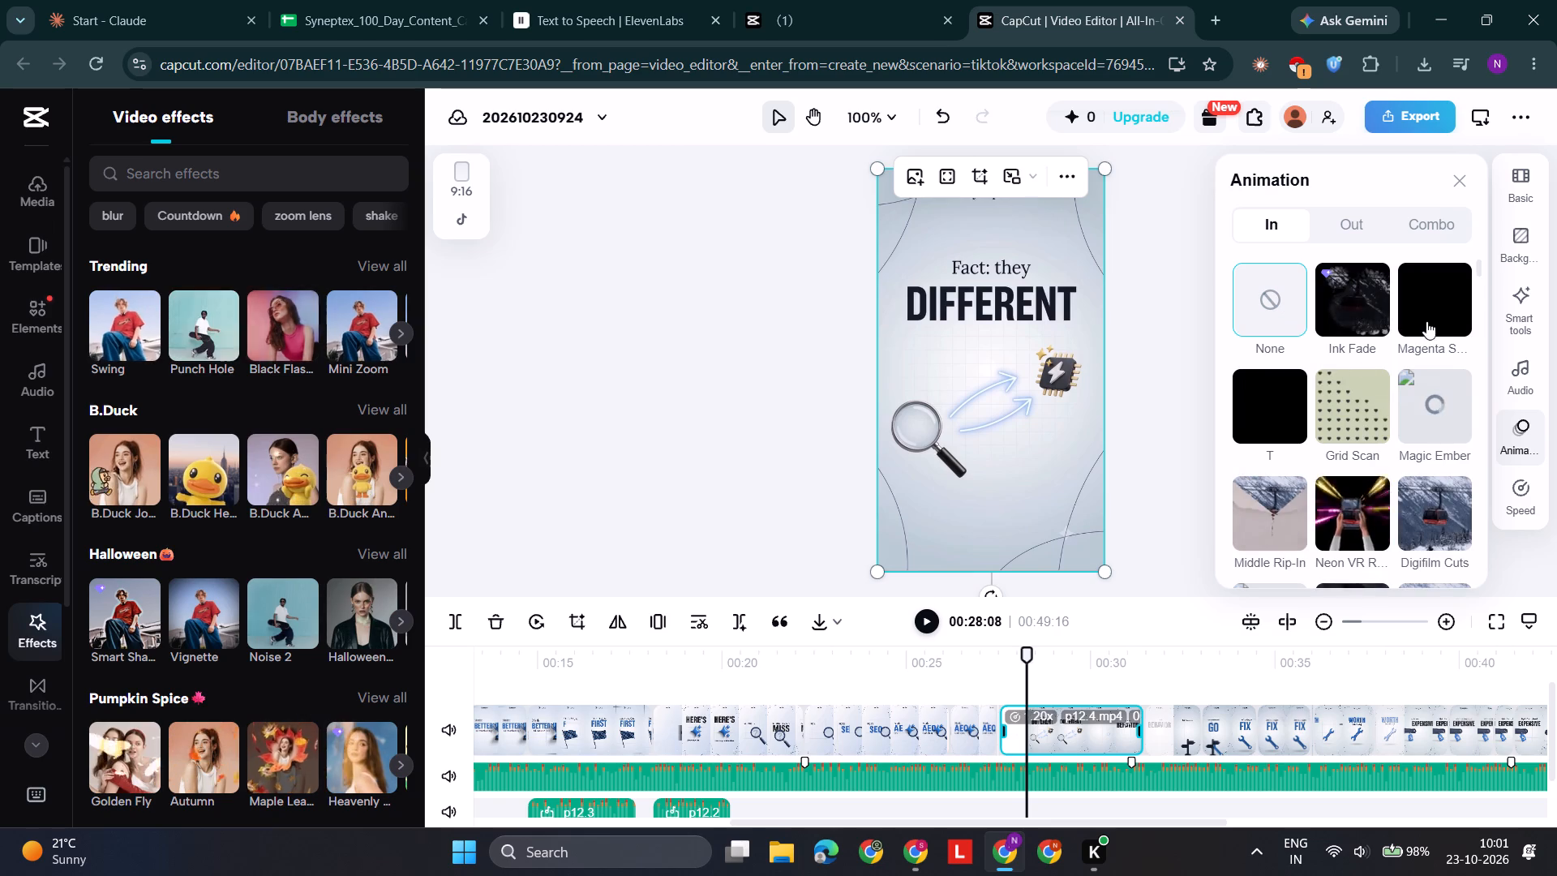
Look through the In animations for the p12.4 clip, from Middle Rip-In and Slide Down past Digital Portal to Light Curtain.
scroll(1427, 405, down, 2)
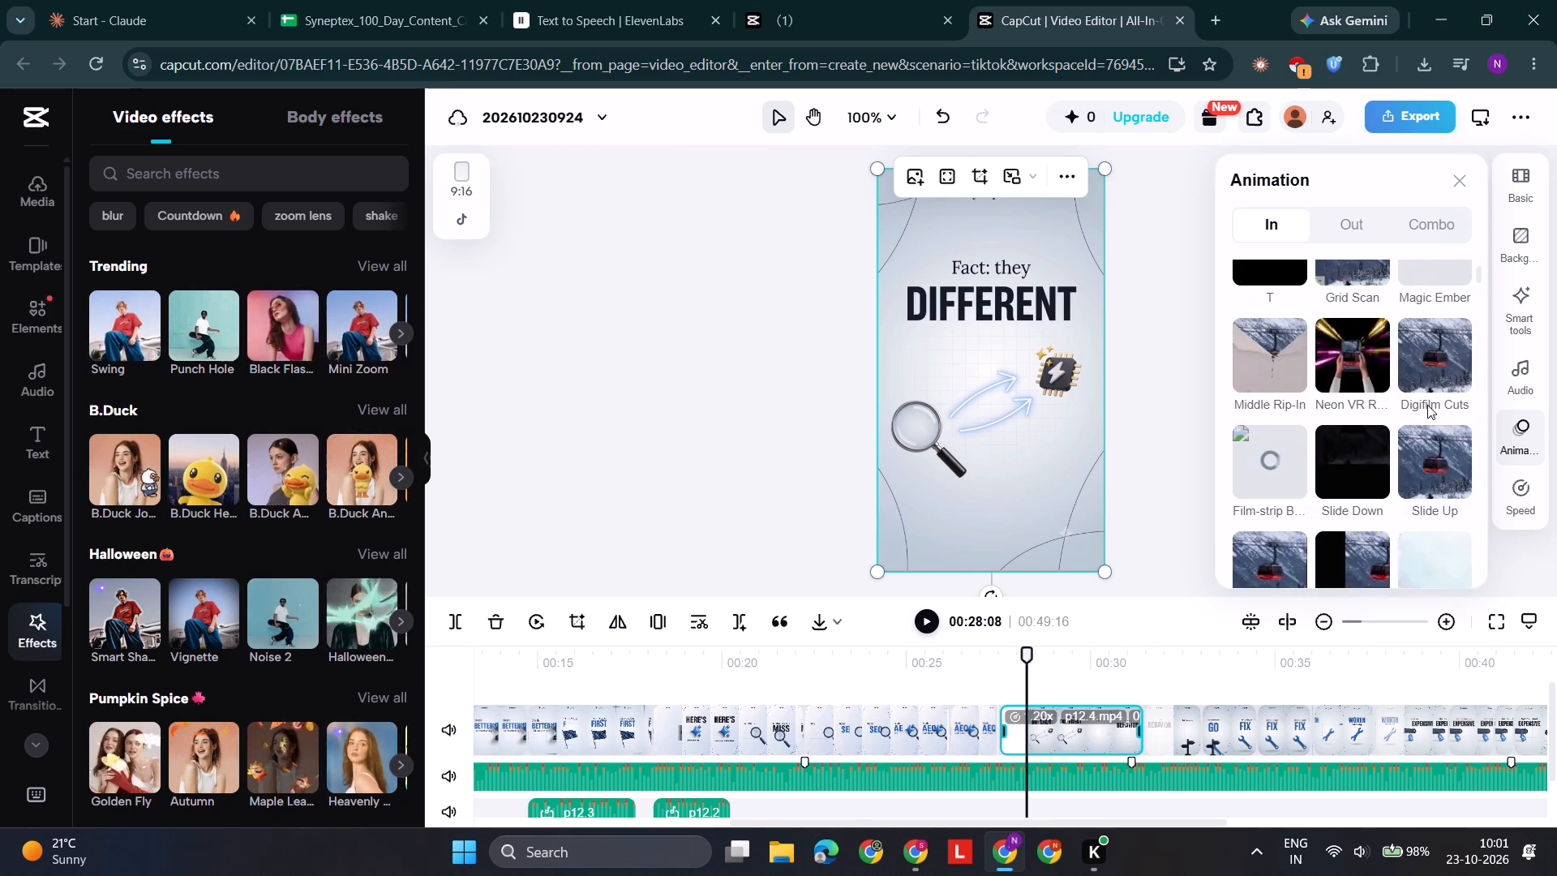
scroll(1427, 405, down, 1)
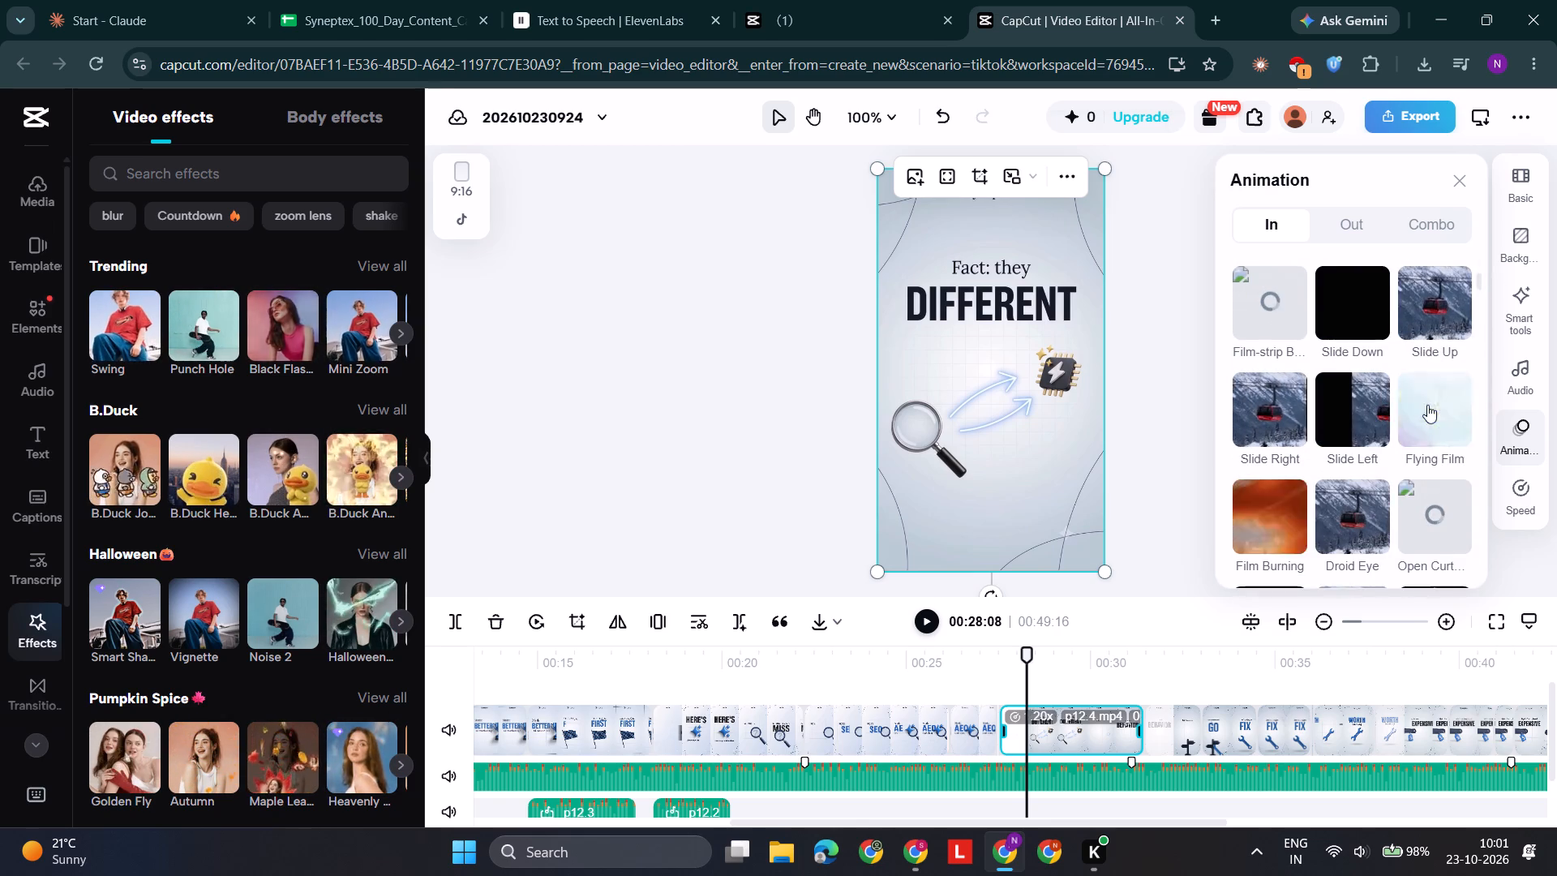
scroll(1427, 405, down, 1)
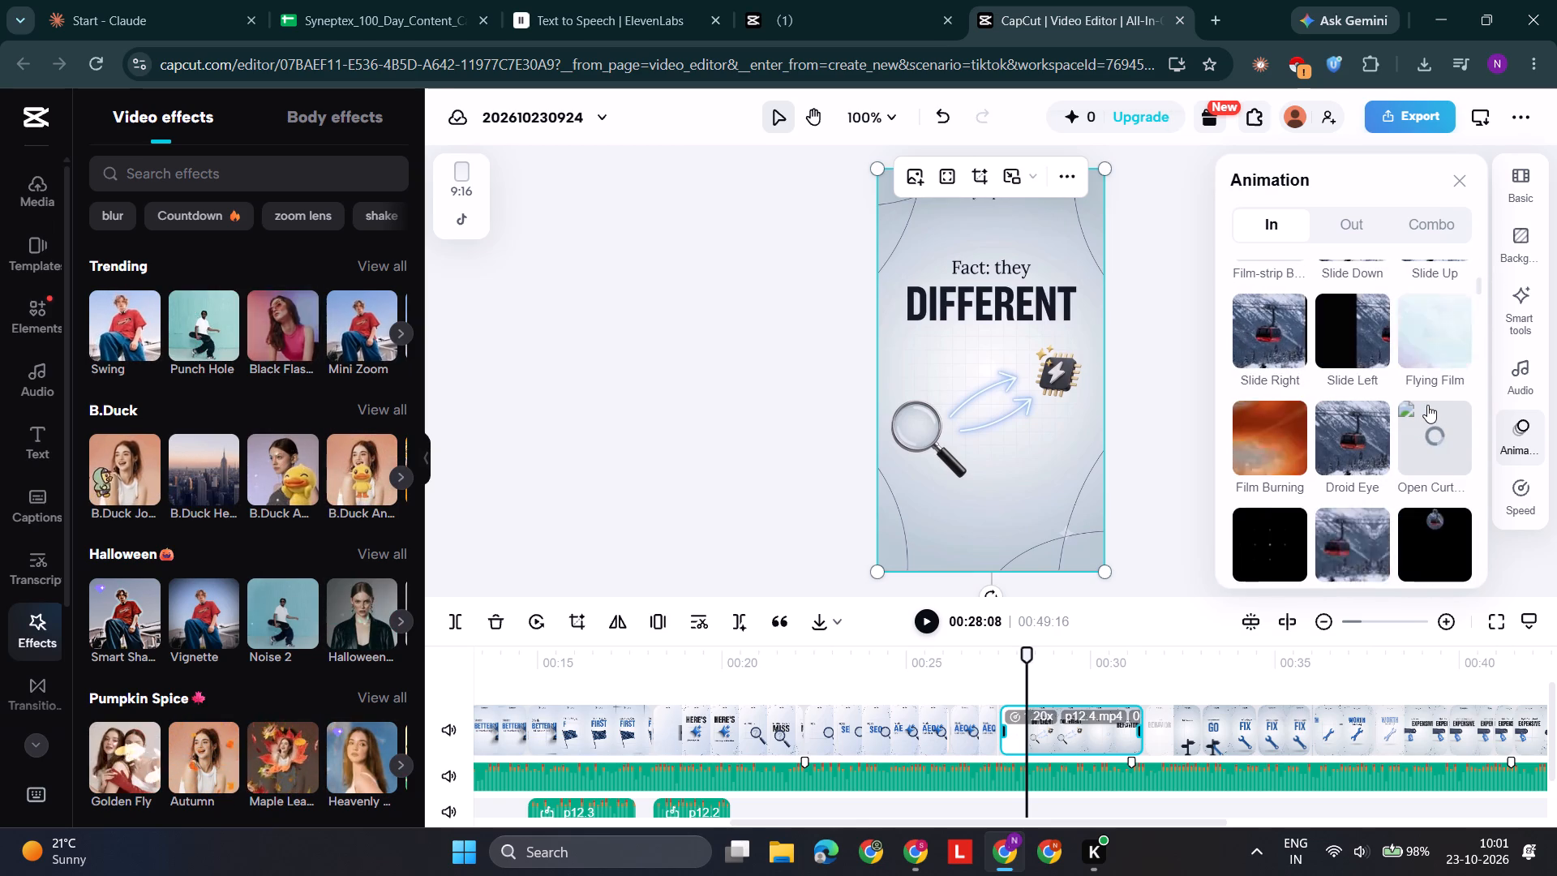
scroll(1440, 492, down, 1)
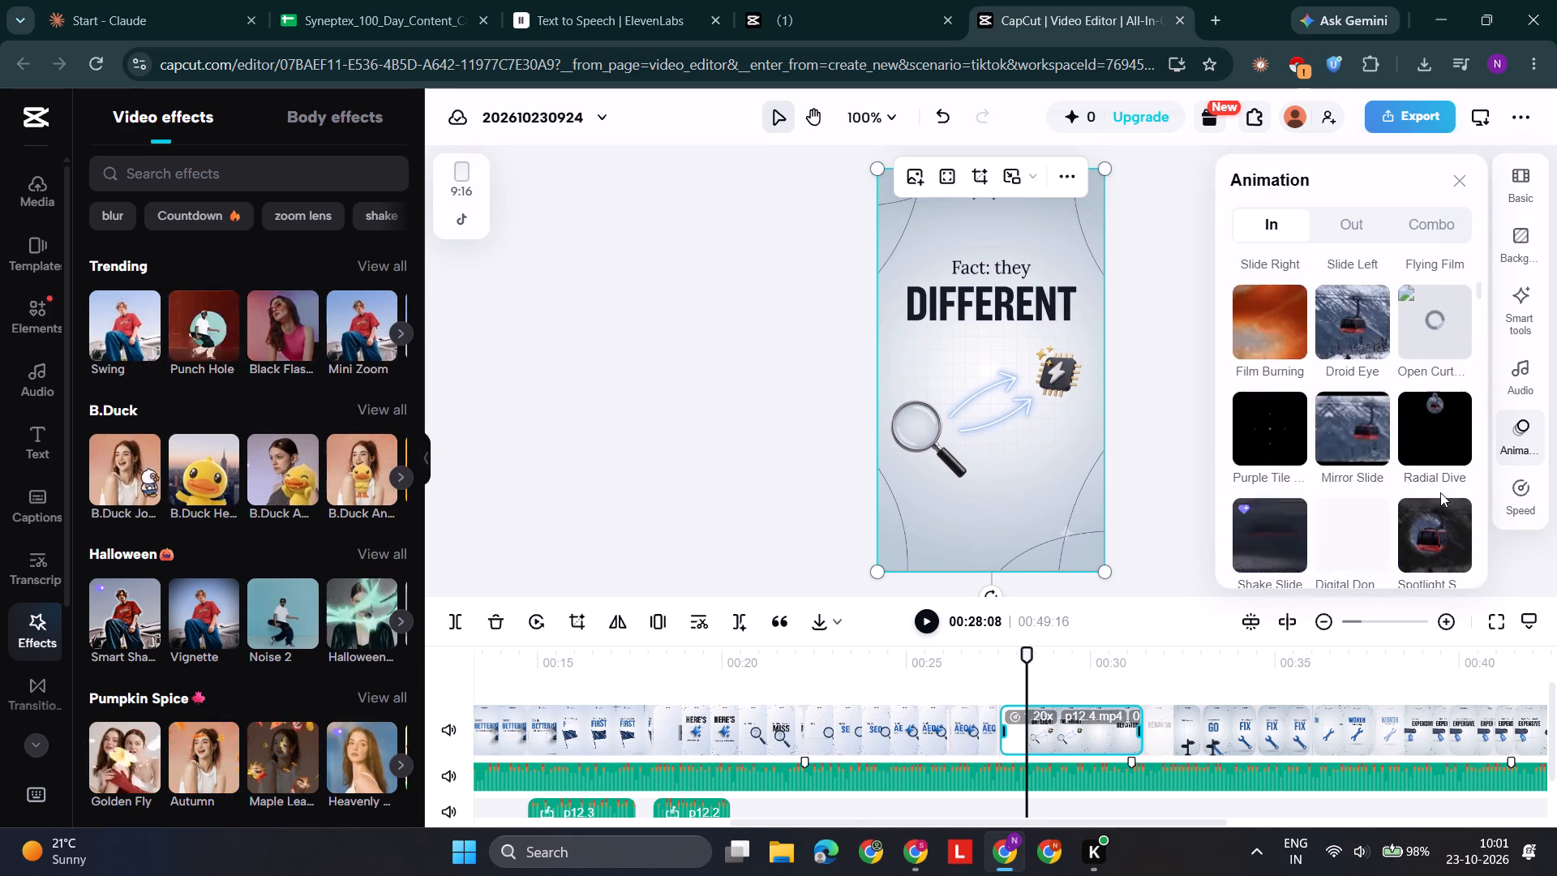
scroll(1440, 492, down, 2)
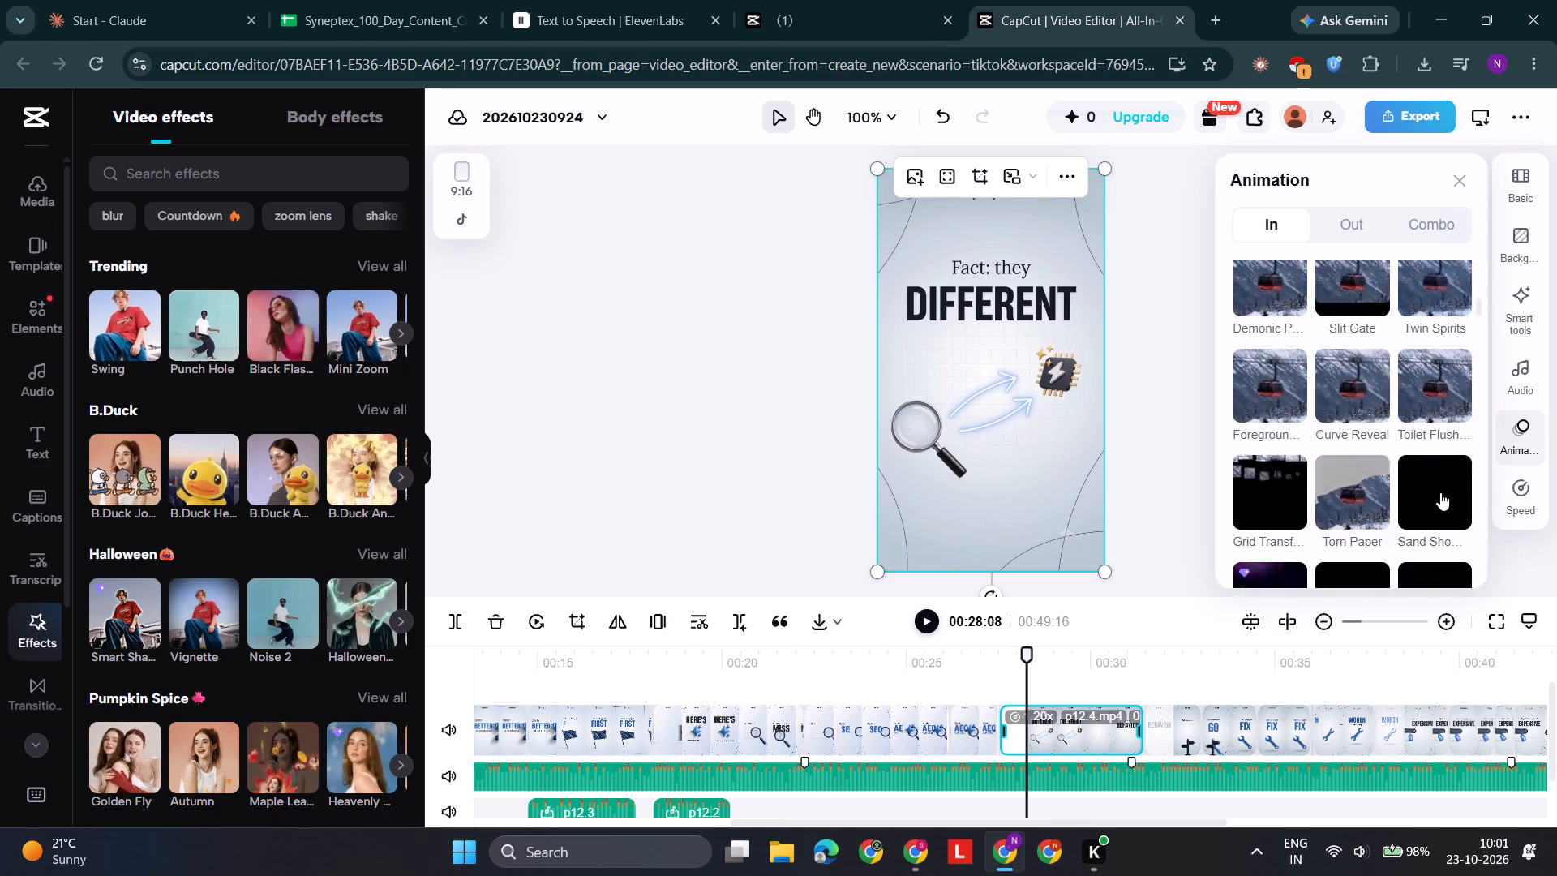
scroll(1440, 492, down, 6)
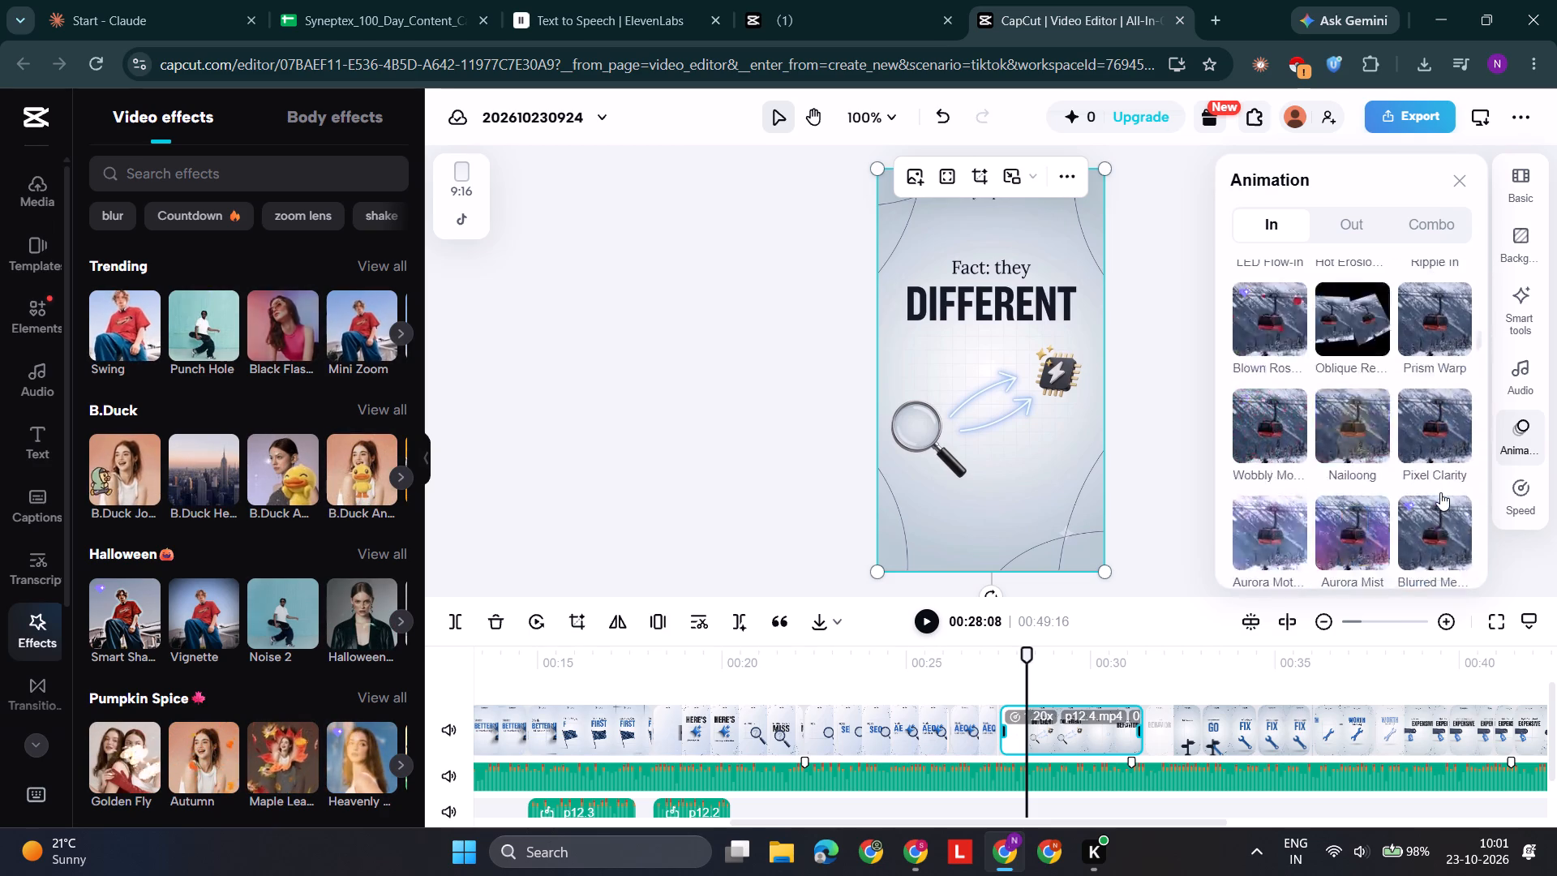
scroll(1440, 492, down, 3)
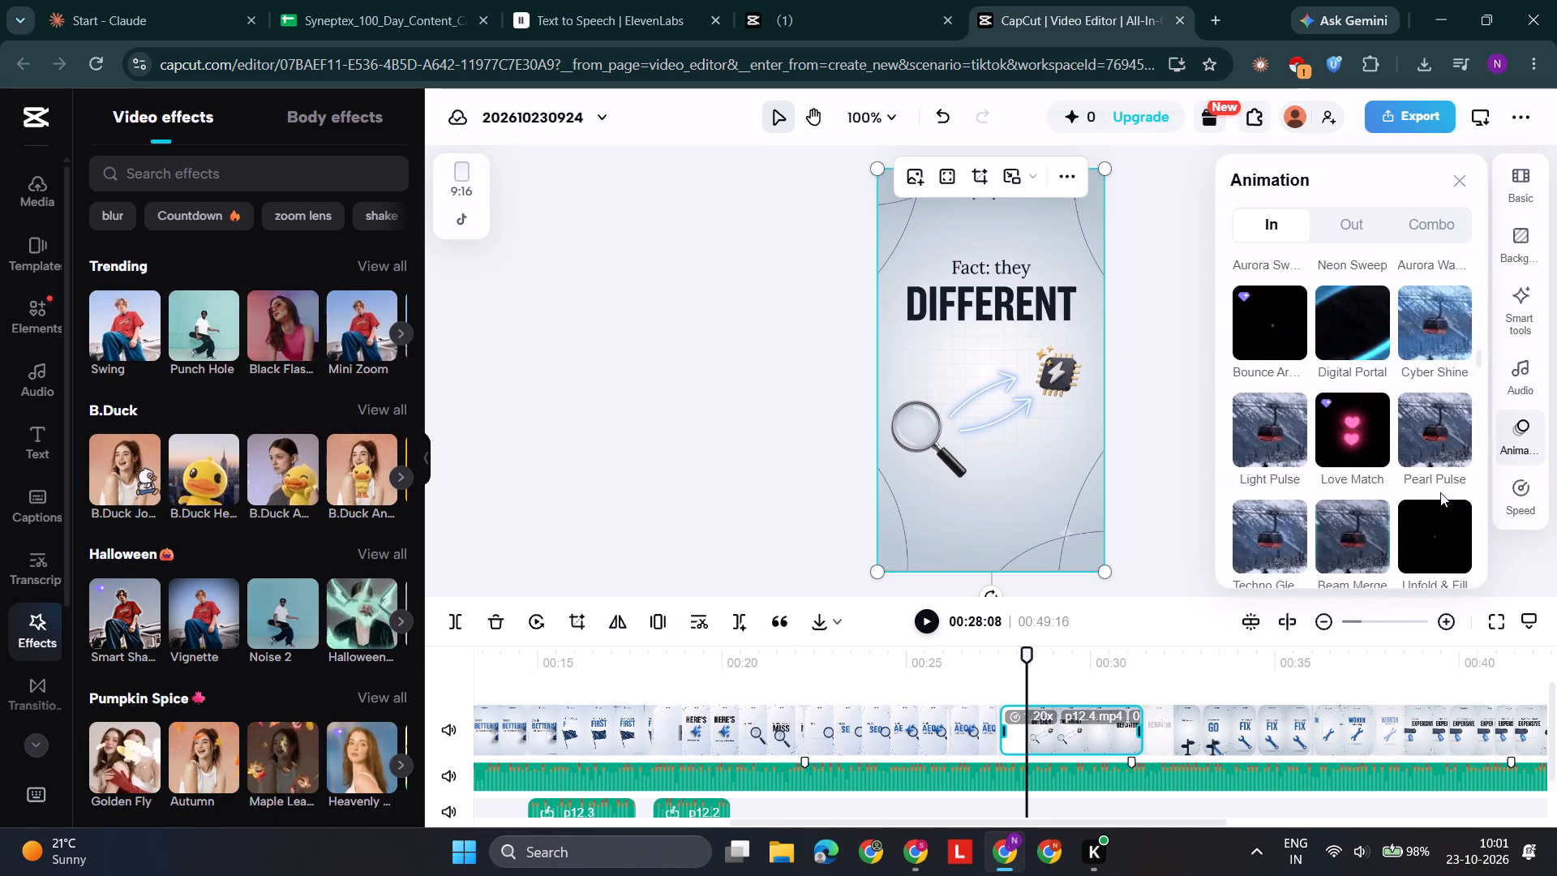
scroll(1440, 492, down, 3)
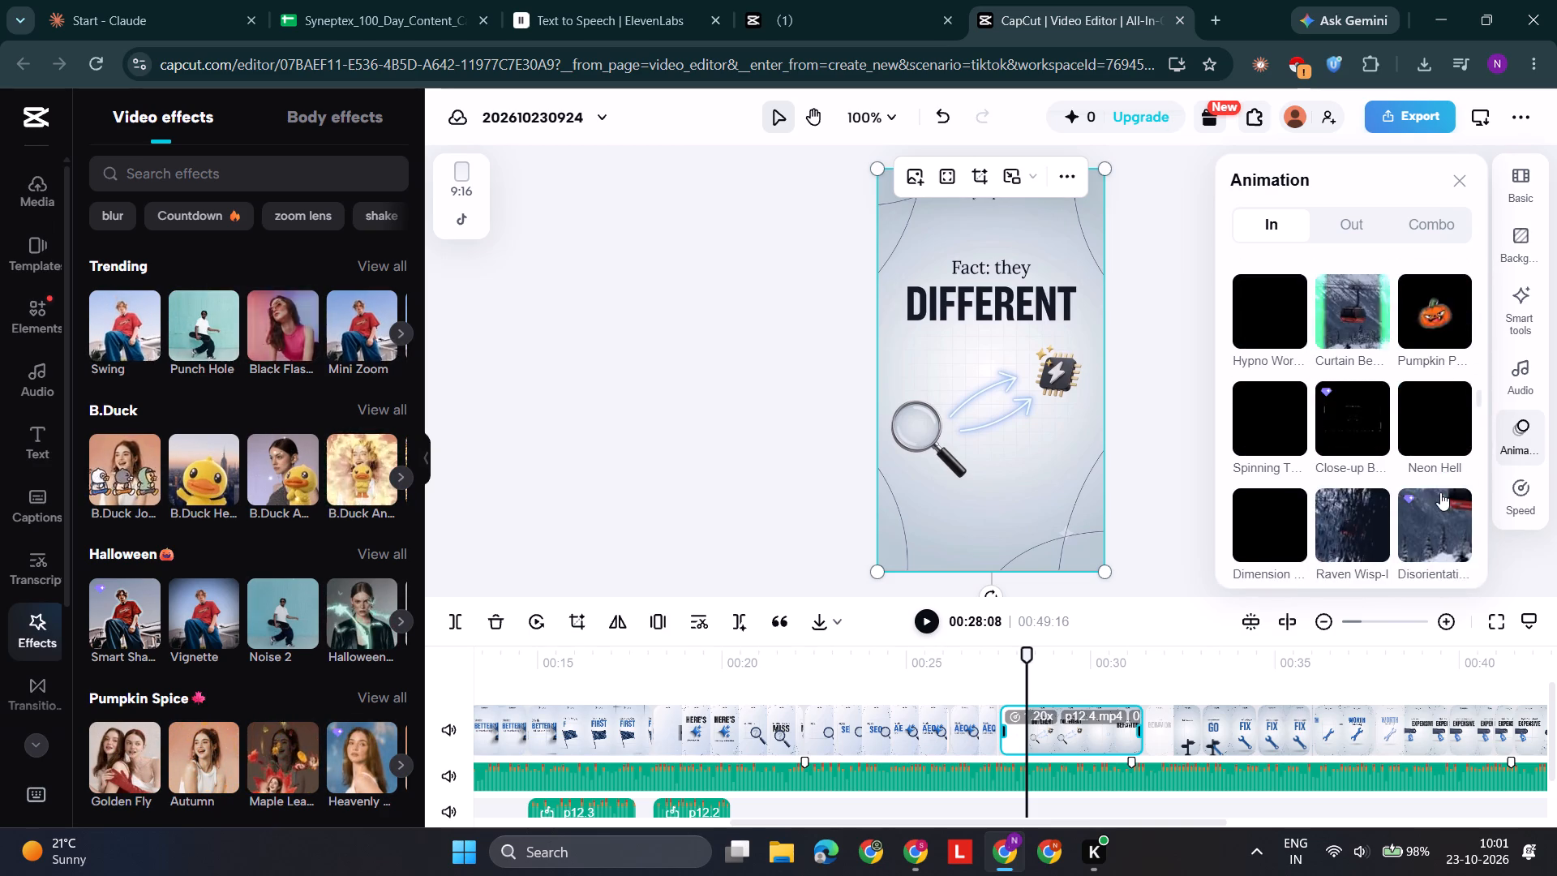
scroll(1440, 492, down, 2)
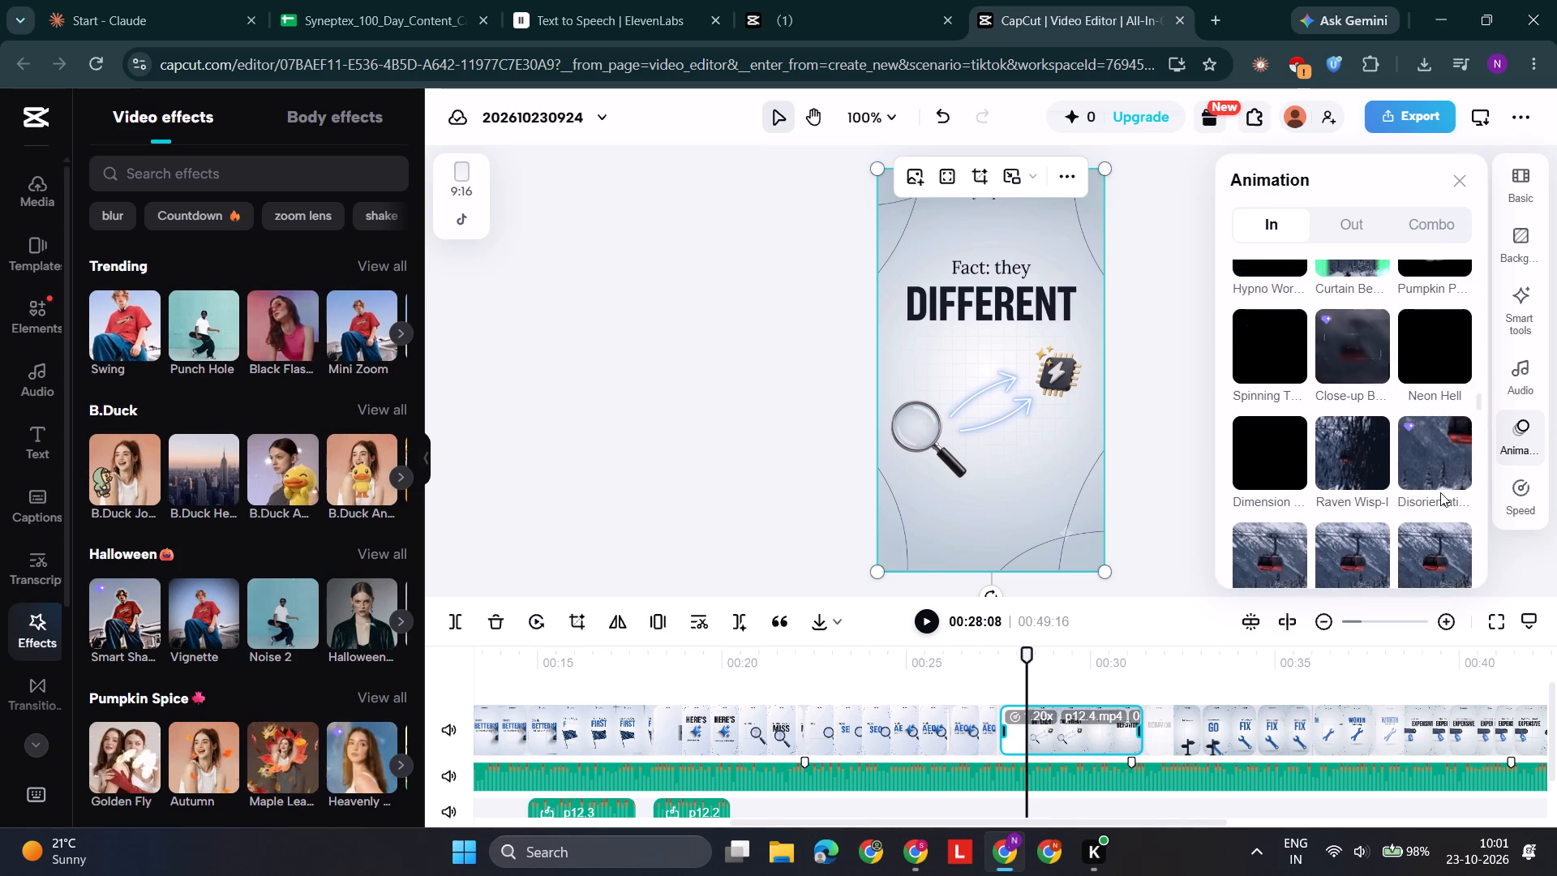
scroll(1440, 492, down, 1)
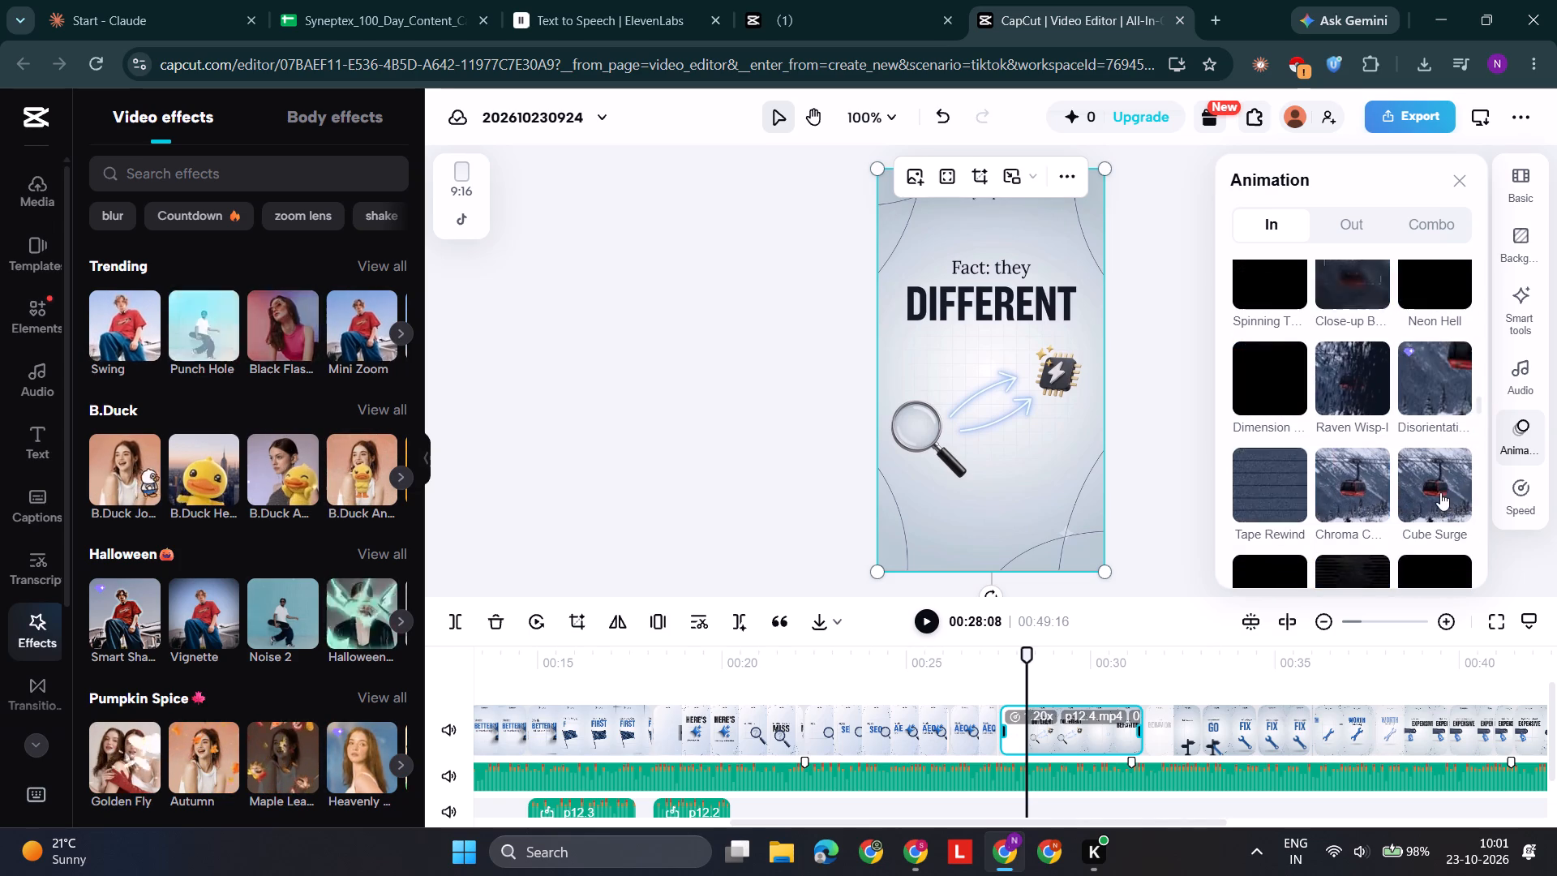
scroll(1440, 492, down, 3)
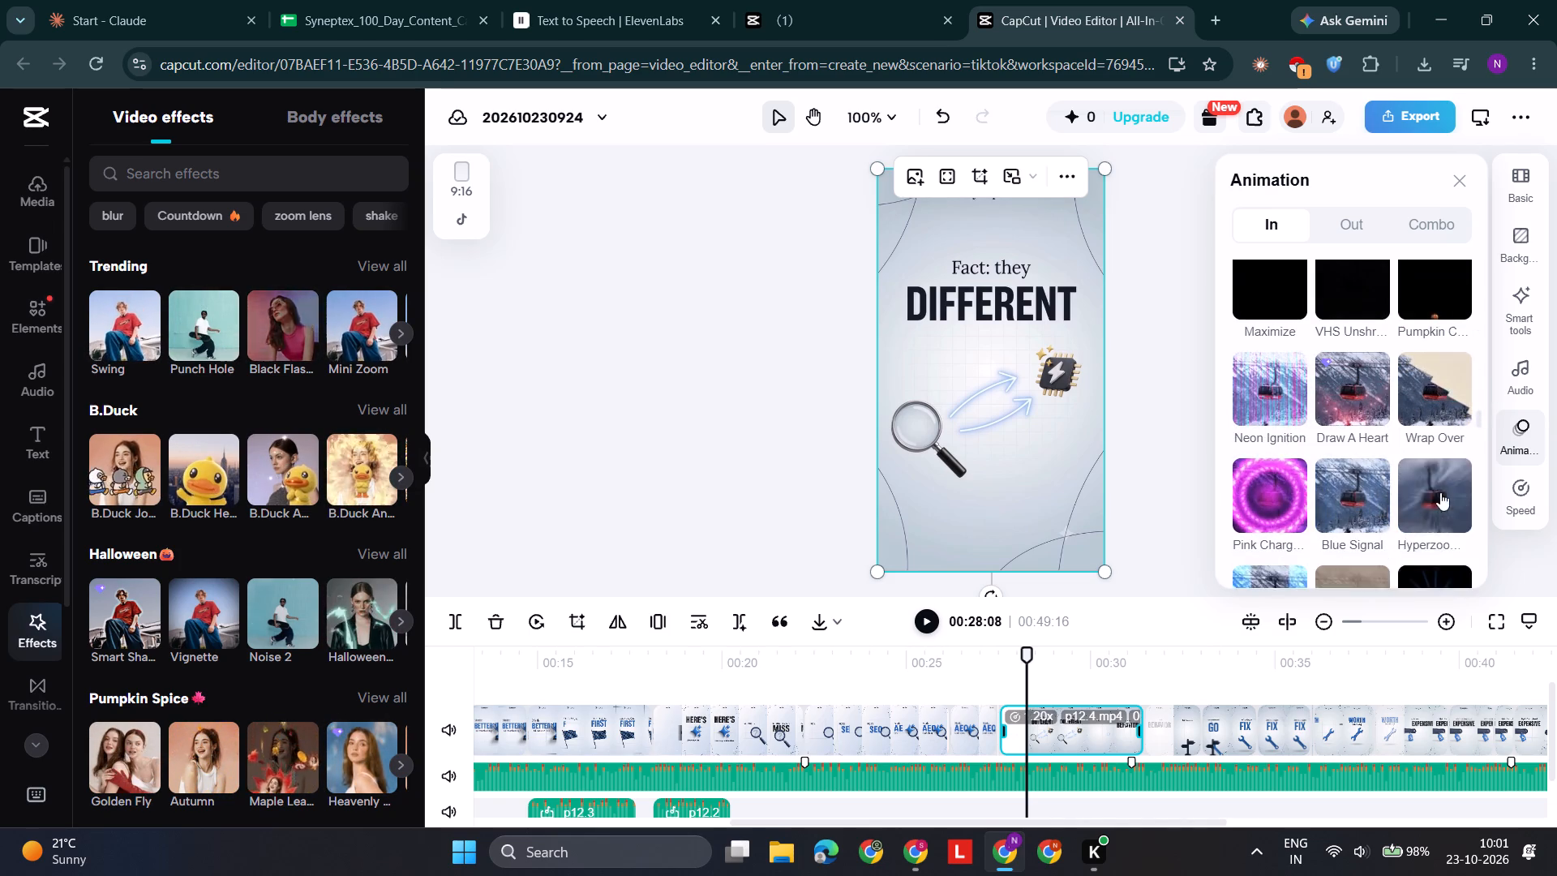
scroll(1440, 492, down, 3)
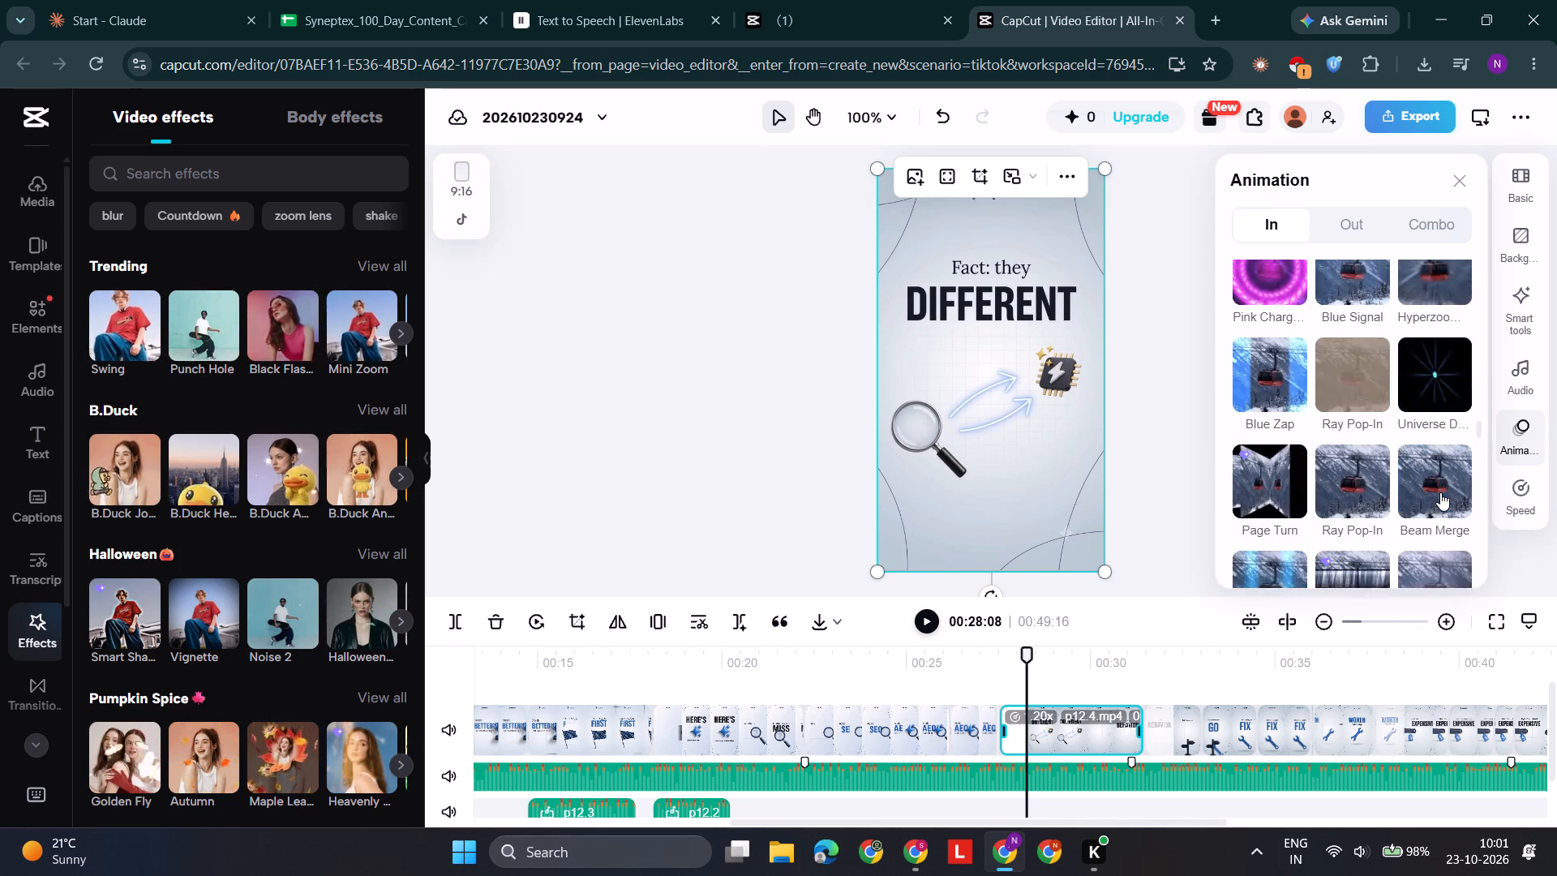
scroll(1440, 492, down, 3)
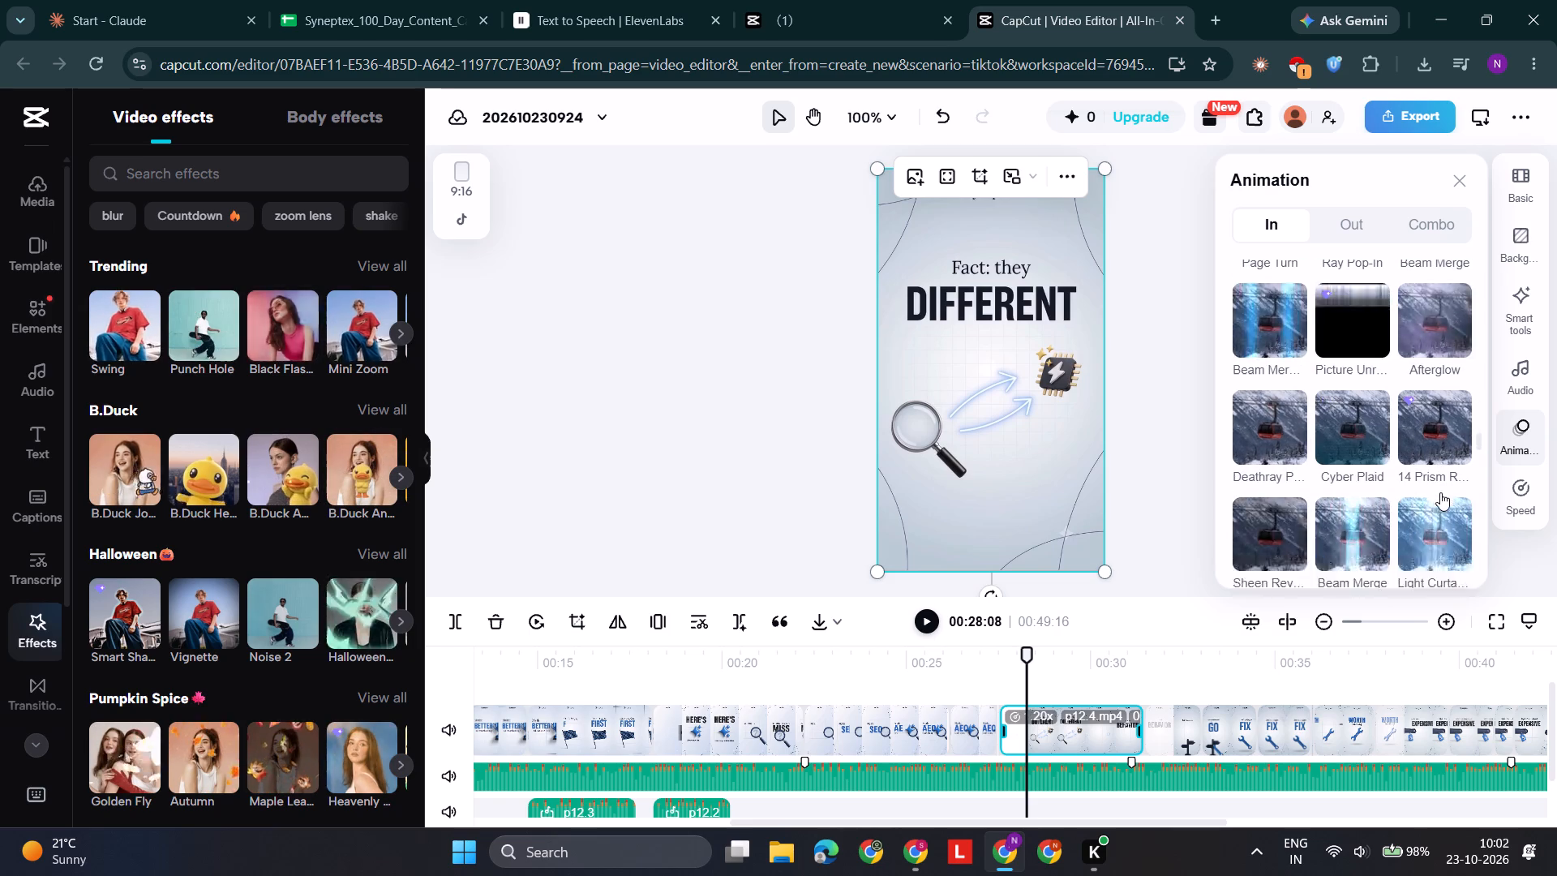
scroll(1440, 492, down, 4)
Play from about 00:25 in the "Myth: AEO same thing" scene through to the "search BEHAVIOR" text to check the cut without animation.
click(983, 745)
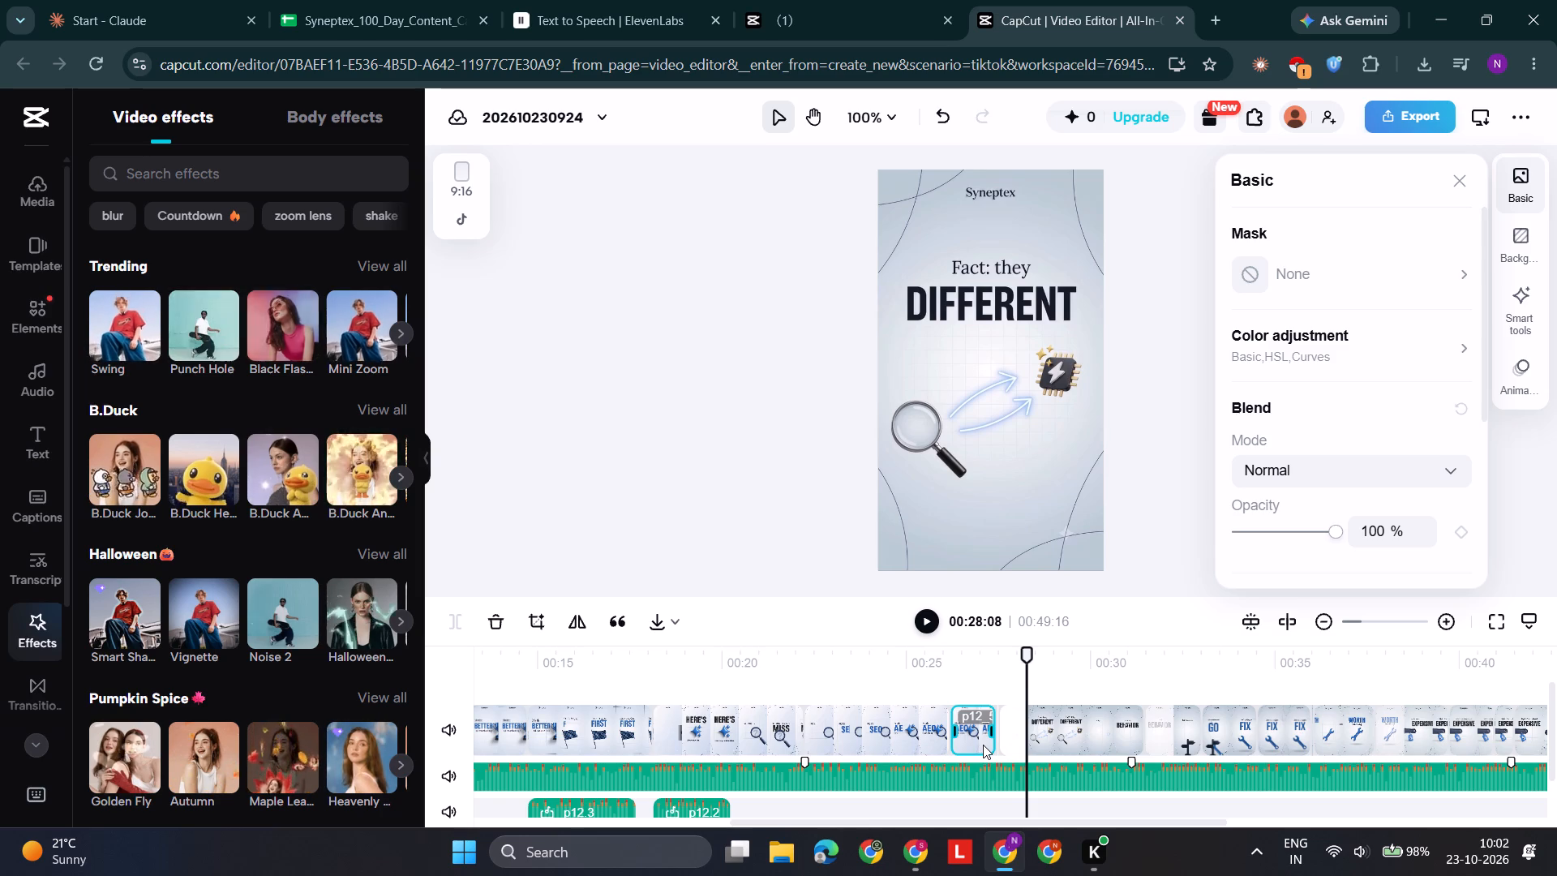
drag(1024, 681, 923, 701)
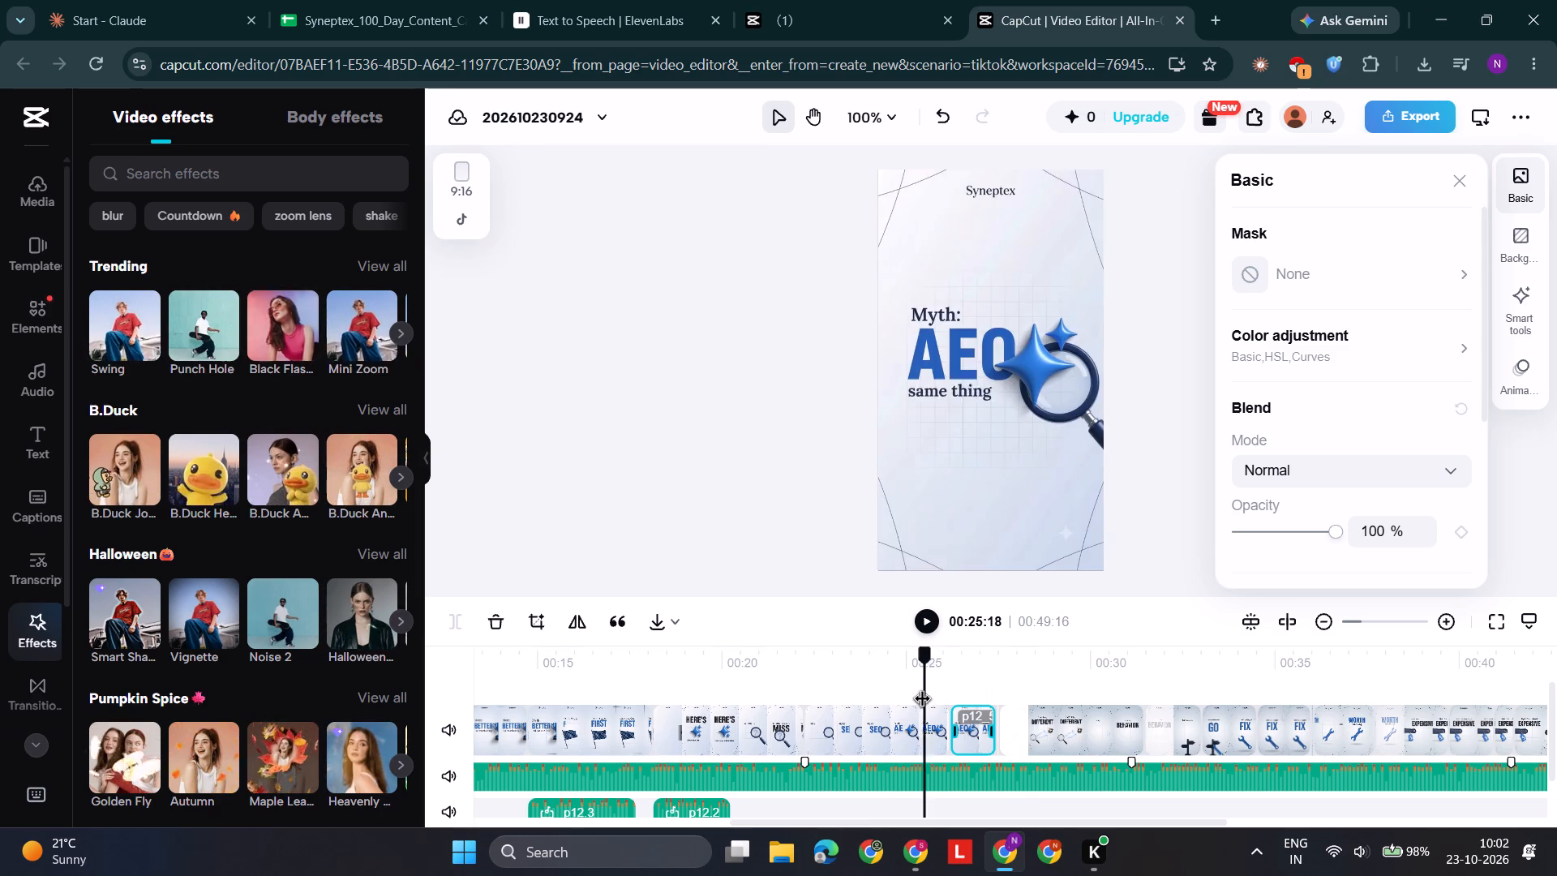
drag(923, 701, 907, 707)
key(space)
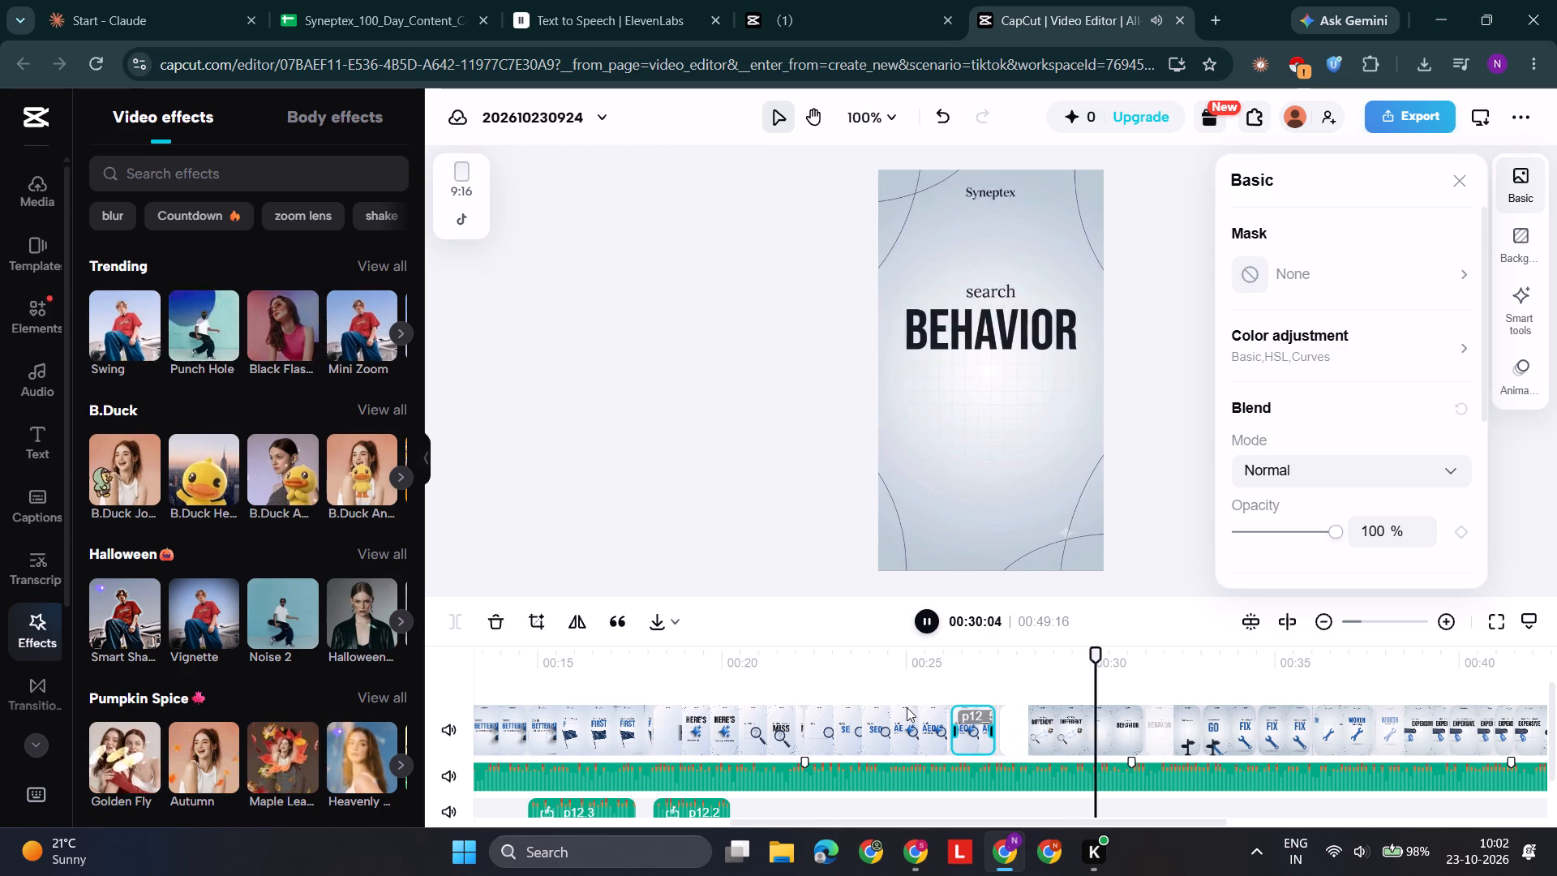
key(space)
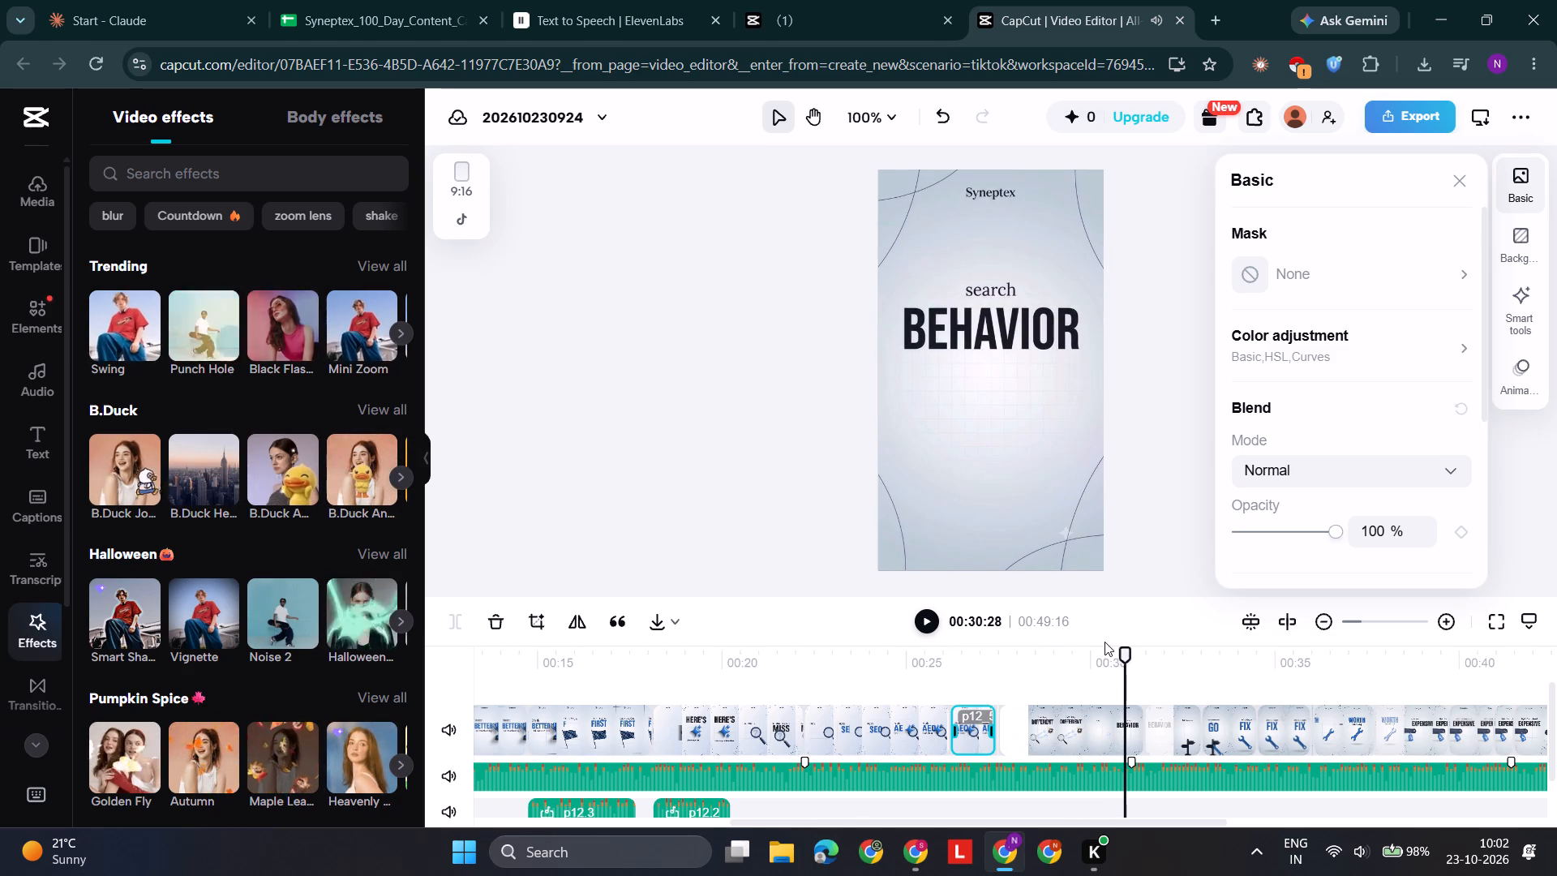
Look through the In animations for the p12.4 "Fact: they DIFFERENT" clip, from Data Bar past Tesseract and Tile Zoom to Grid Sprout.
drag(1124, 655, 1012, 682)
click(1079, 759)
click(1070, 732)
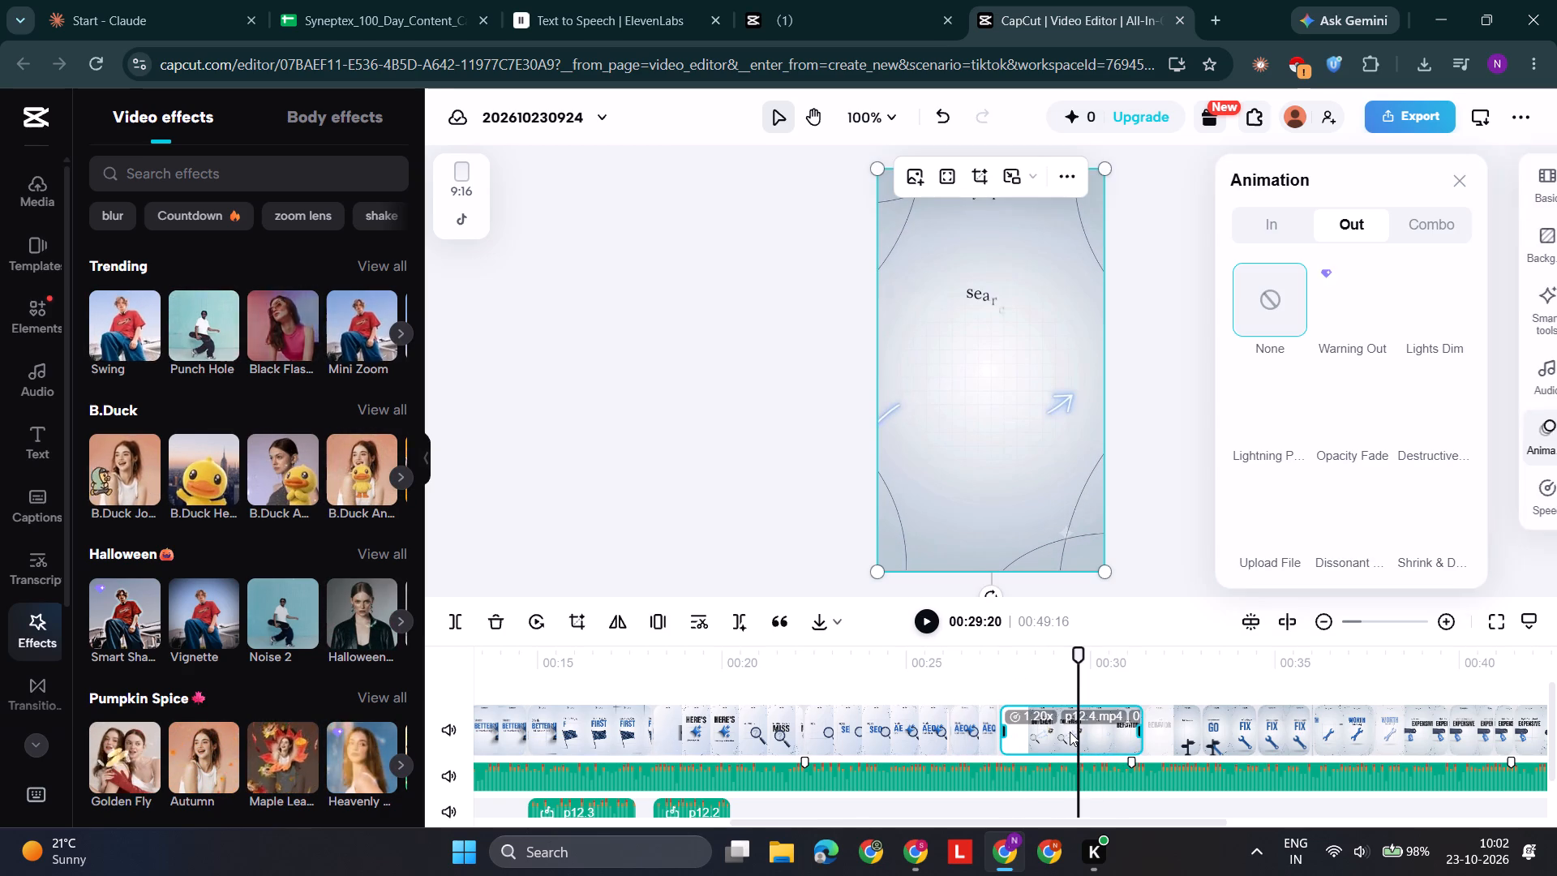
drag(1085, 656, 1027, 671)
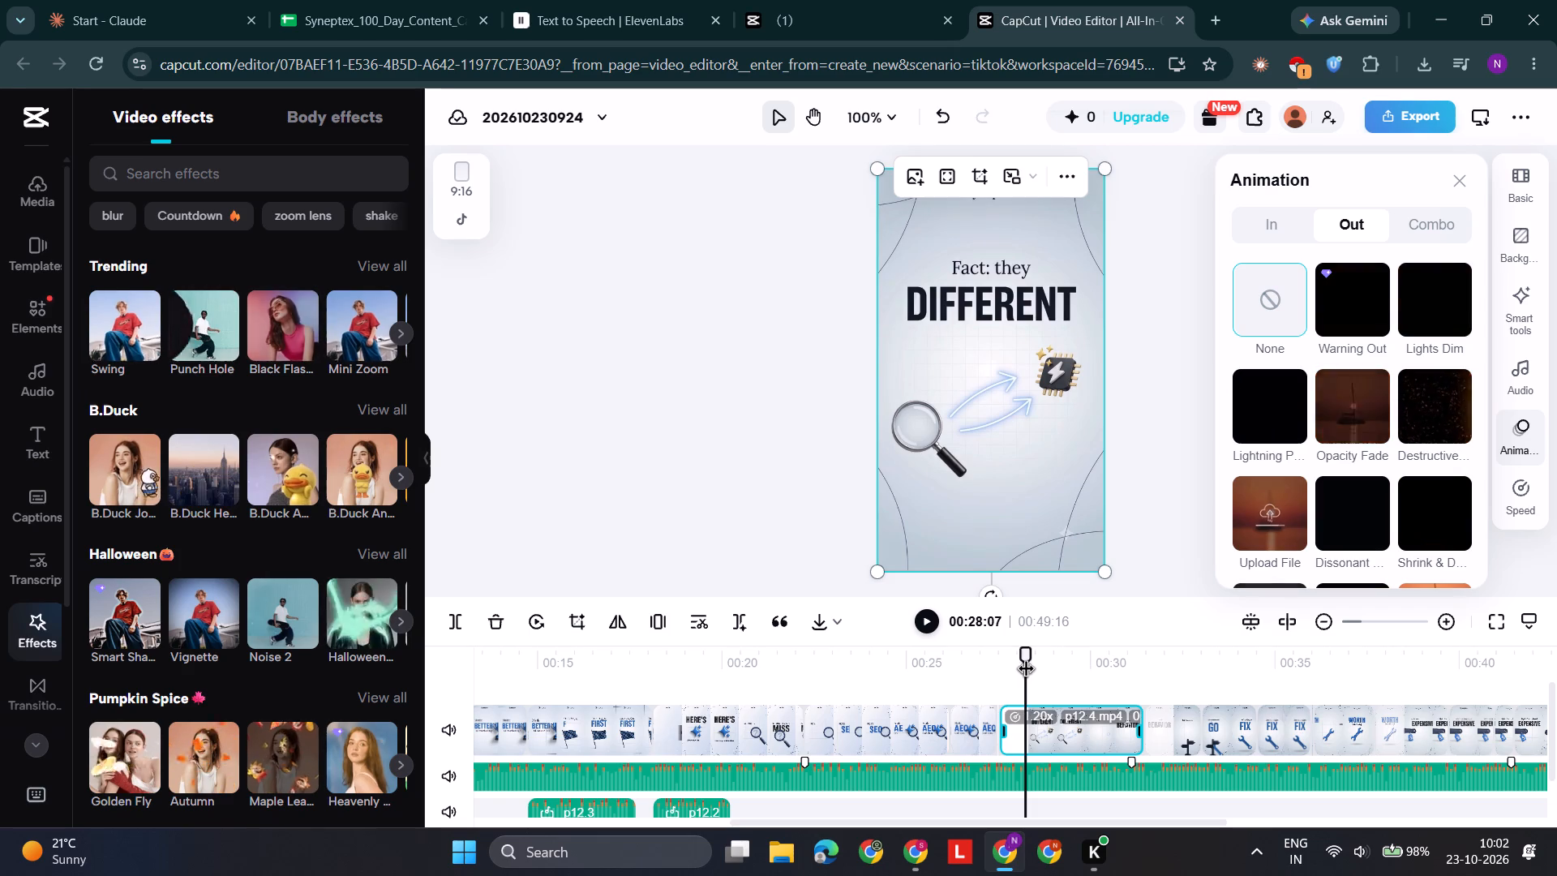
drag(1027, 652, 1014, 659)
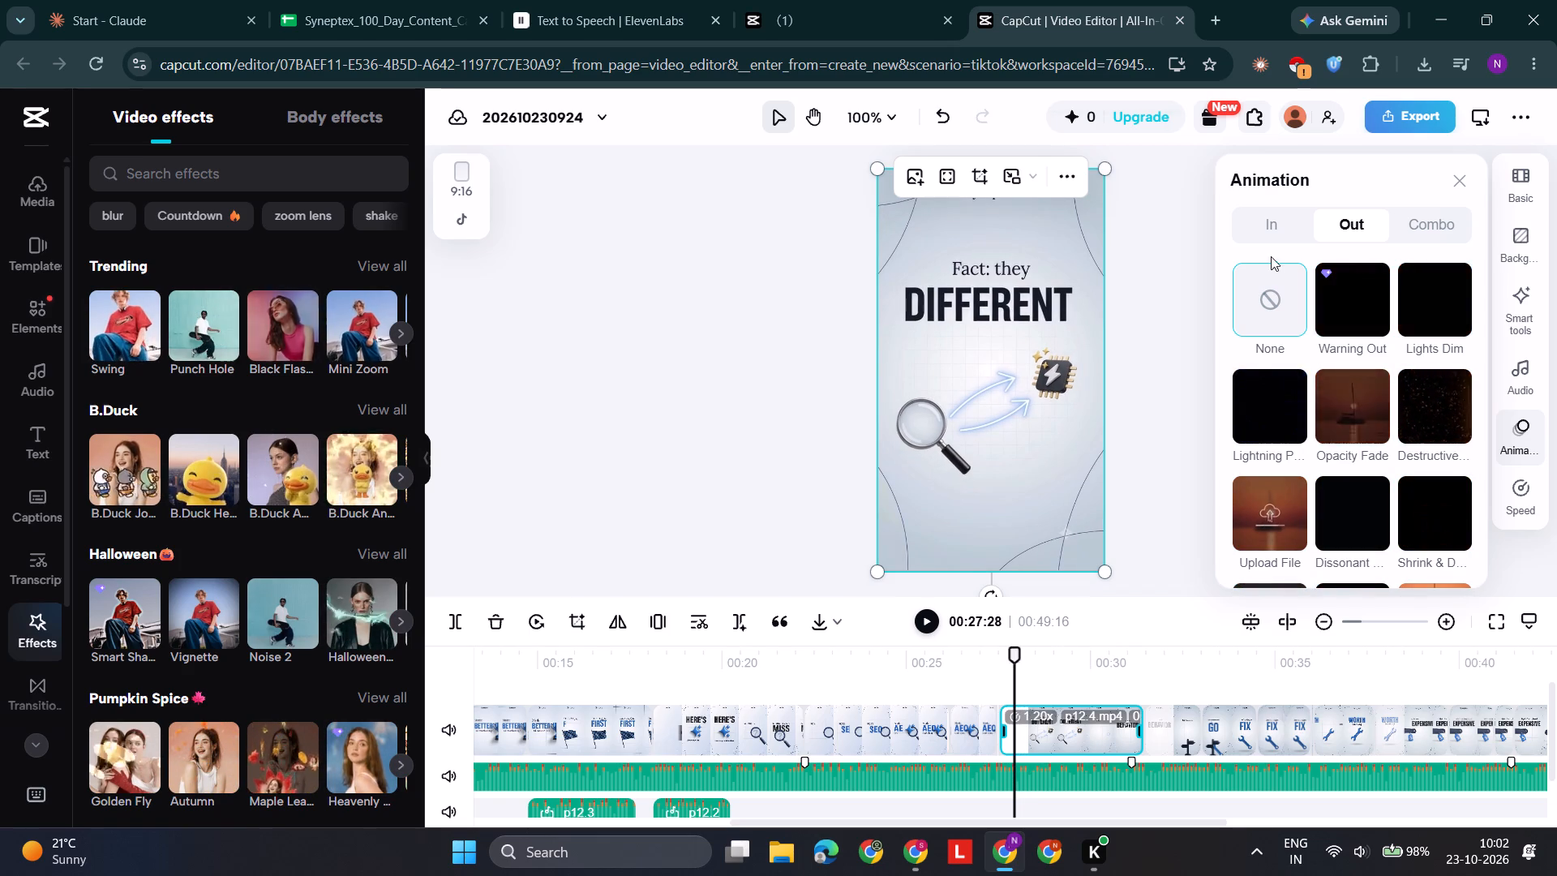
click(1280, 217)
scroll(1392, 441, down, 1)
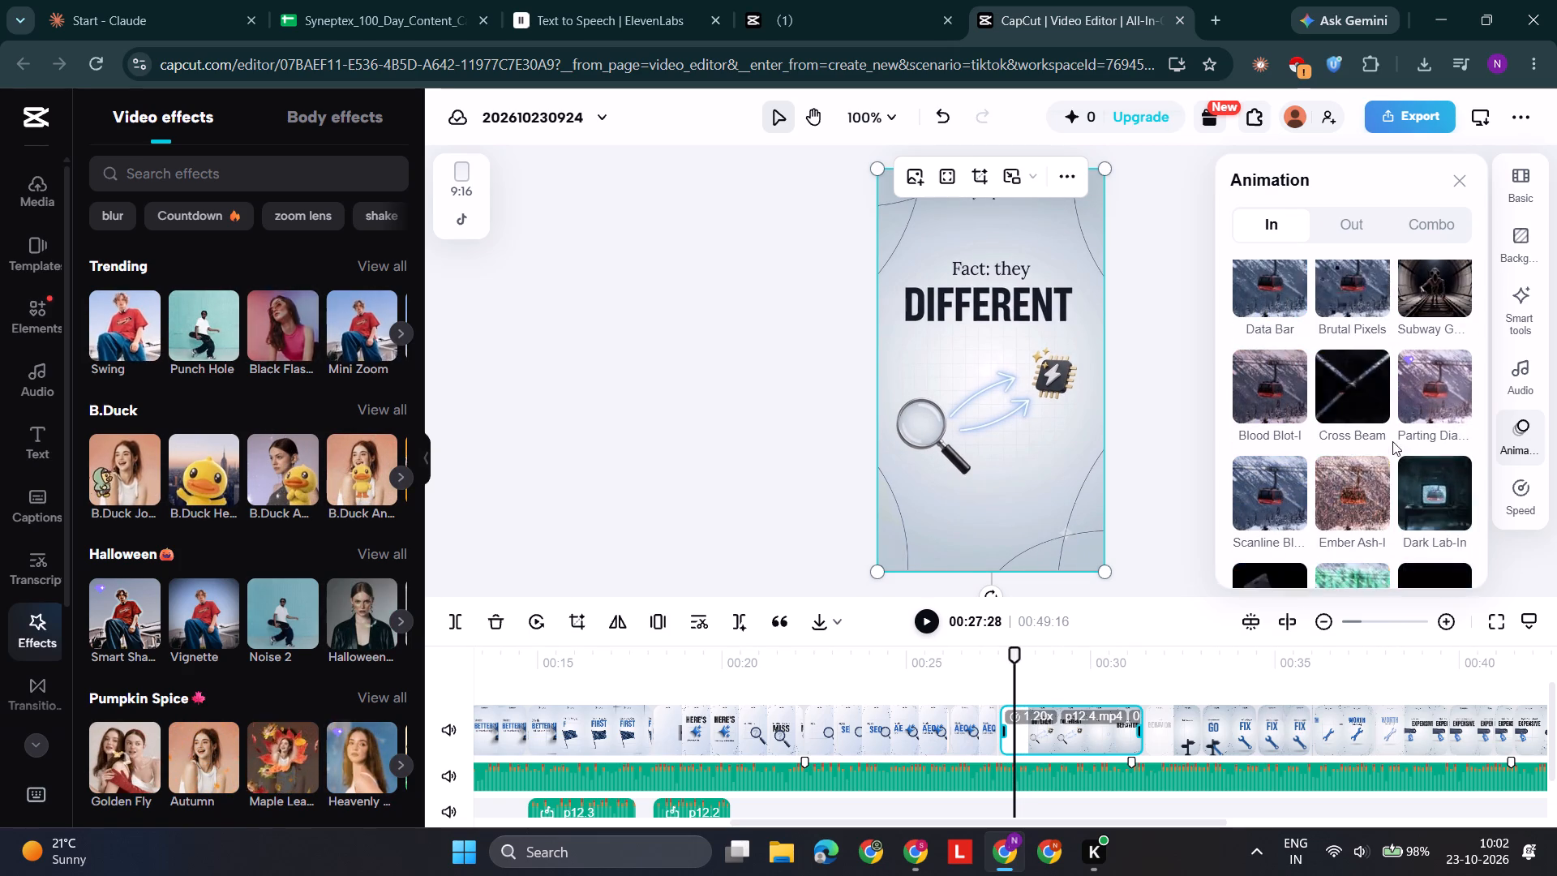
scroll(1392, 441, down, 2)
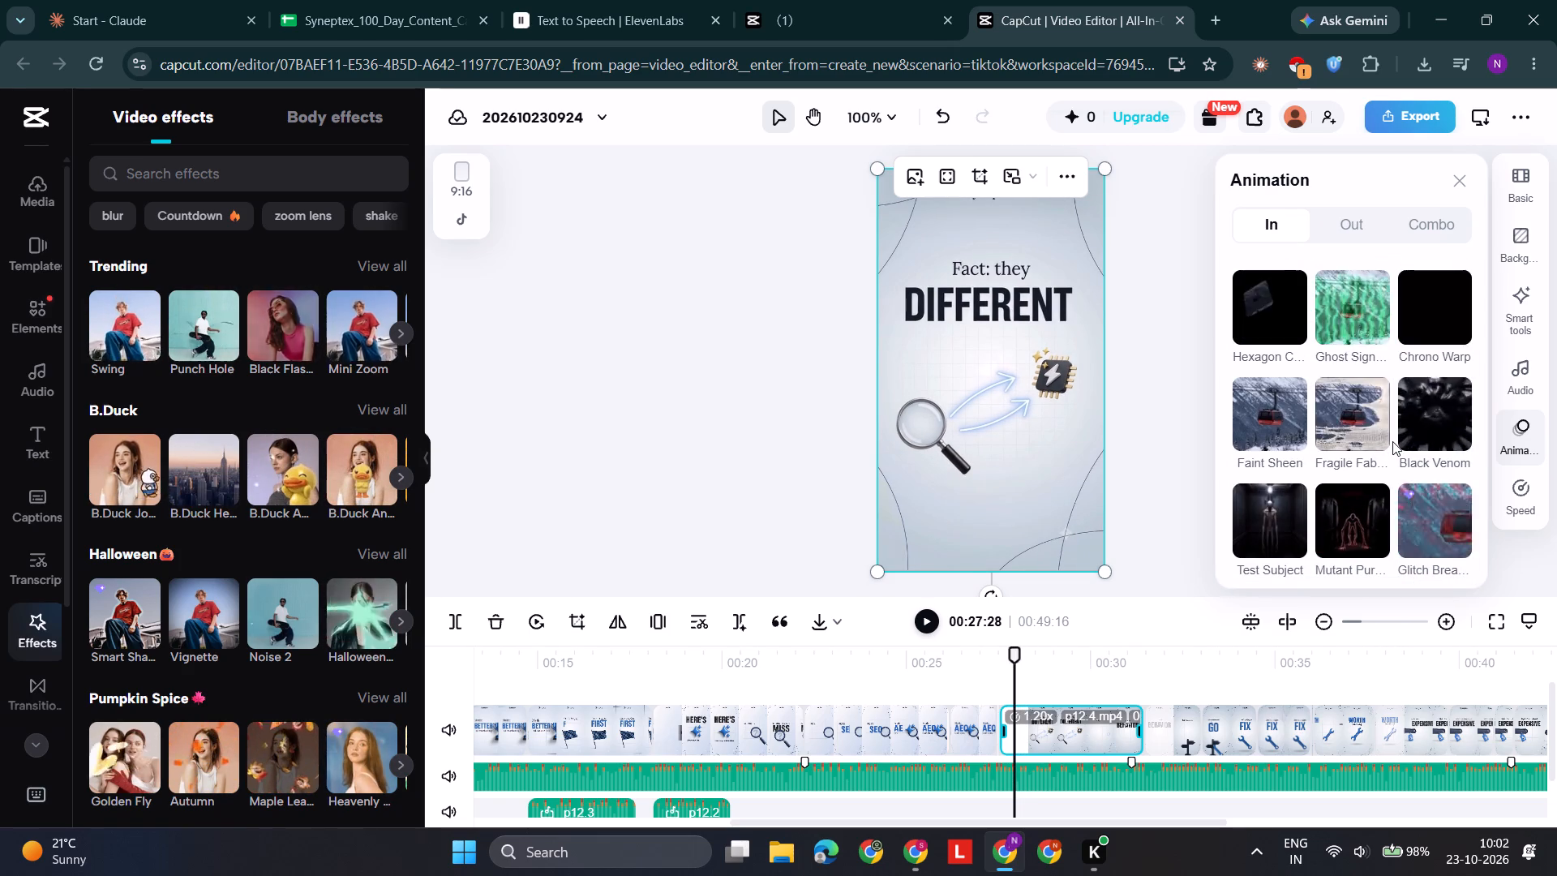
scroll(1392, 441, down, 3)
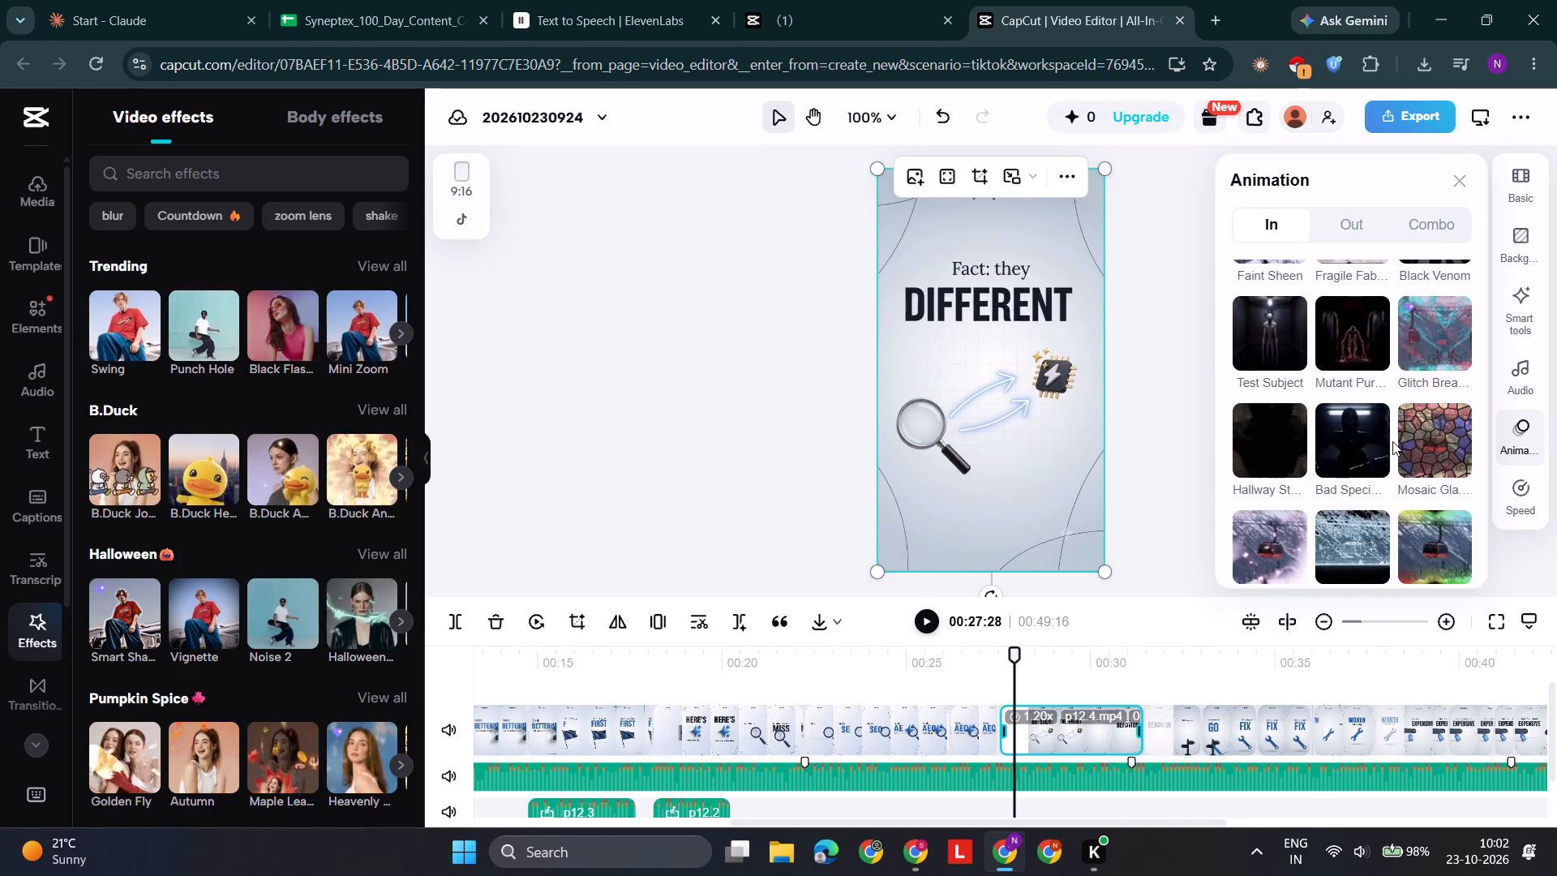
scroll(1392, 441, down, 1)
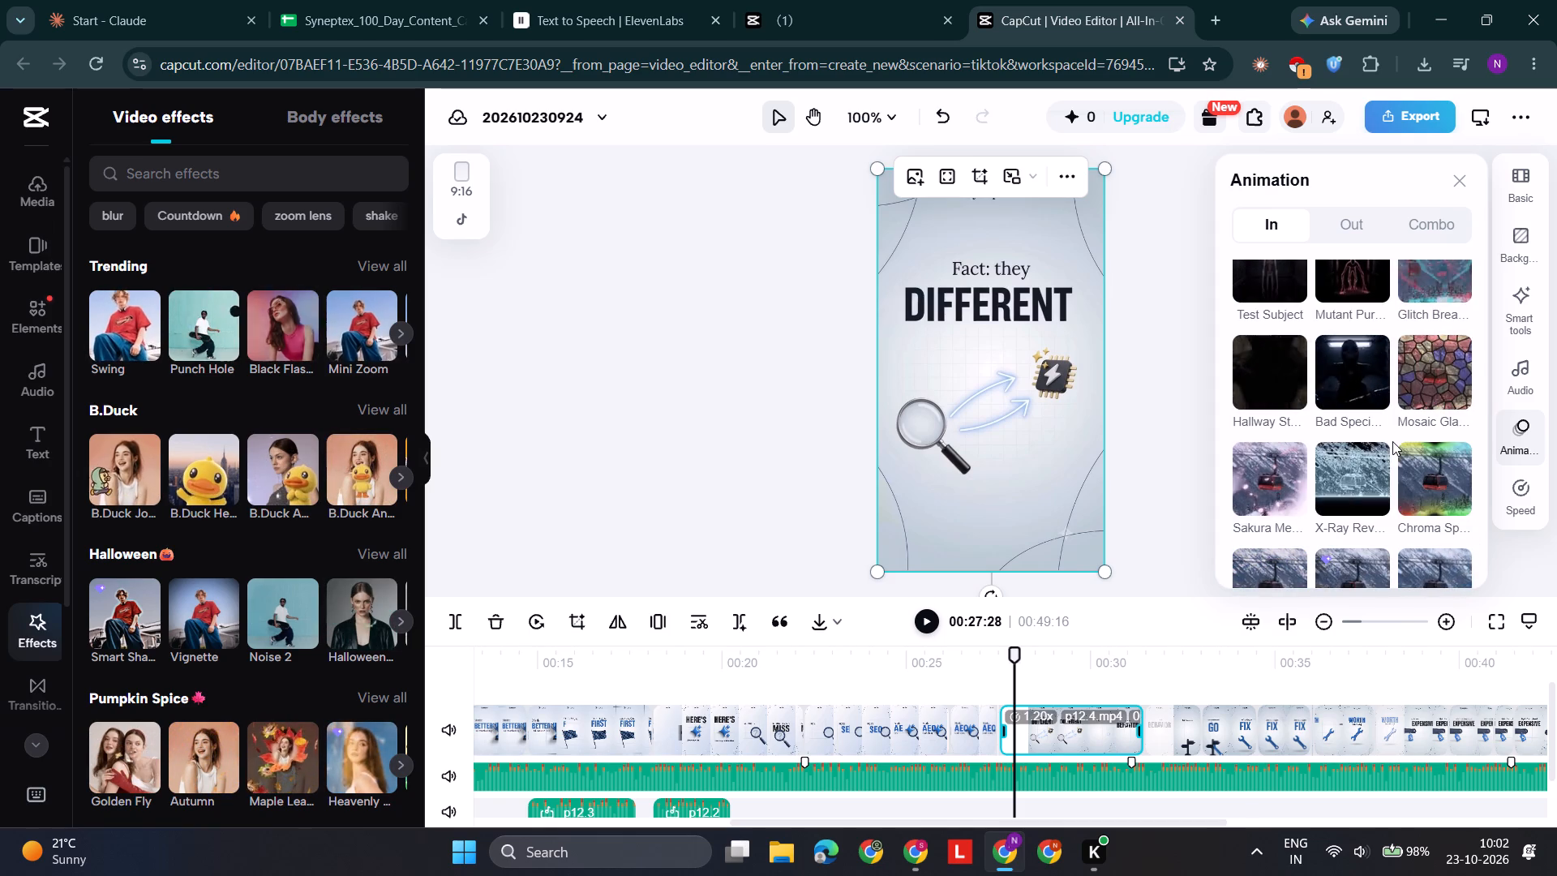
scroll(1392, 441, down, 3)
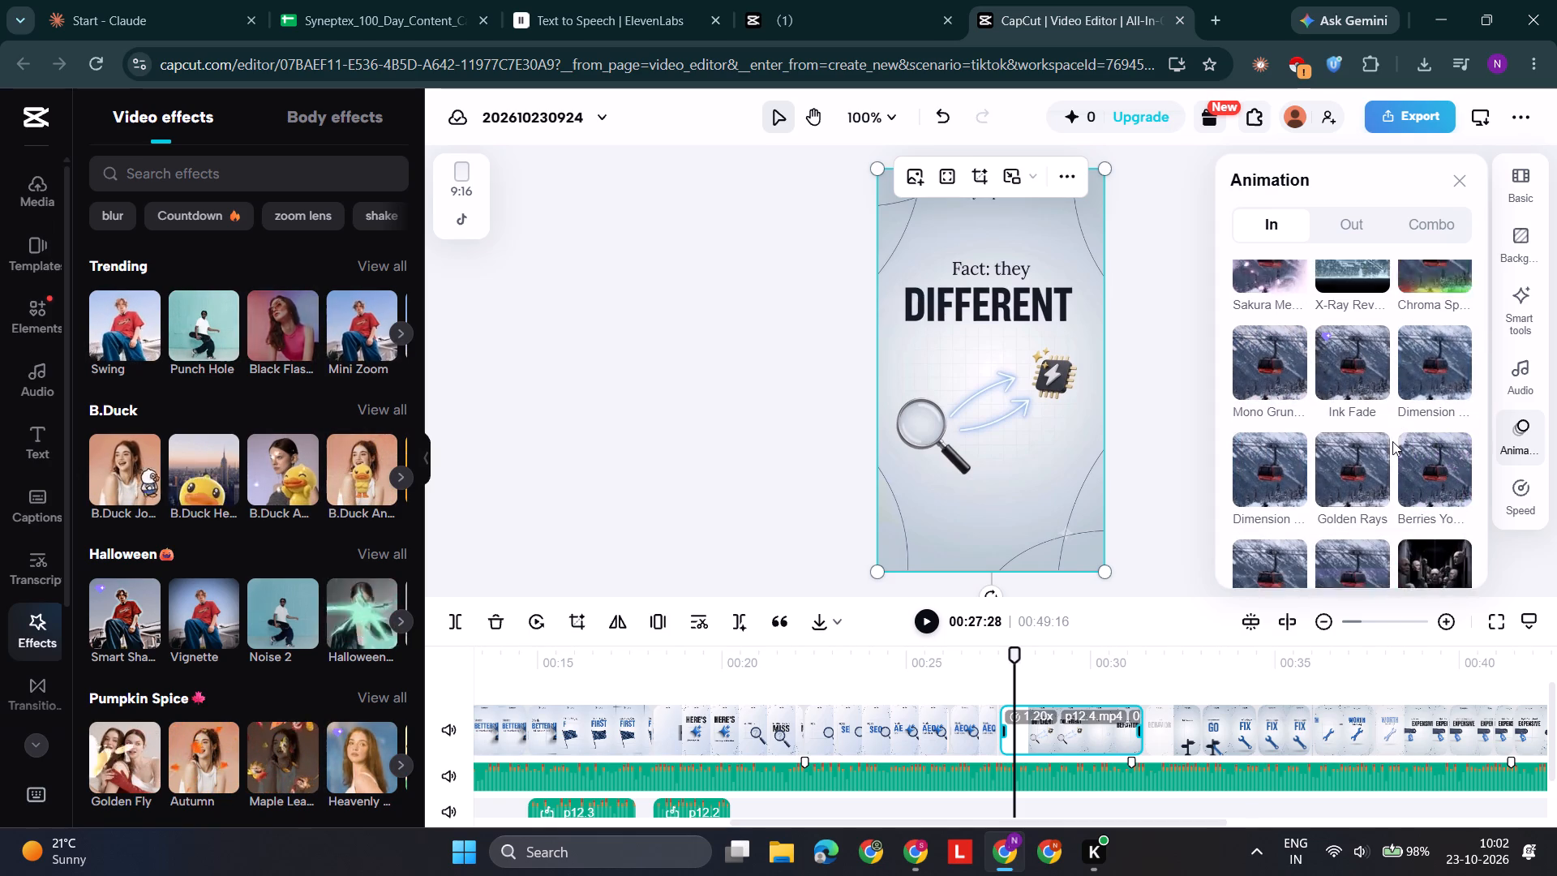
scroll(1392, 441, down, 2)
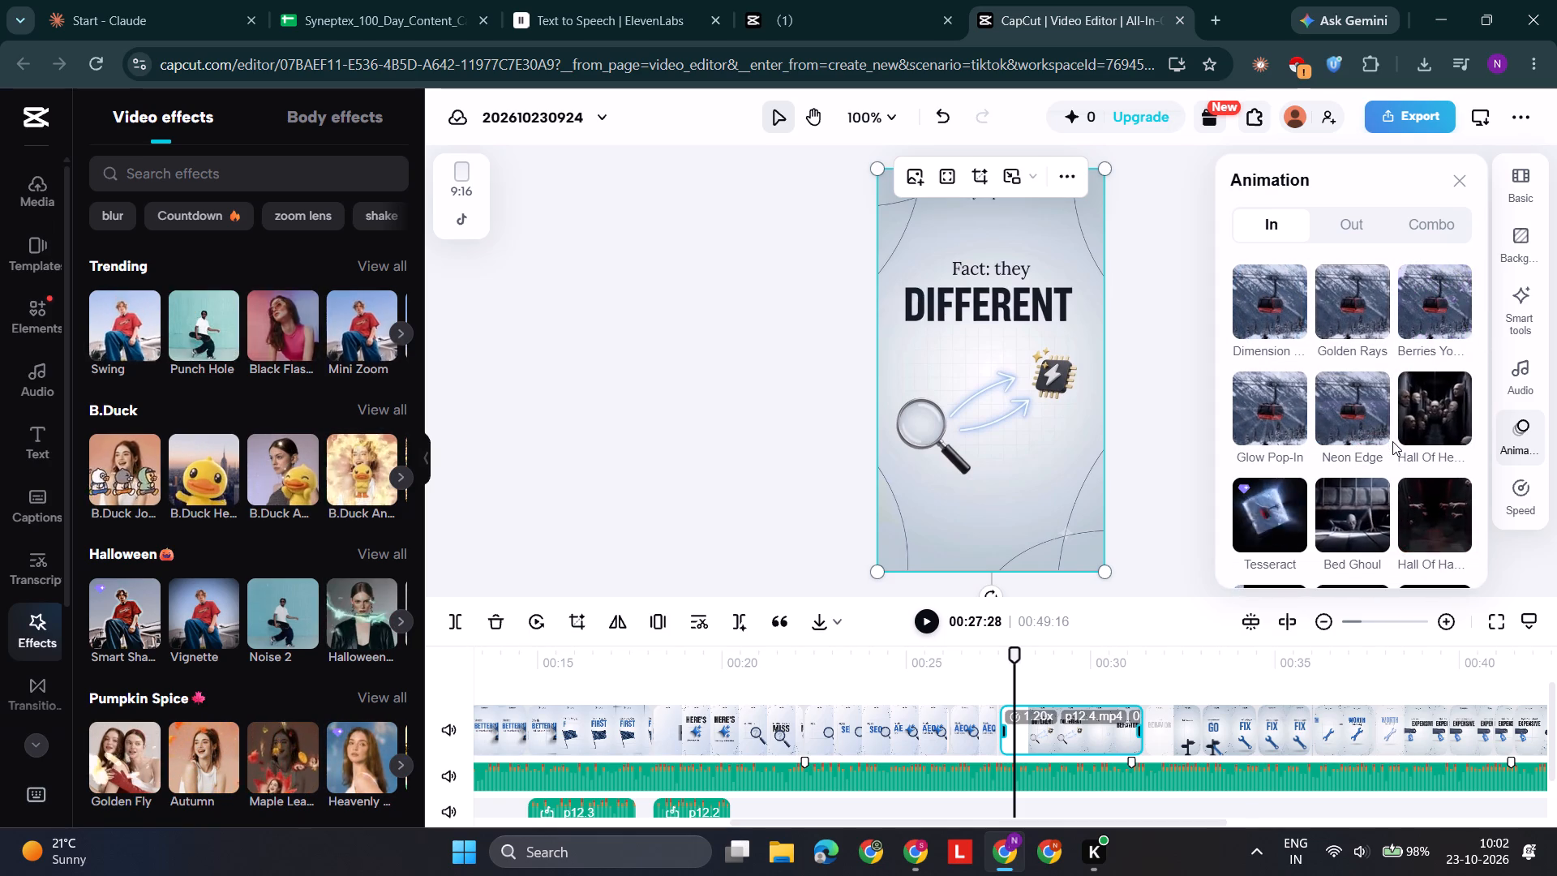
scroll(1392, 441, down, 1)
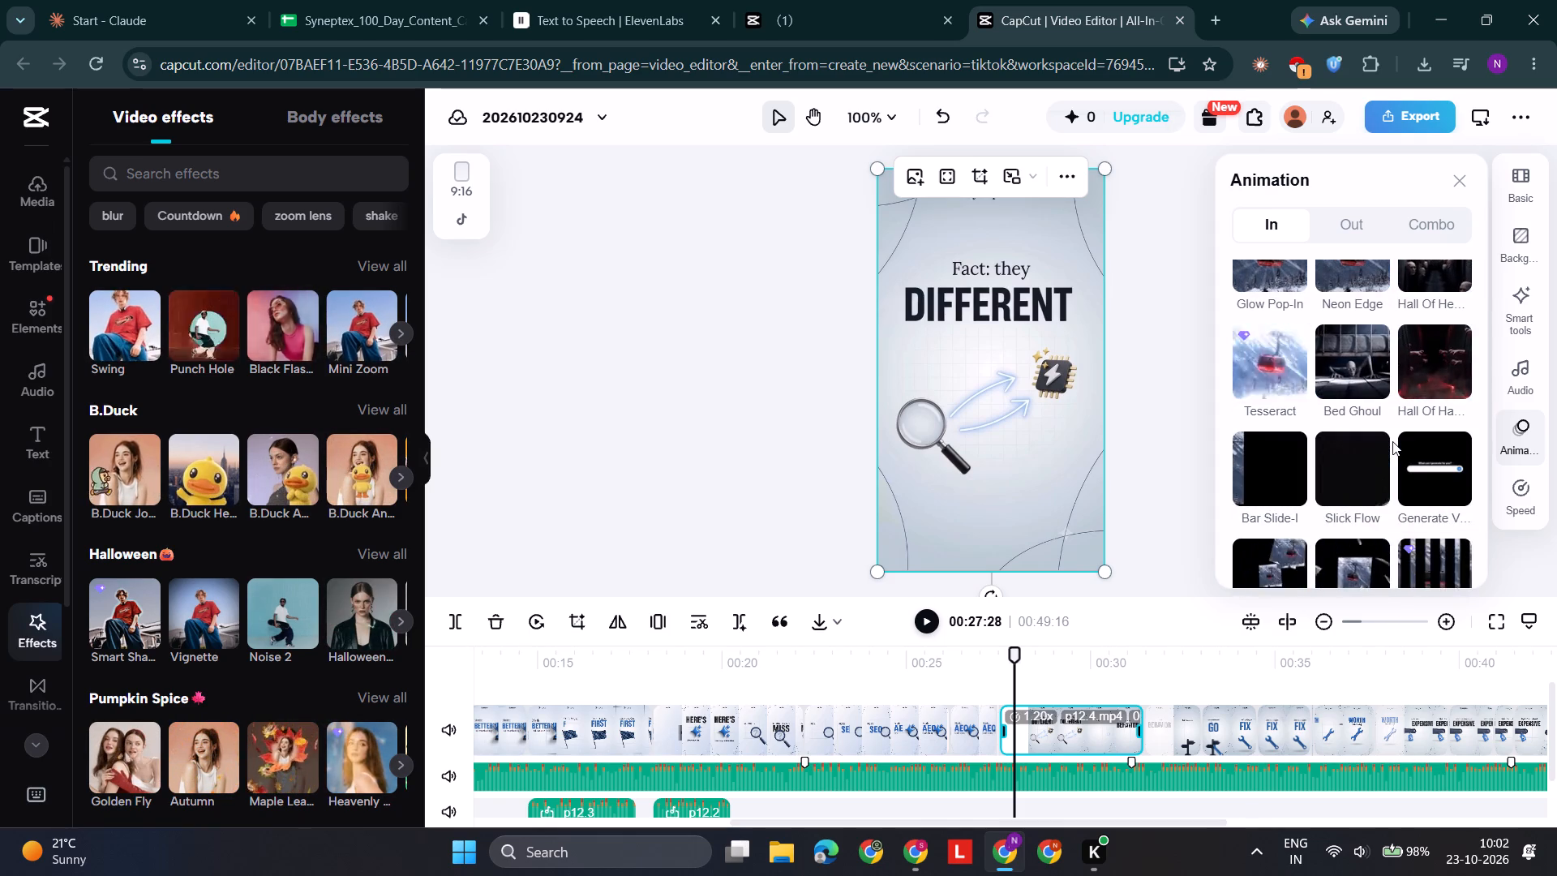
scroll(1392, 441, down, 2)
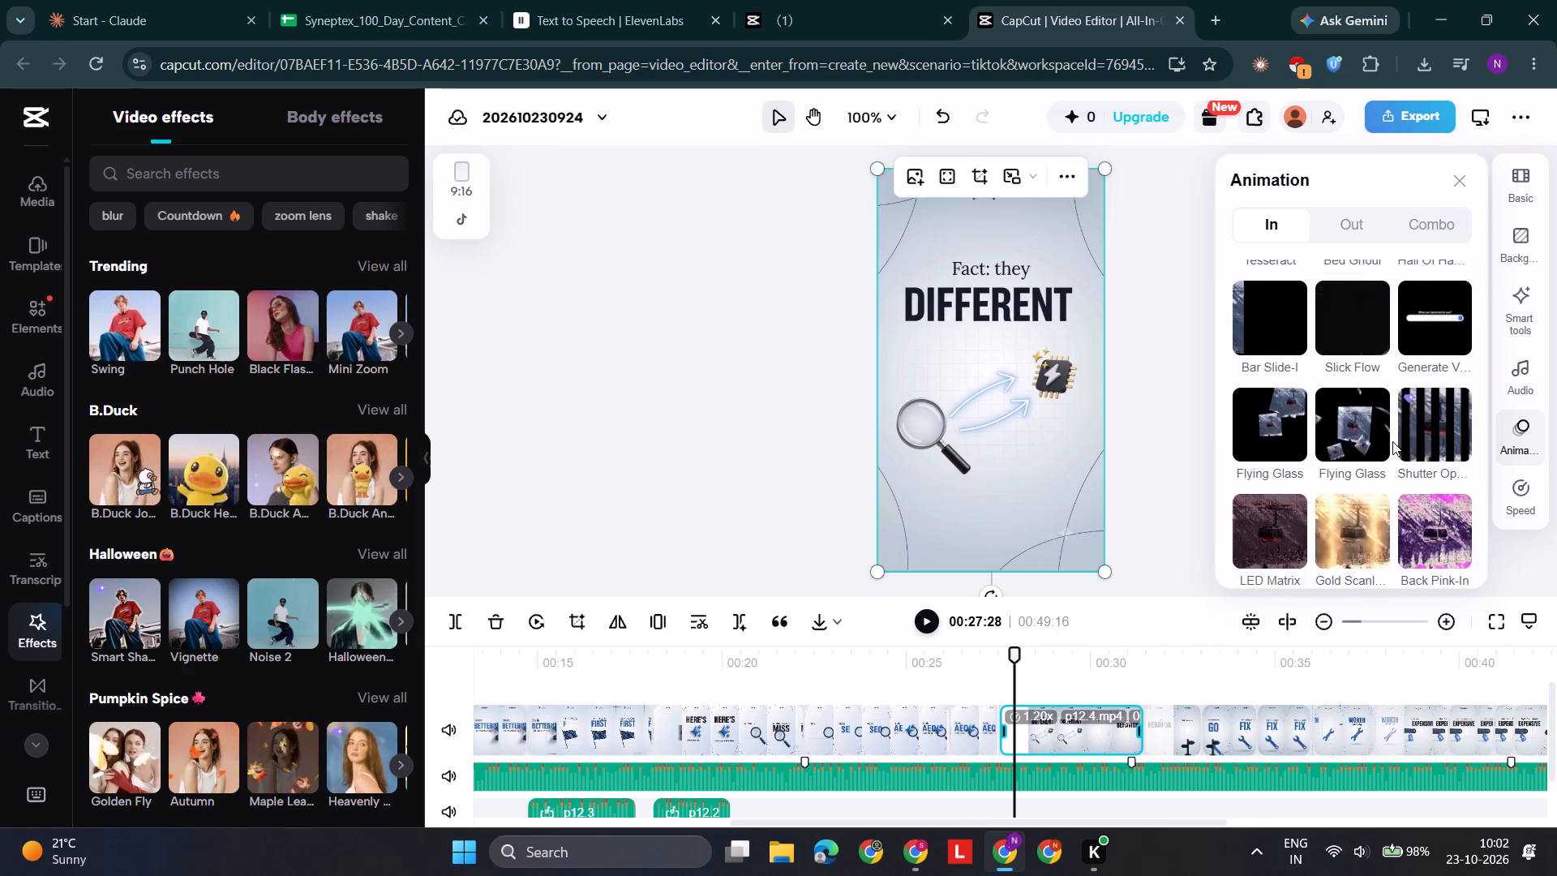
scroll(1392, 441, down, 4)
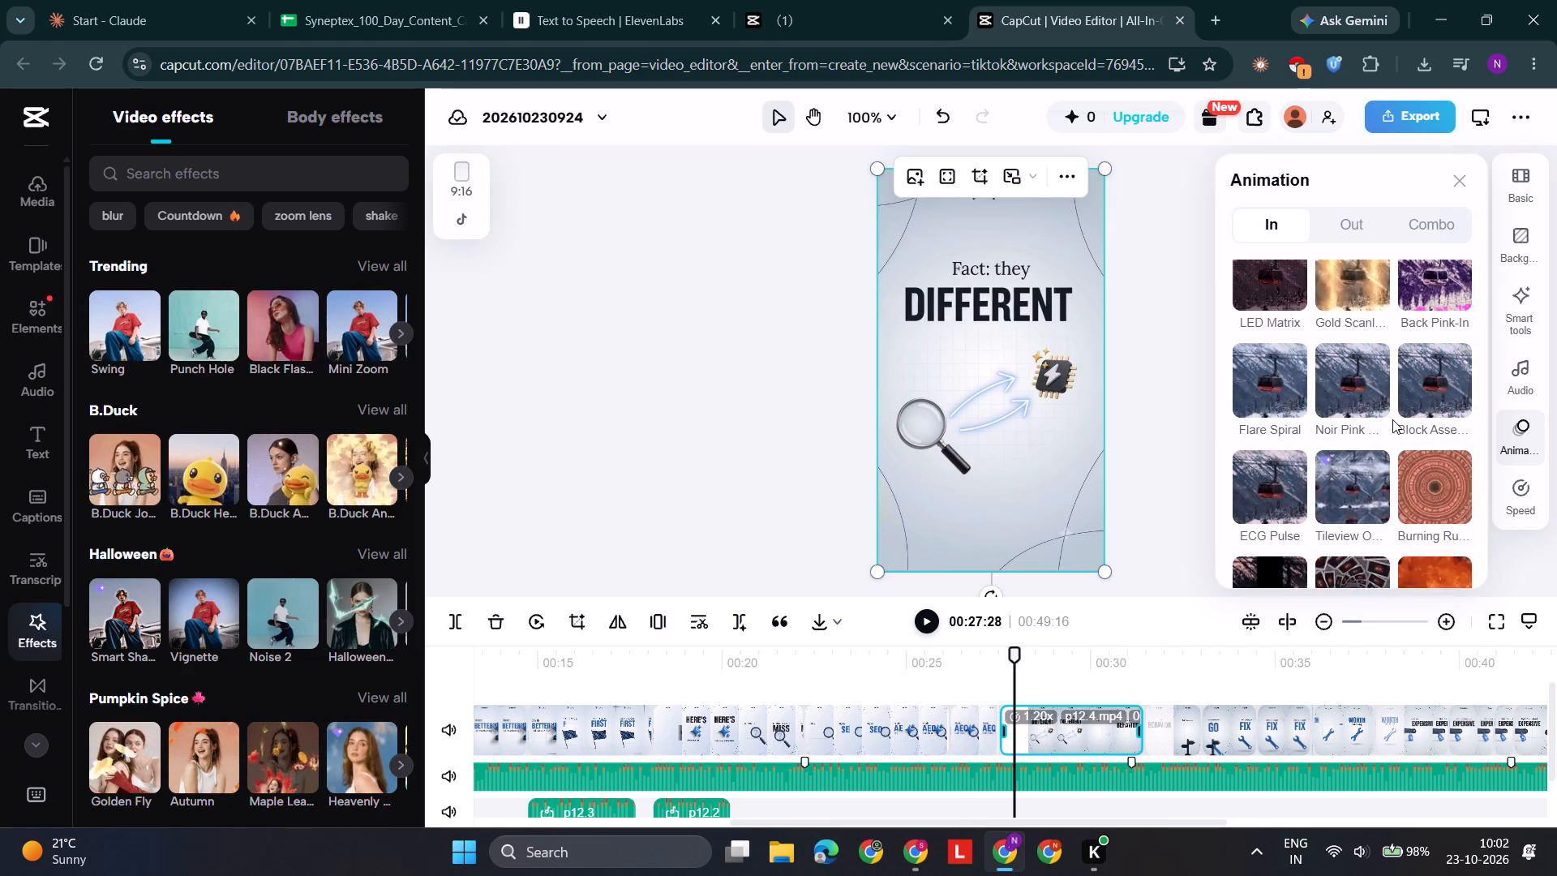
scroll(1392, 419, down, 2)
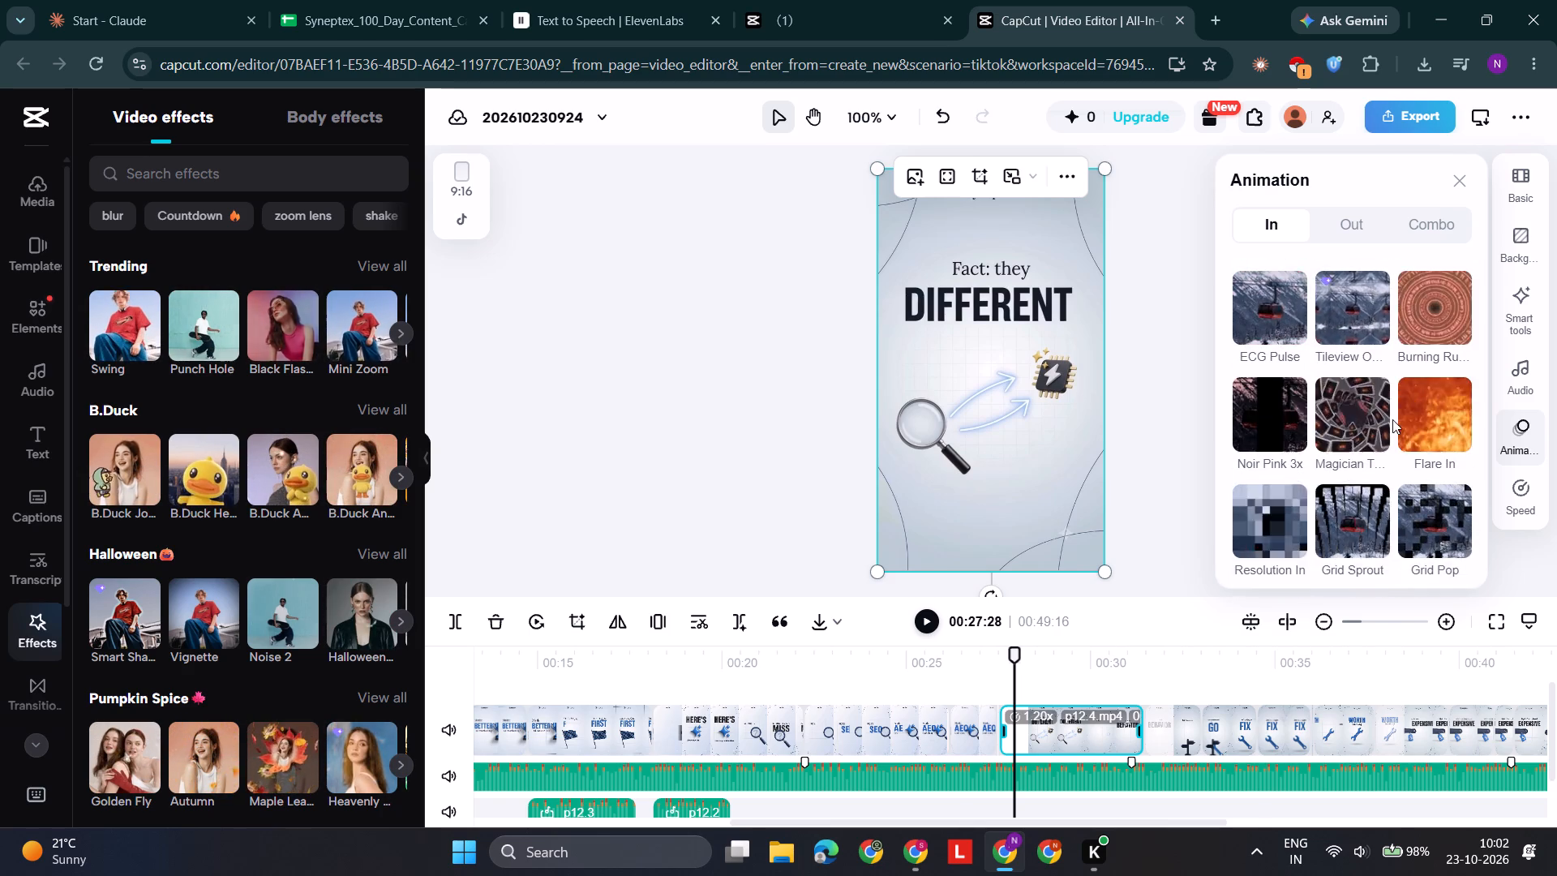
scroll(1392, 419, down, 2)
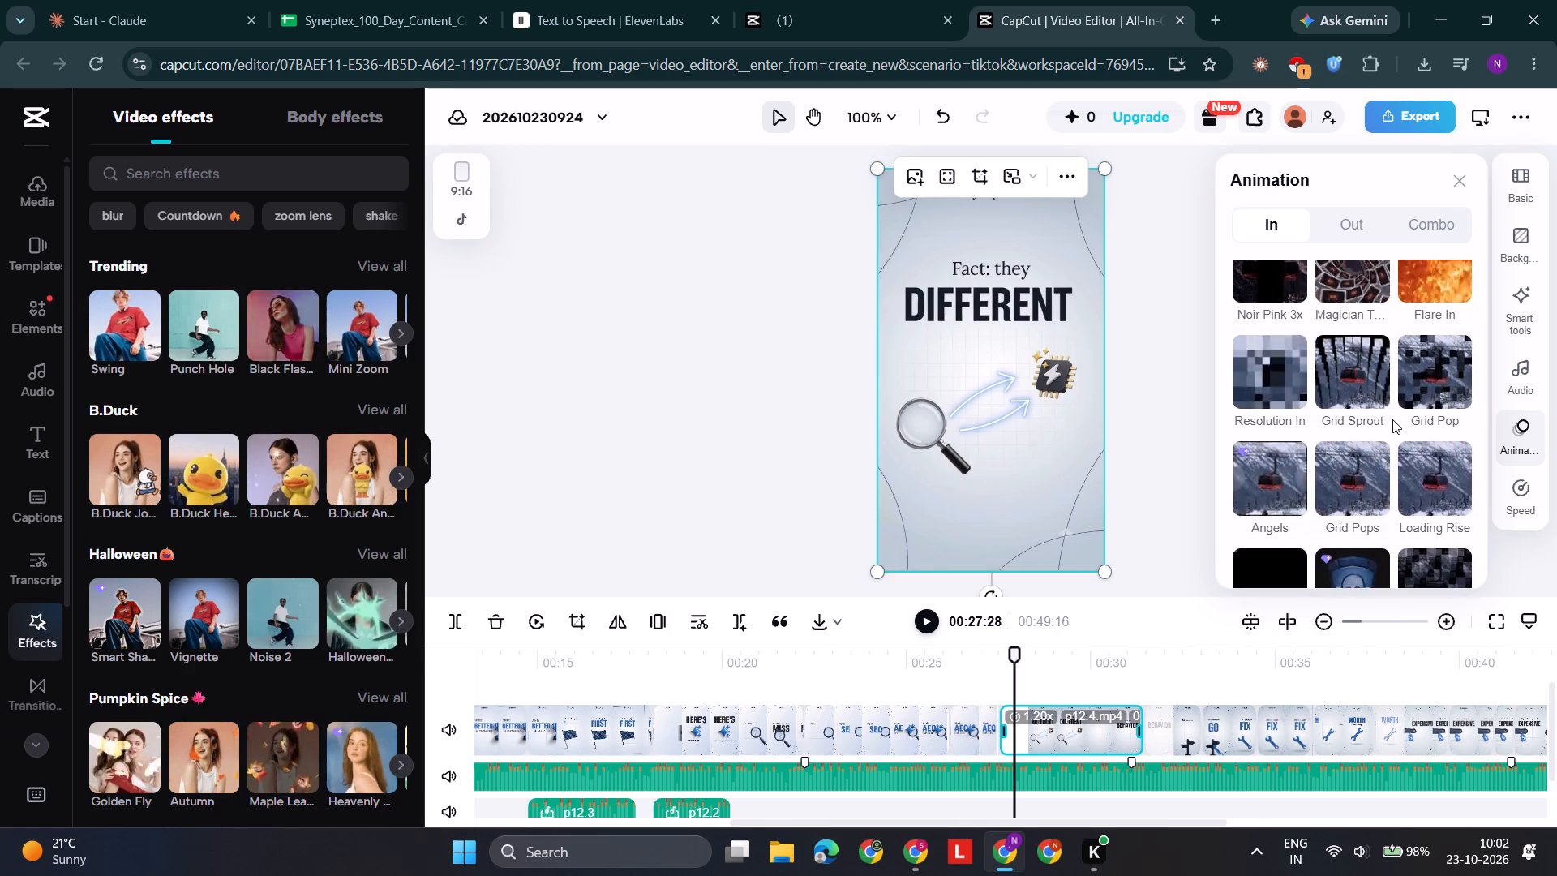
scroll(1392, 419, down, 3)
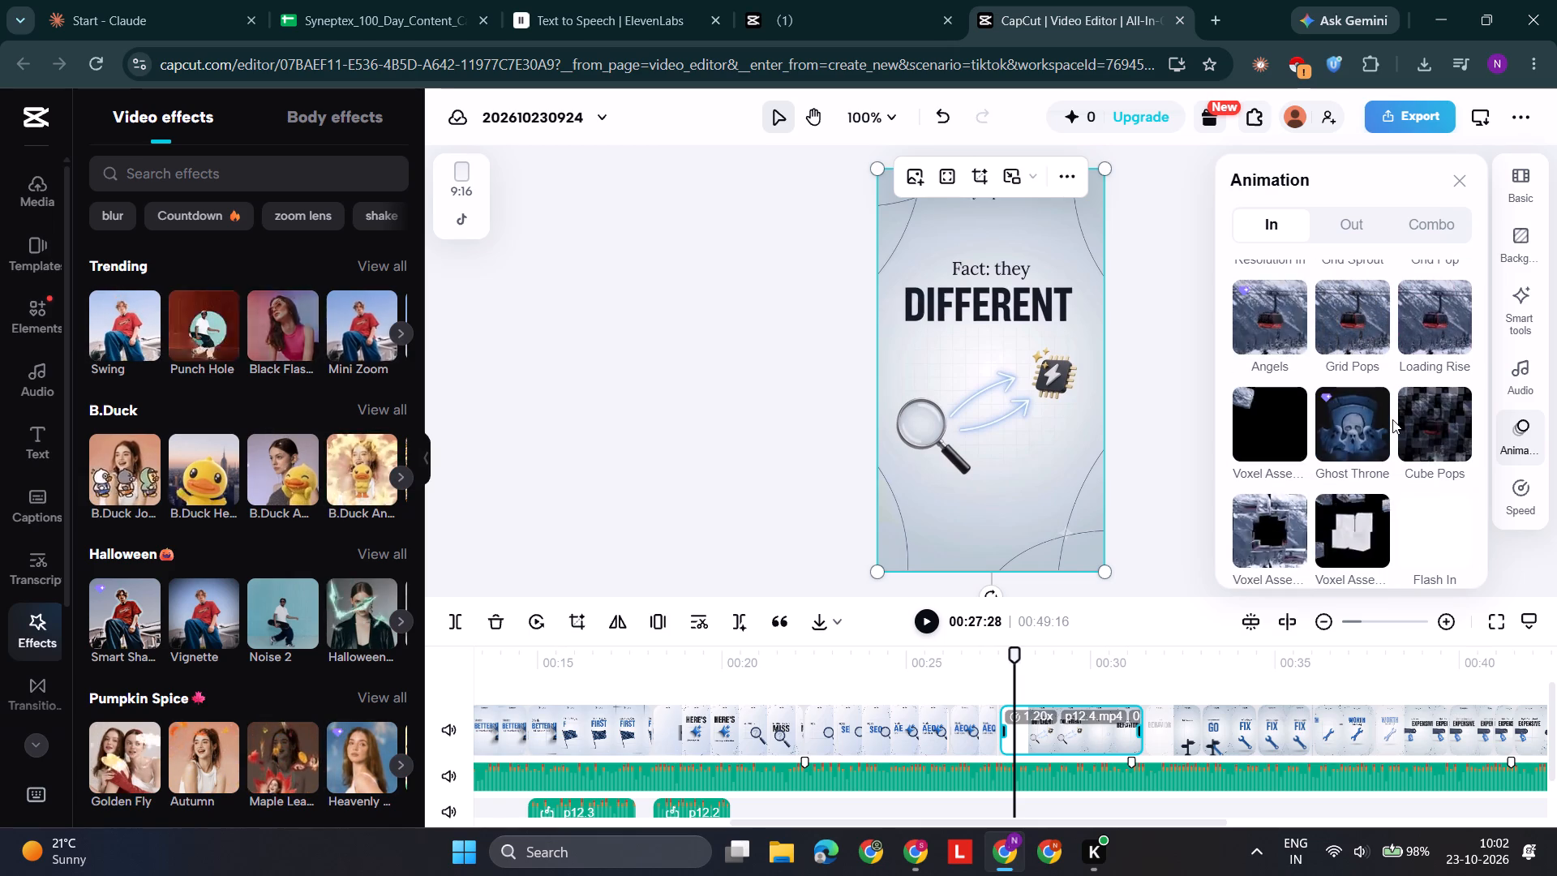
scroll(1392, 419, down, 1)
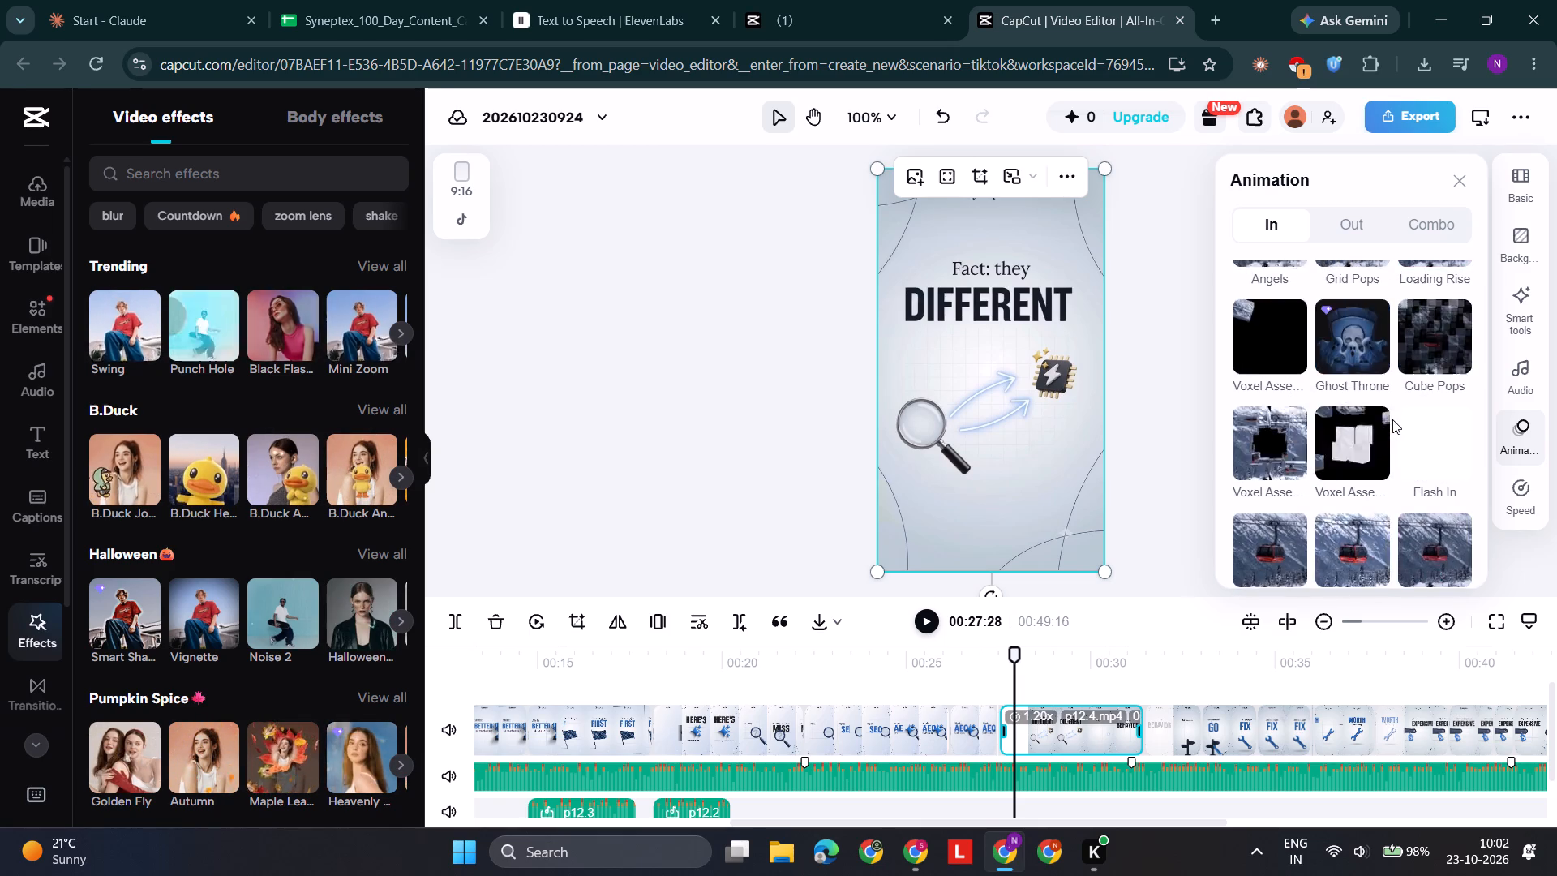
scroll(1392, 419, down, 2)
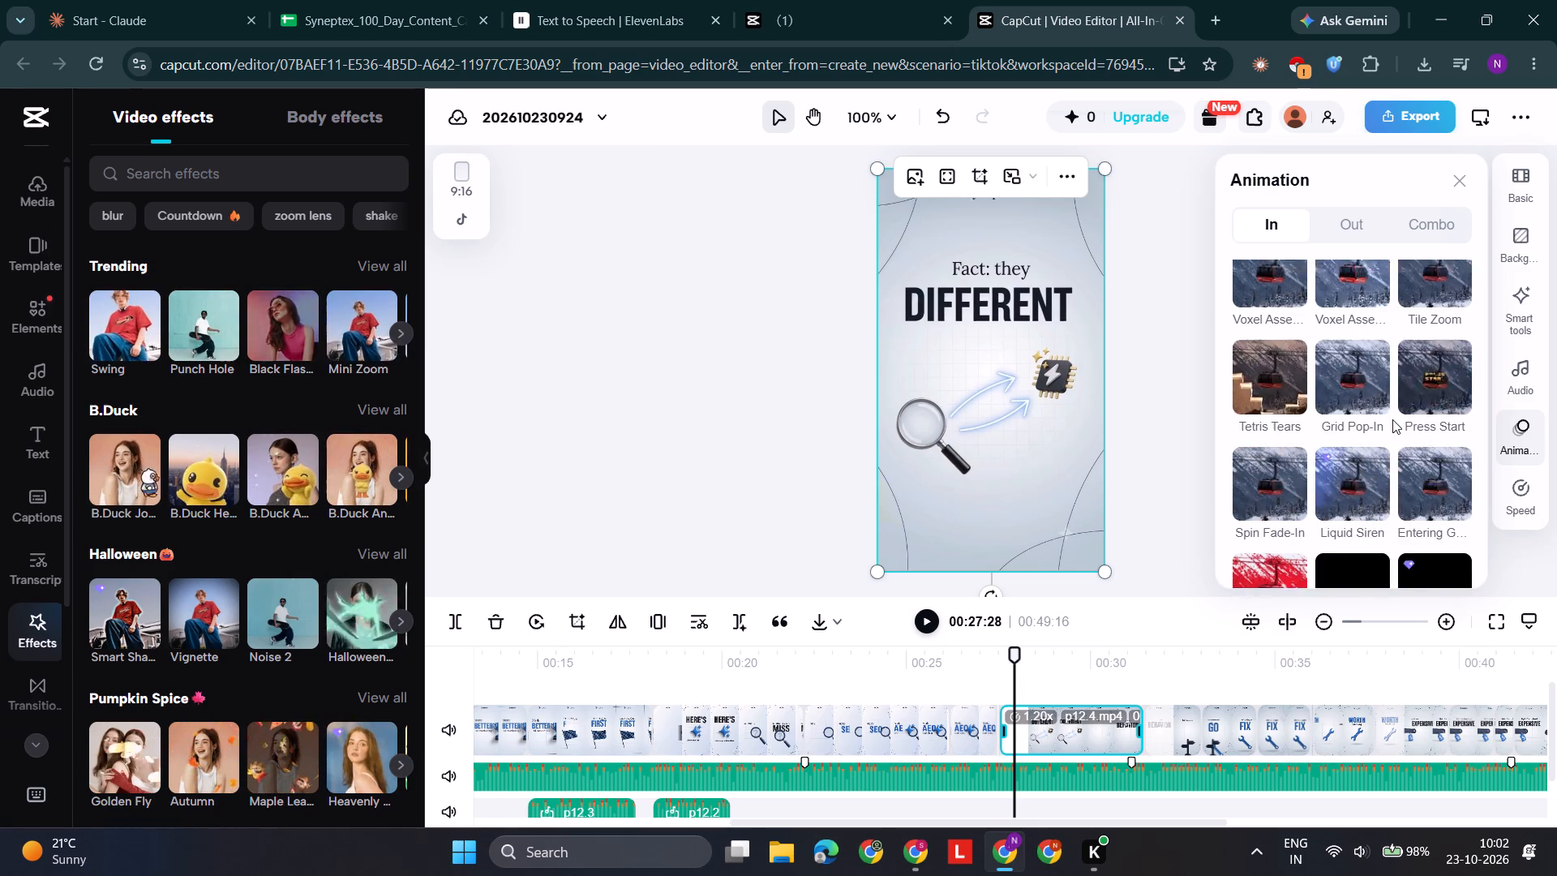
scroll(1392, 419, down, 2)
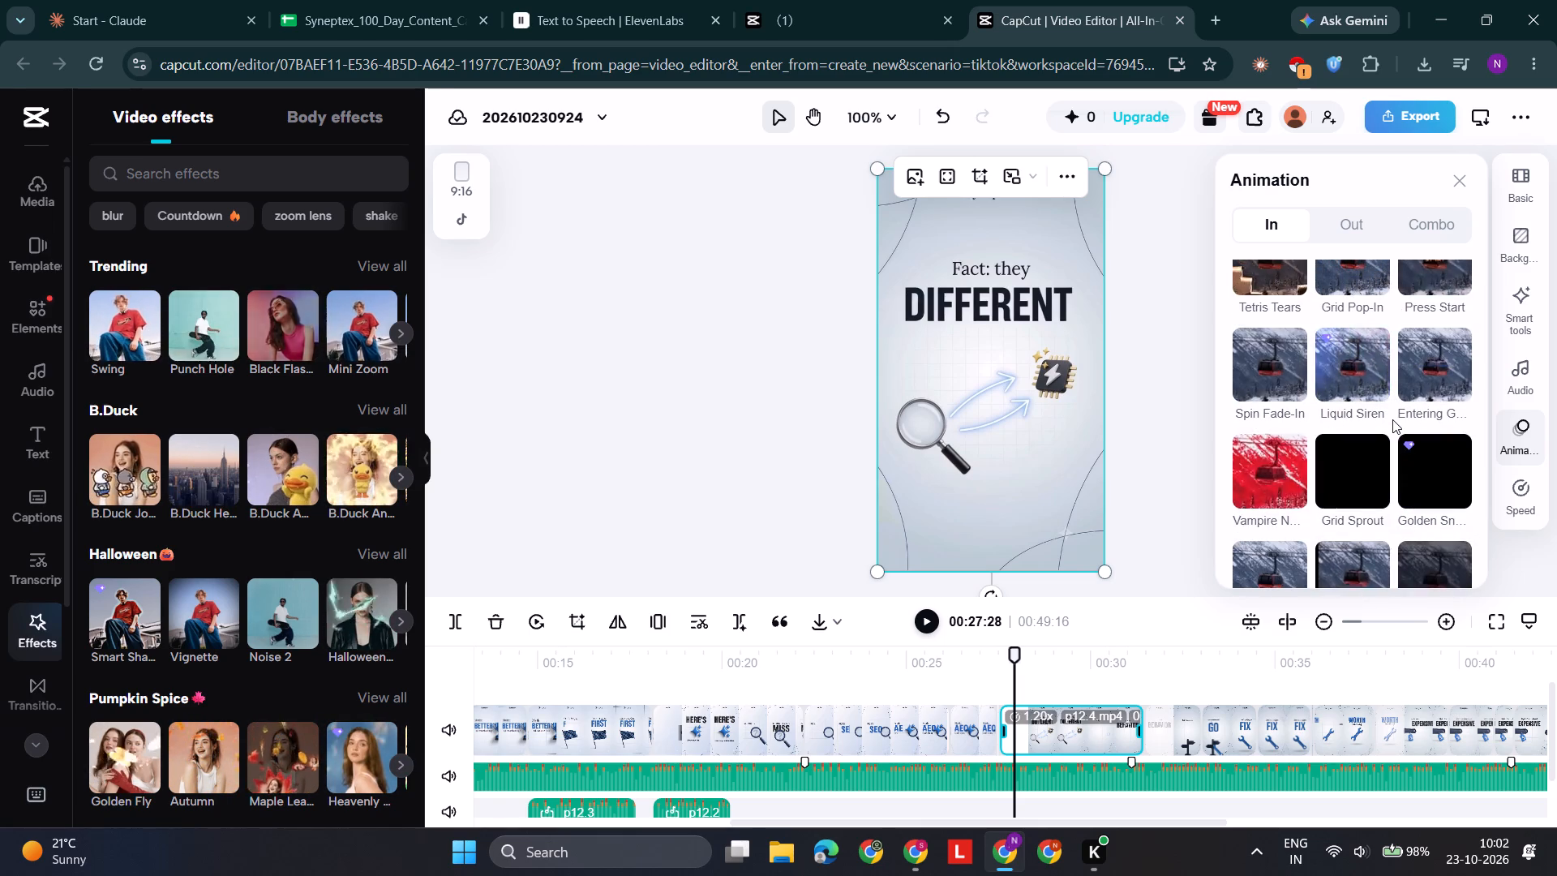
scroll(1392, 419, down, 4)
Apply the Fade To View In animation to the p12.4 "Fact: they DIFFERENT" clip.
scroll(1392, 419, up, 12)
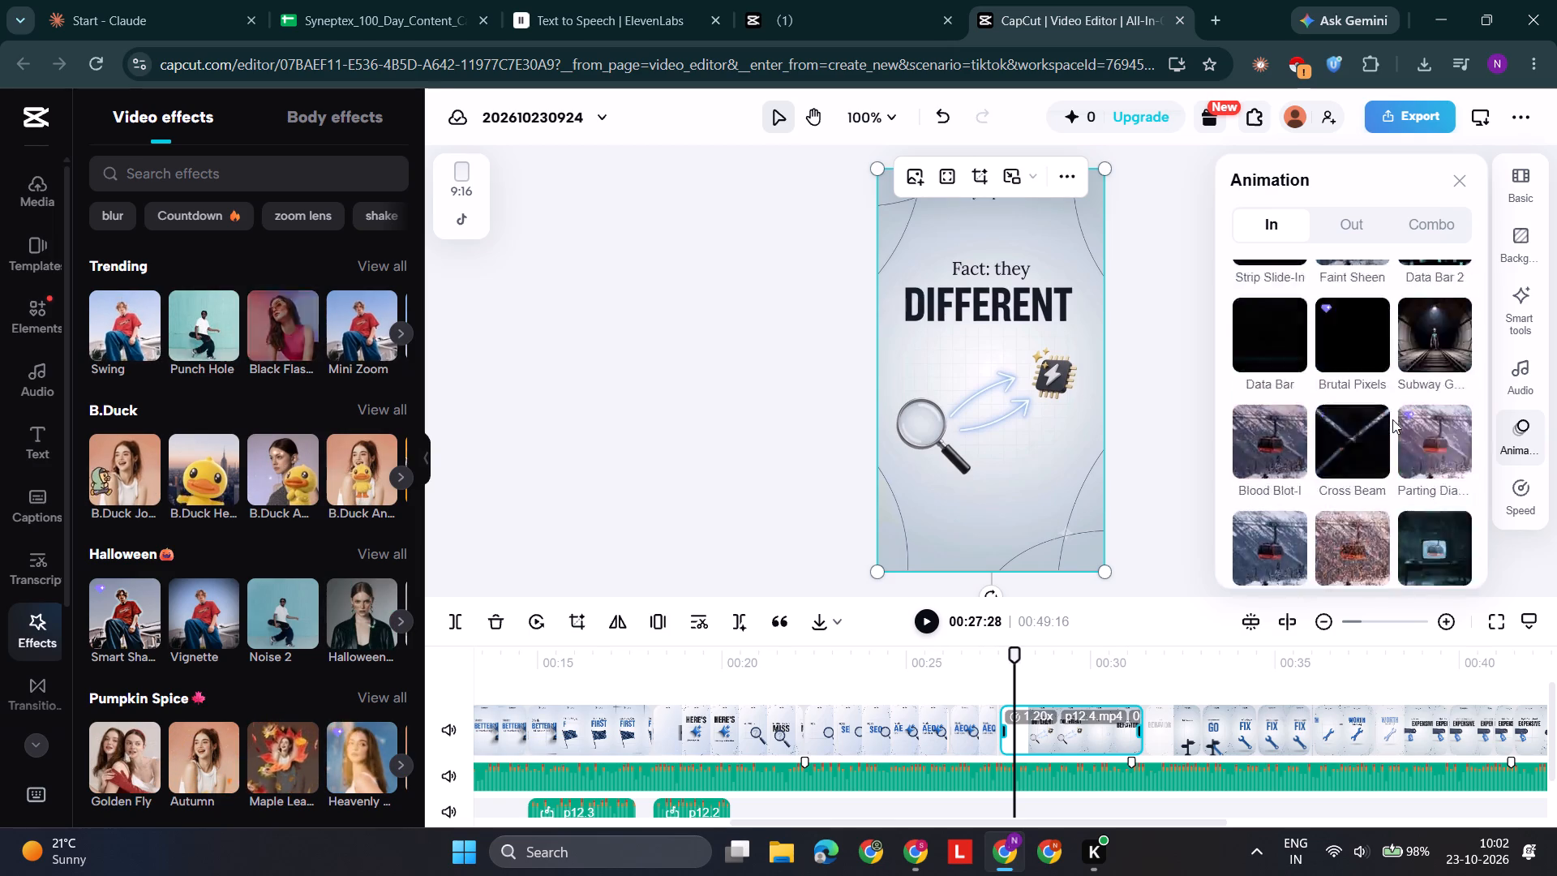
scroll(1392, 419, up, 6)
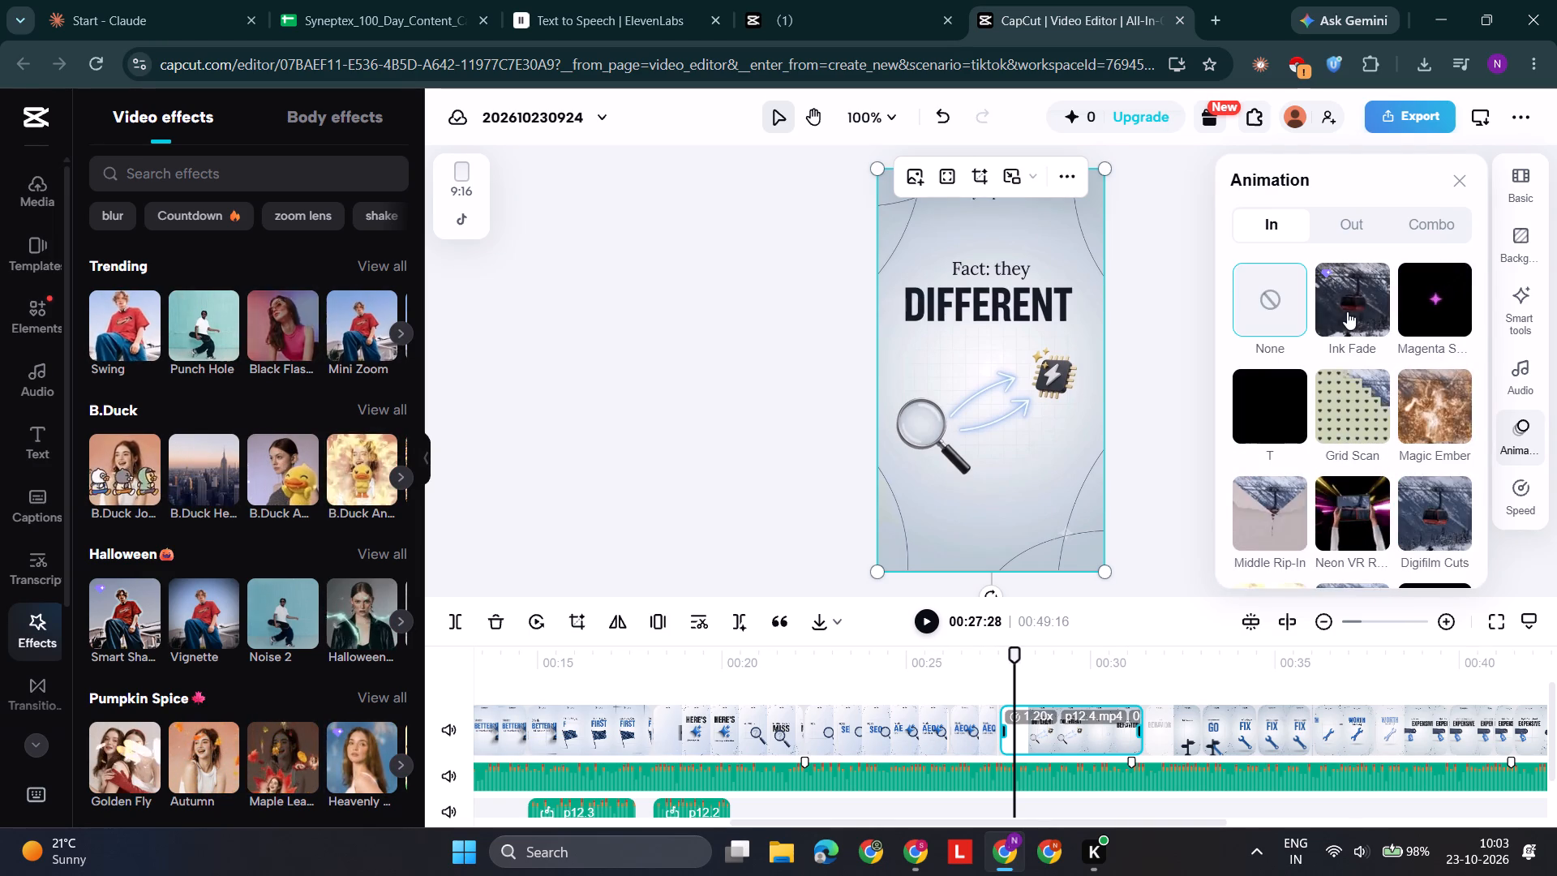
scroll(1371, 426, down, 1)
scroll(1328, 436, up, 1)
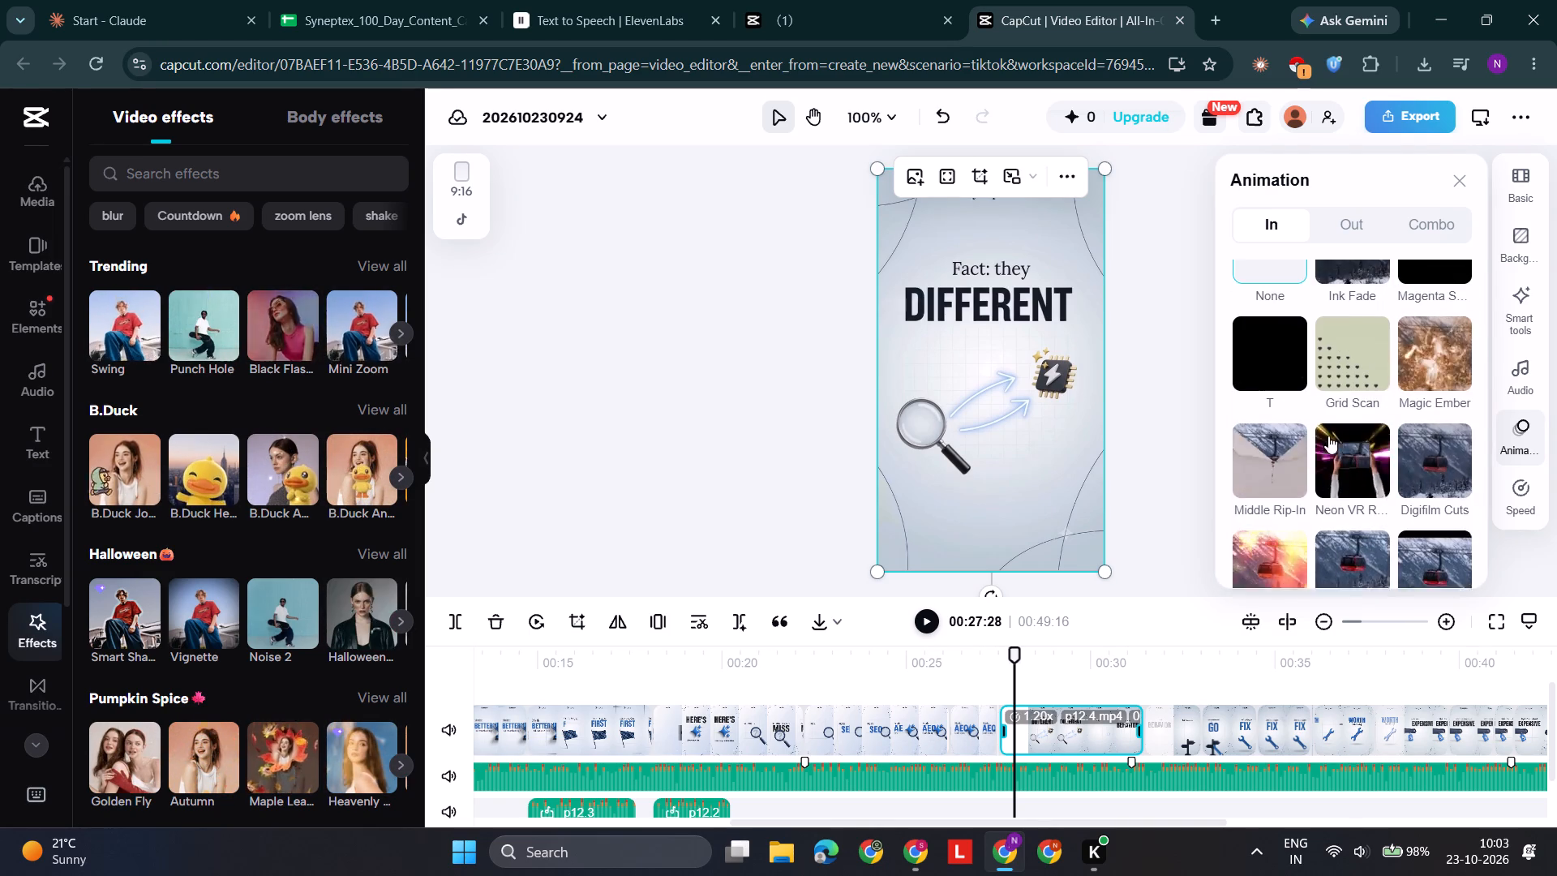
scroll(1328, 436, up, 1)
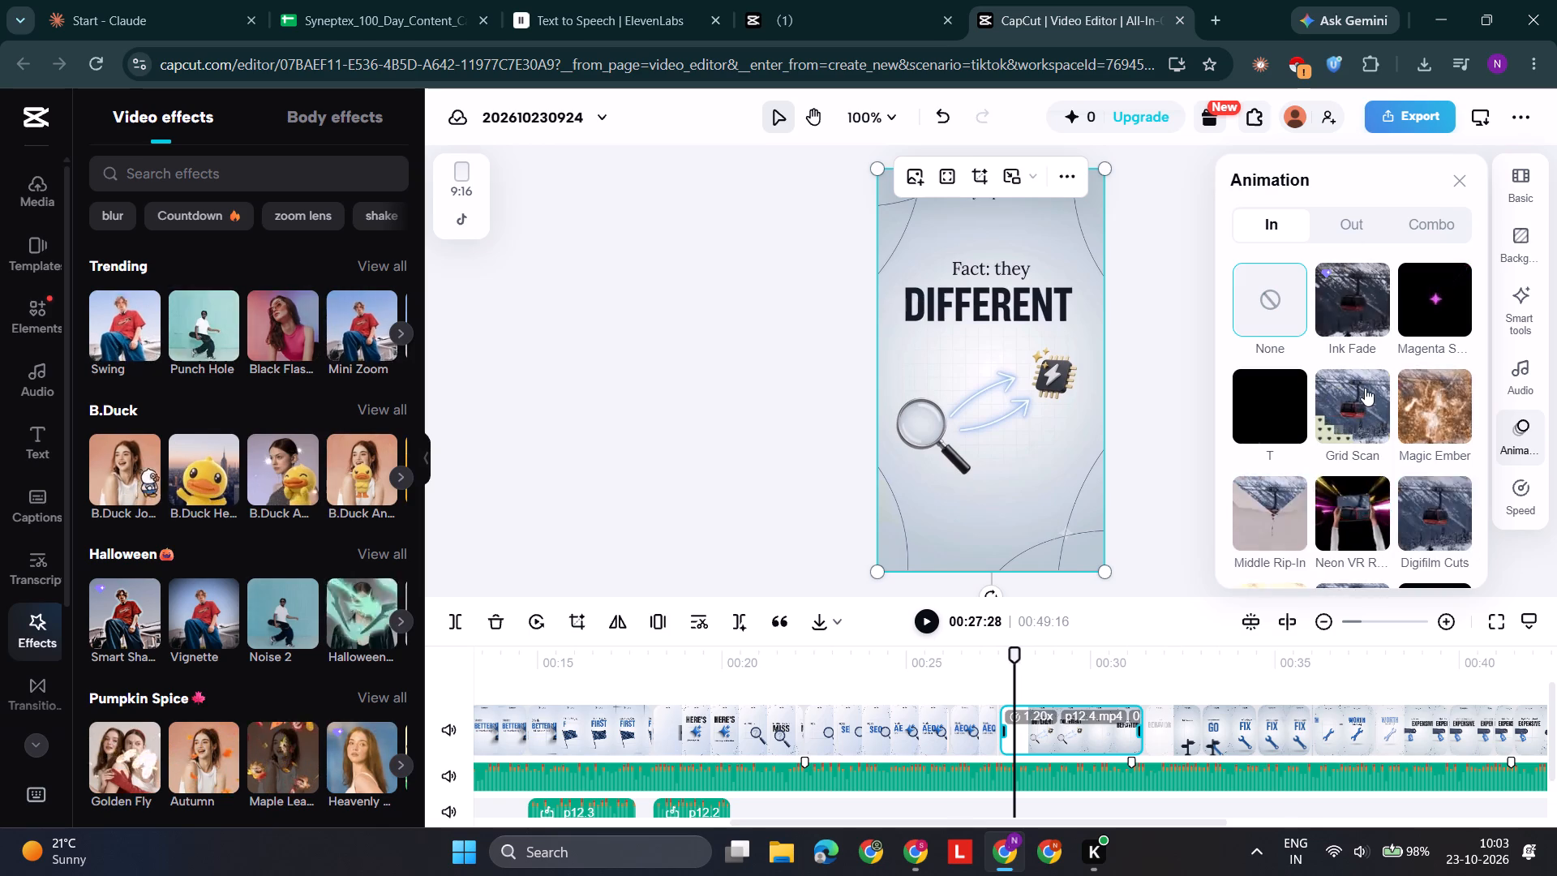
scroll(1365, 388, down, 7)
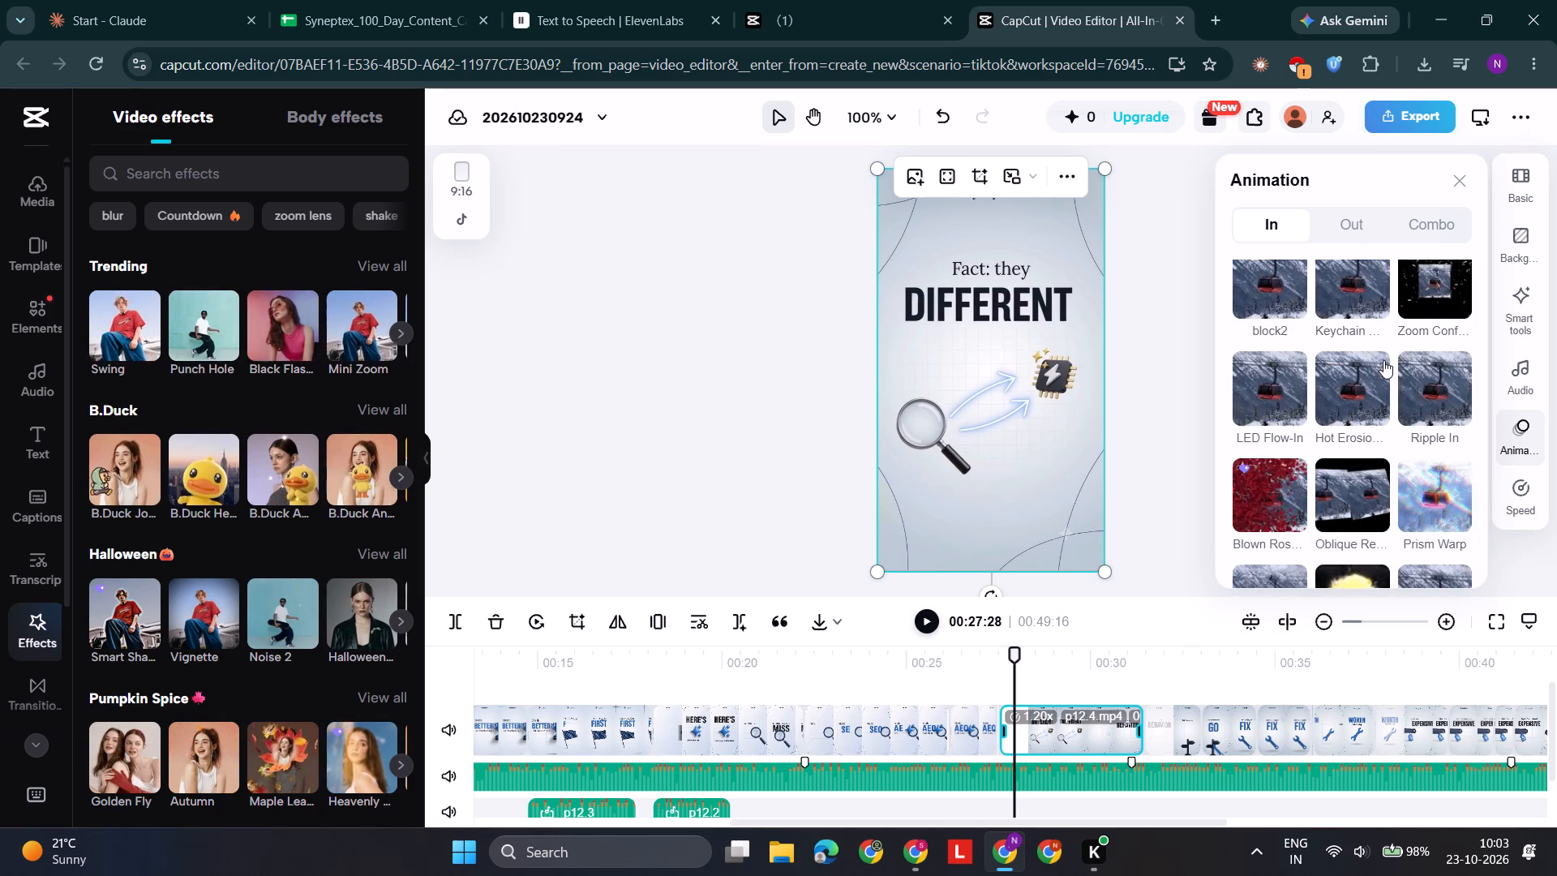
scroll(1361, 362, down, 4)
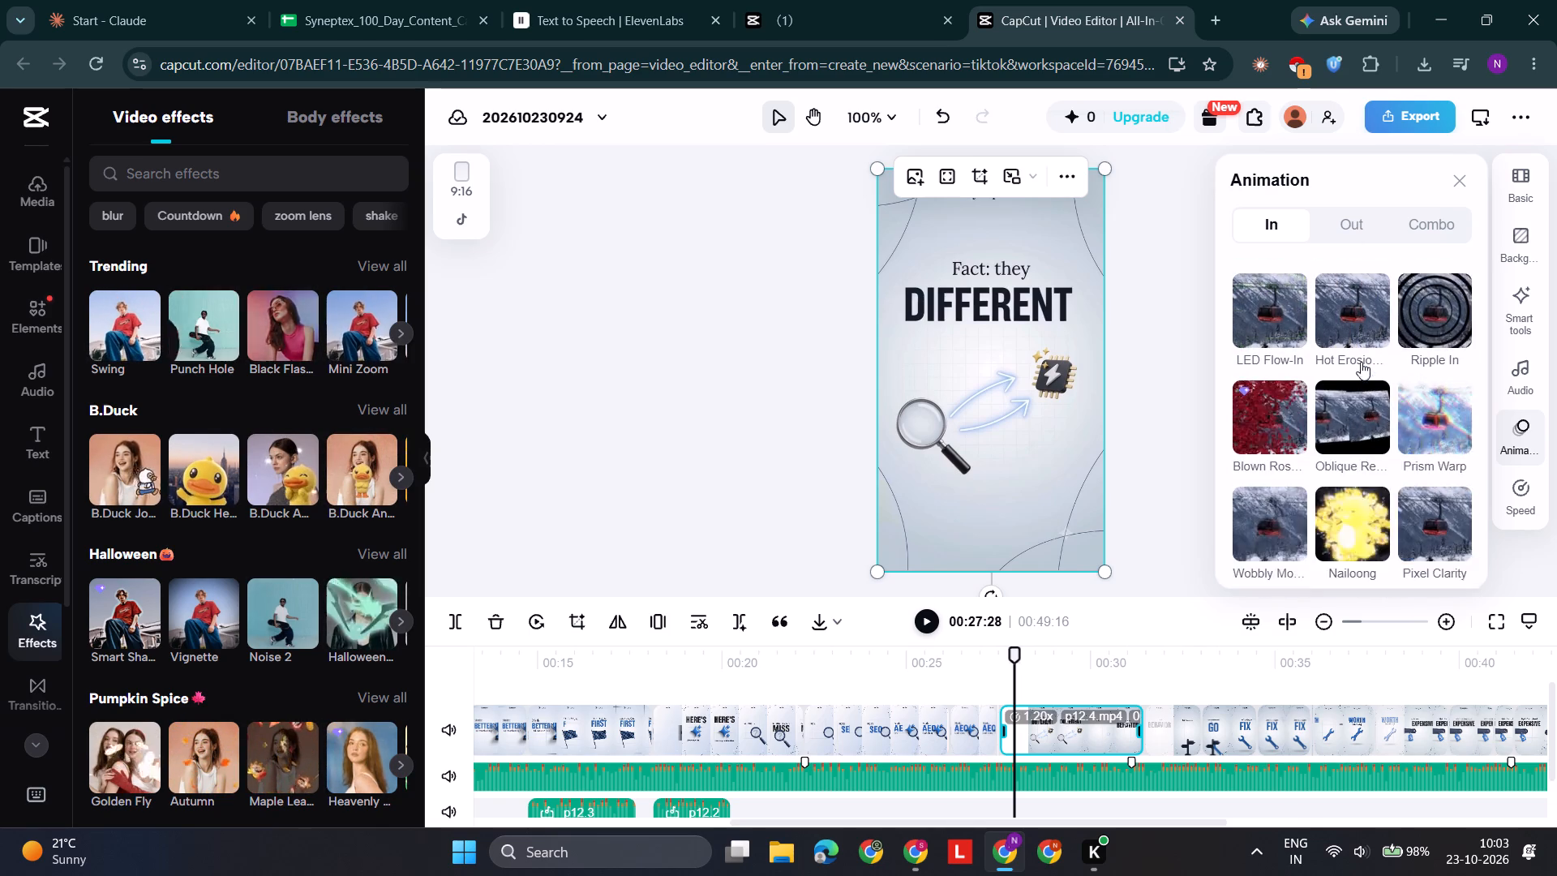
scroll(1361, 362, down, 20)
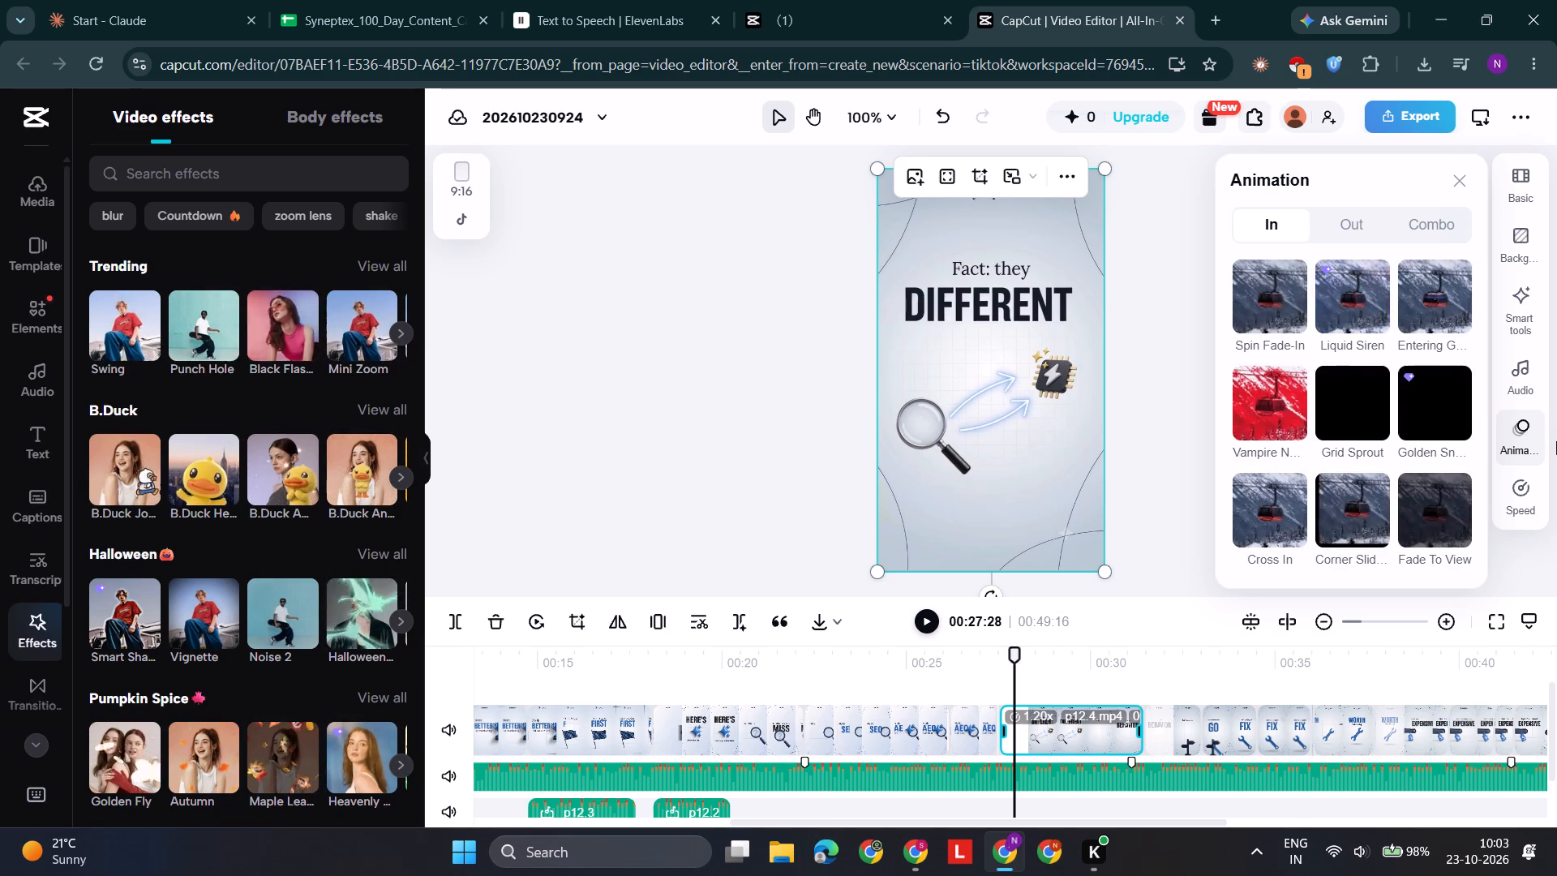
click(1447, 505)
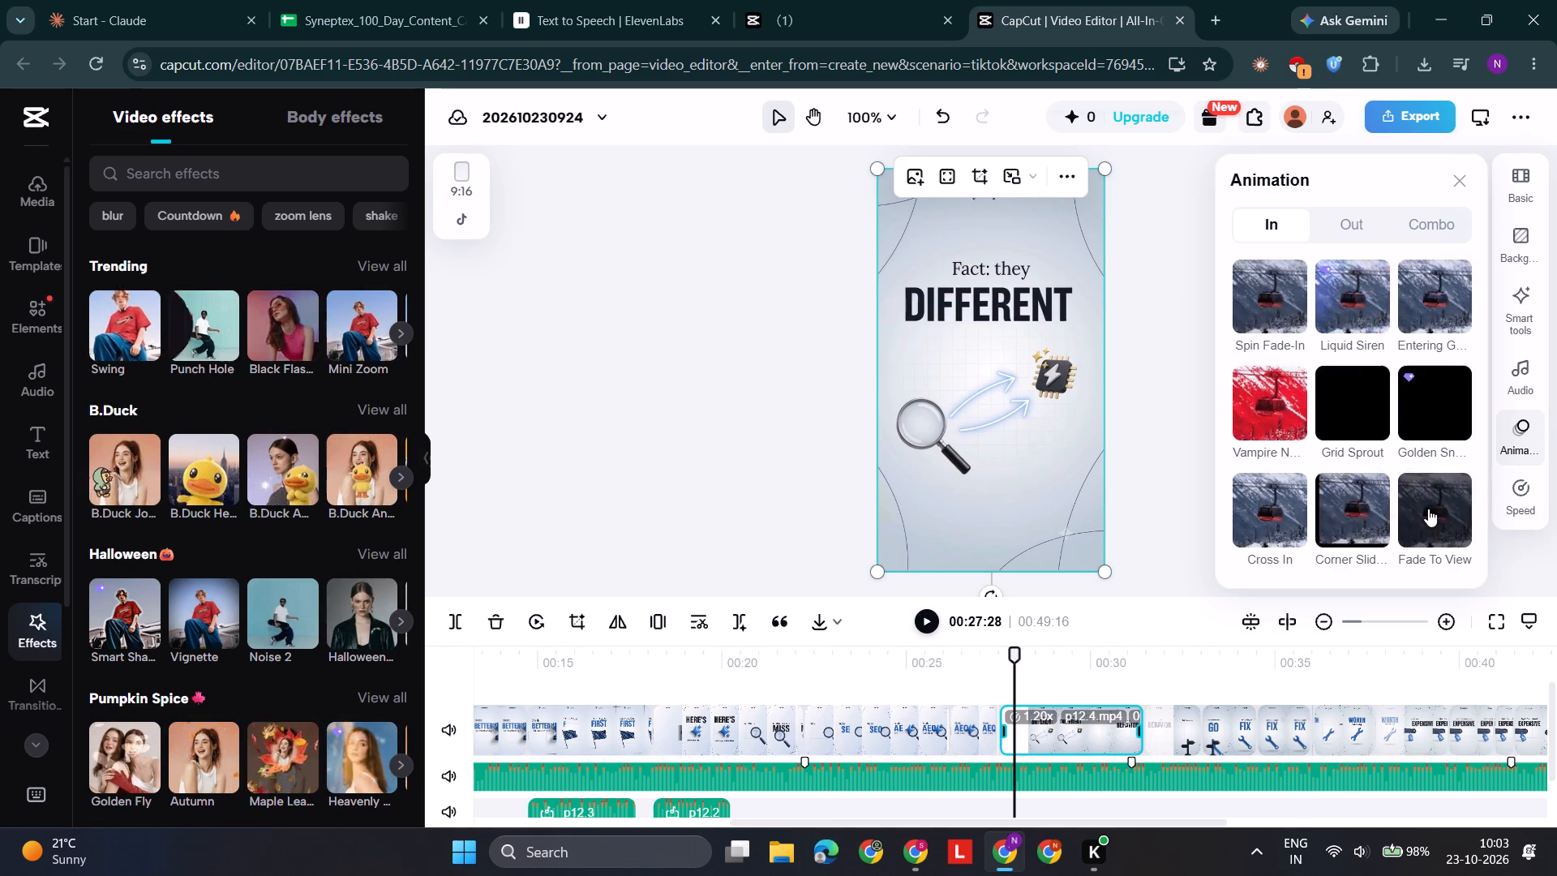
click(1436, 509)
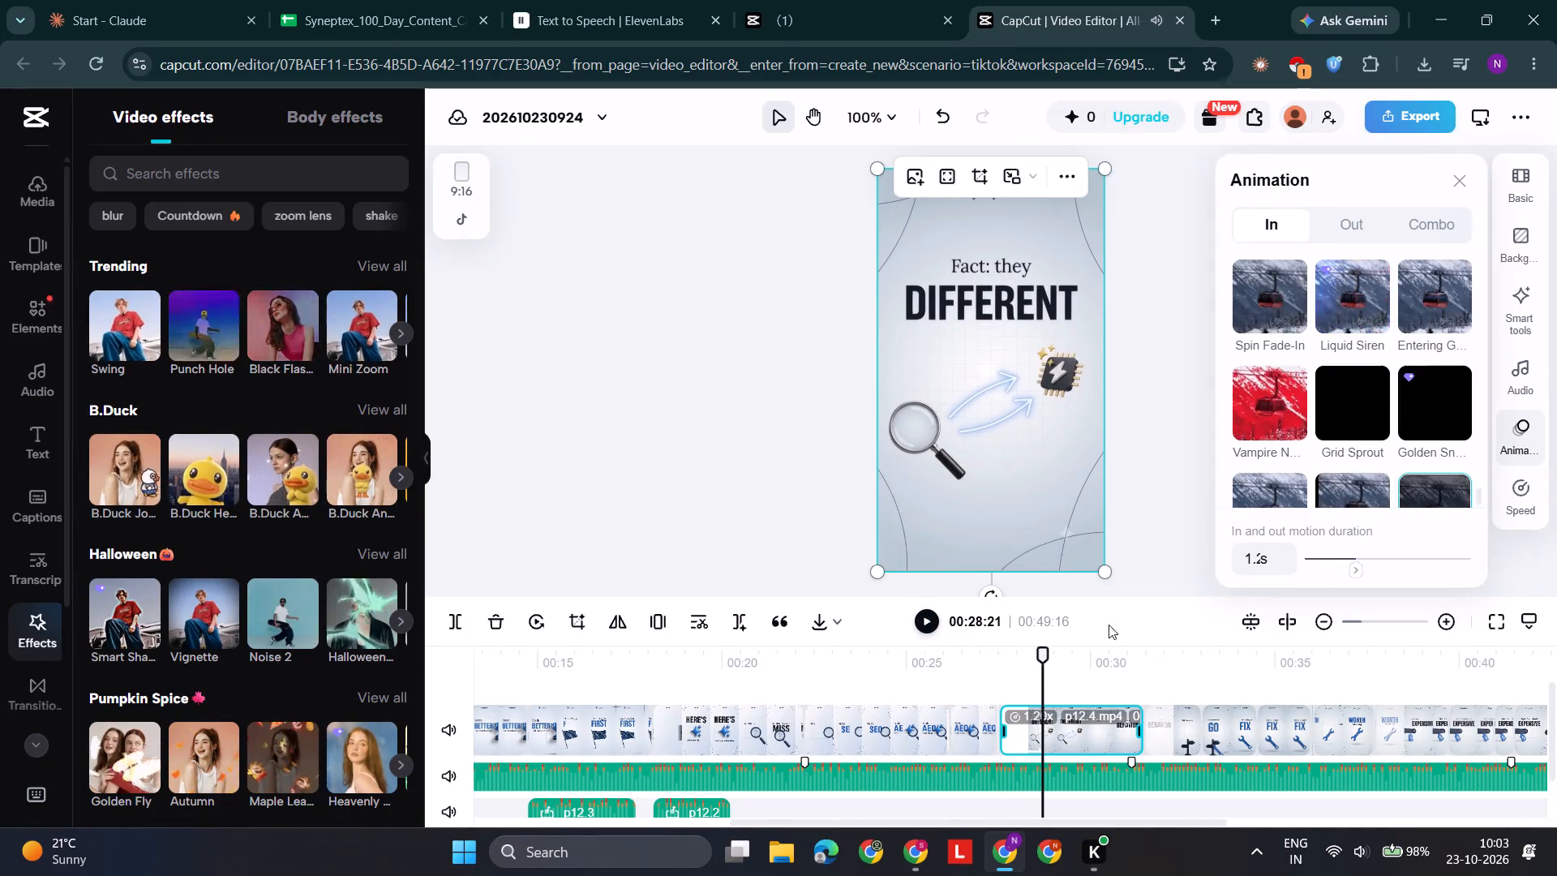
Play from 00:25:08 across the cut into "Fact: they DIFFERENT" to preview the Fade To View animation.
drag(1042, 655, 916, 681)
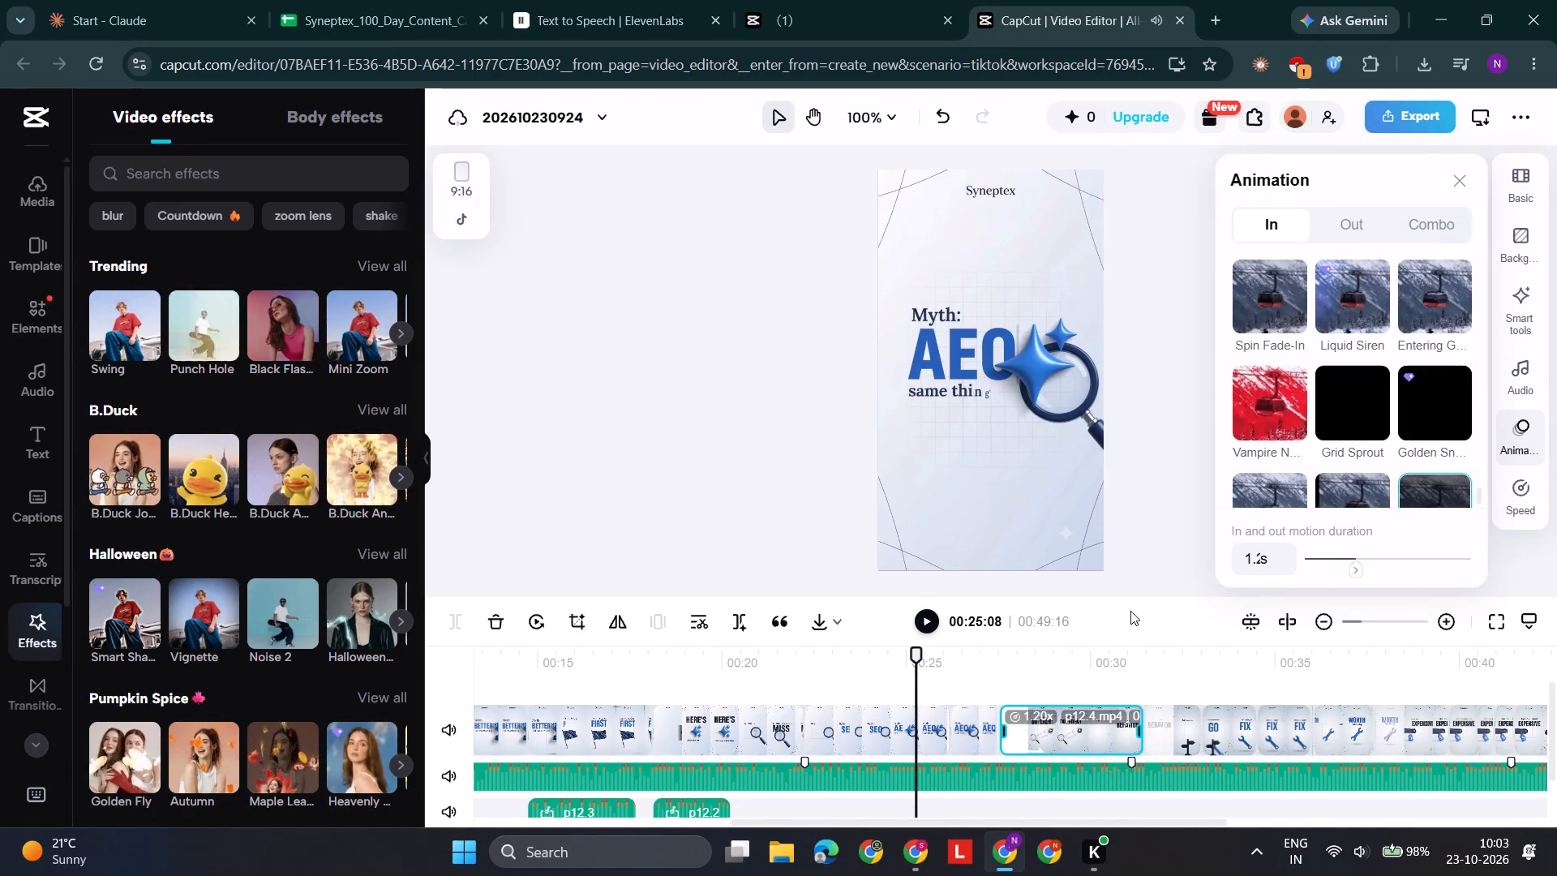
key(space)
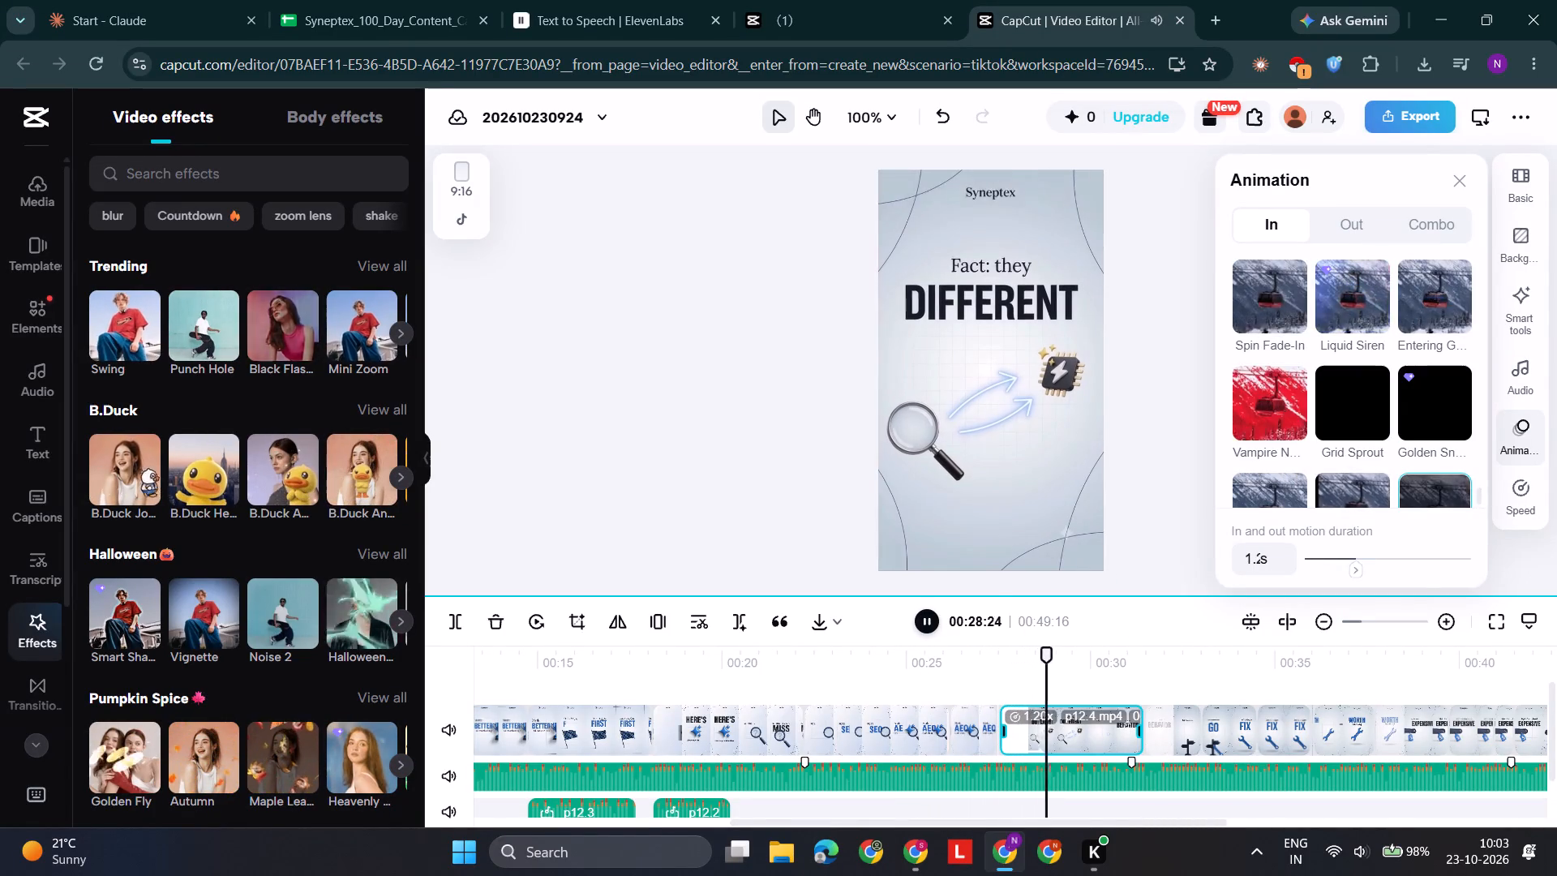
key(space)
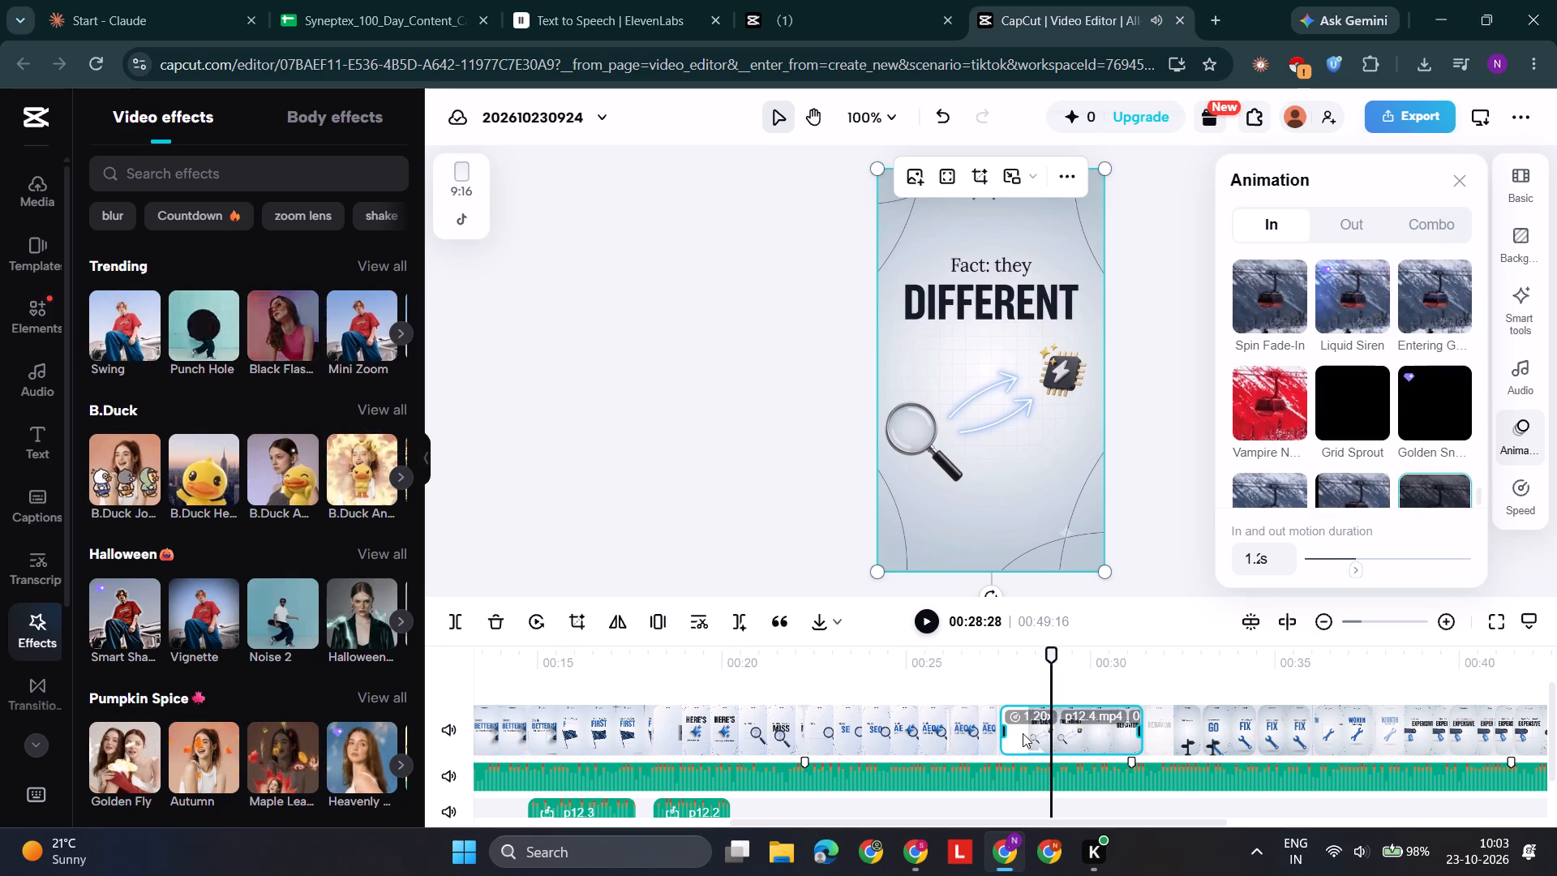
Delete the short still clip between the "Myth: AEO same thing" scene and the p12.4 clip.
click(1023, 733)
click(979, 734)
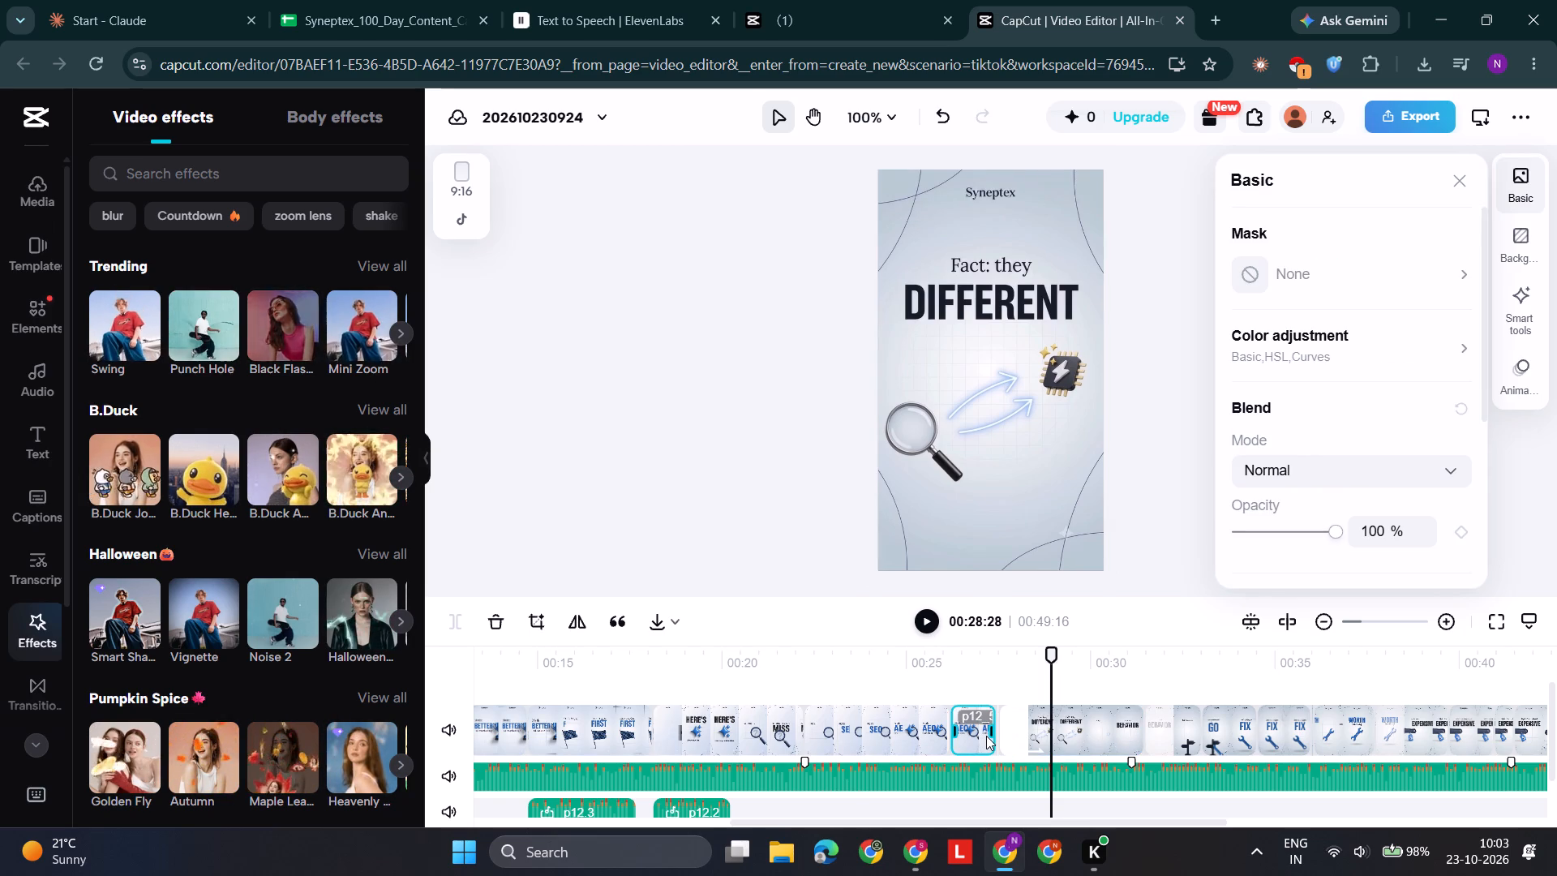
key(Delete)
Remove the In animation from the p12.4 "Fact: they DIFFERENT" clip and play across the cut into it.
click(1004, 735)
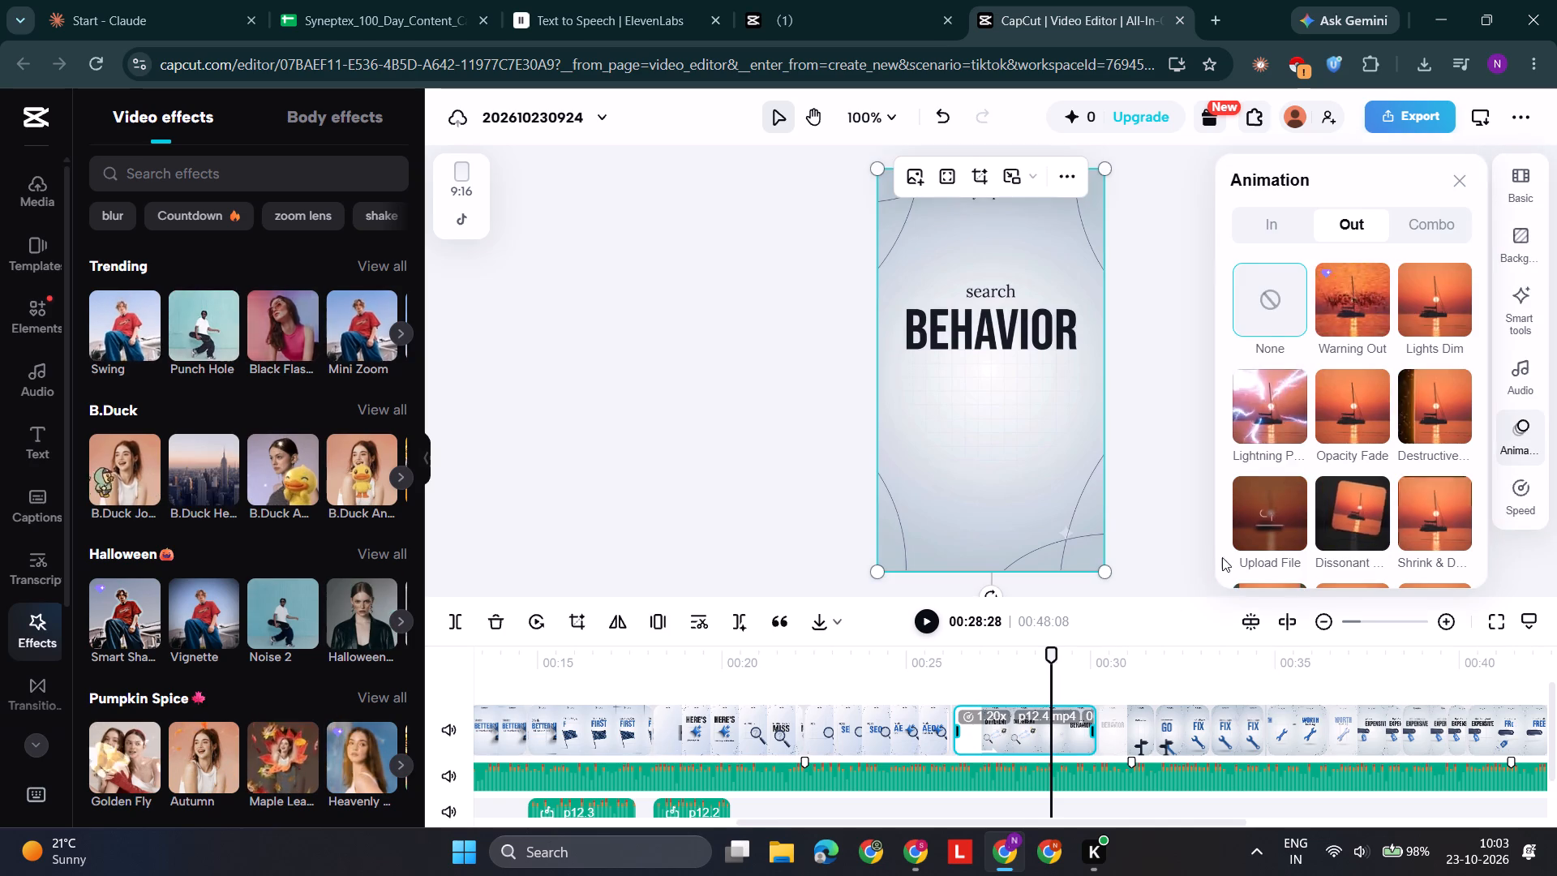
click(1276, 230)
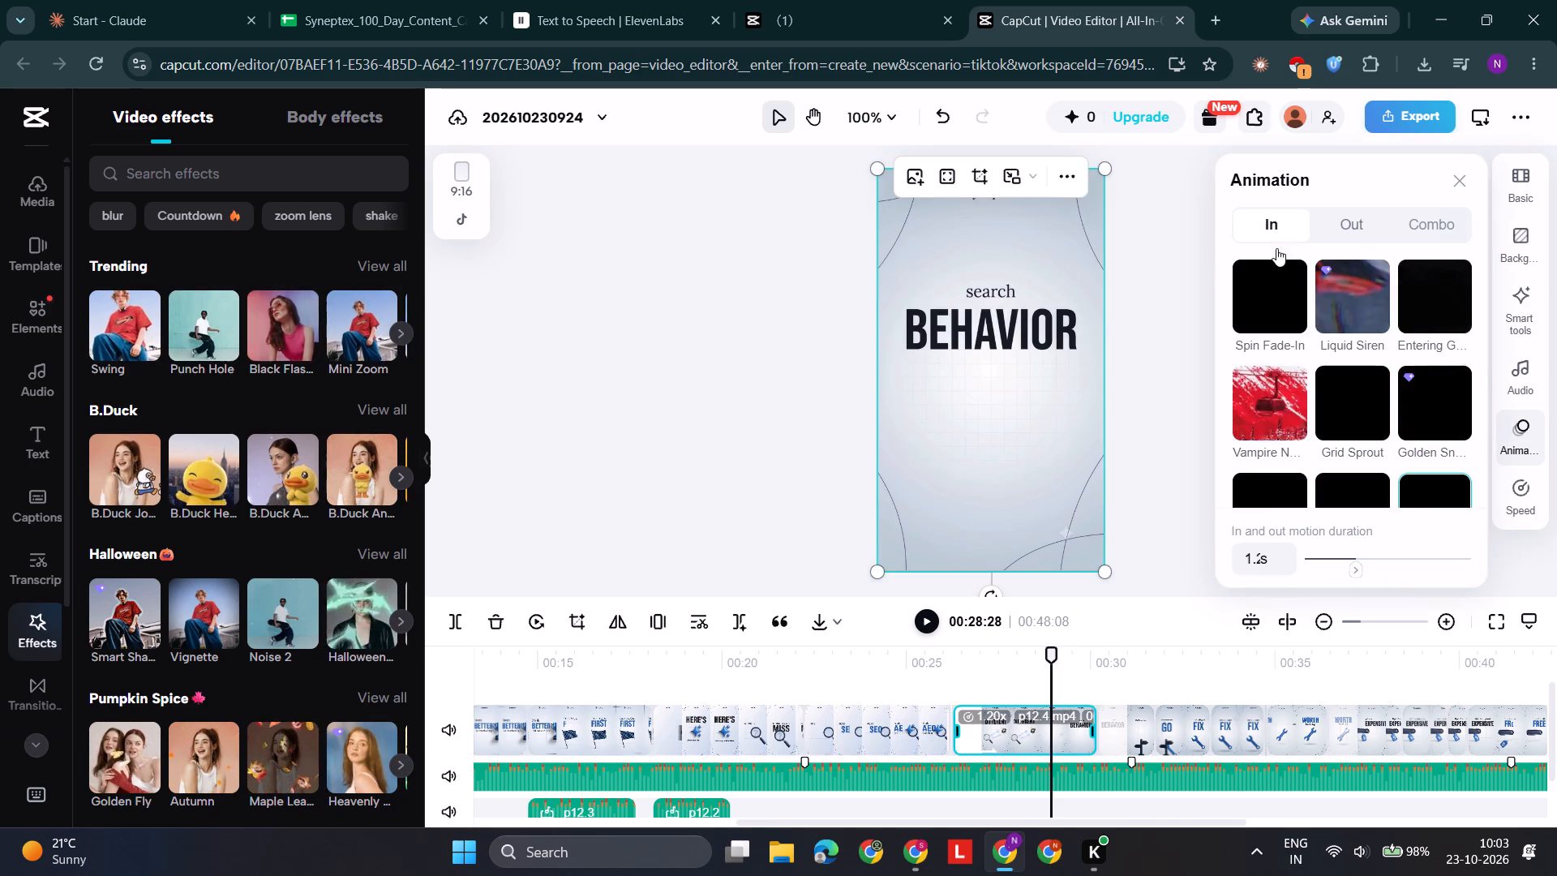
click(1273, 291)
scroll(1273, 291, up, 16)
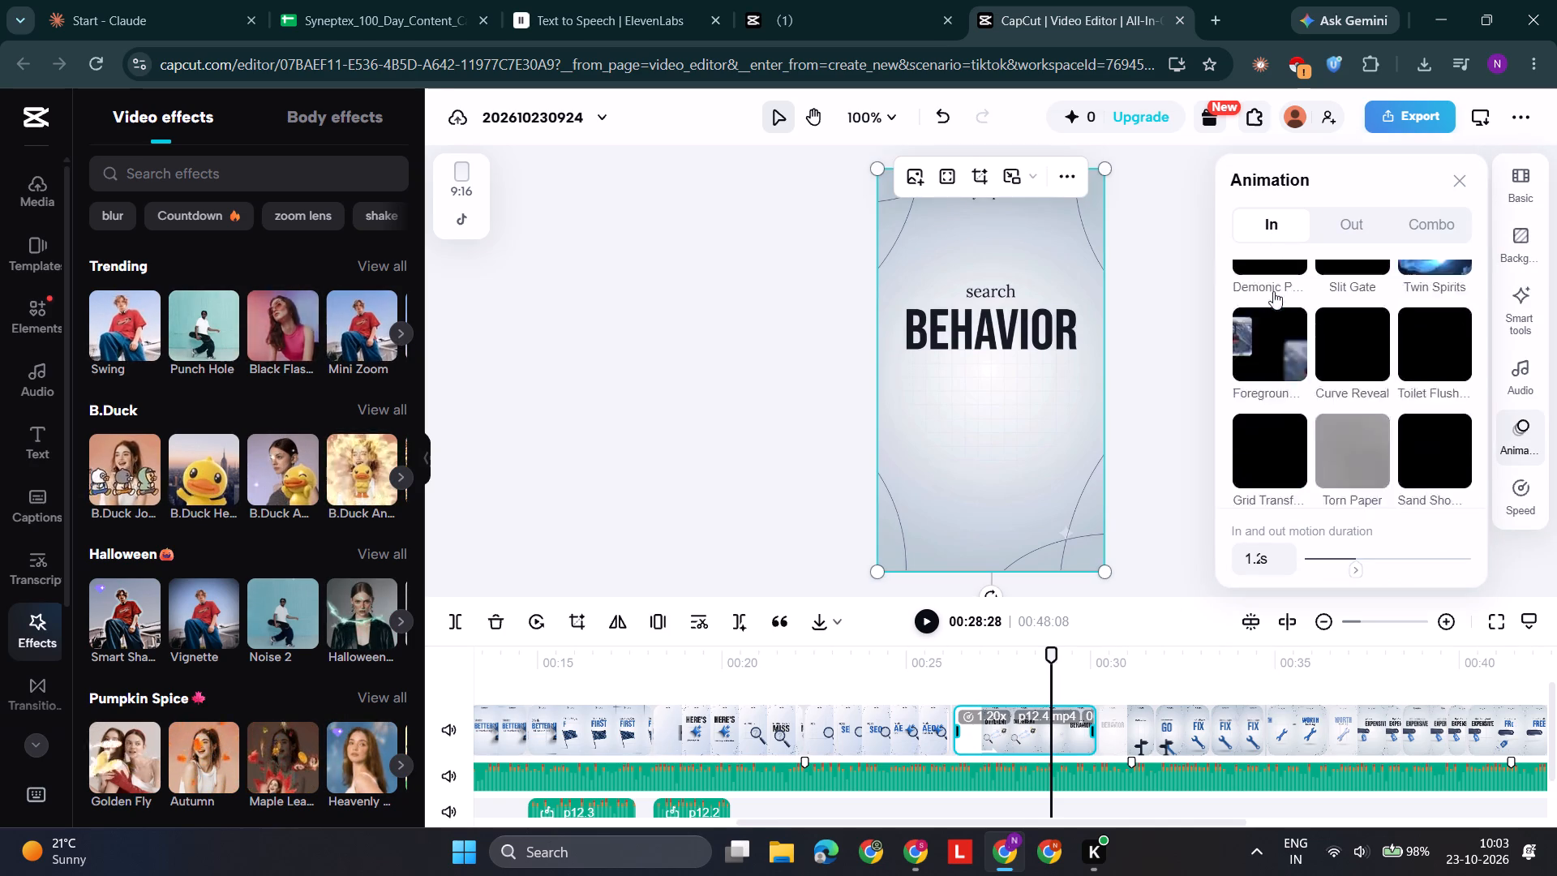
scroll(1273, 291, up, 4)
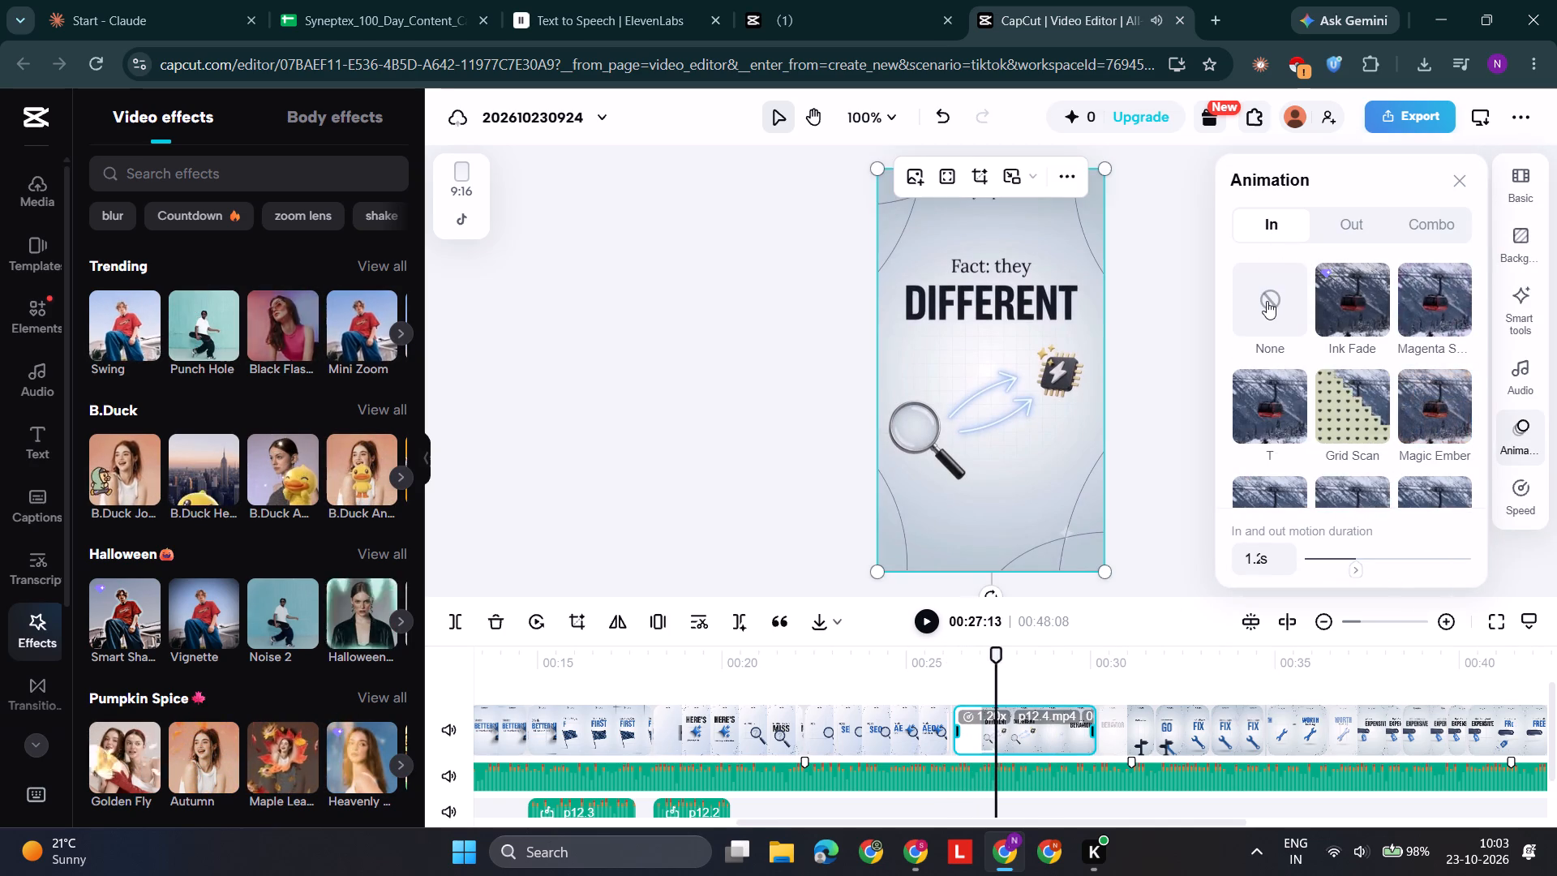
click(1267, 301)
drag(995, 668, 891, 684)
key(space)
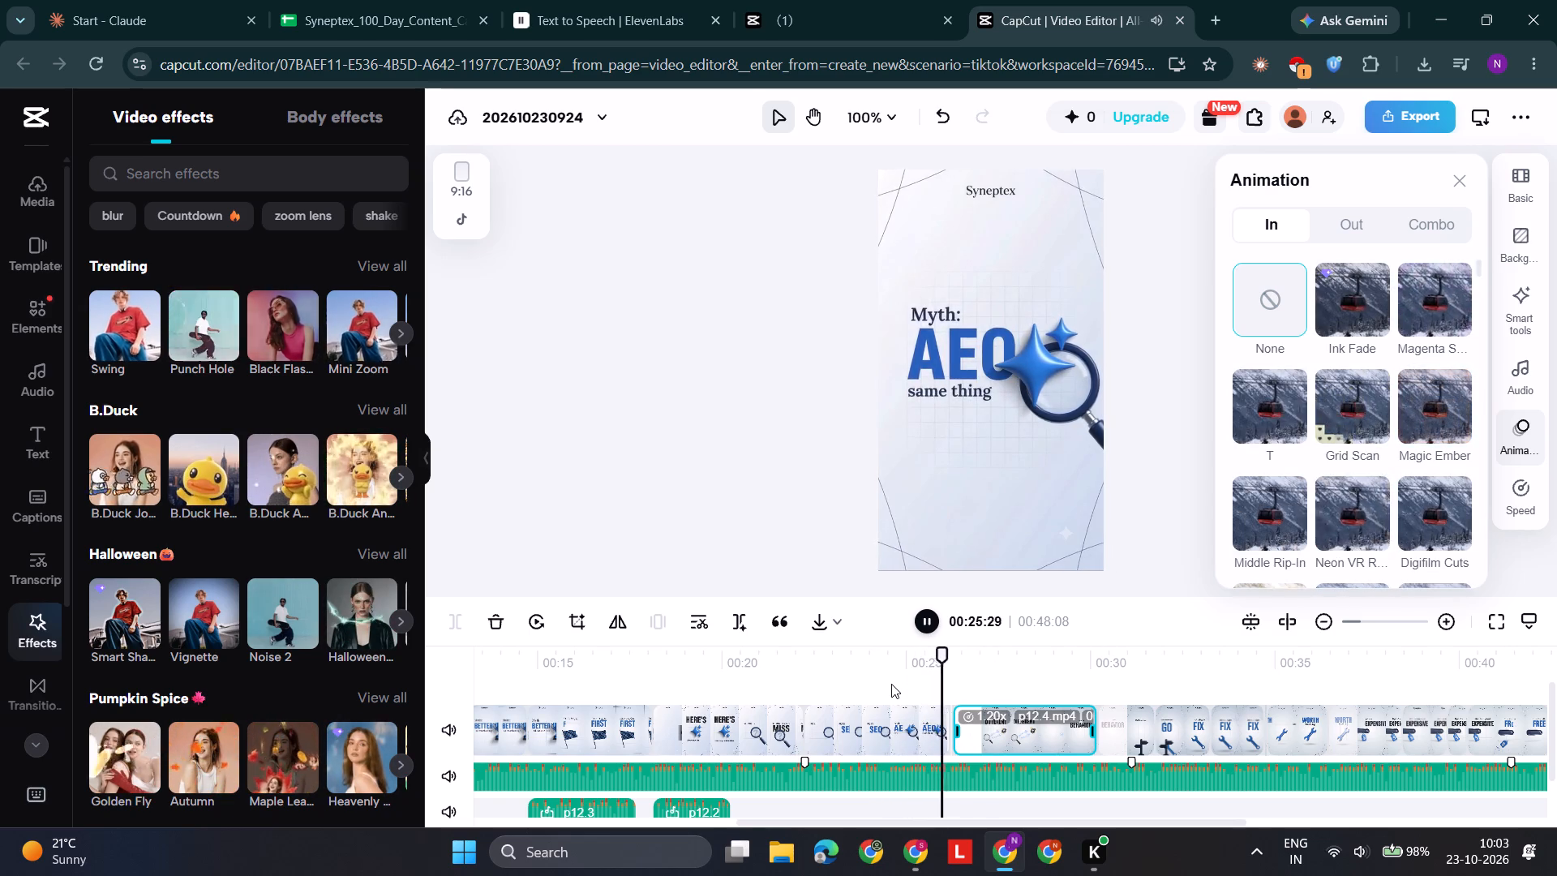
key(space)
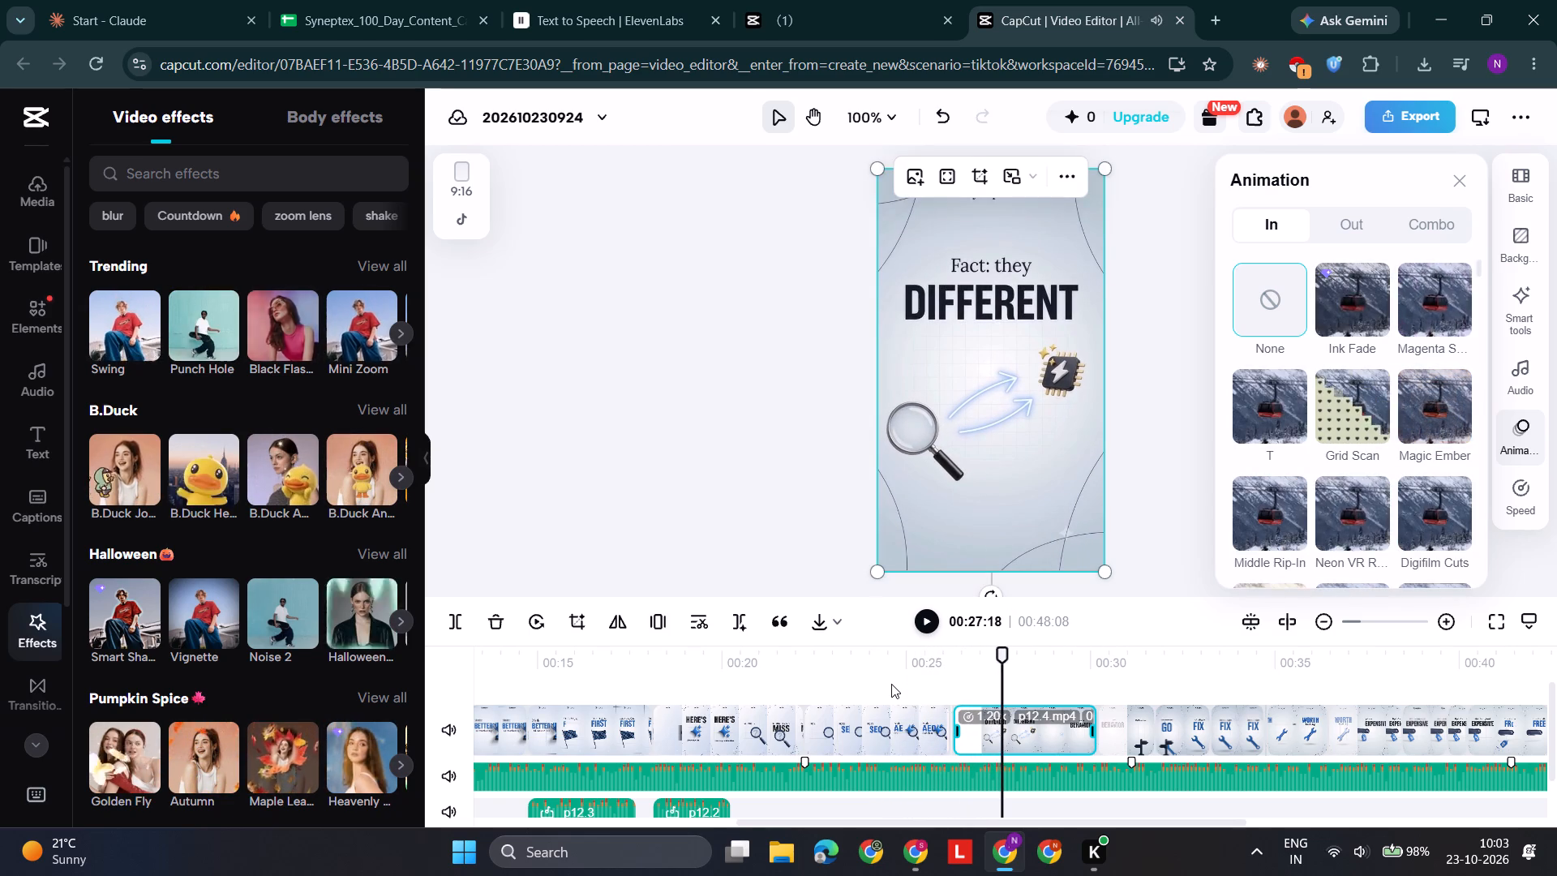
Extend the end of the p12.2 "Myth: AEO same thing" clip by about 12 frames.
click(908, 734)
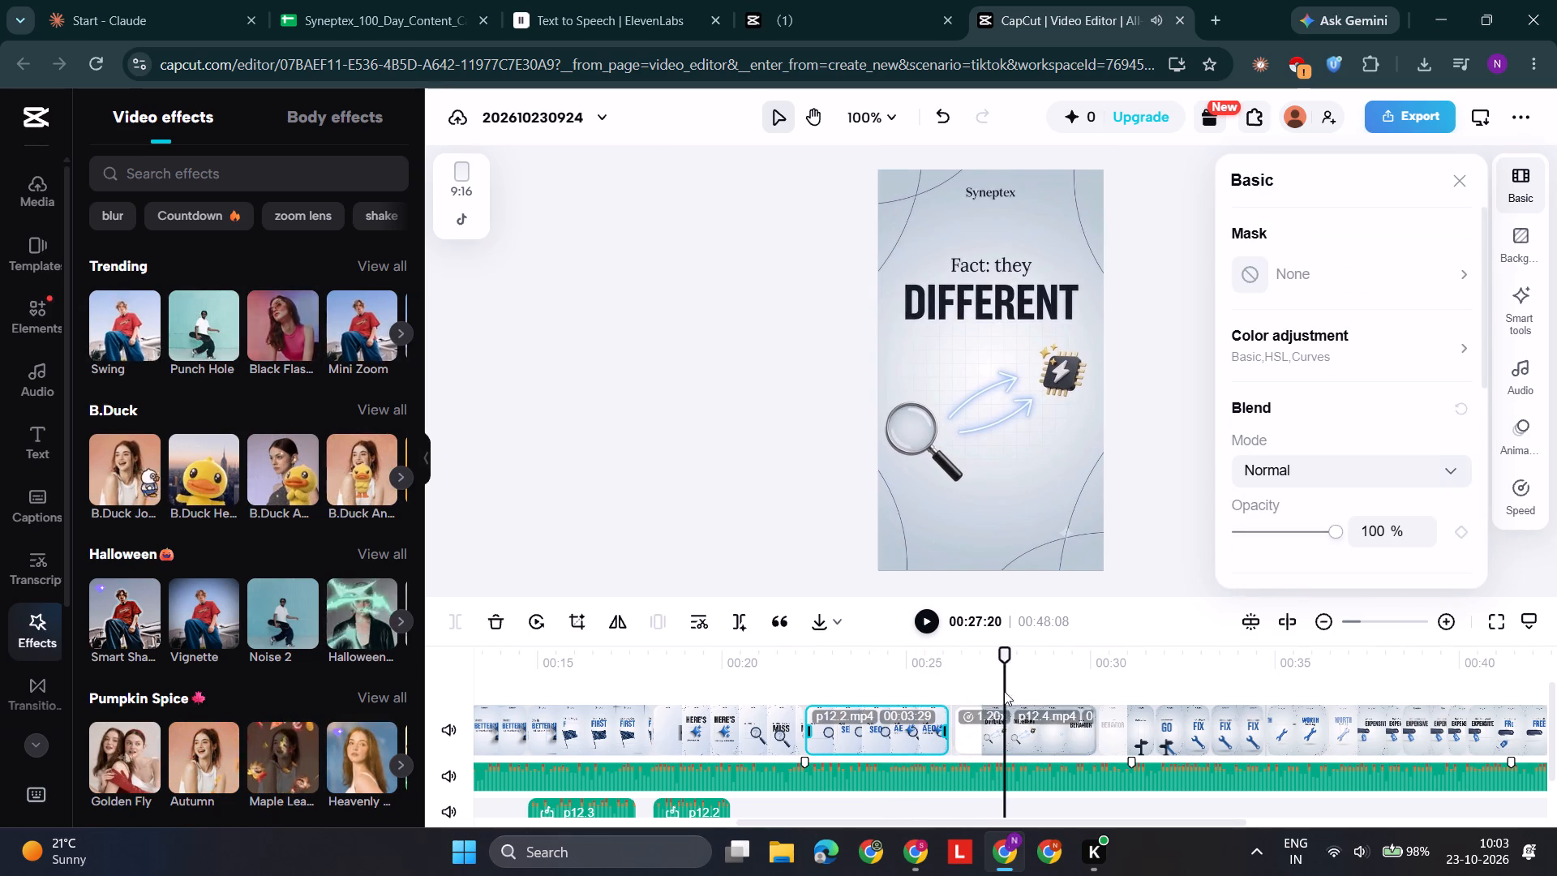
drag(1009, 651, 932, 670)
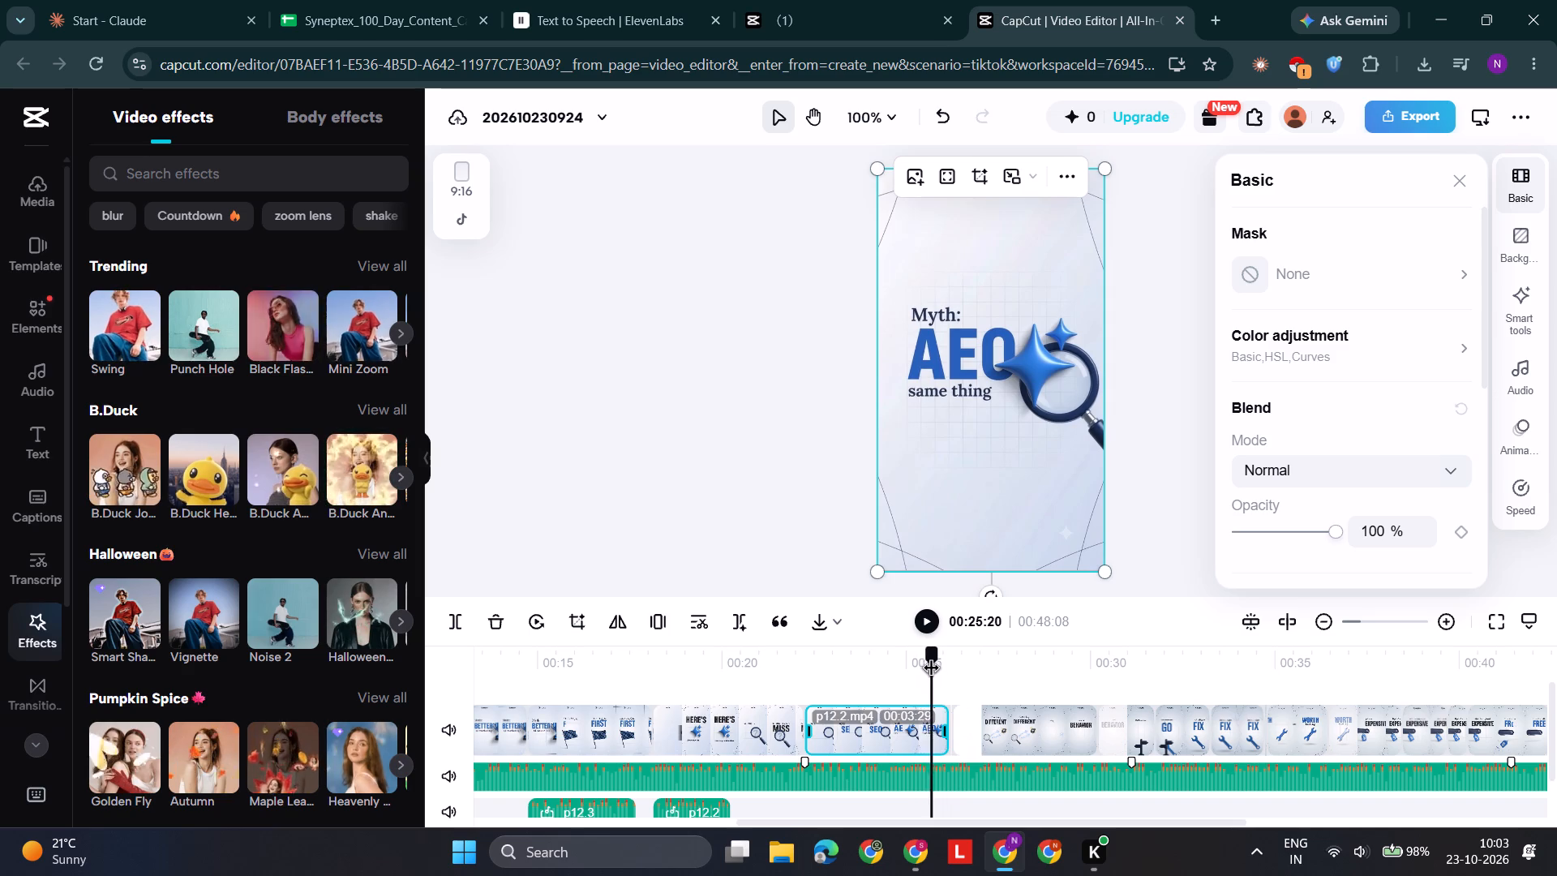
drag(932, 670, 944, 673)
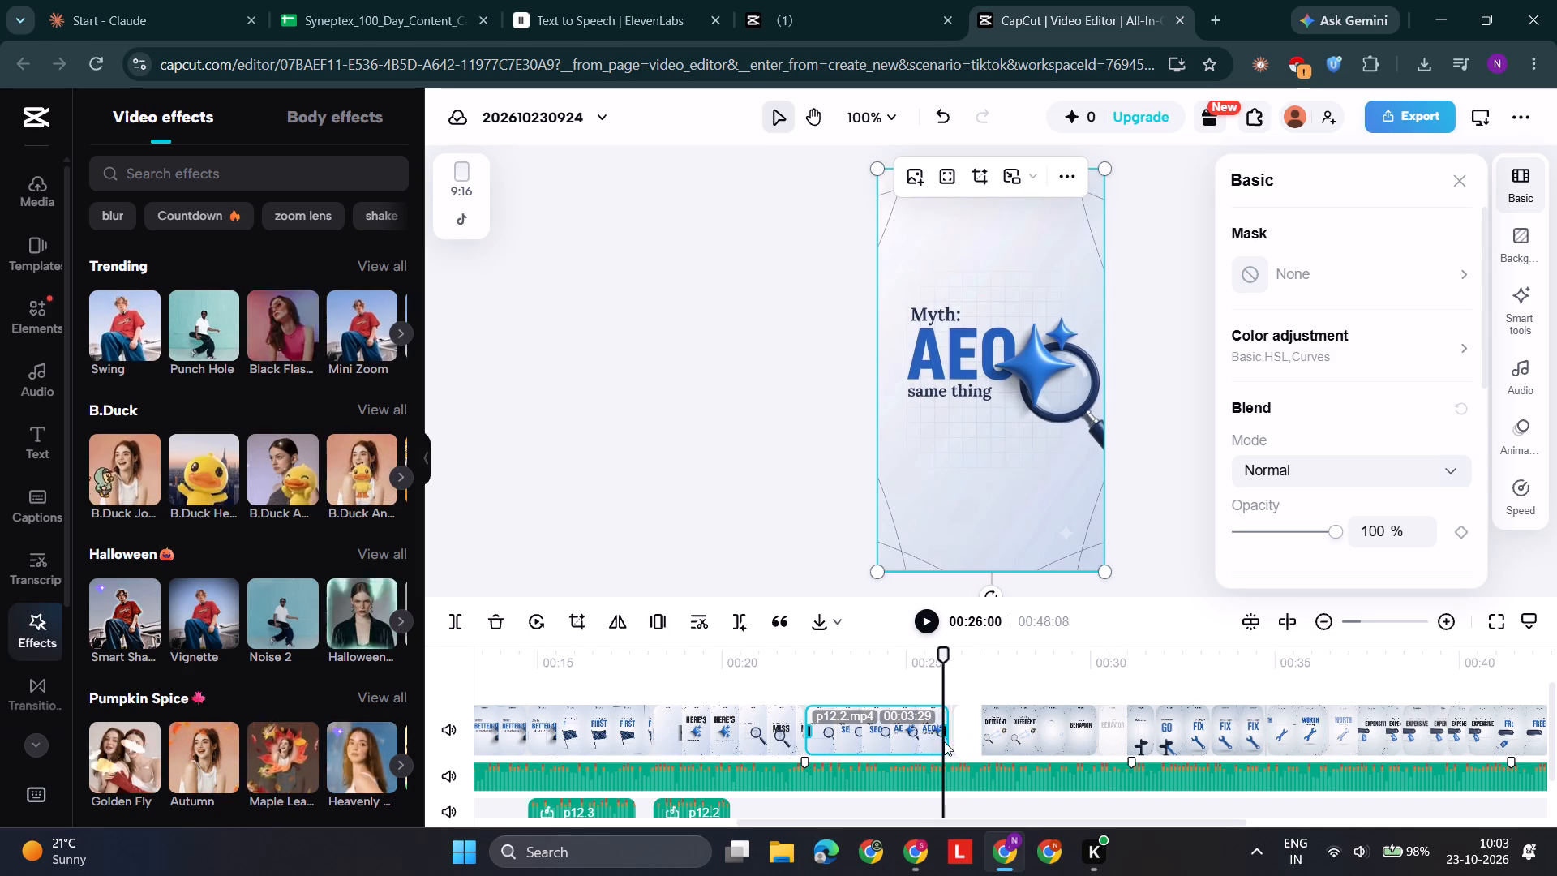
drag(945, 732, 956, 732)
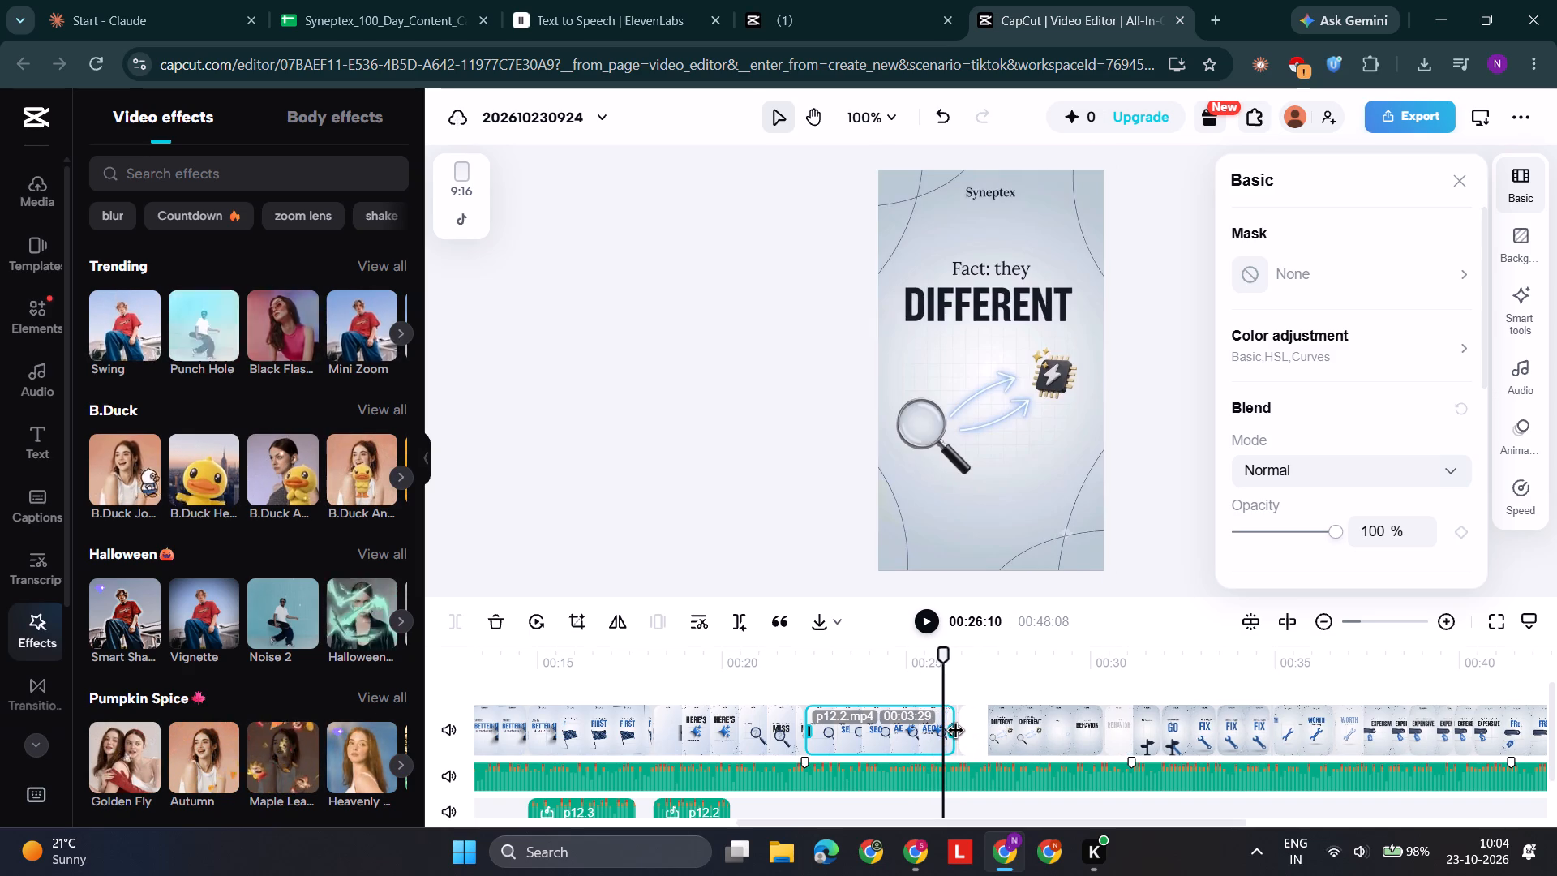
drag(956, 732, 953, 737)
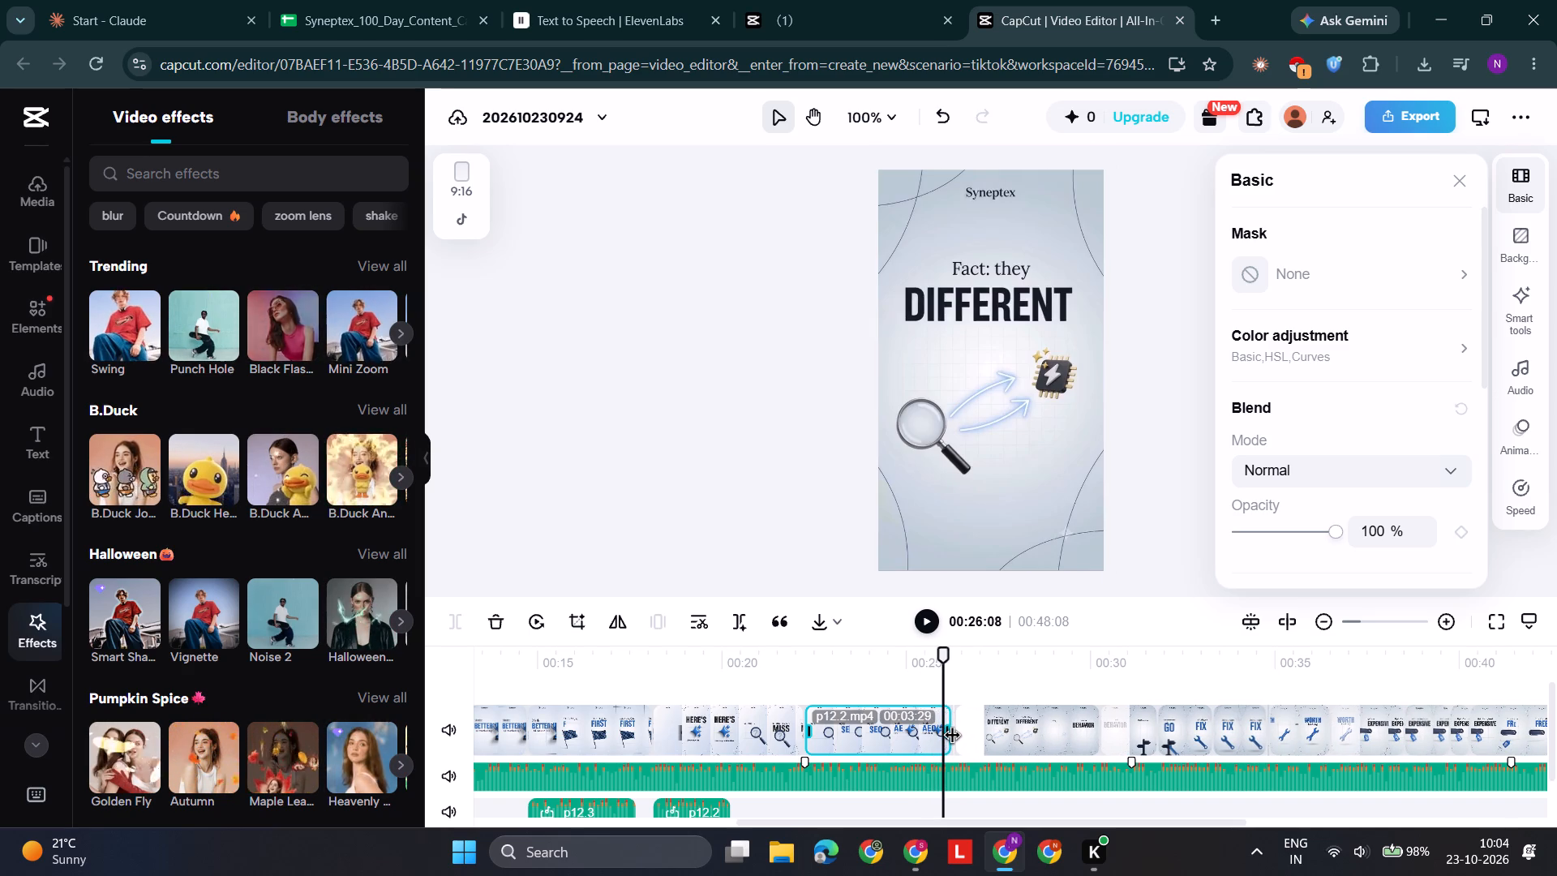
drag(953, 737, 963, 737)
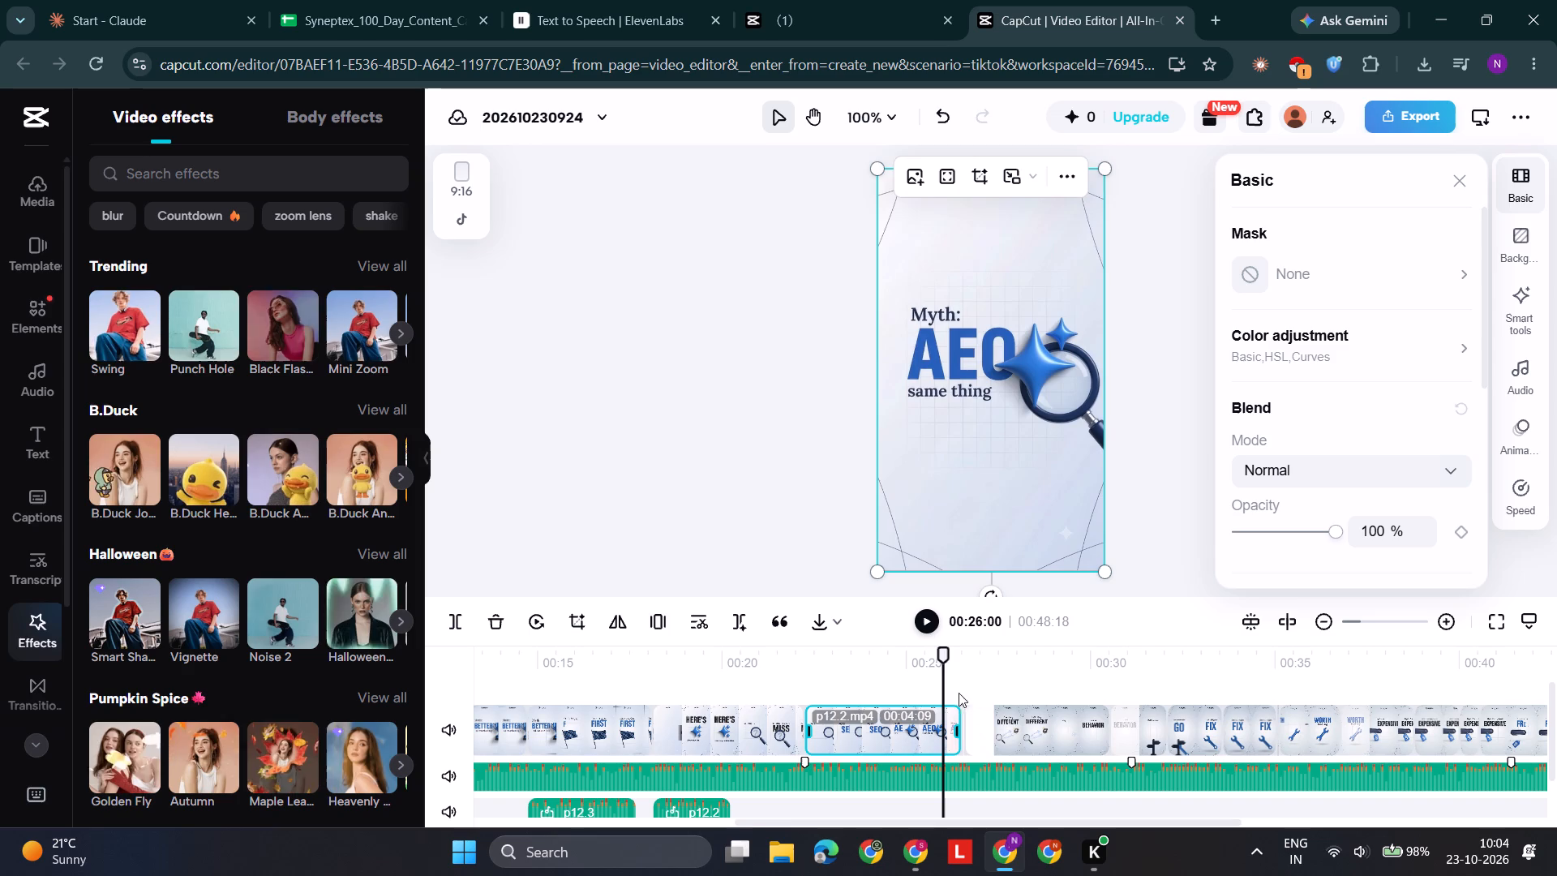
drag(946, 659, 959, 662)
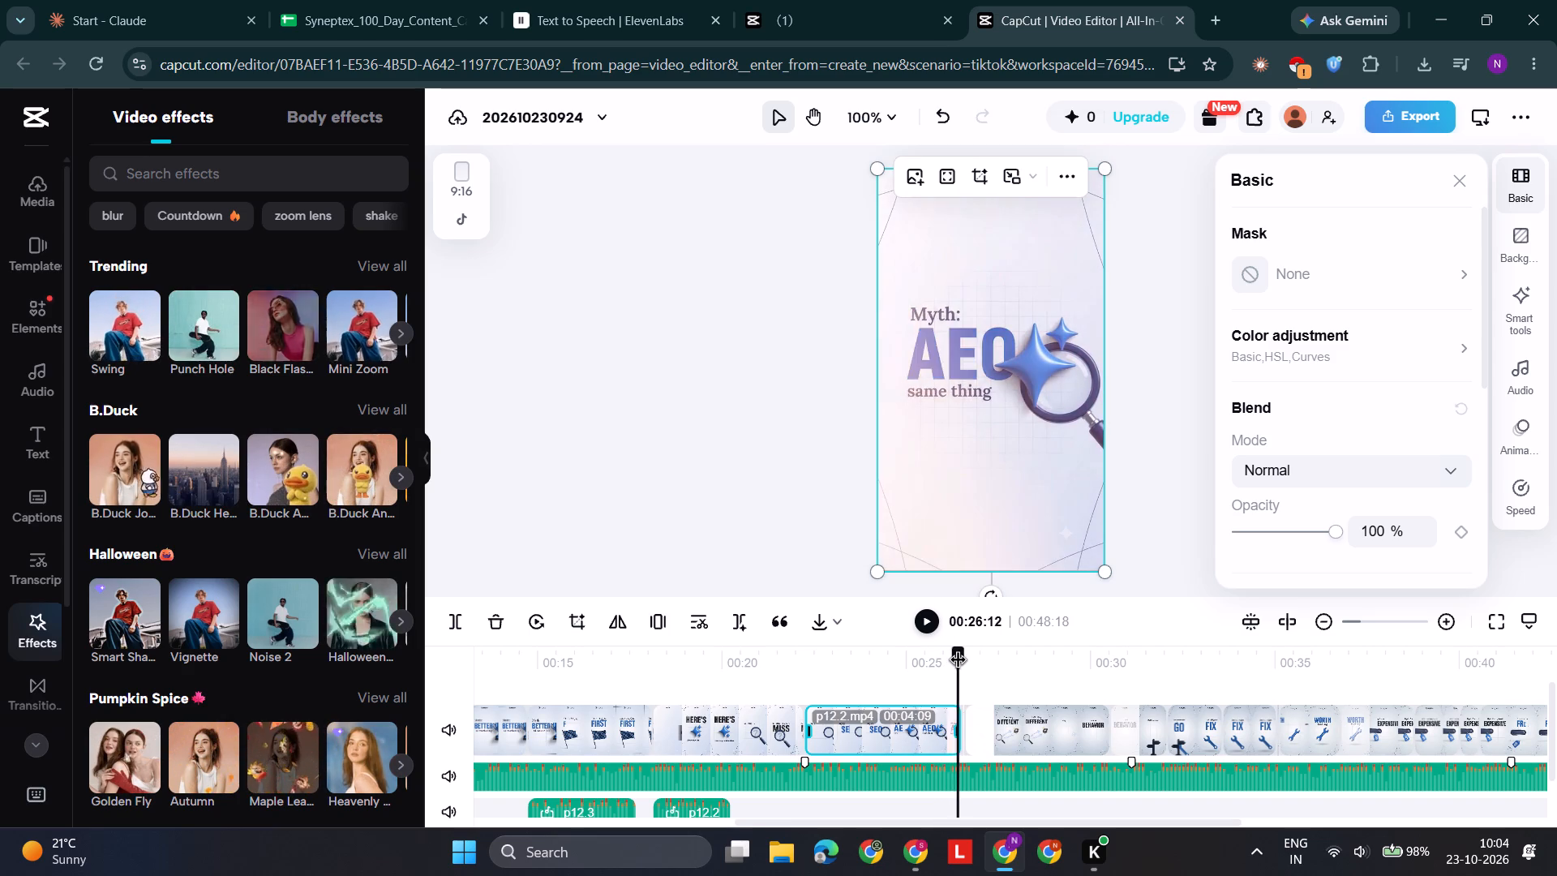
drag(959, 662, 951, 669)
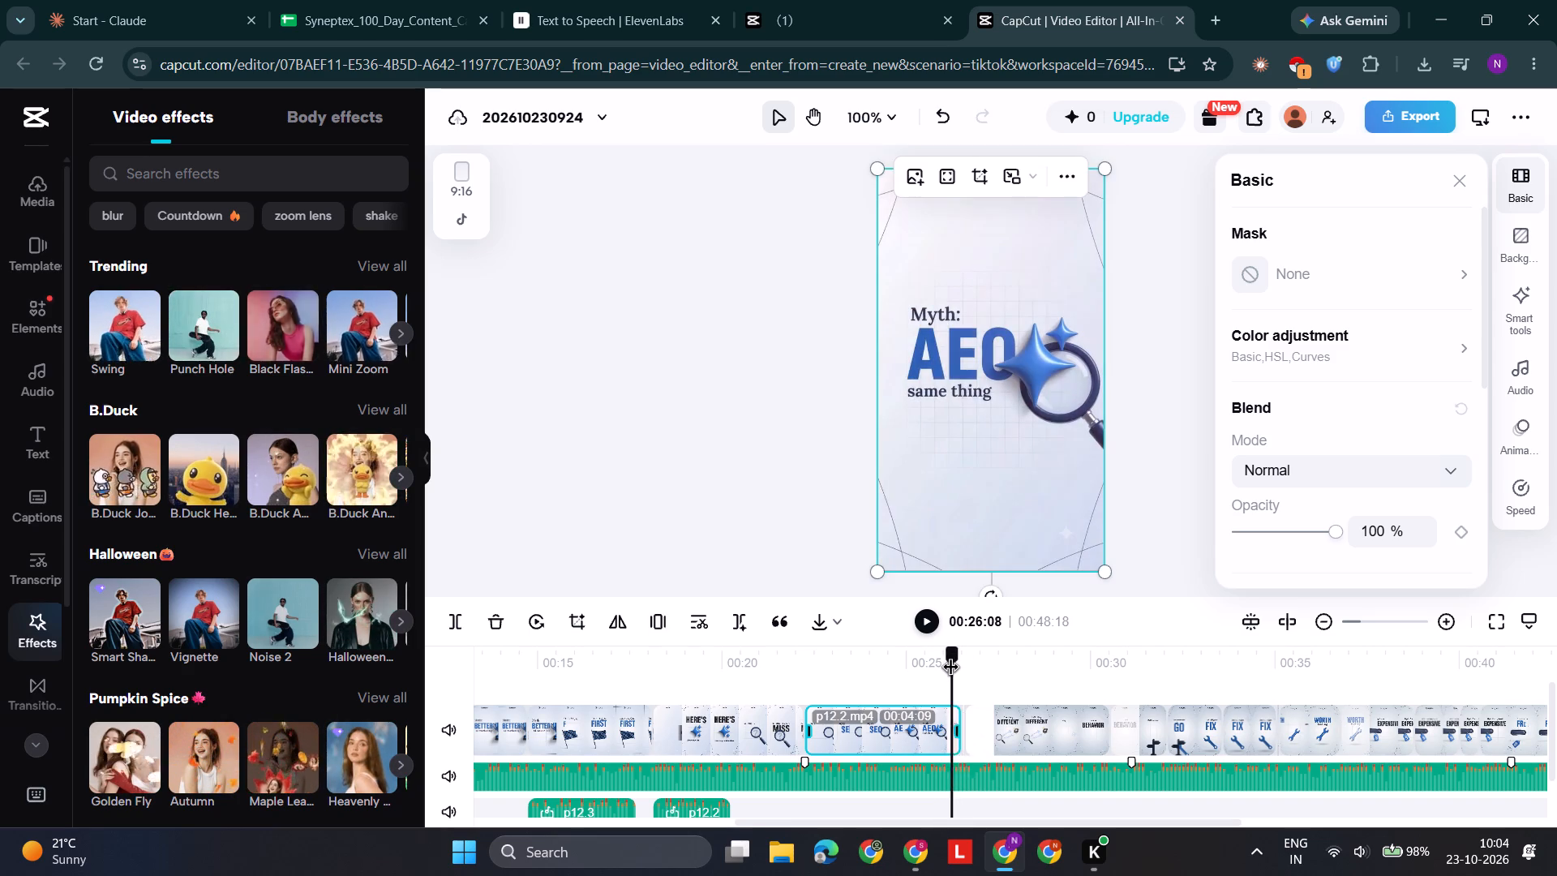
drag(951, 669, 944, 671)
drag(957, 730, 966, 730)
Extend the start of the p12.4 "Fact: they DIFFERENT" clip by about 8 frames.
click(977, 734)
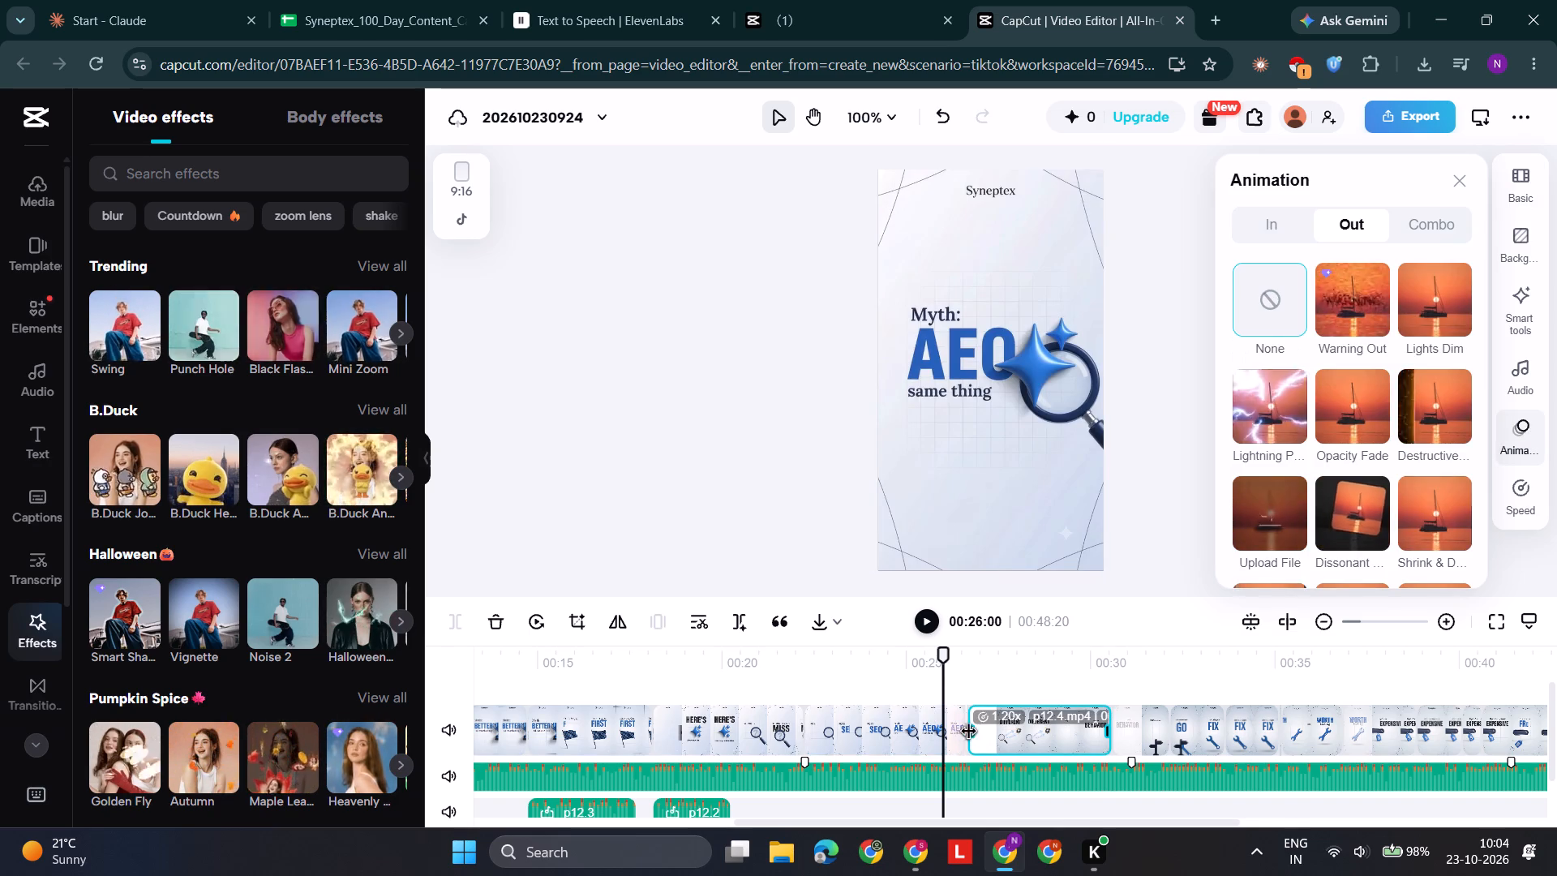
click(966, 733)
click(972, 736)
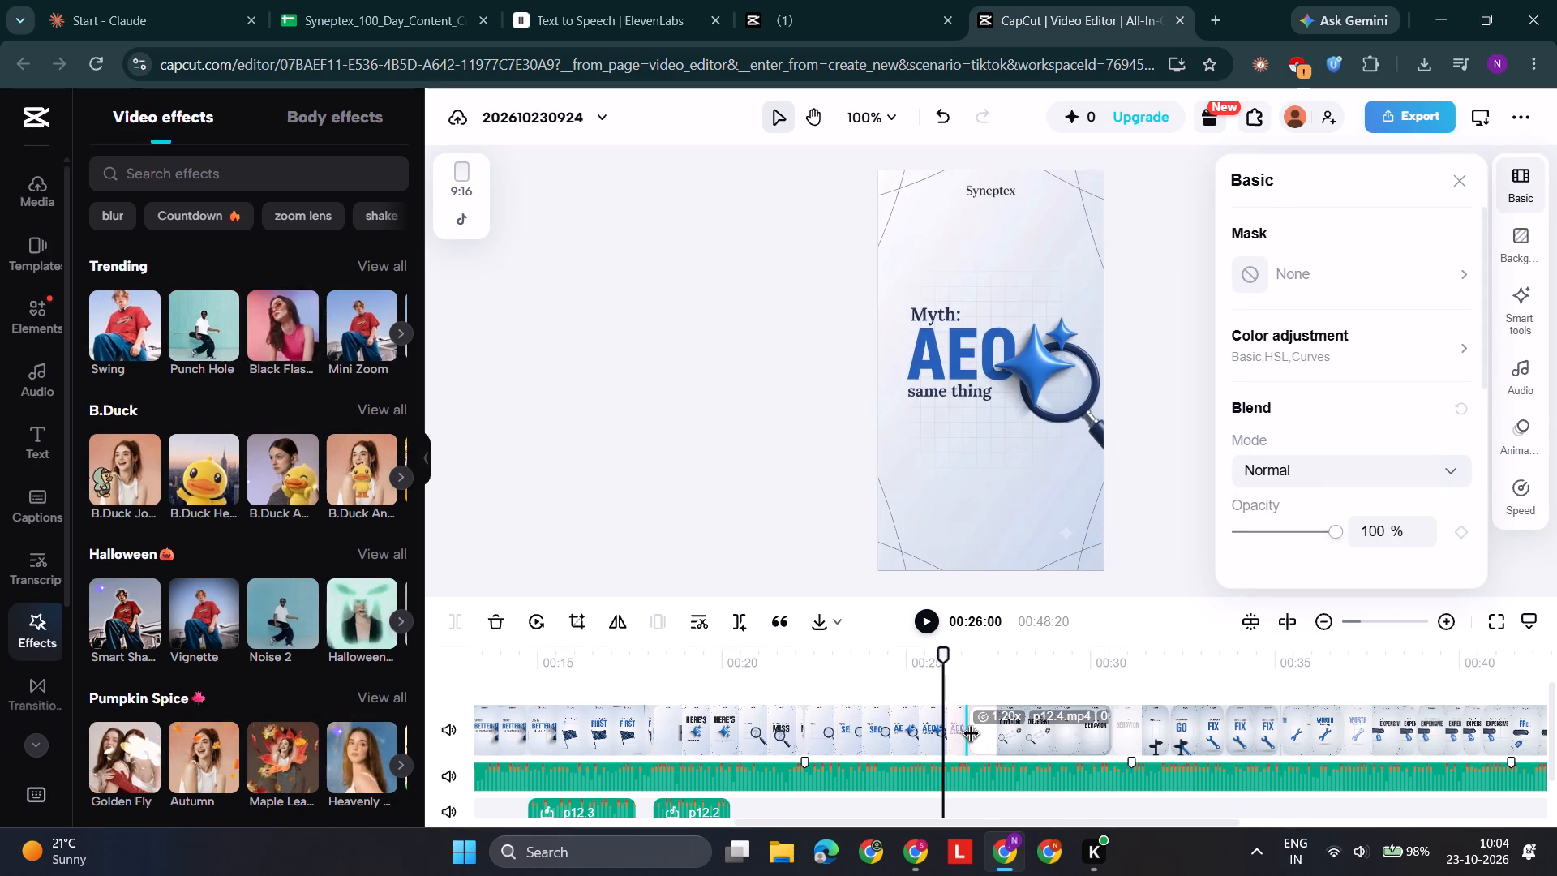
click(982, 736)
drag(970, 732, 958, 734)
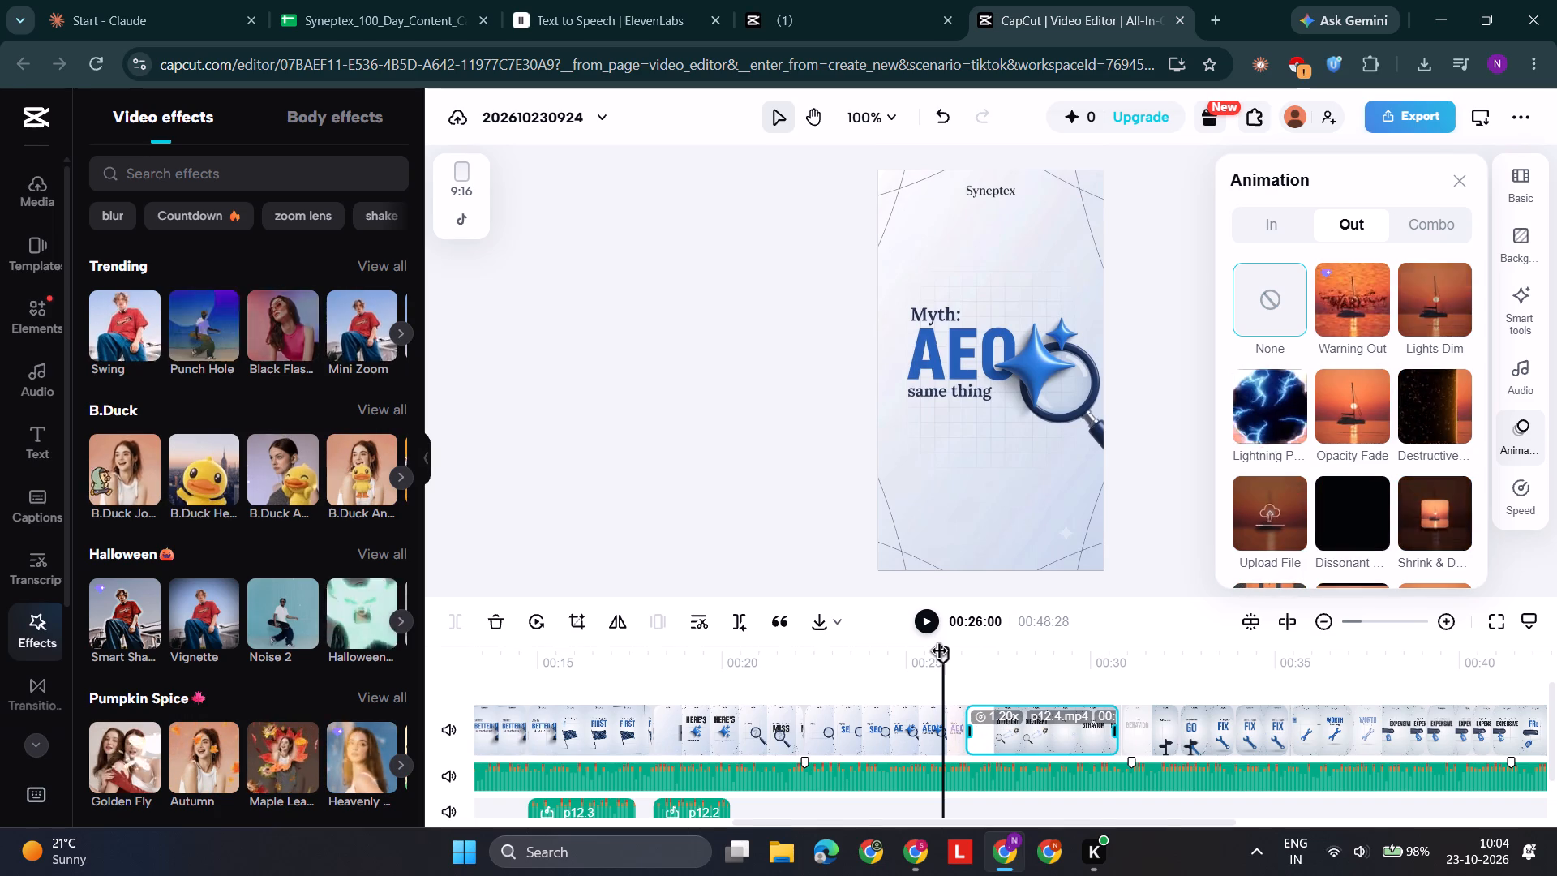
Add a Glare II transition lasting 1 s between the "Myth: AEO same thing" and p12.4 clips, and preview it.
drag(943, 654, 968, 681)
click(964, 727)
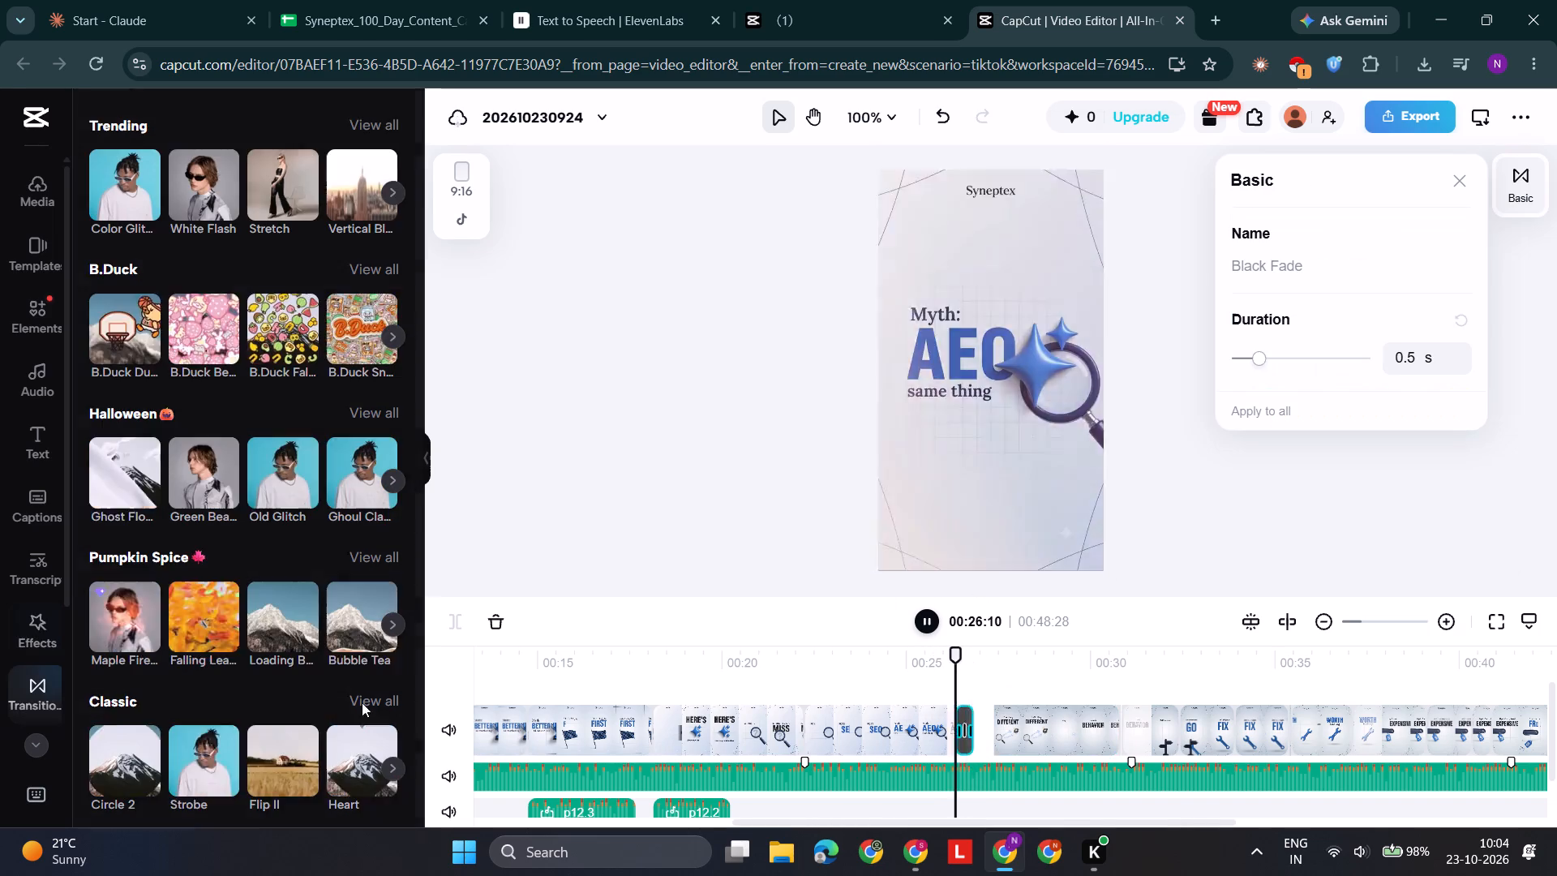
scroll(334, 707, down, 1)
scroll(227, 689, down, 1)
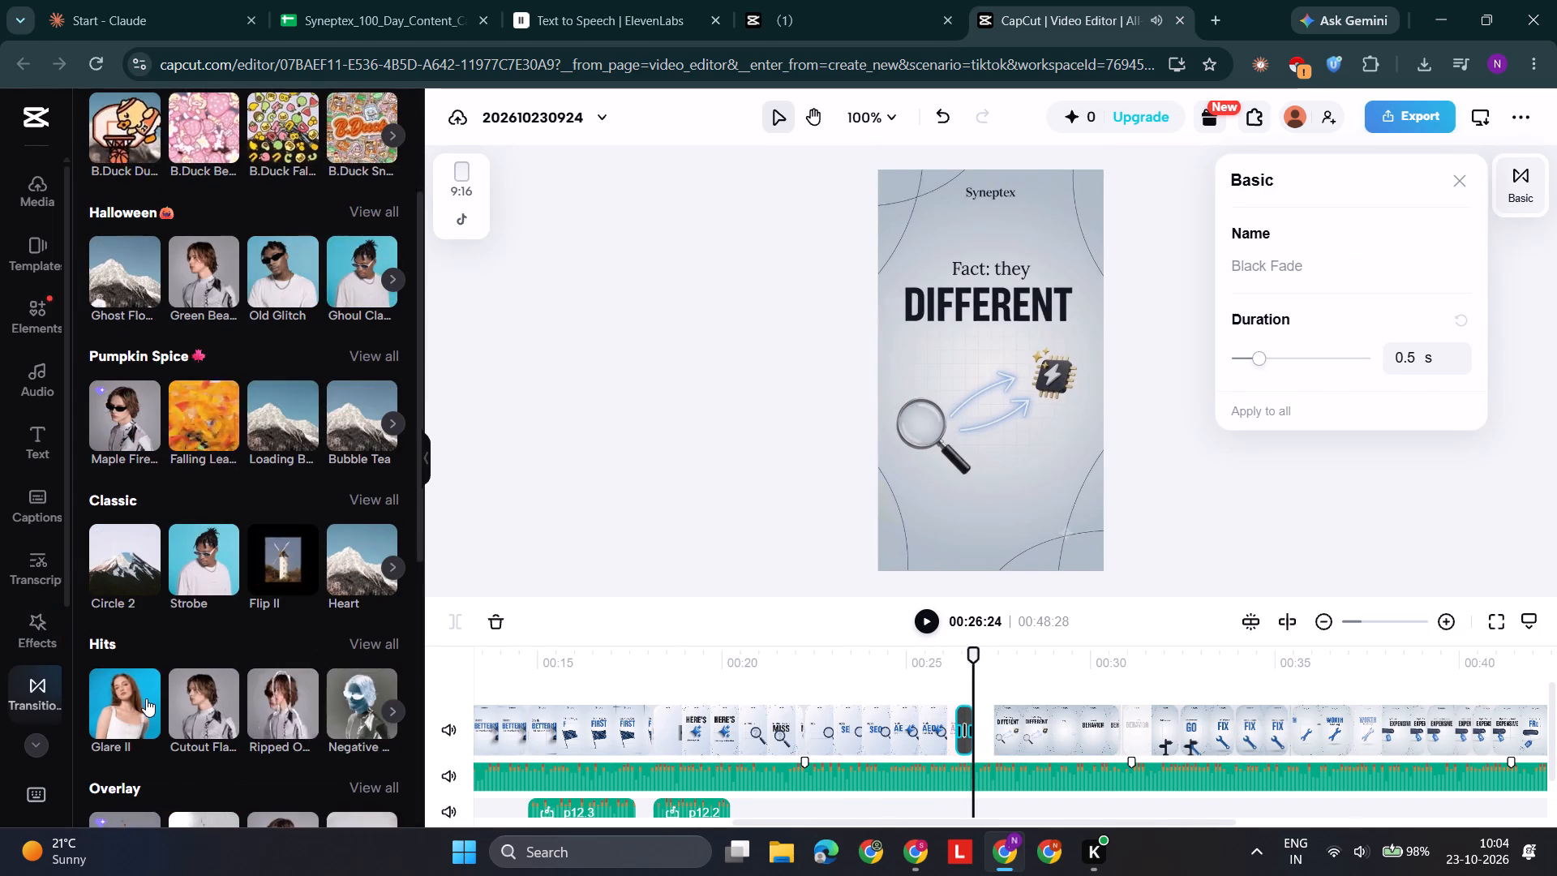
click(146, 698)
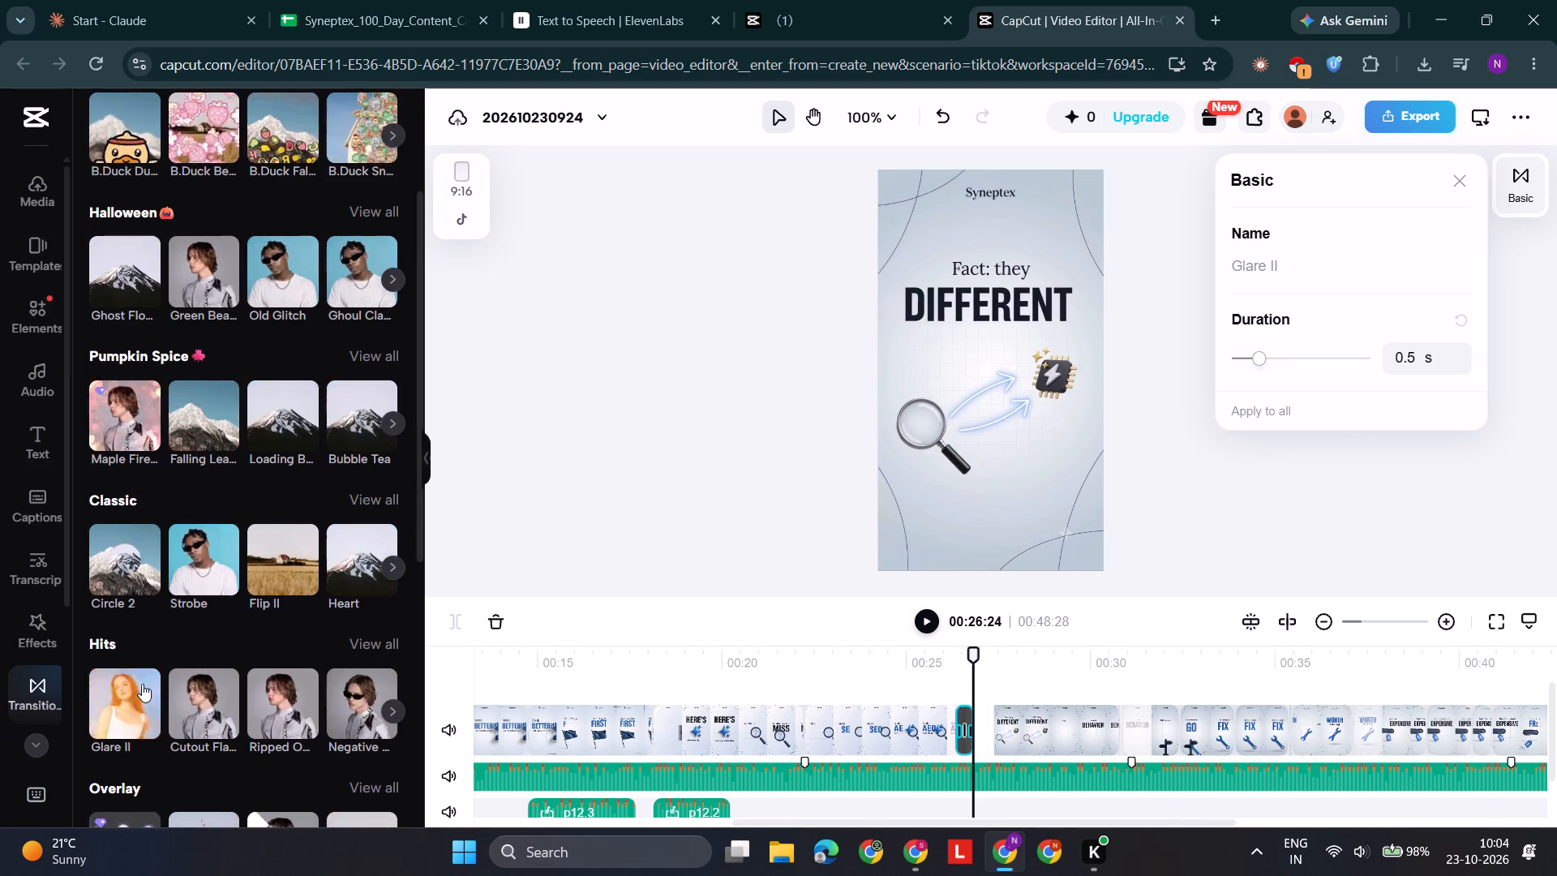
click(135, 704)
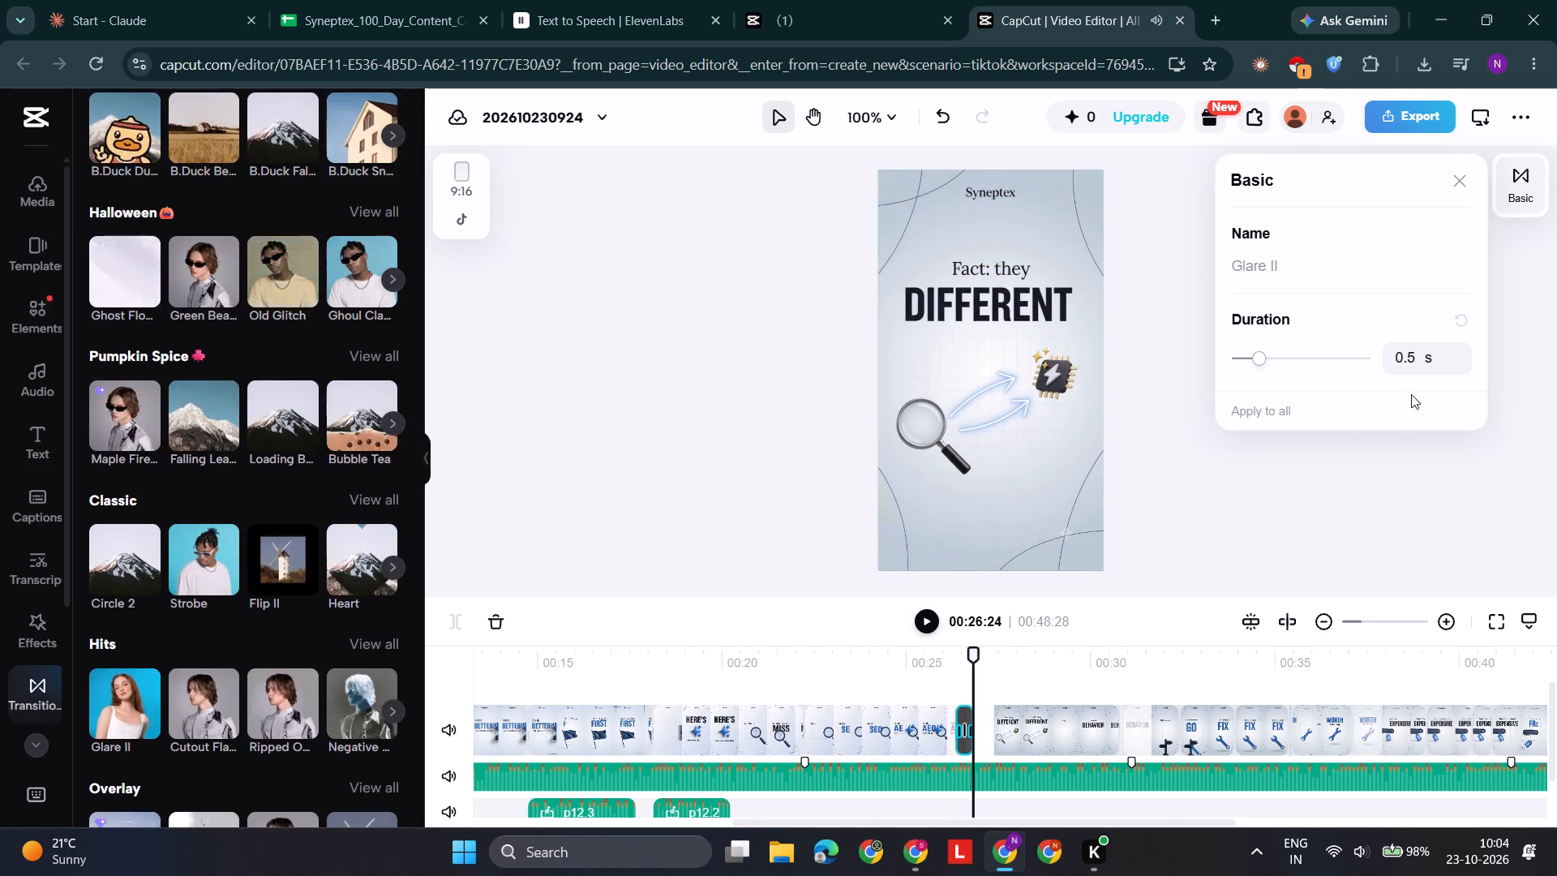
click(1410, 359)
key(Up)
key(Up)
key(Up)
key(Up)
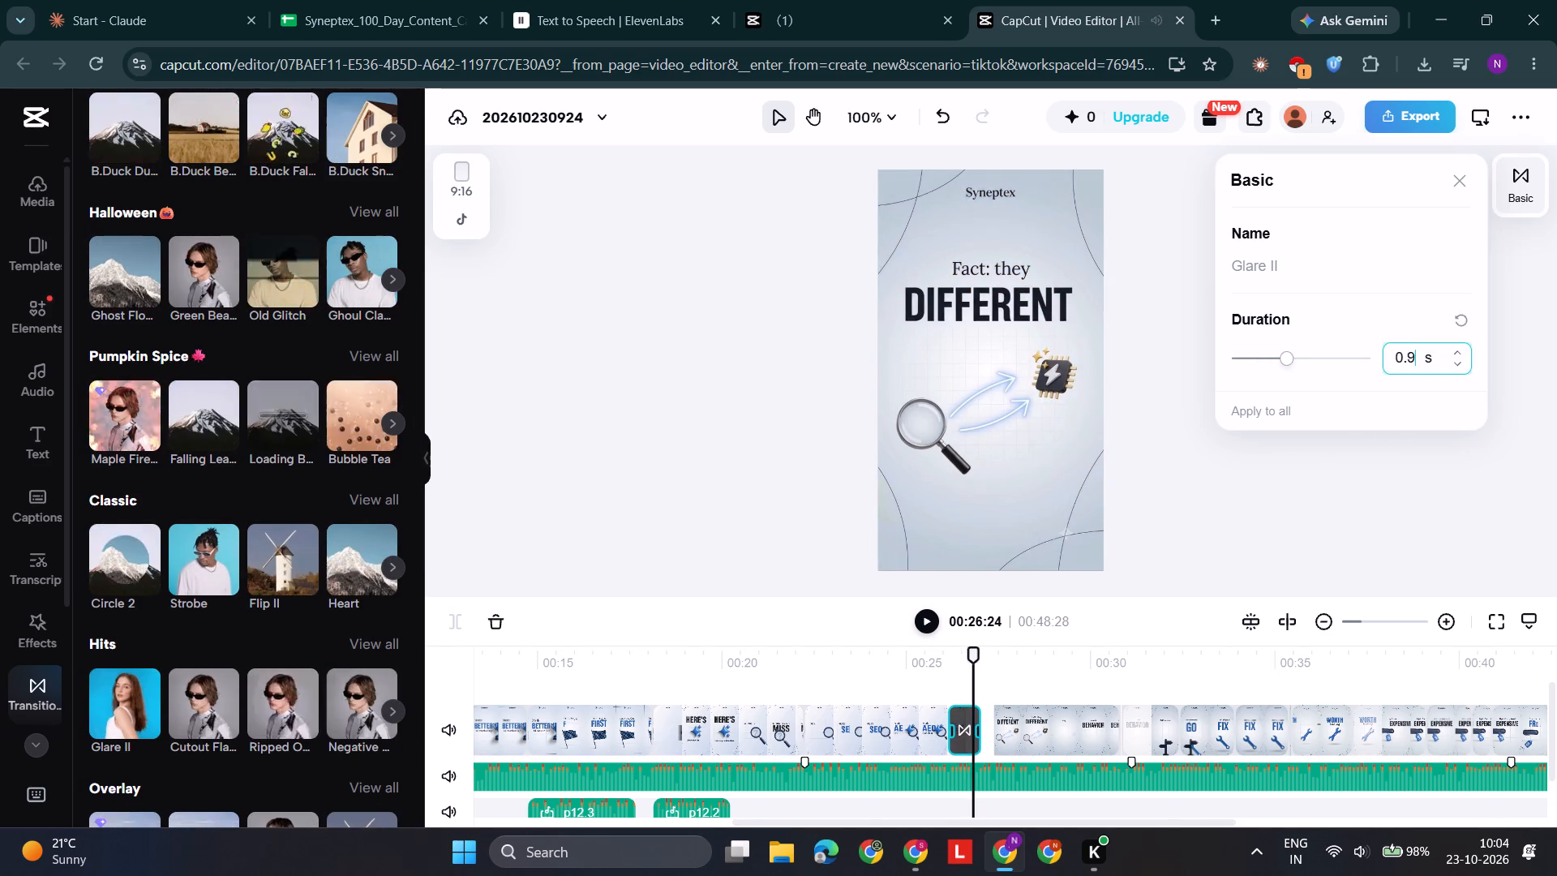
key(Up)
drag(967, 656, 816, 664)
key(space)
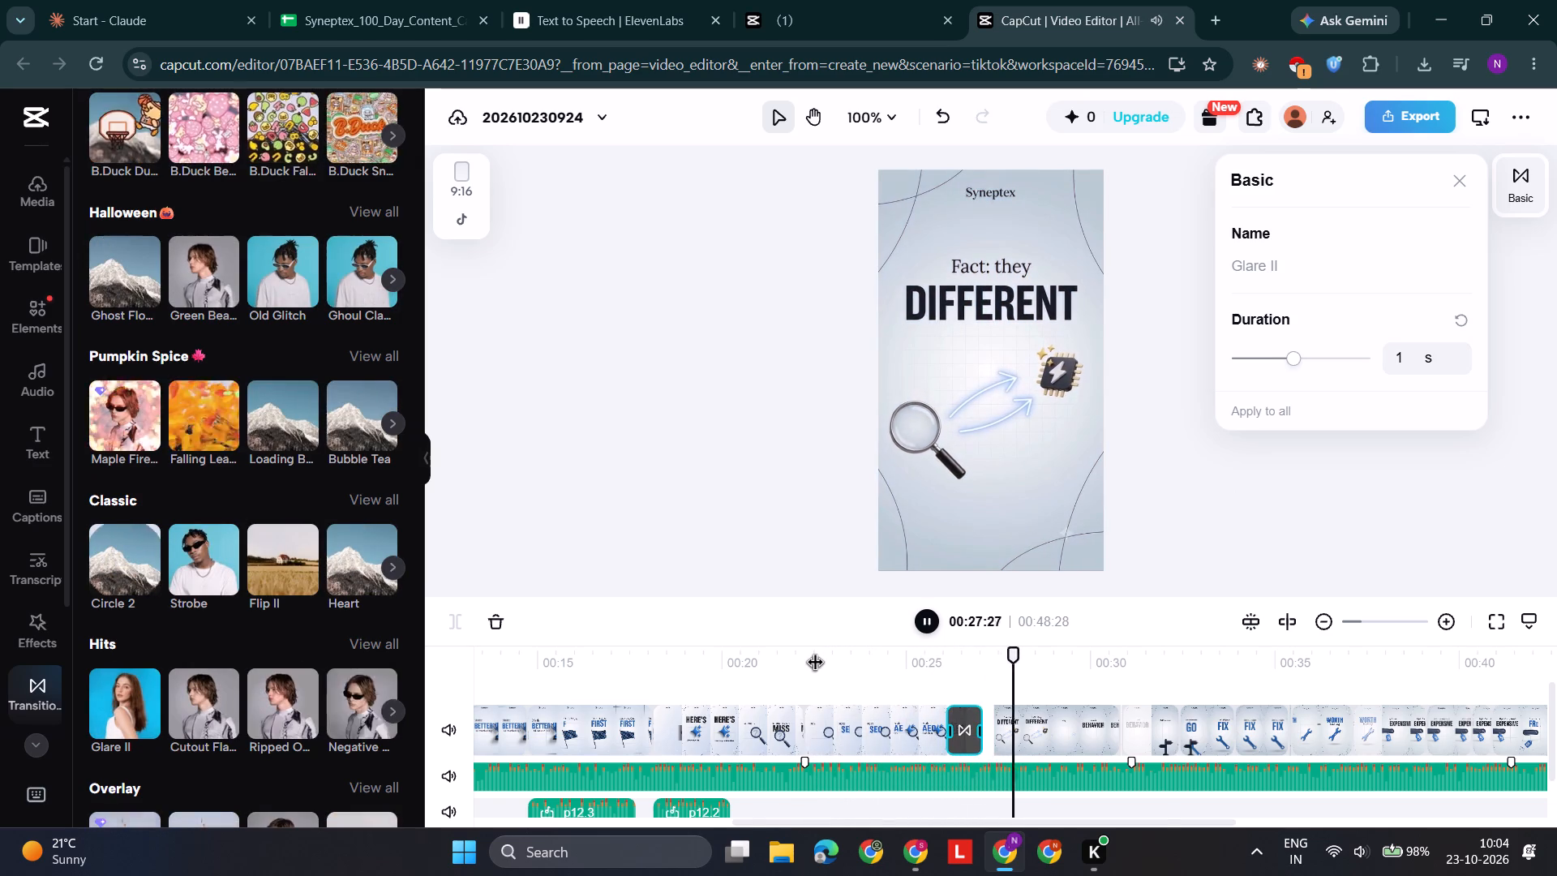
key(space)
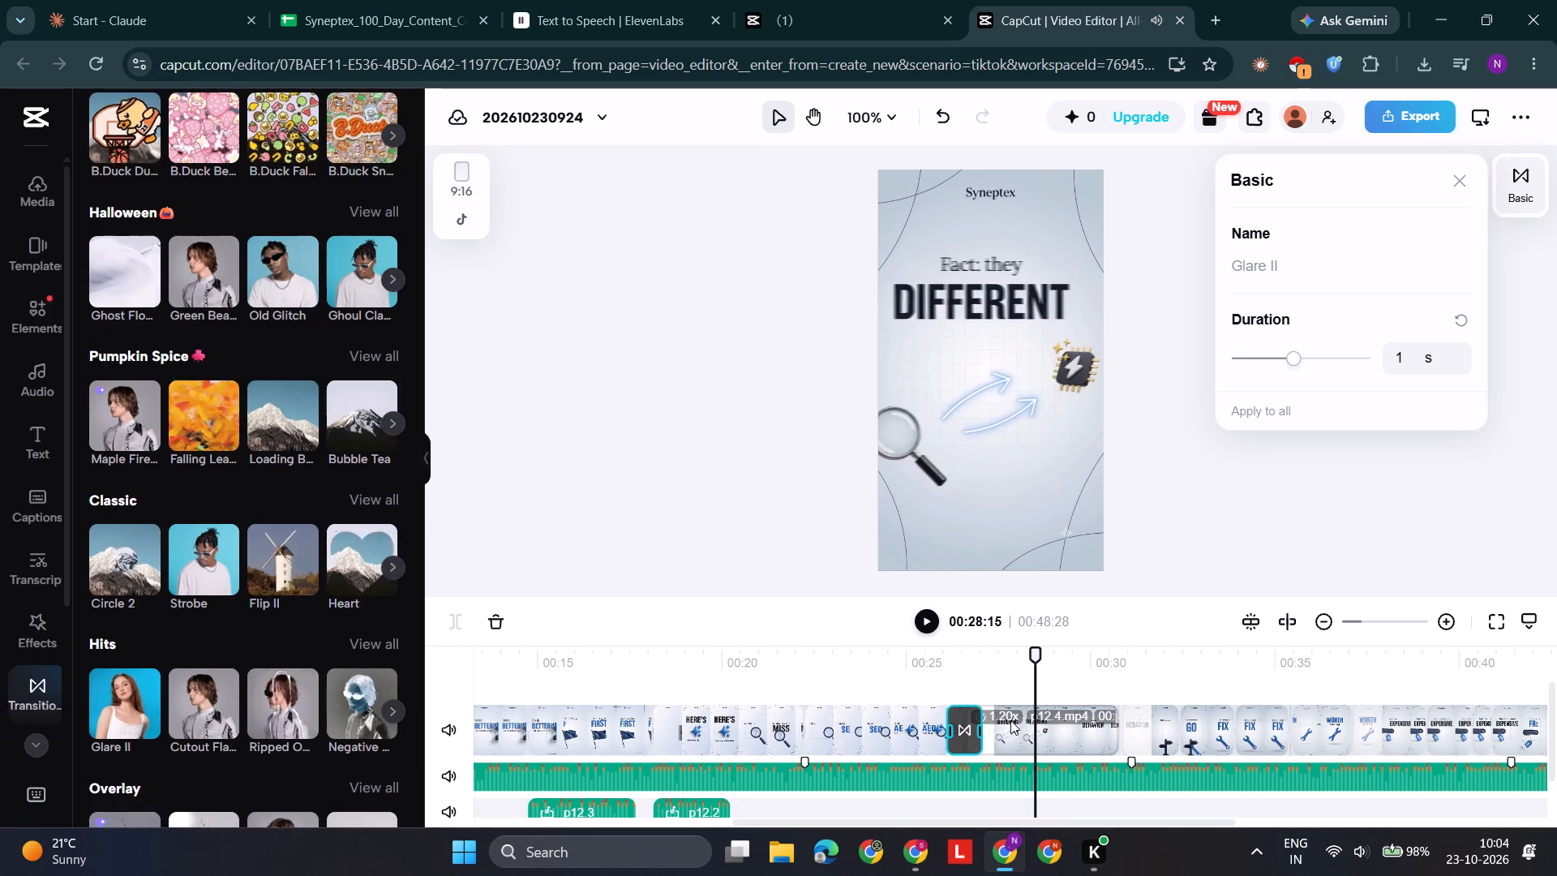
Trim about 9 frames off the start of the p12.4 clip and play through to the "But before you" scene.
click(1010, 725)
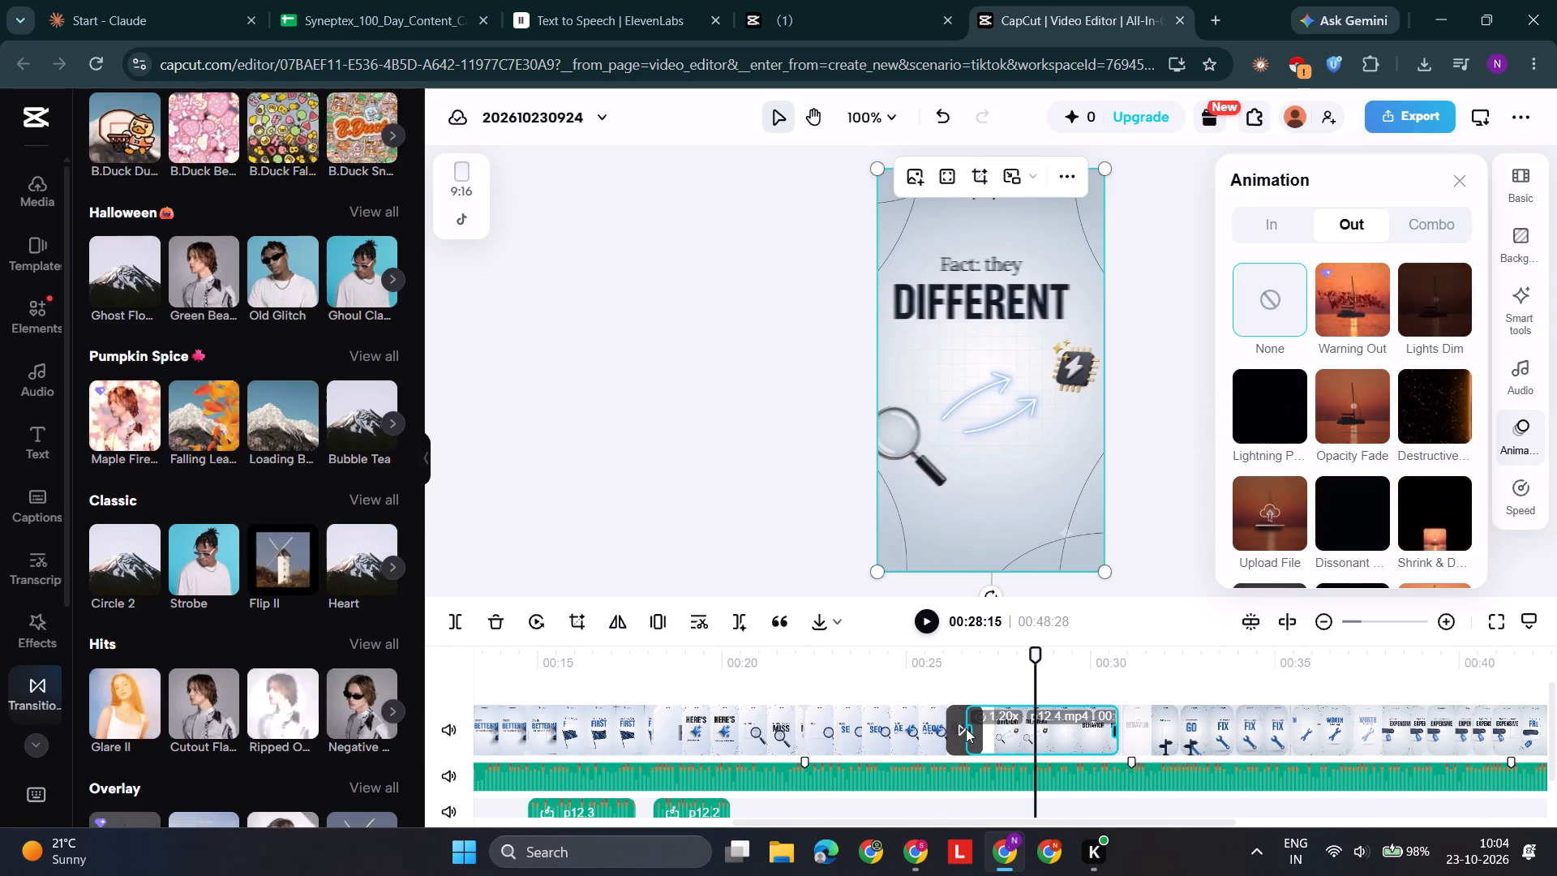
click(970, 734)
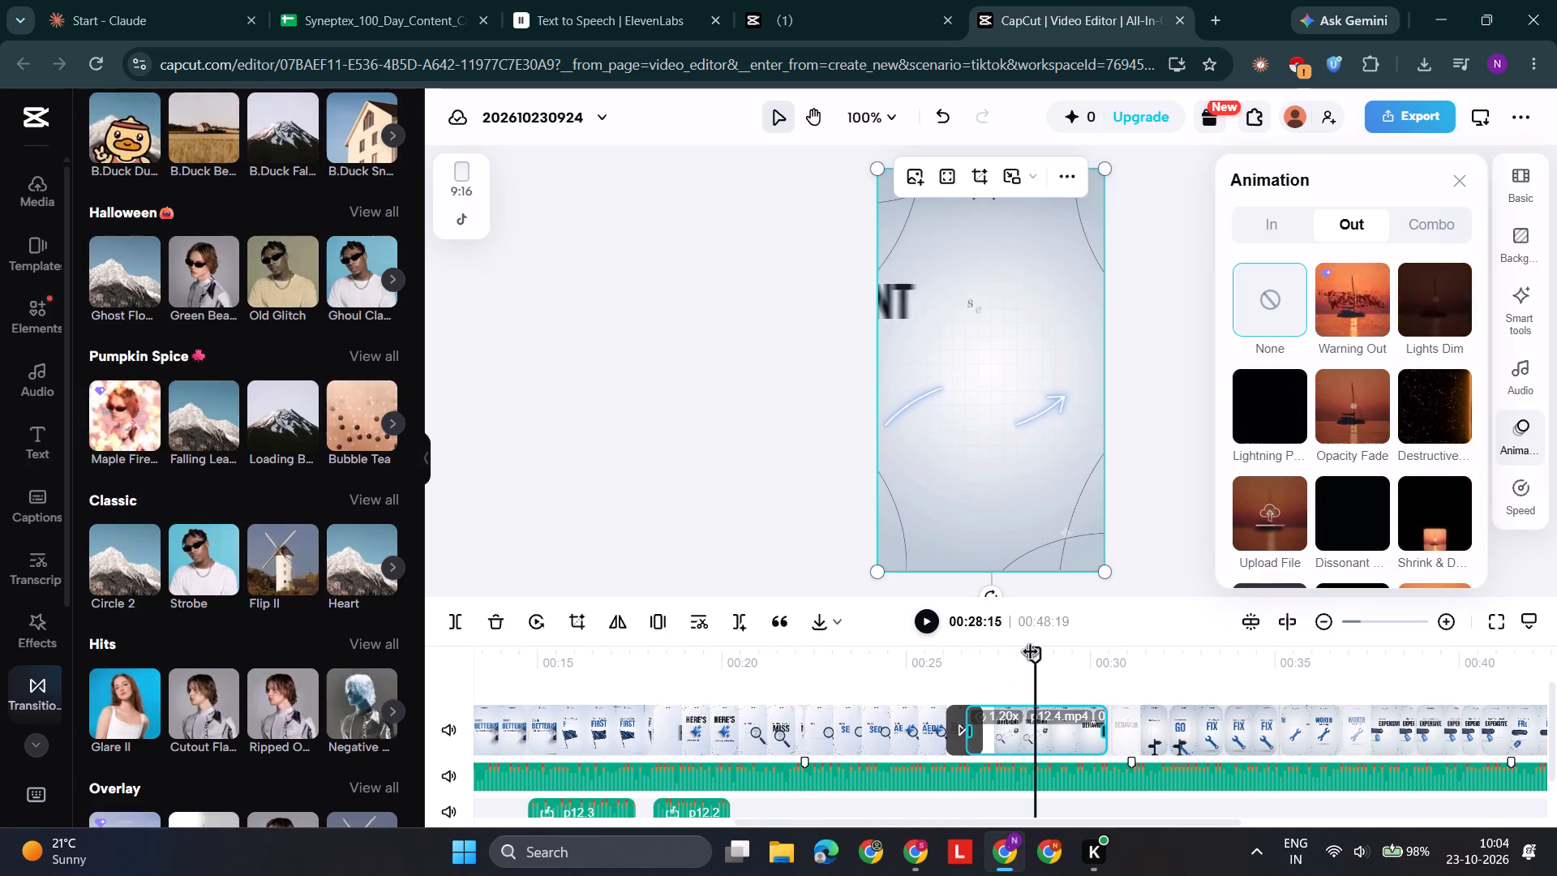
drag(1038, 655, 923, 683)
key(space)
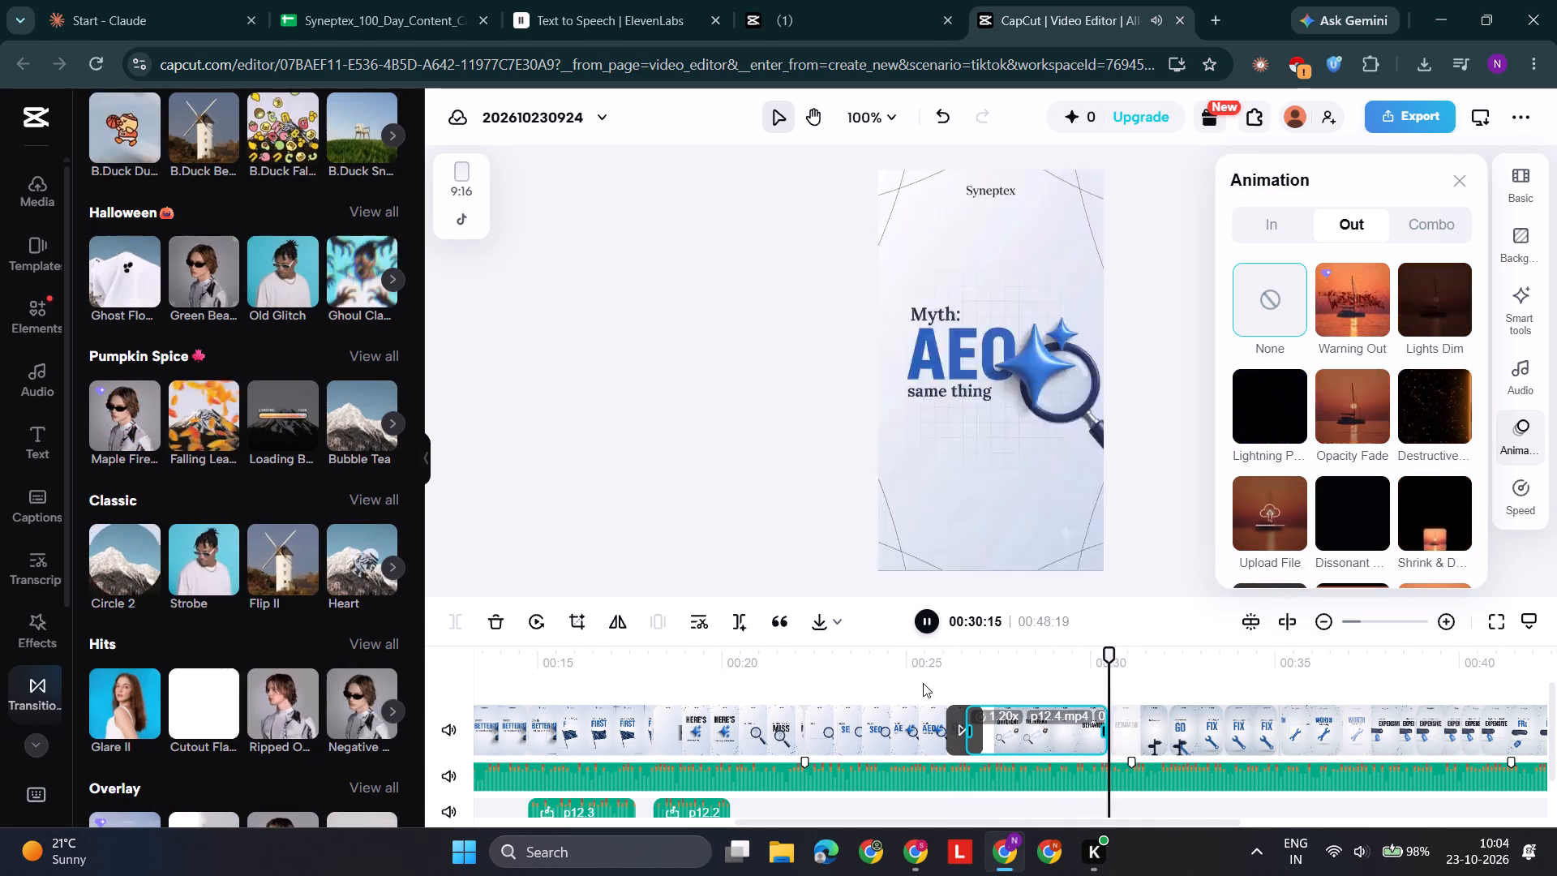
key(space)
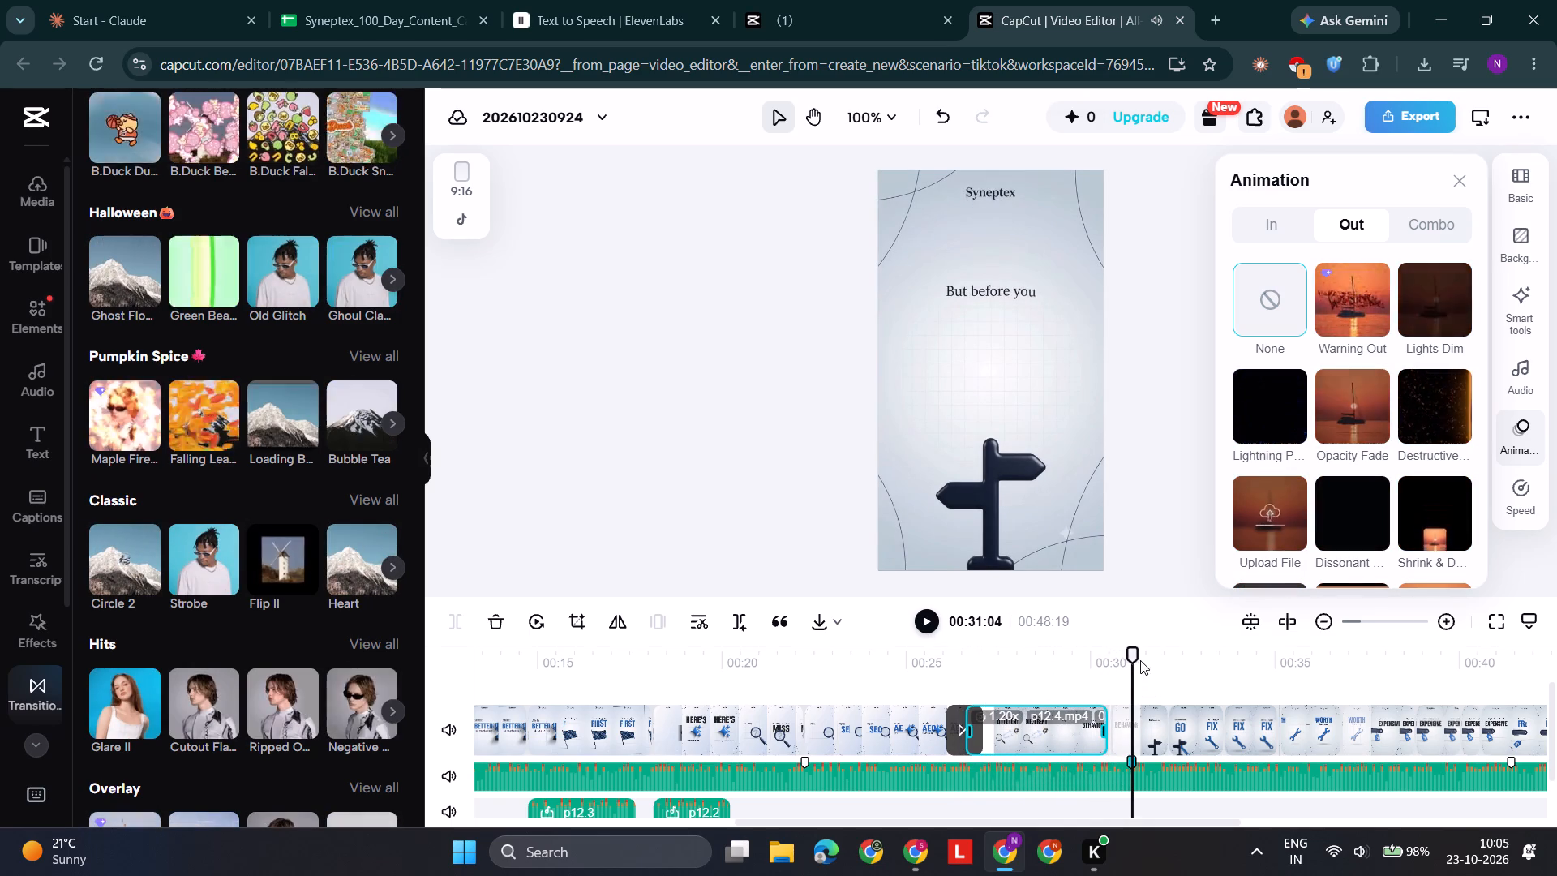
Insert a freeze frame of the "search BEHAVIOR" text in the p12.4 clip at 00:29:07.
drag(1135, 656, 1060, 667)
key(space)
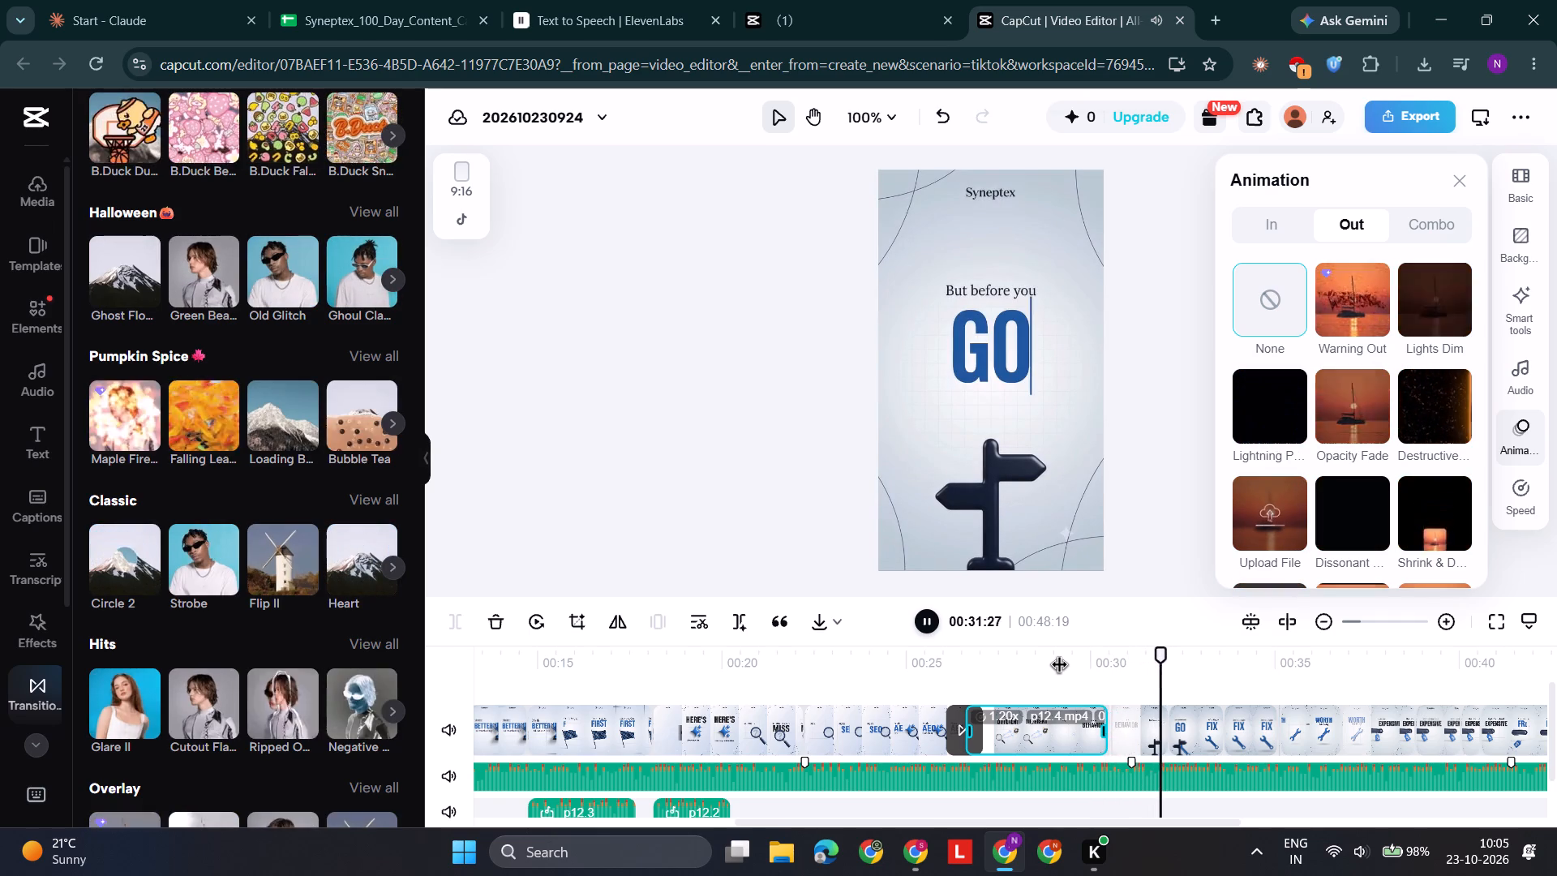
key(space)
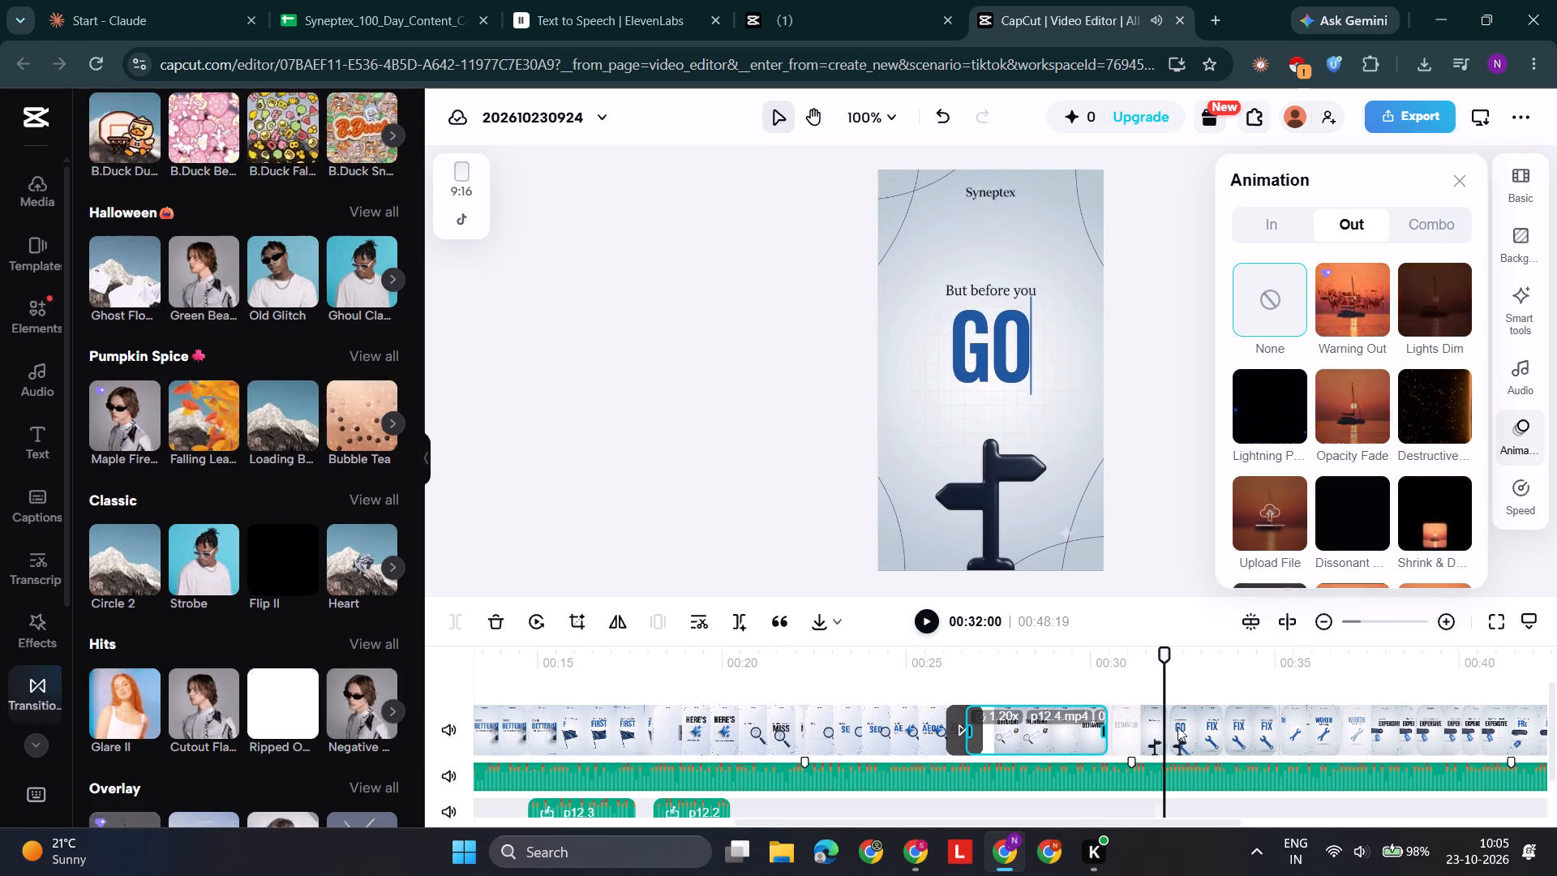
drag(1166, 652, 1073, 681)
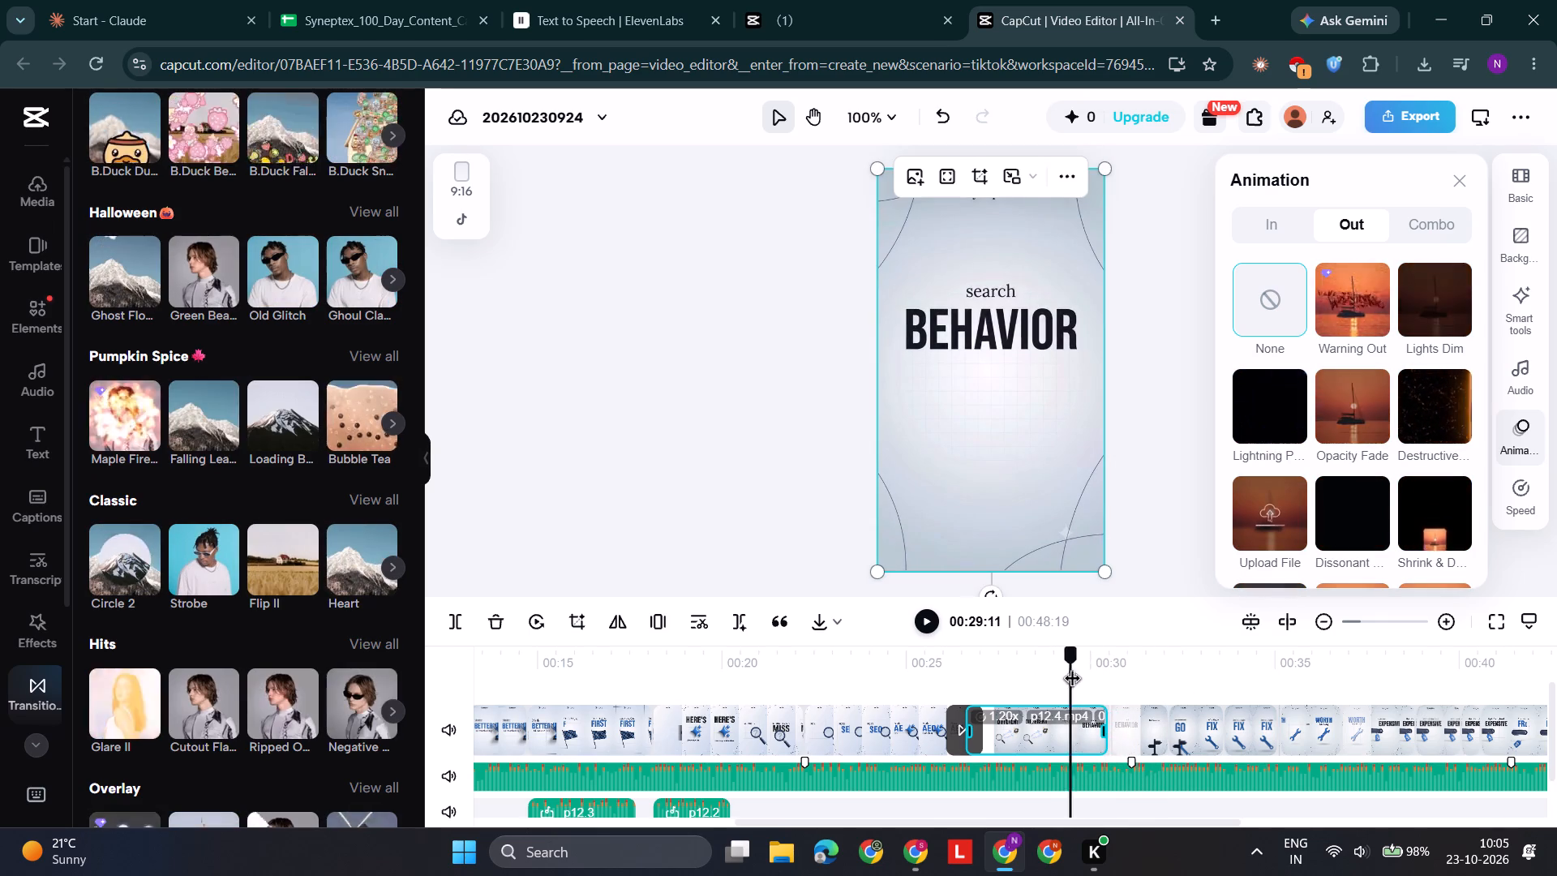
drag(1073, 681, 1106, 687)
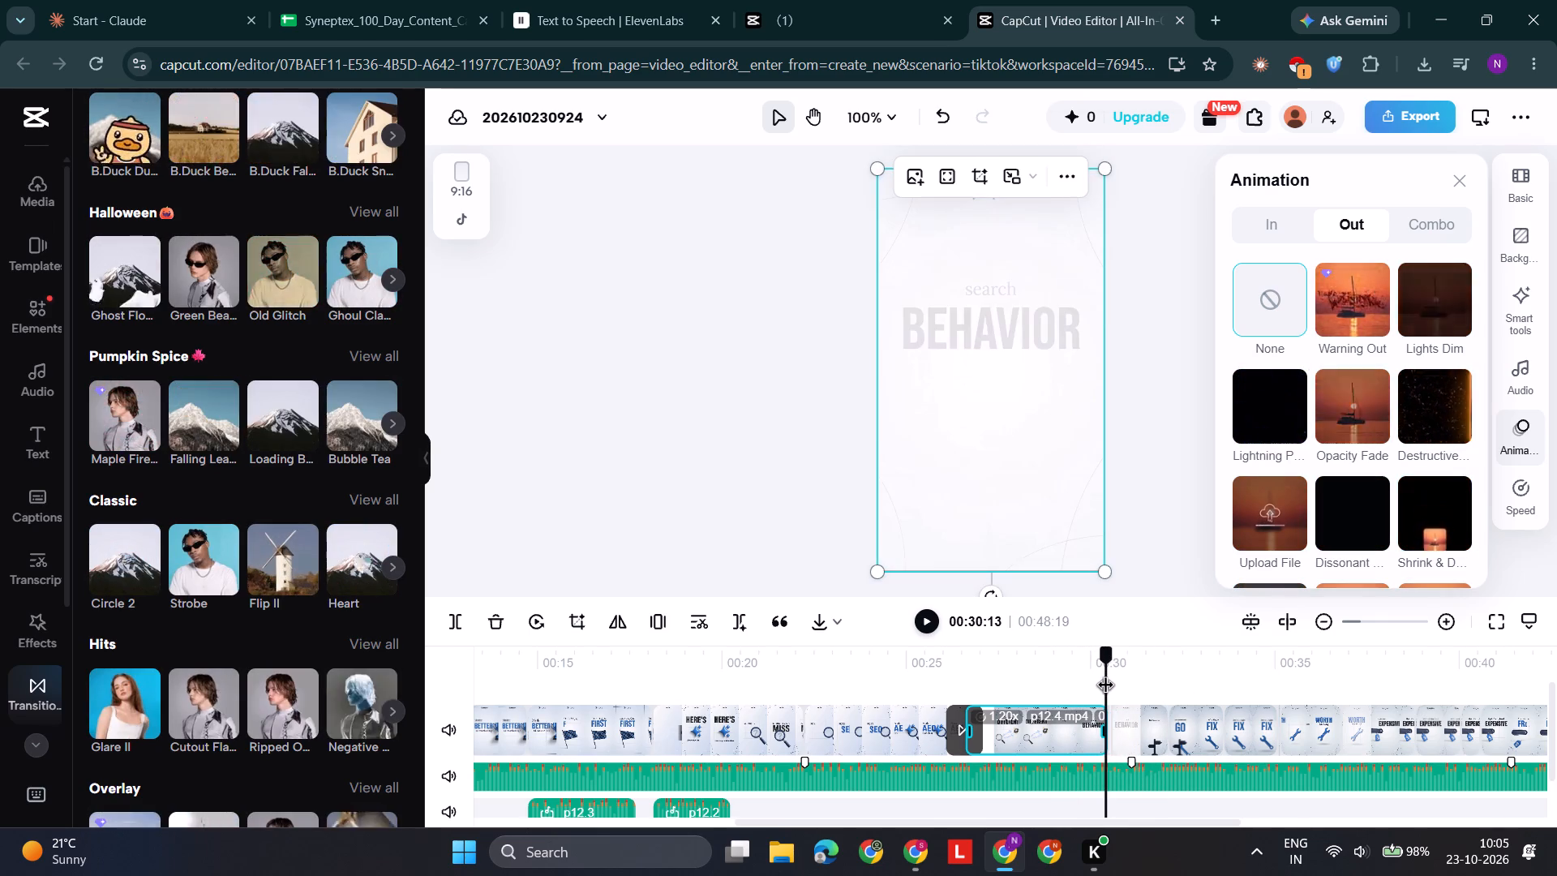
drag(1106, 687, 1042, 713)
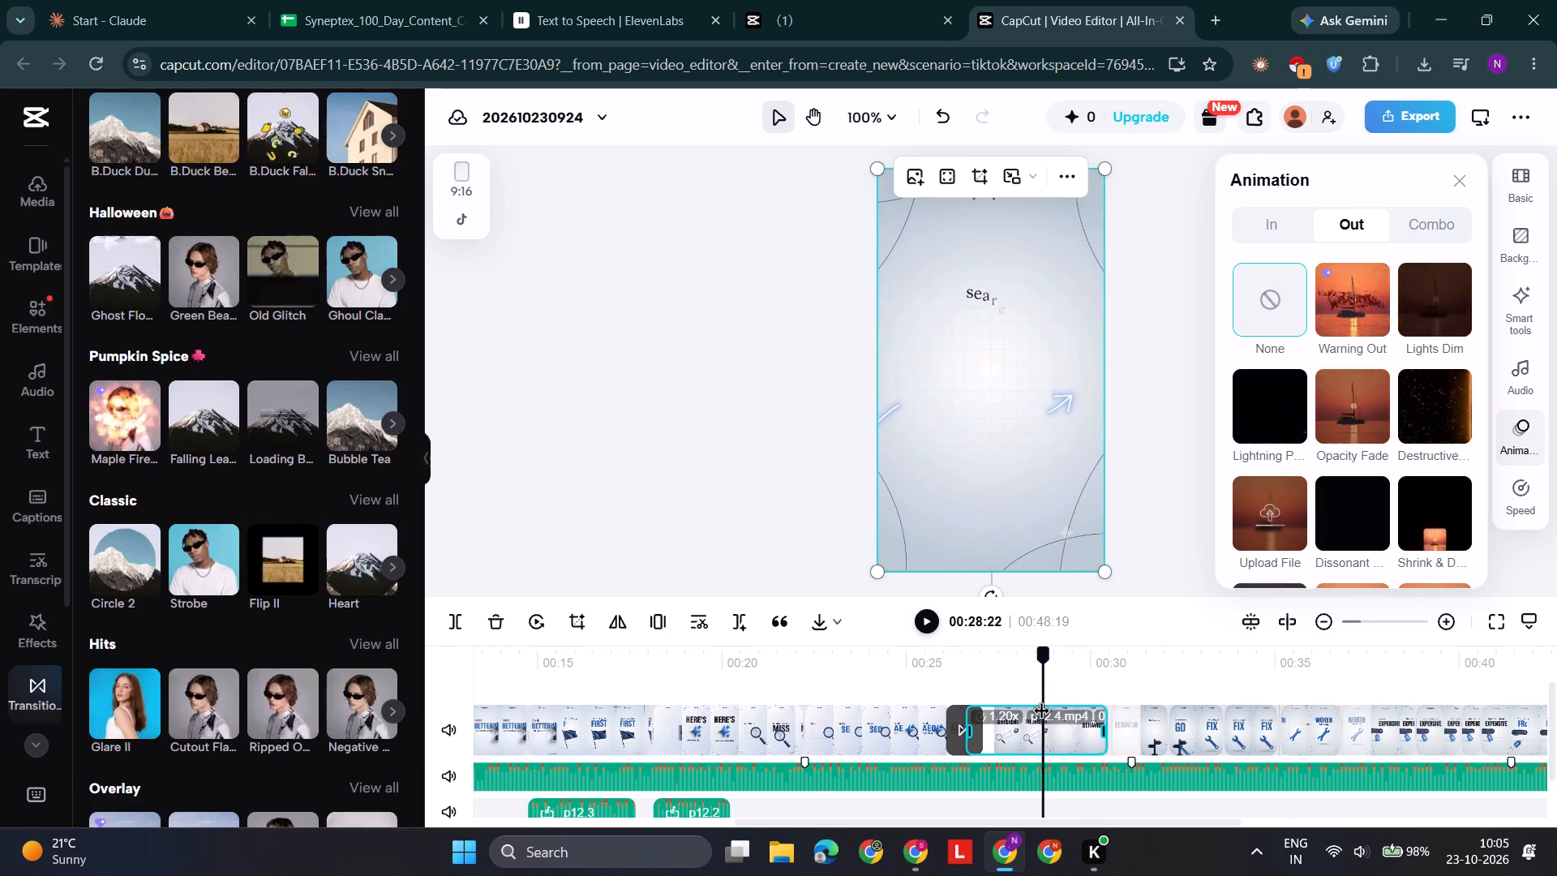
drag(1042, 713, 1062, 711)
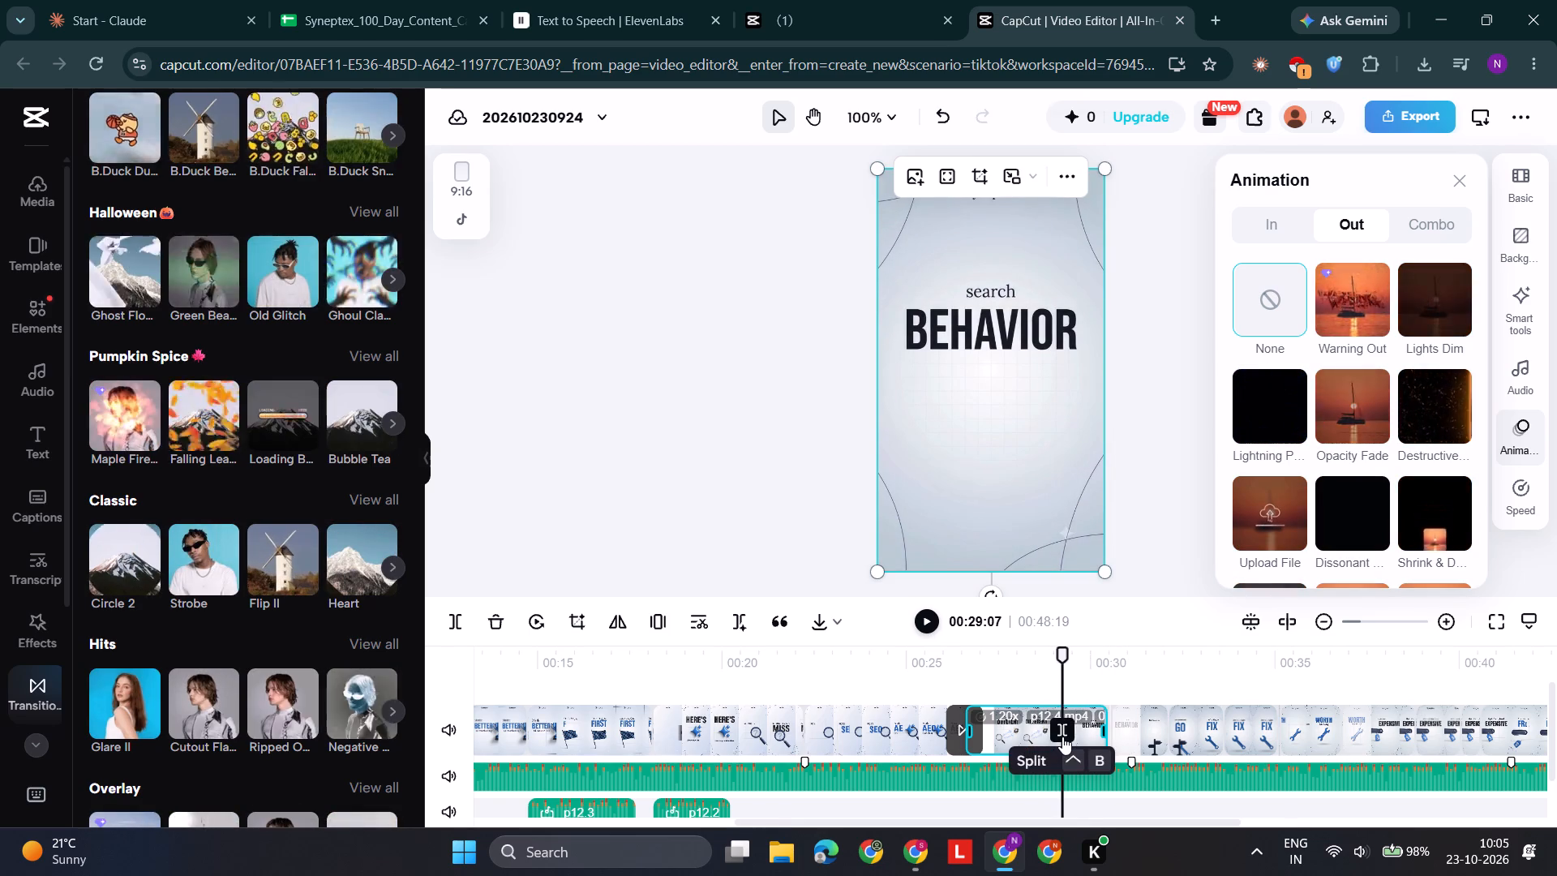
click(660, 621)
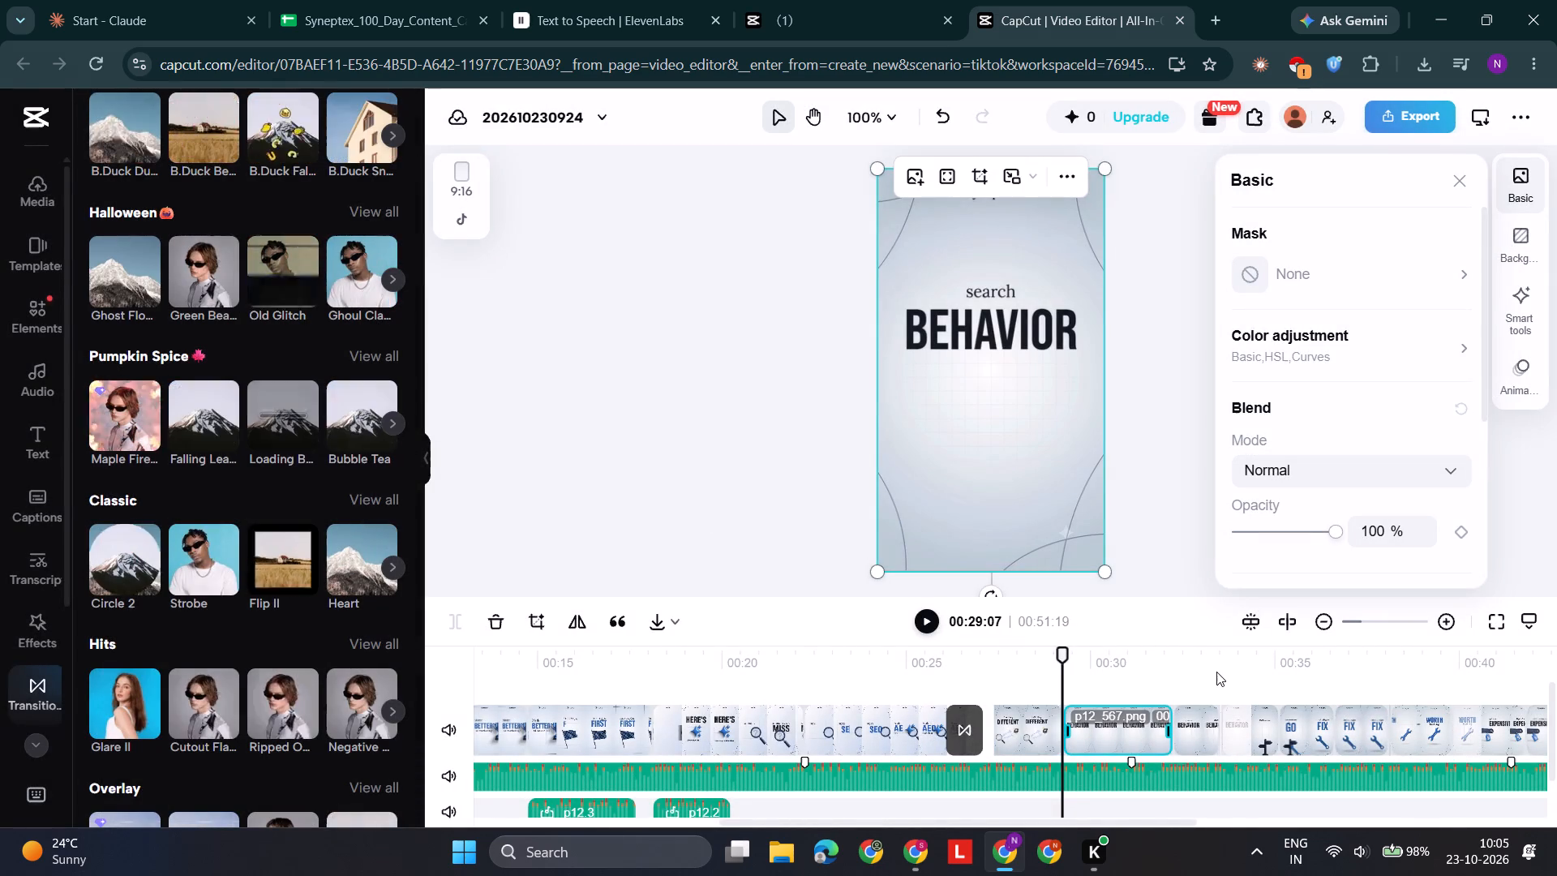
Shorten the "search BEHAVIOR" freeze frame to about 0.6 s and play through into the wrench scene.
drag(1168, 732, 1104, 742)
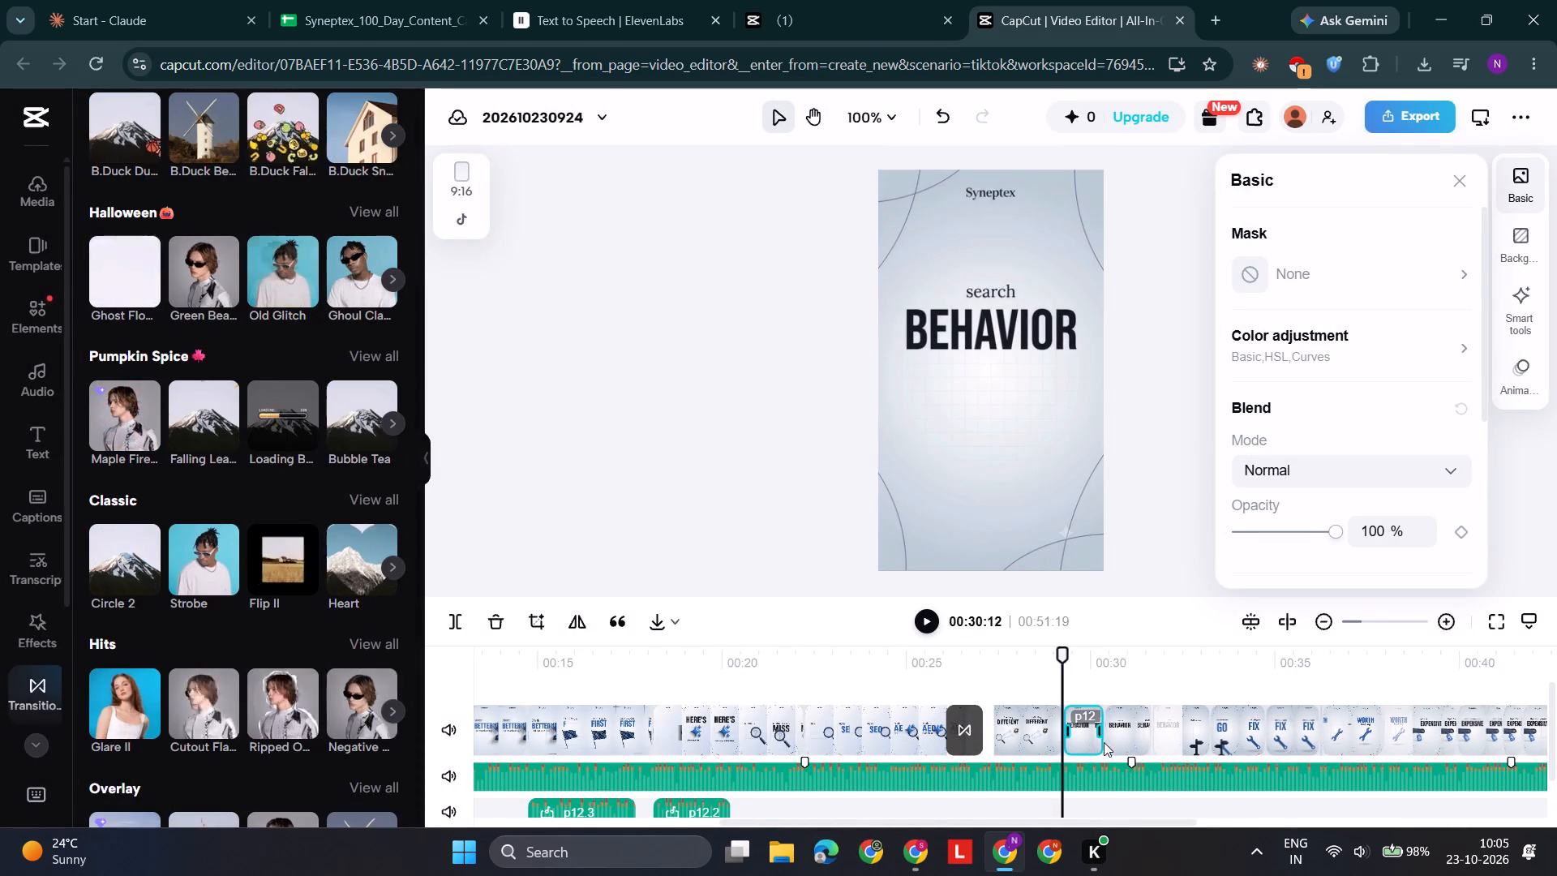
drag(1104, 742, 1089, 746)
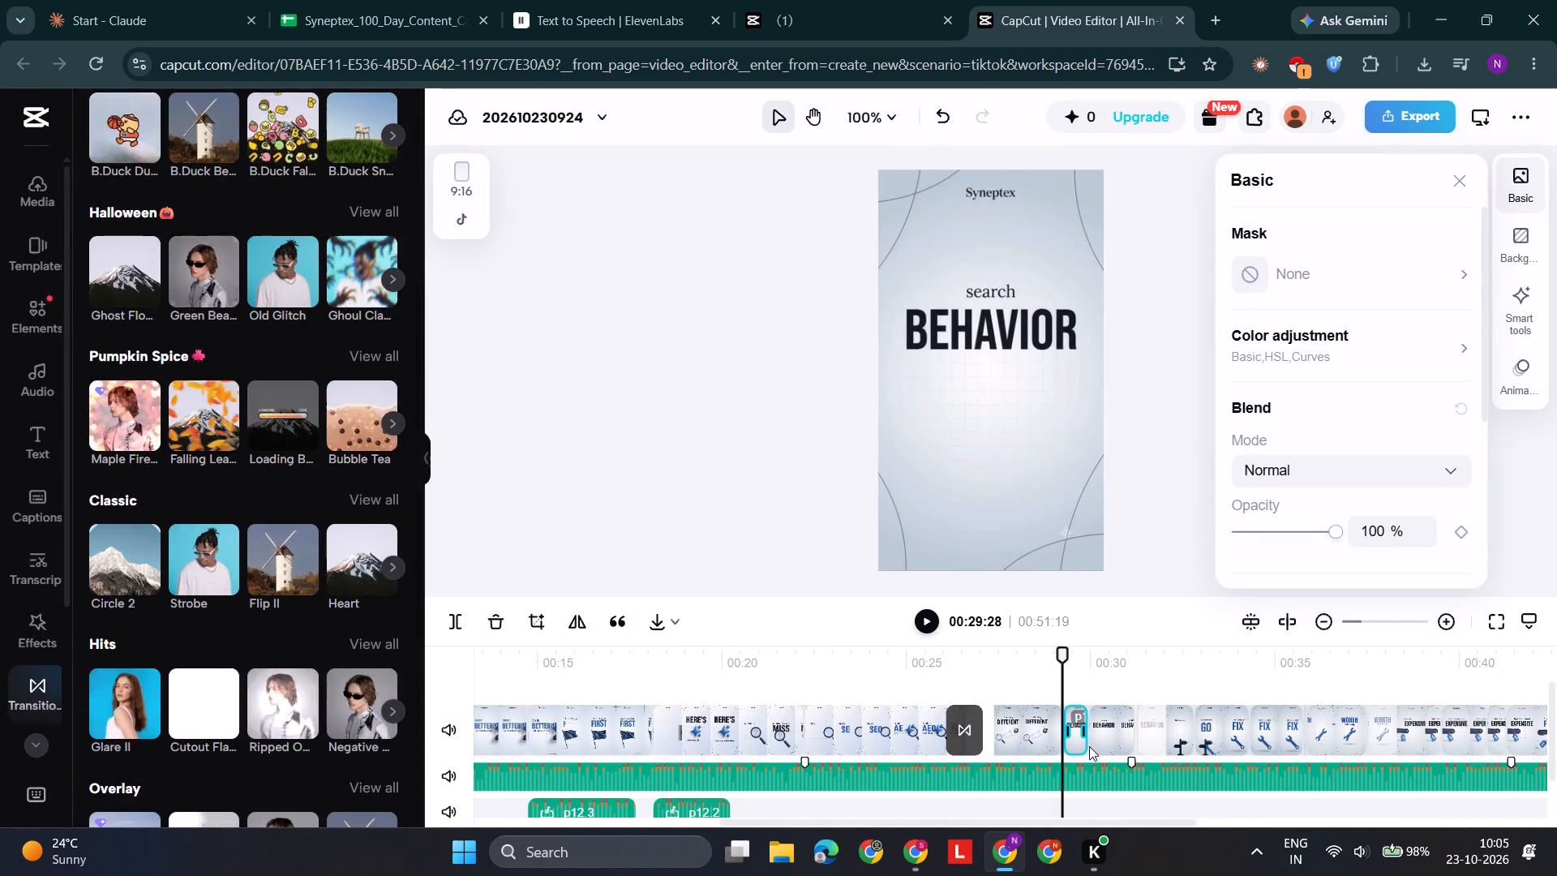
drag(1089, 746, 1087, 747)
key(space)
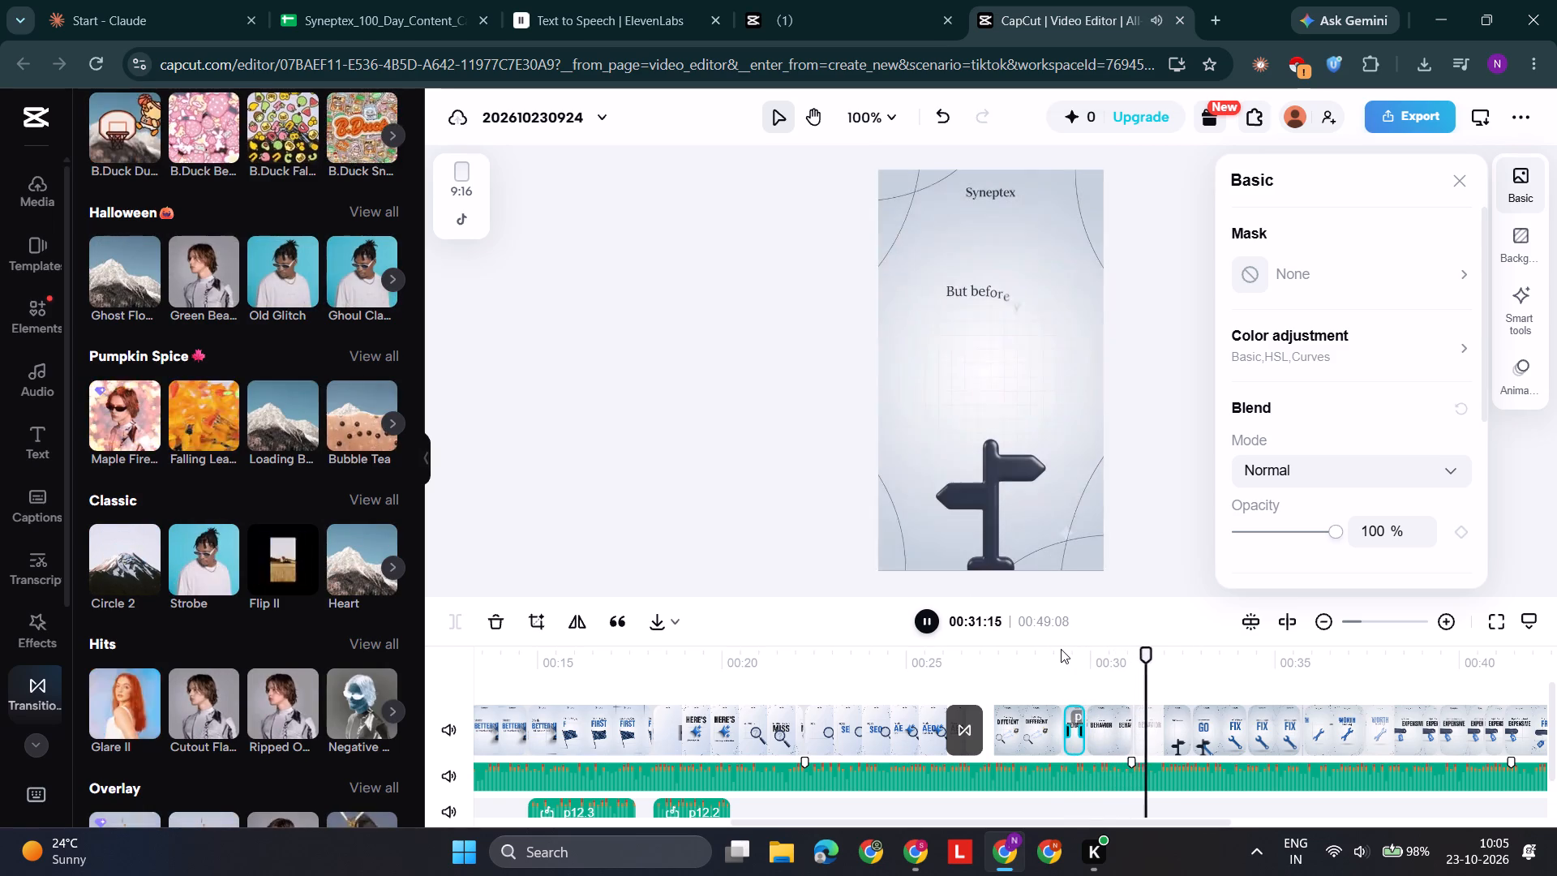
key(space)
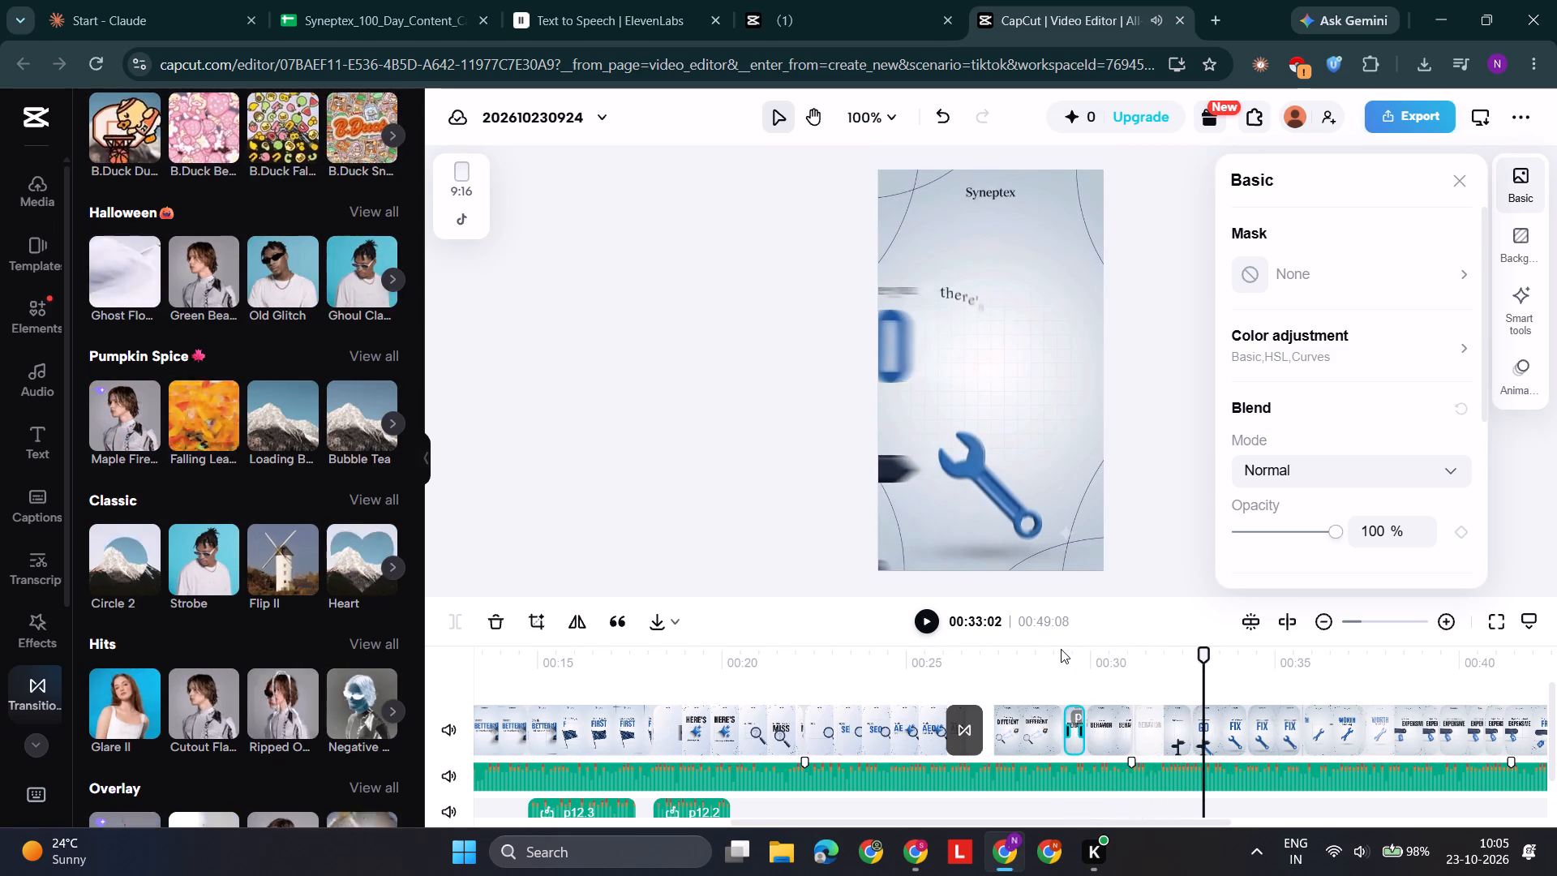
Replay the passage from "search BEHAVIOR" into "But before you" several times to check its timing against the audio.
click(1165, 735)
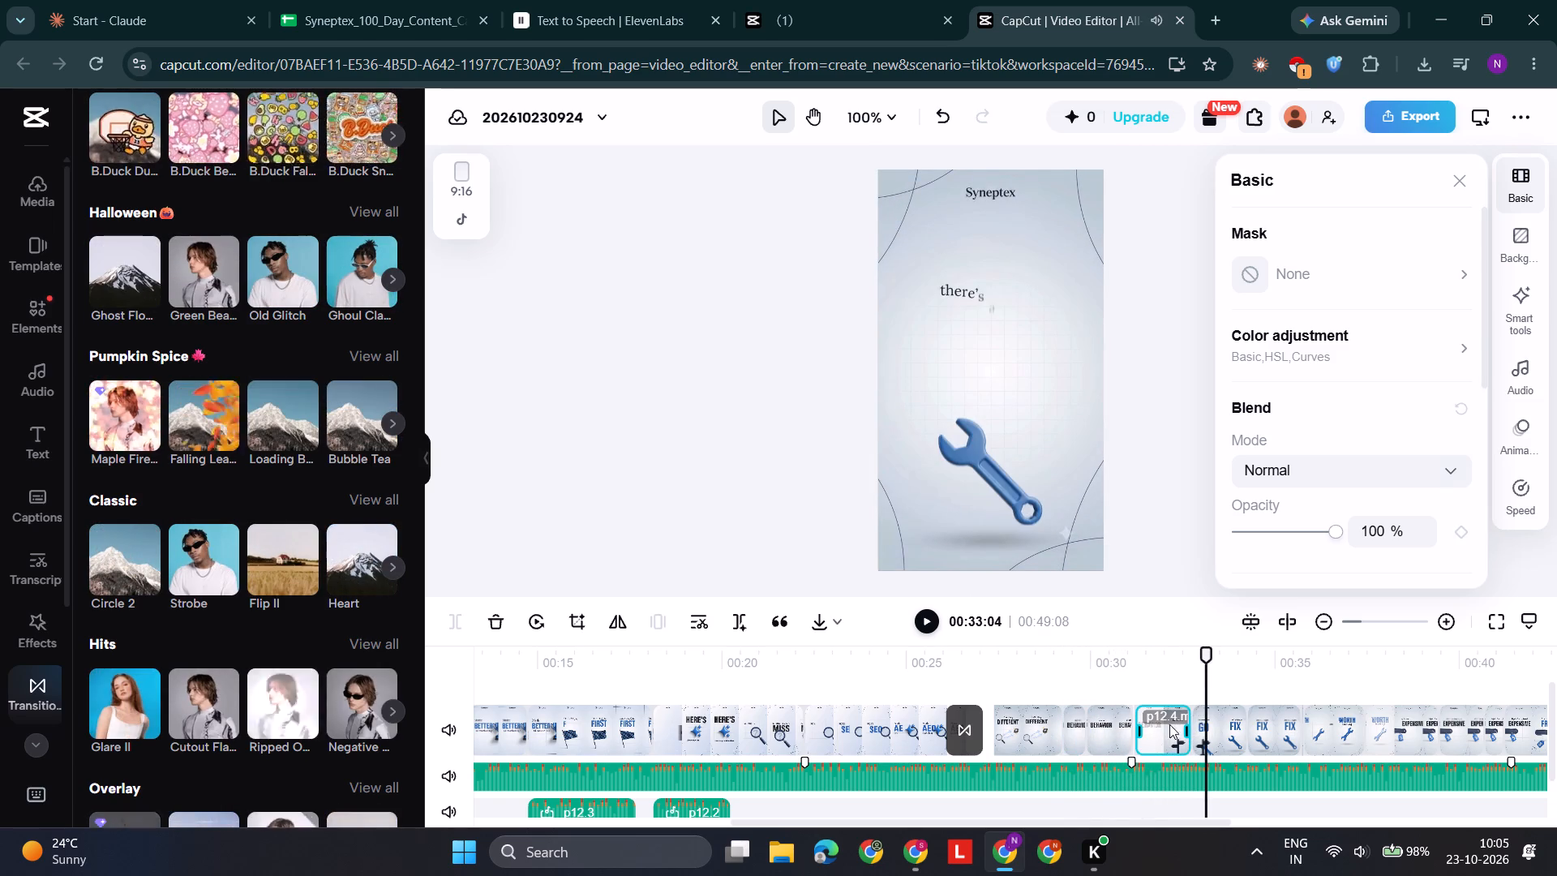
drag(1207, 670, 1121, 686)
key(space)
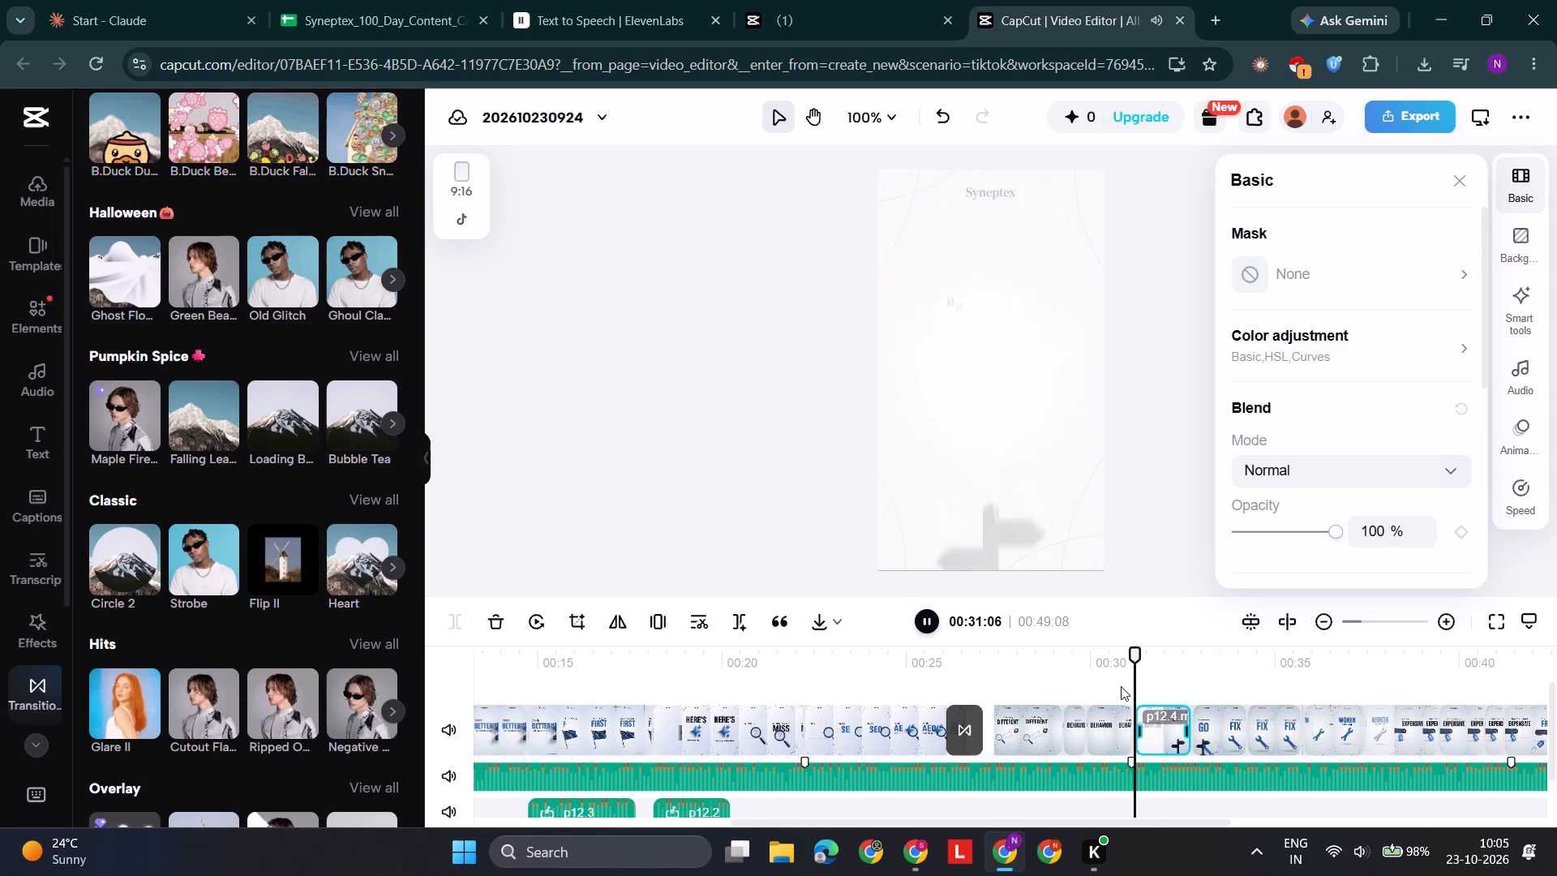
key(space)
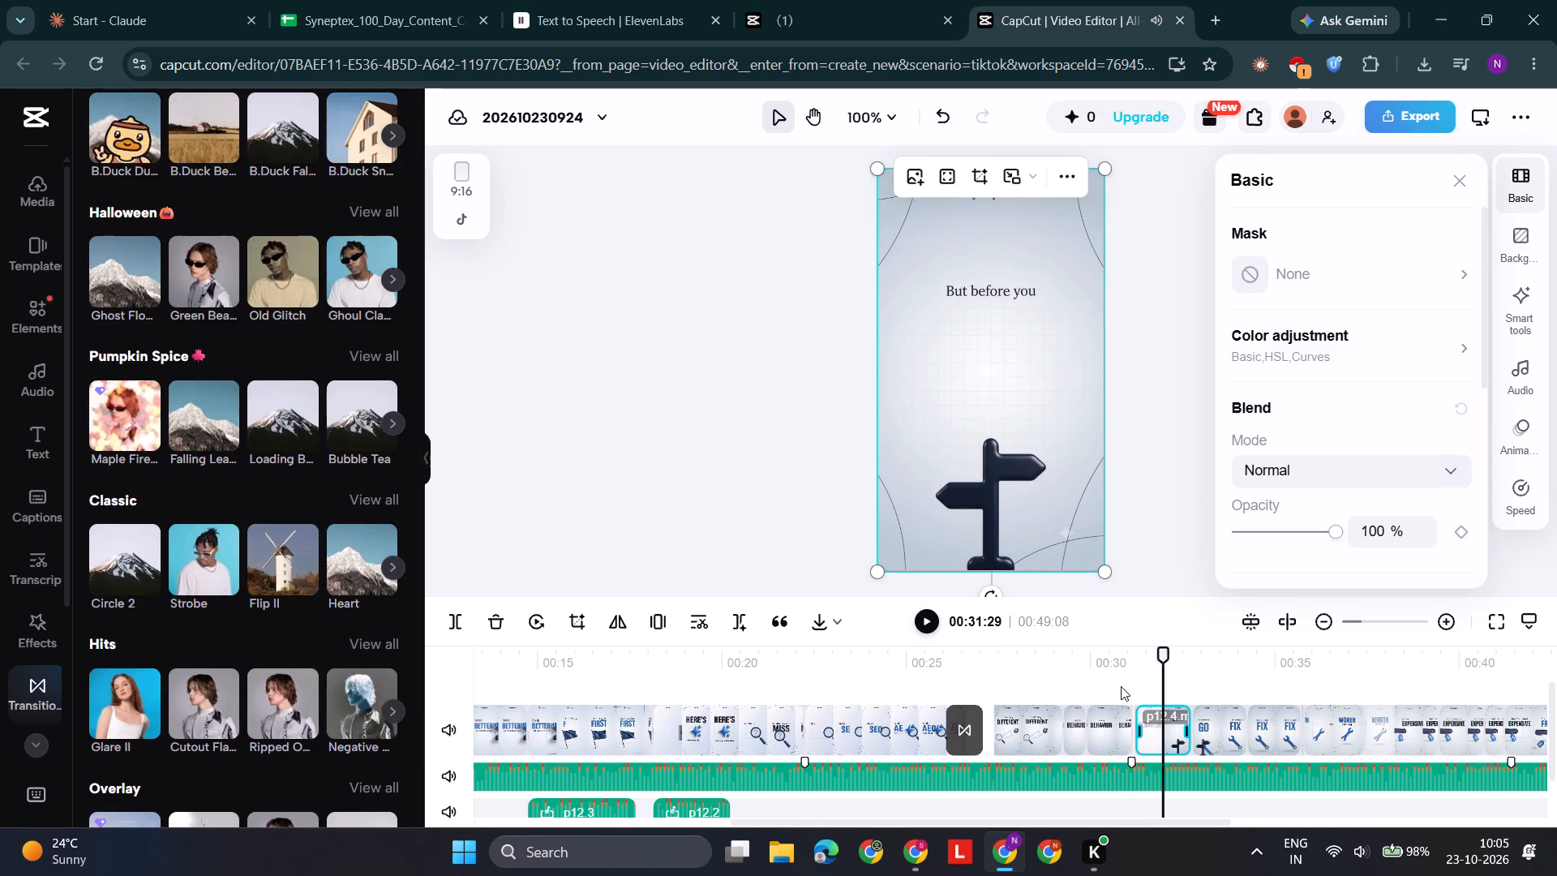
drag(1165, 653, 1139, 656)
key(space)
key(space)
key(space)
key(space)
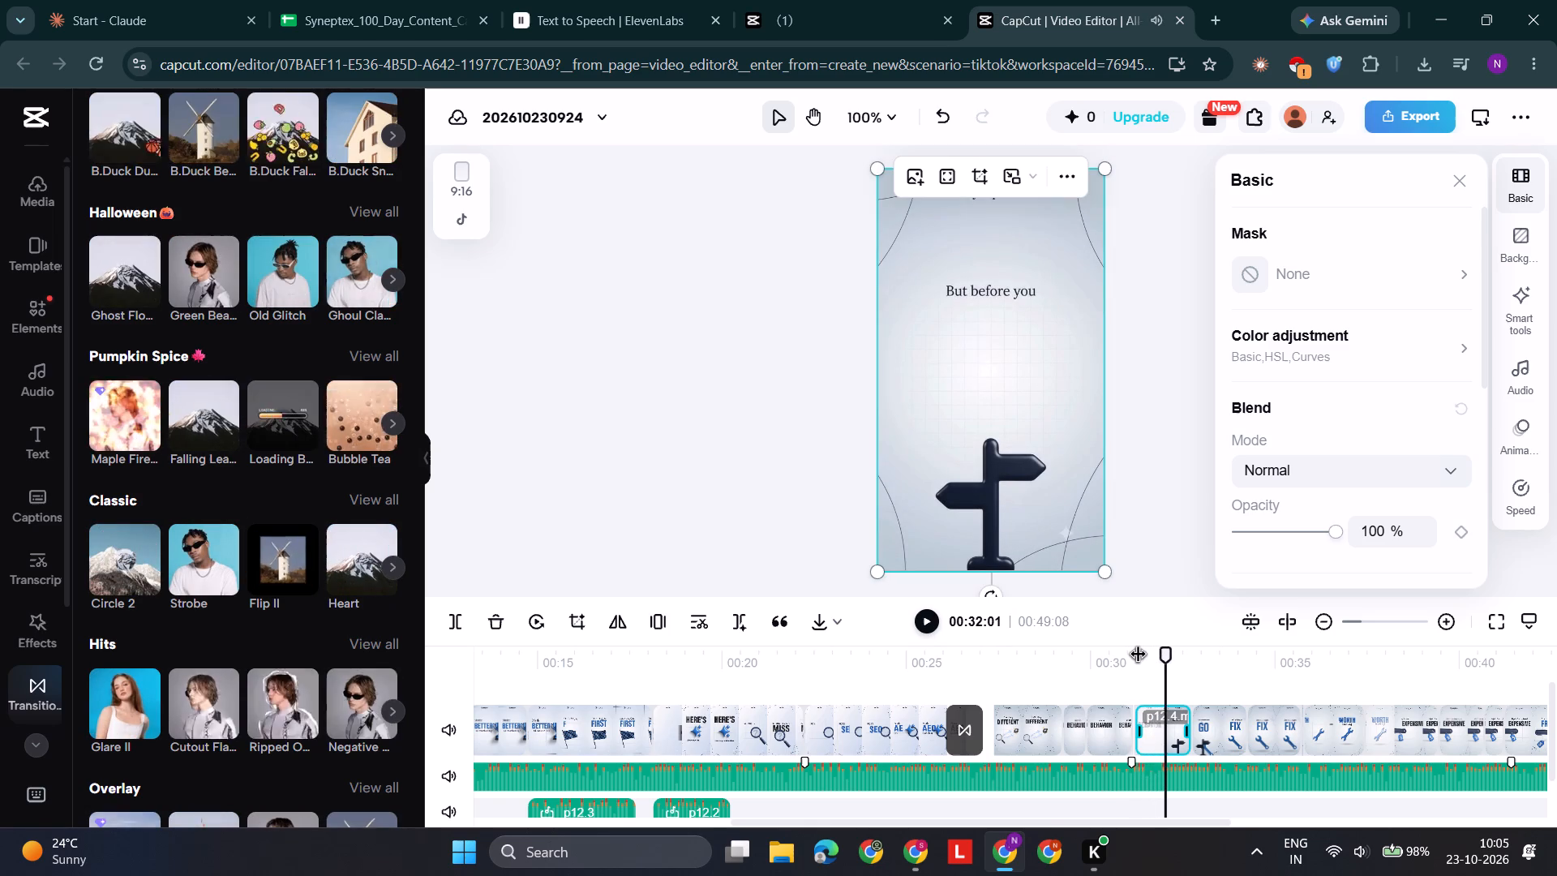
drag(1165, 646, 1069, 646)
key(space)
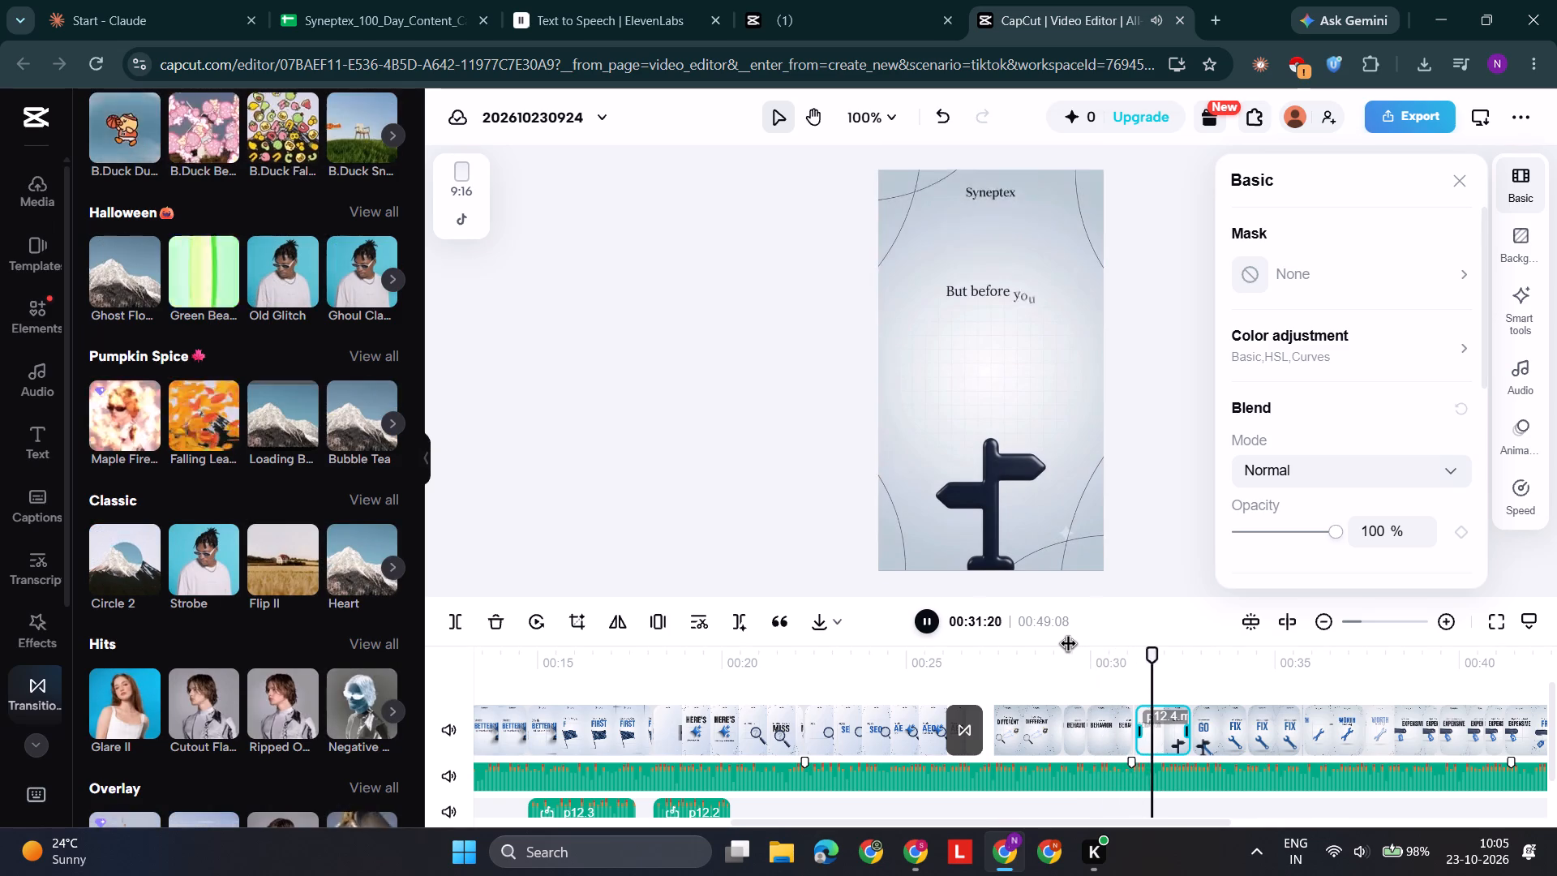
key(space)
drag(1163, 663, 1045, 651)
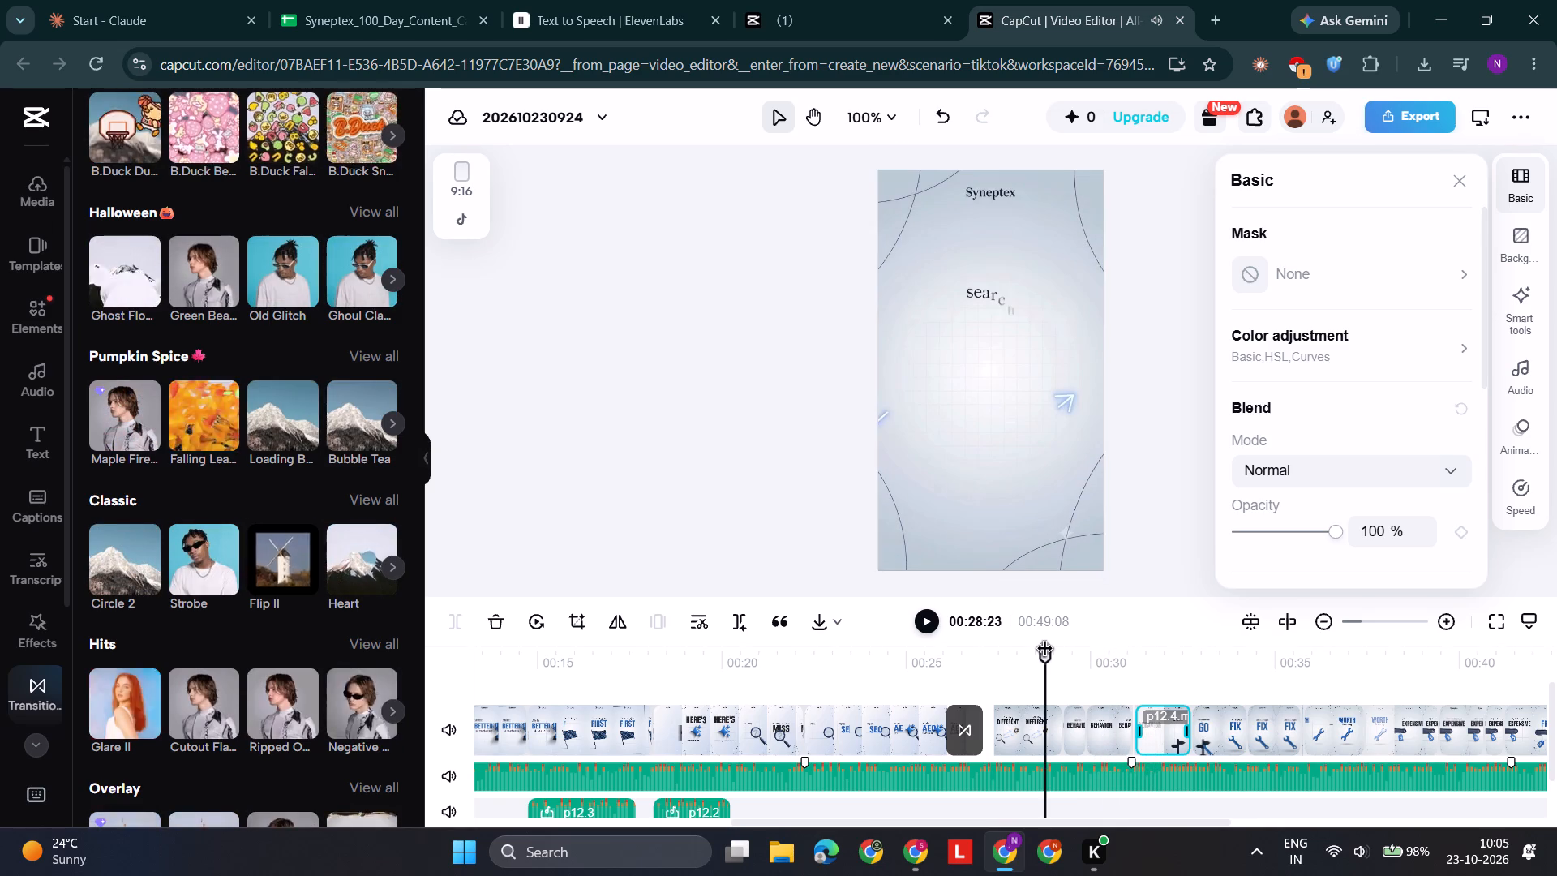
click(1045, 651)
key(space)
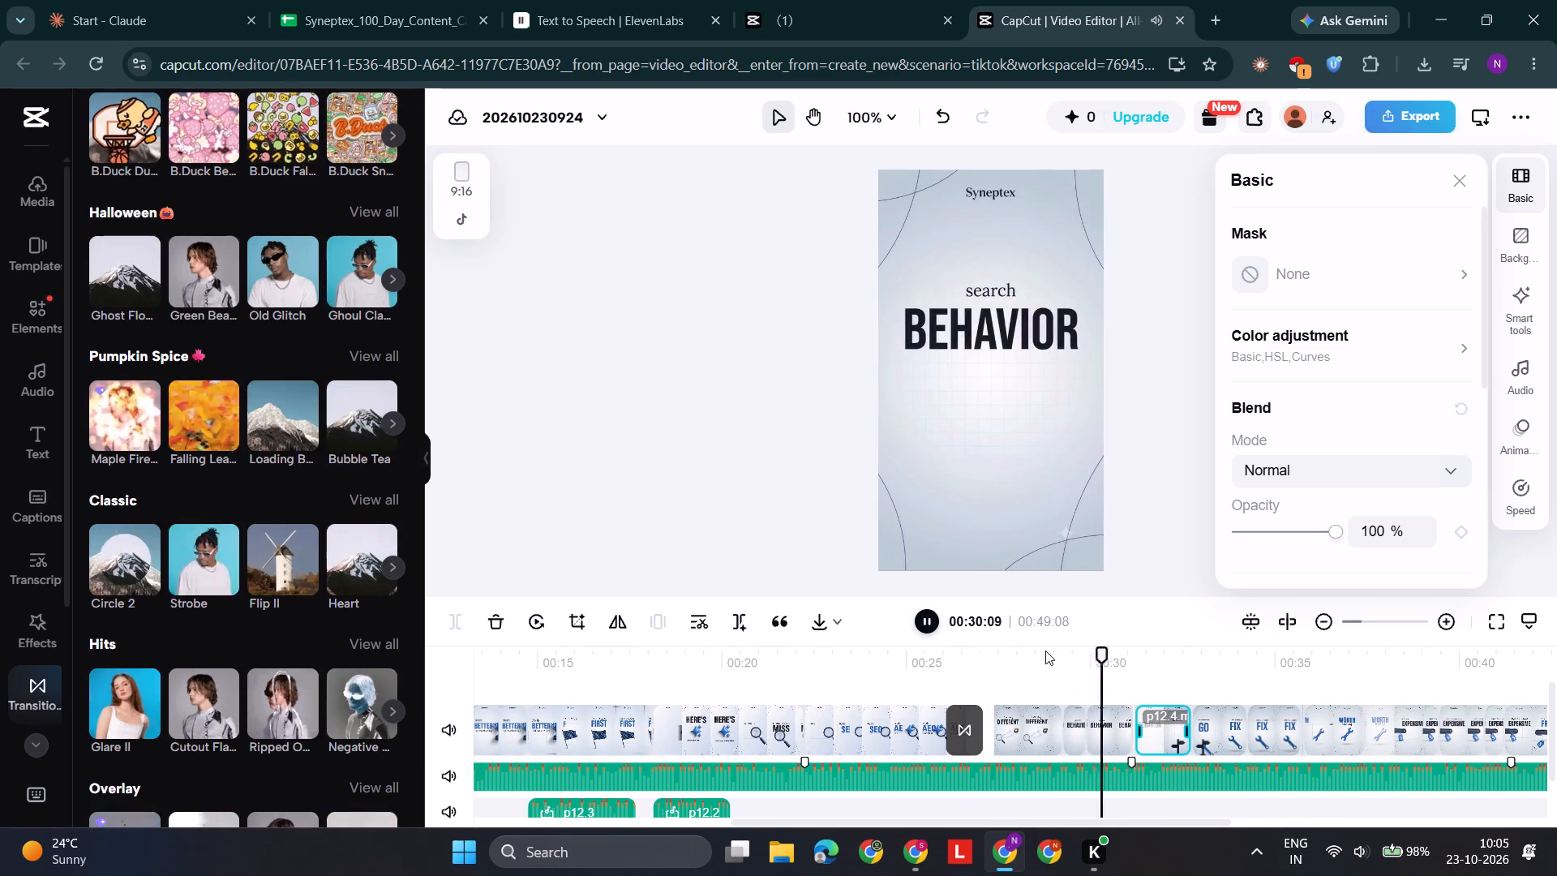
key(space)
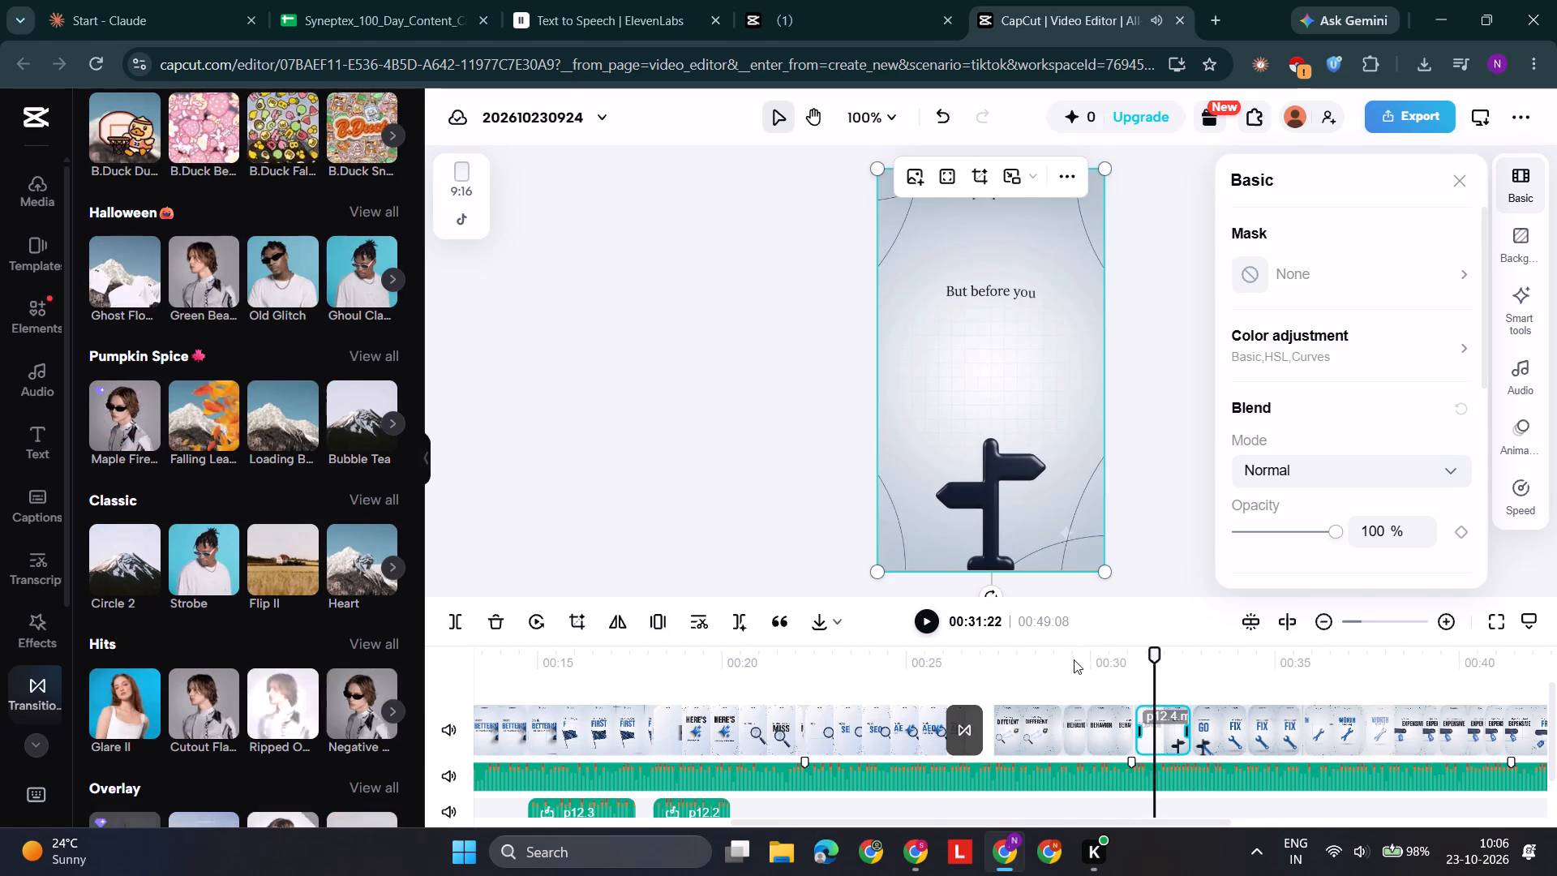
Scrub frame by frame through the cut between the "search BEHAVIOR" and "But before you" clips to examine the fade.
click(1094, 748)
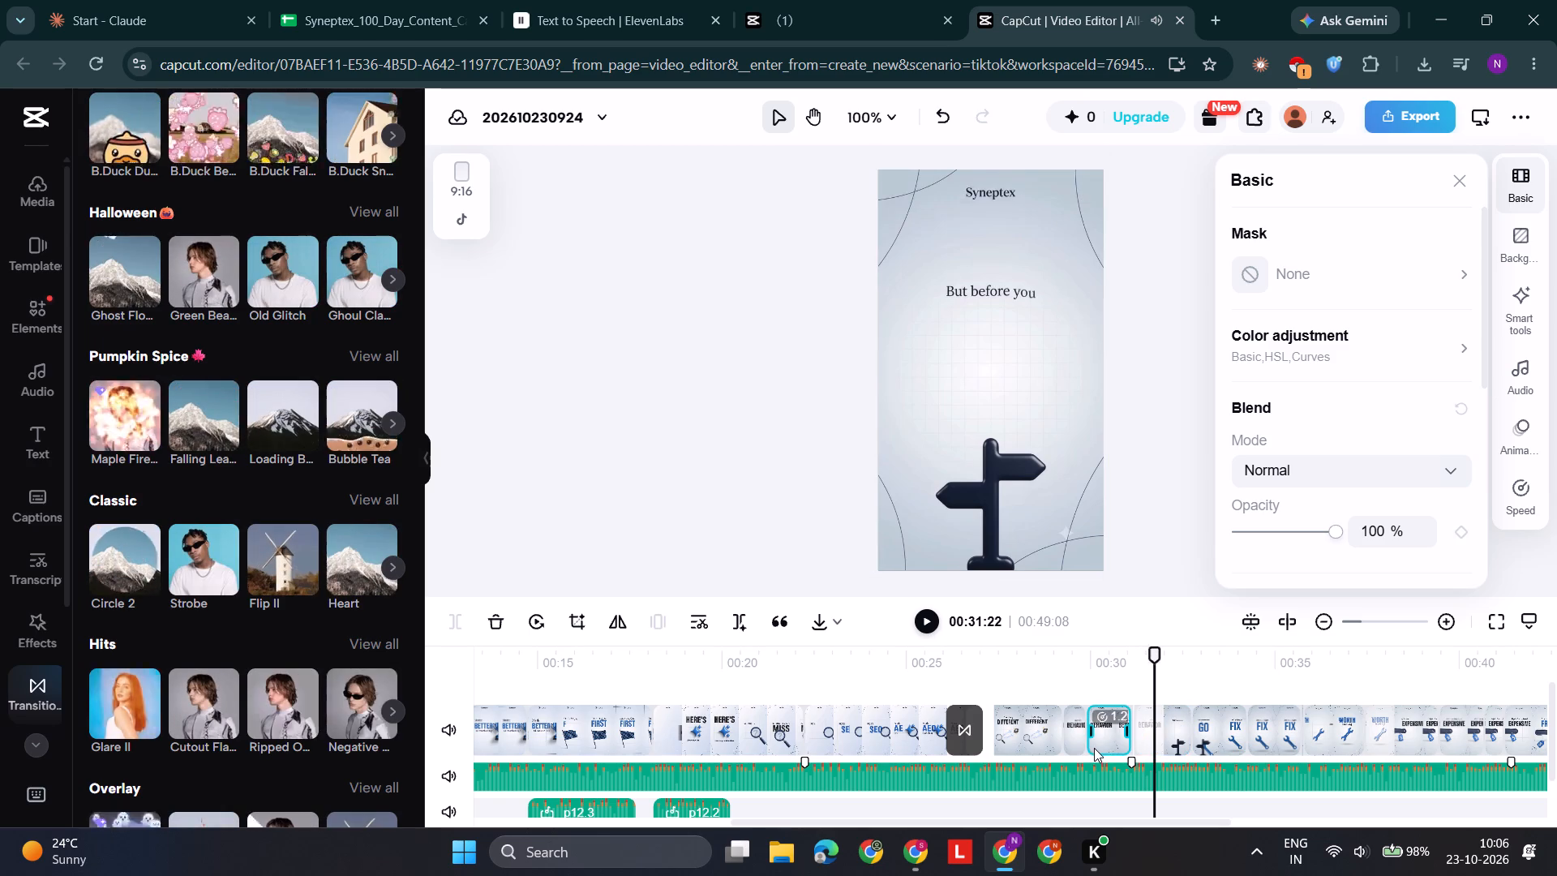
drag(1153, 659, 1109, 676)
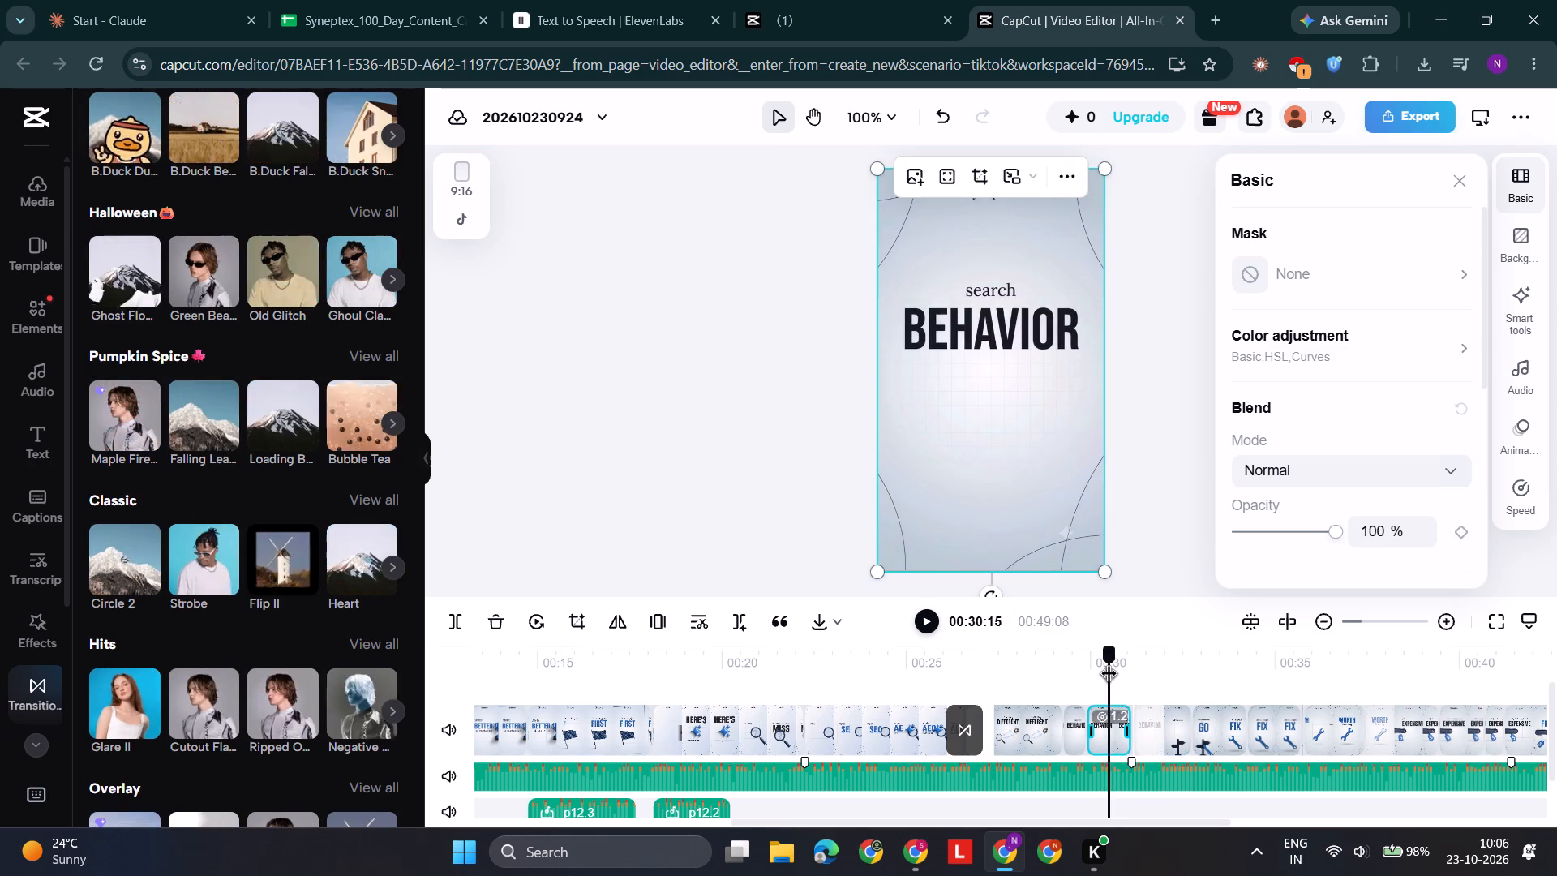
drag(1109, 676, 1137, 675)
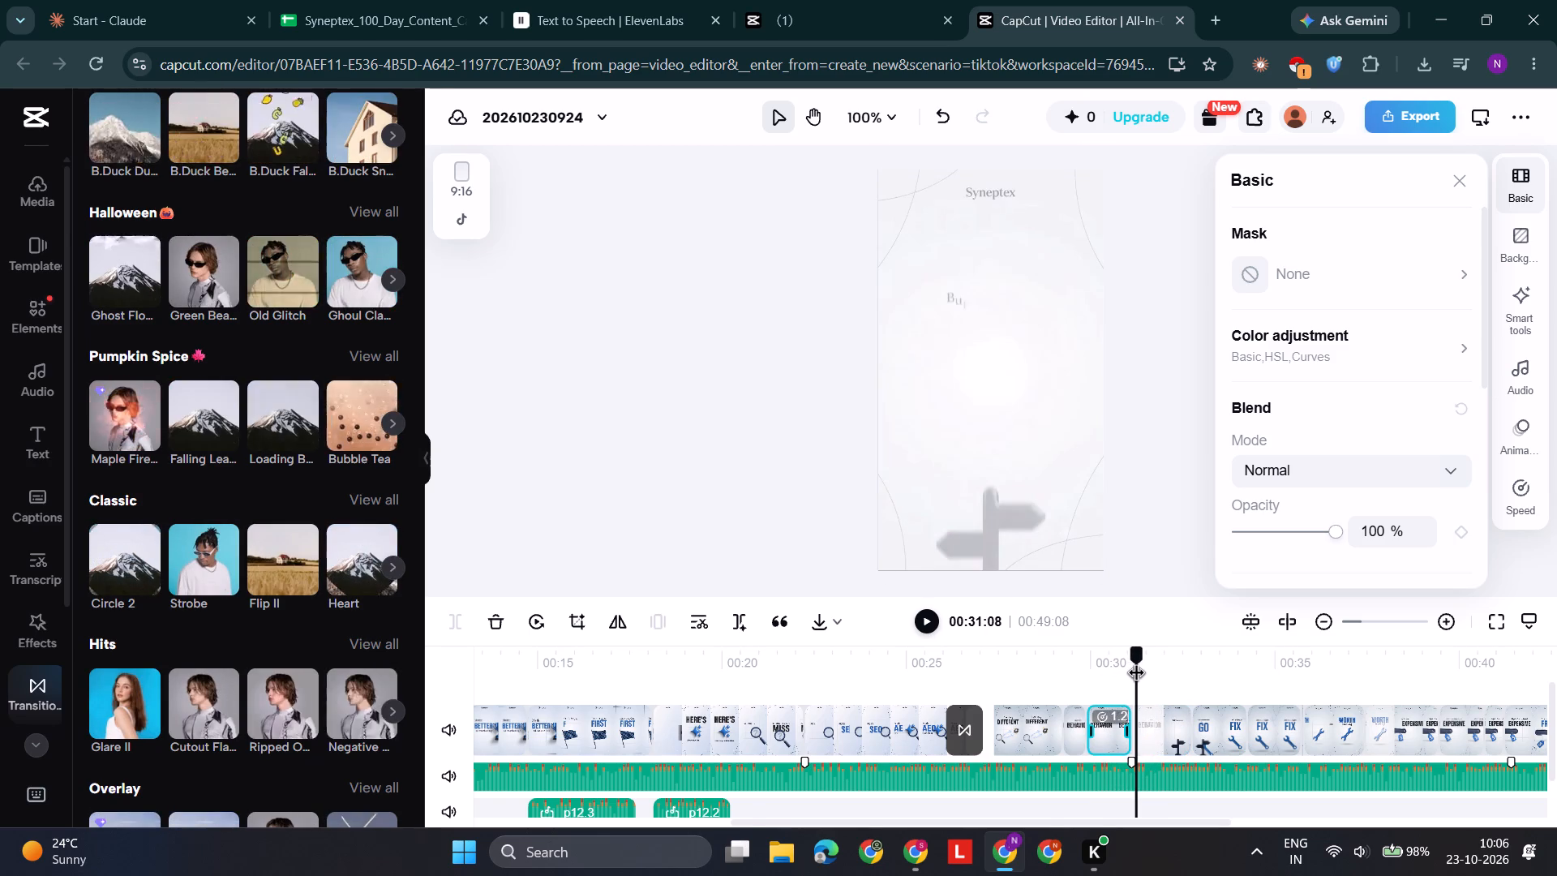
drag(1137, 675, 1133, 682)
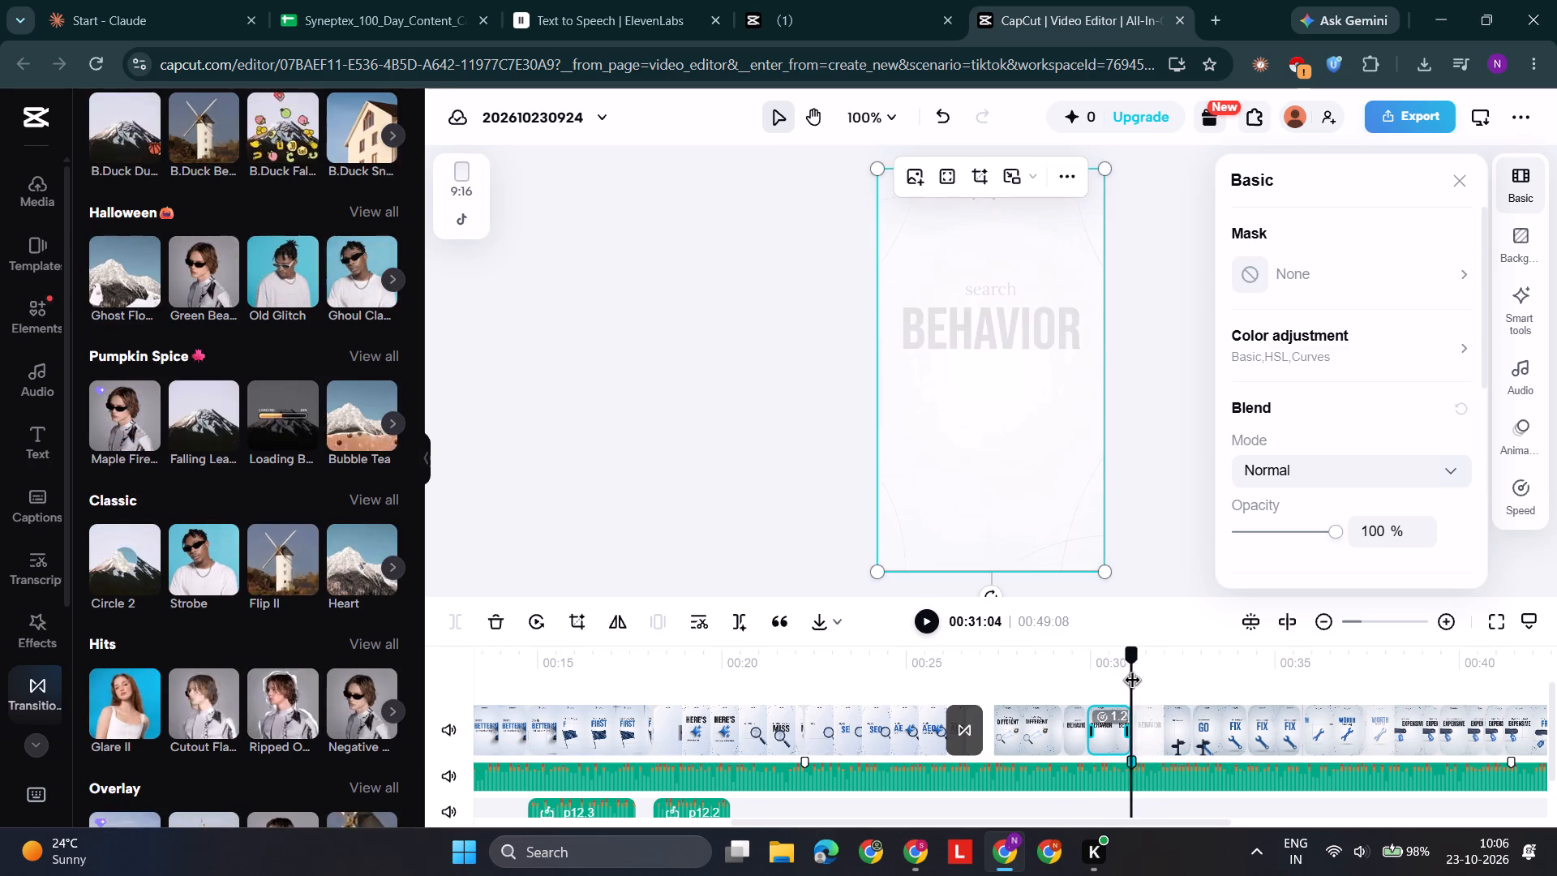
drag(1133, 682, 1143, 681)
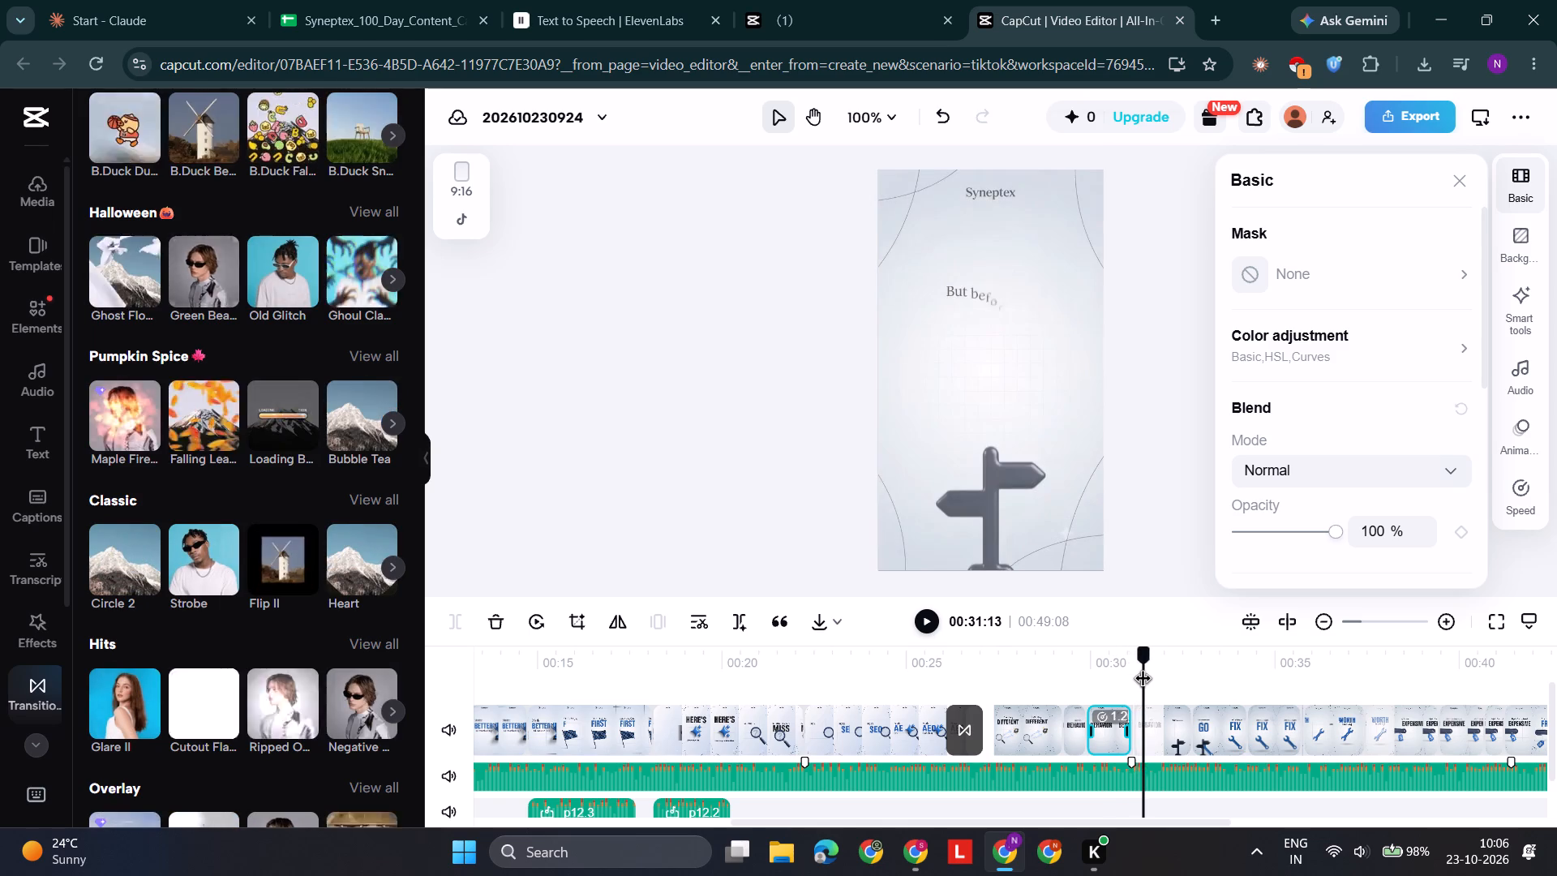
drag(1143, 681, 1140, 688)
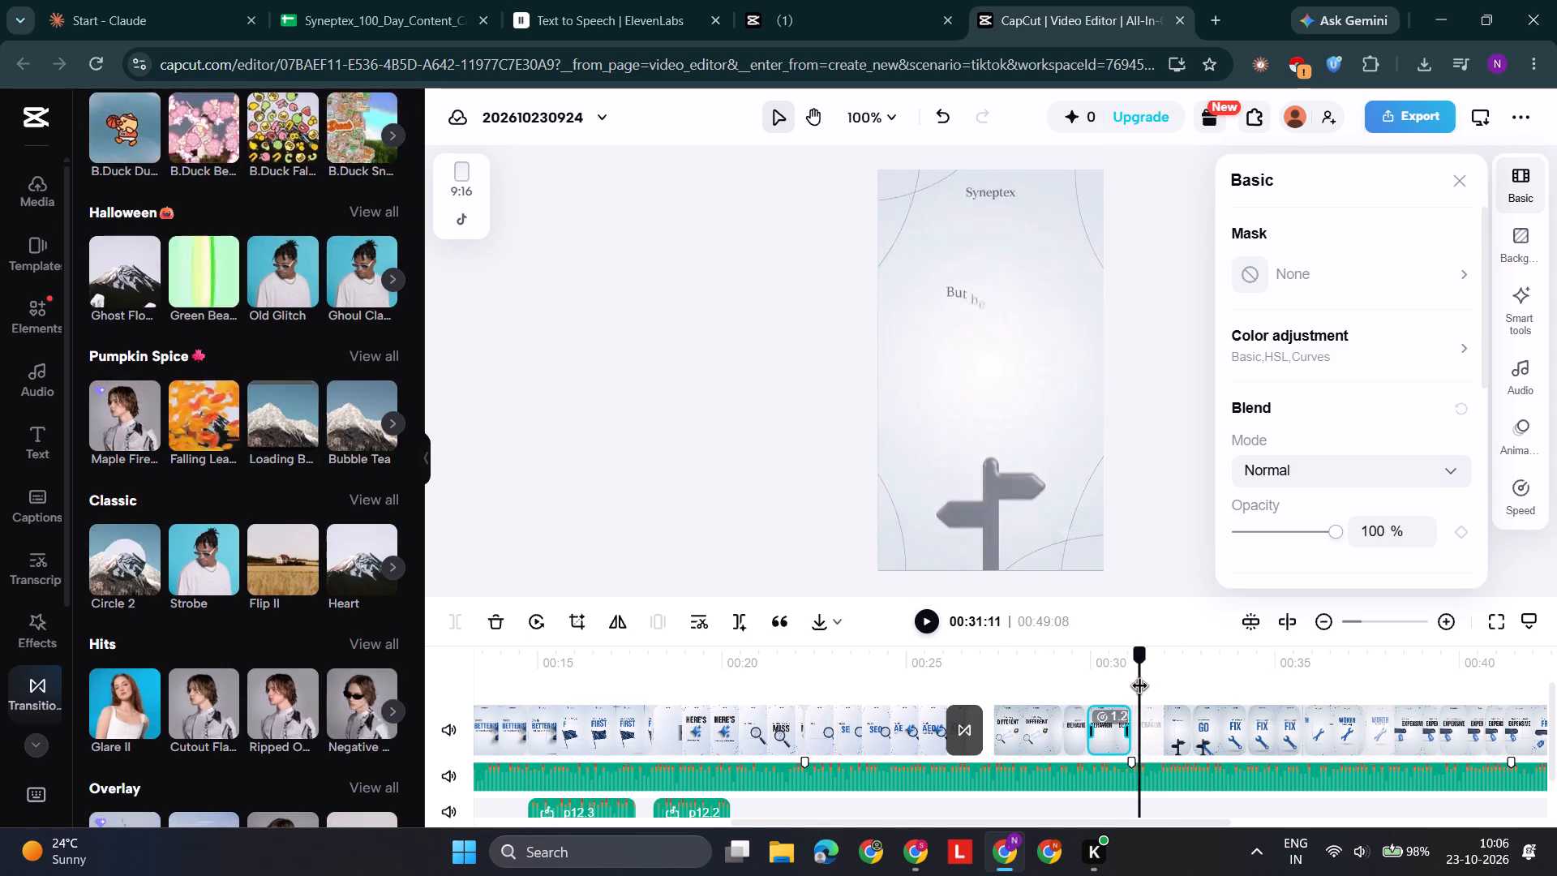
drag(1140, 688, 1135, 694)
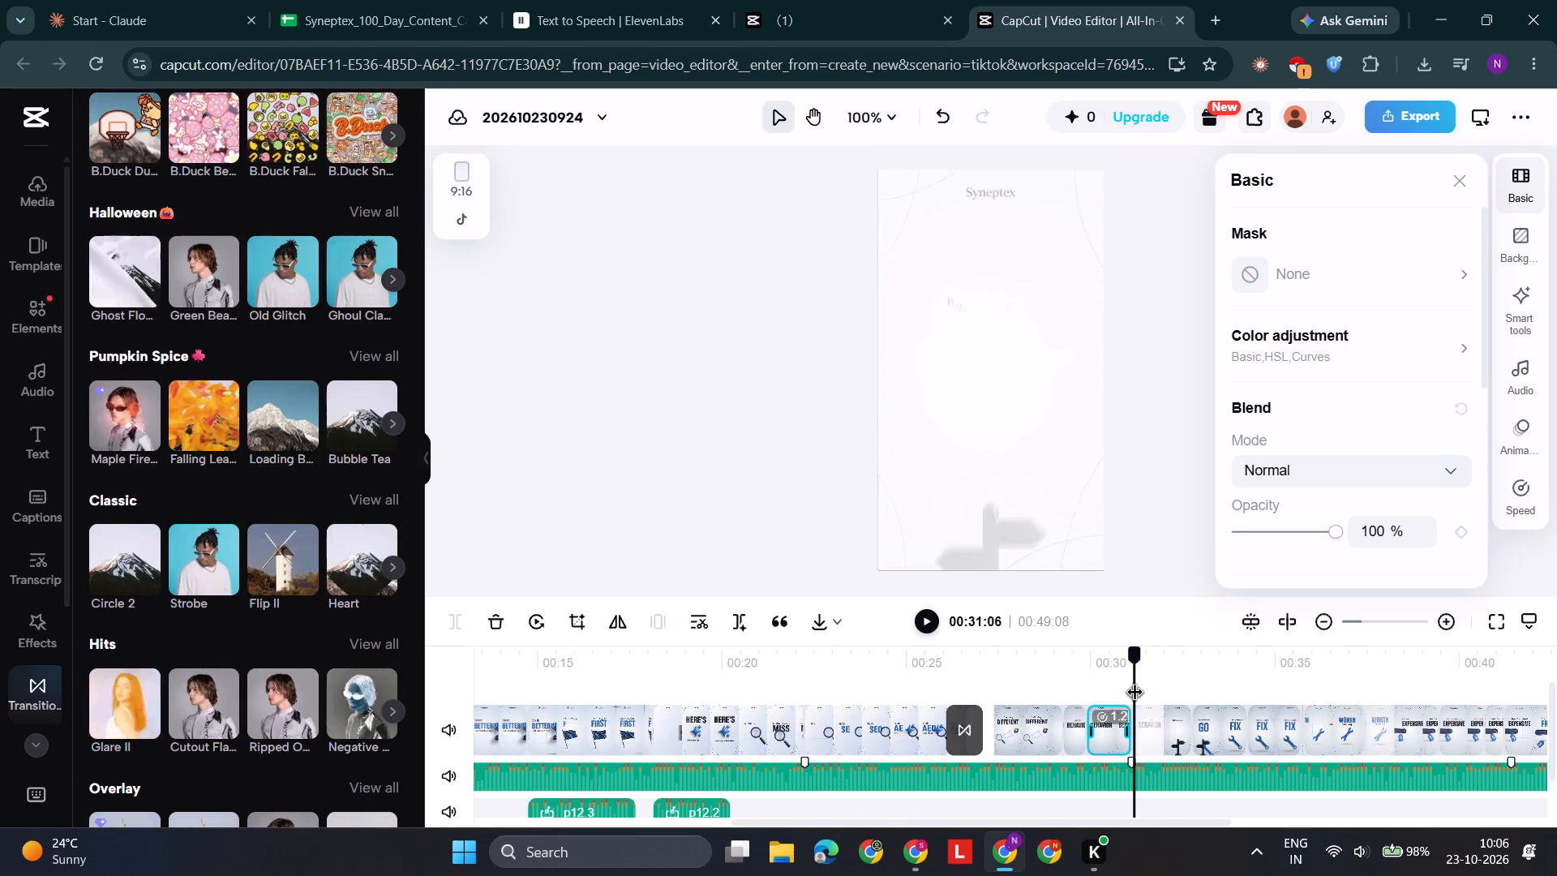
drag(1135, 694, 1136, 693)
Trim about 4 frames off the start of the "But before you" p12.4 clip and preview the cut.
click(1144, 739)
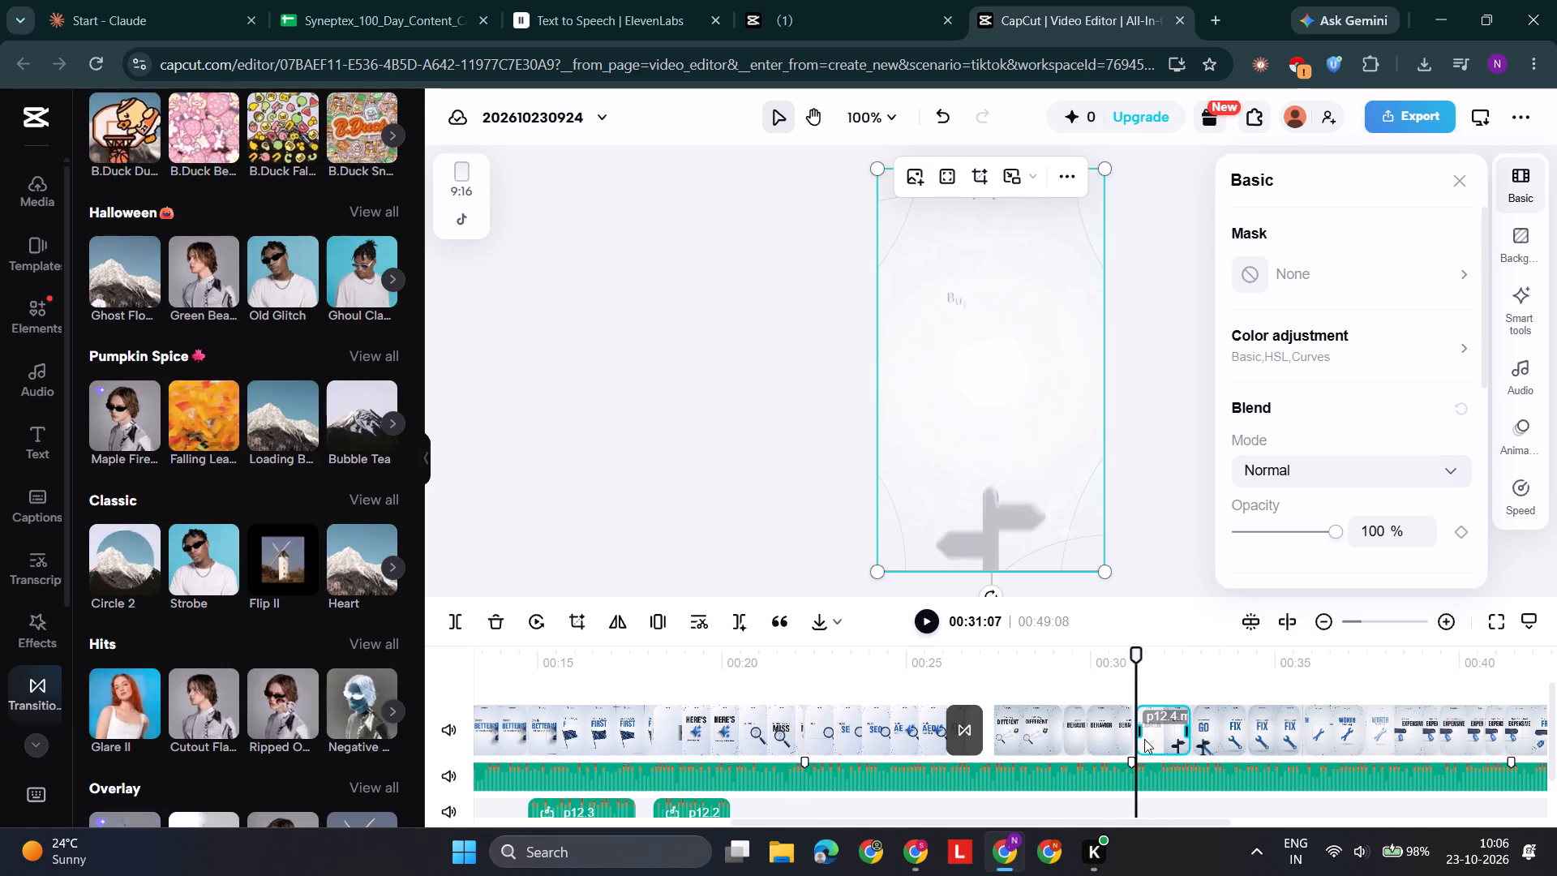
scroll(1144, 739, left, 1)
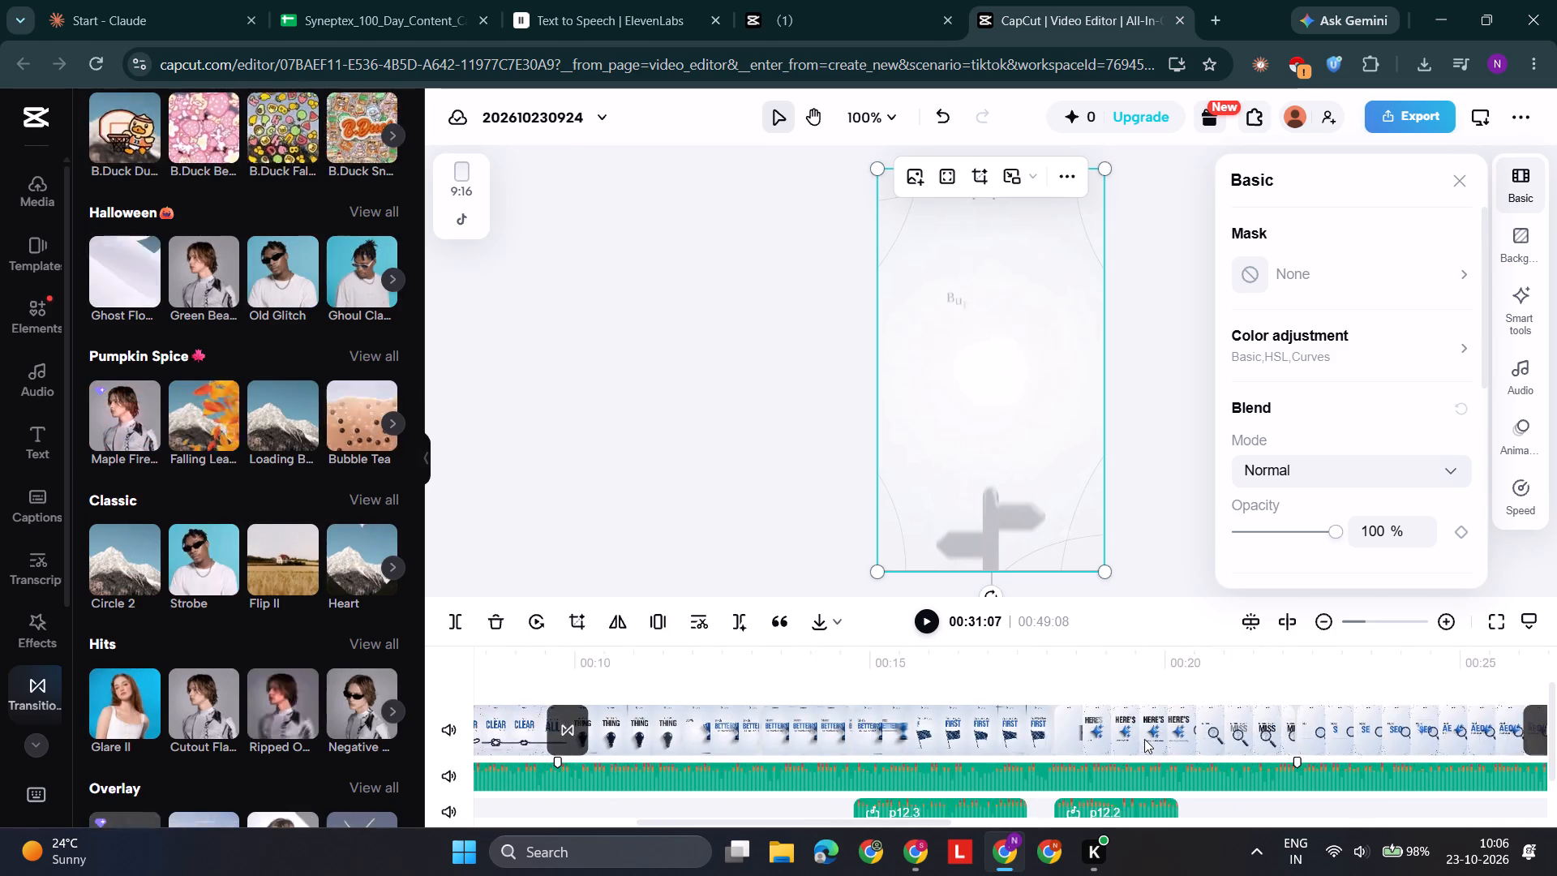
scroll(1144, 739, left, 6)
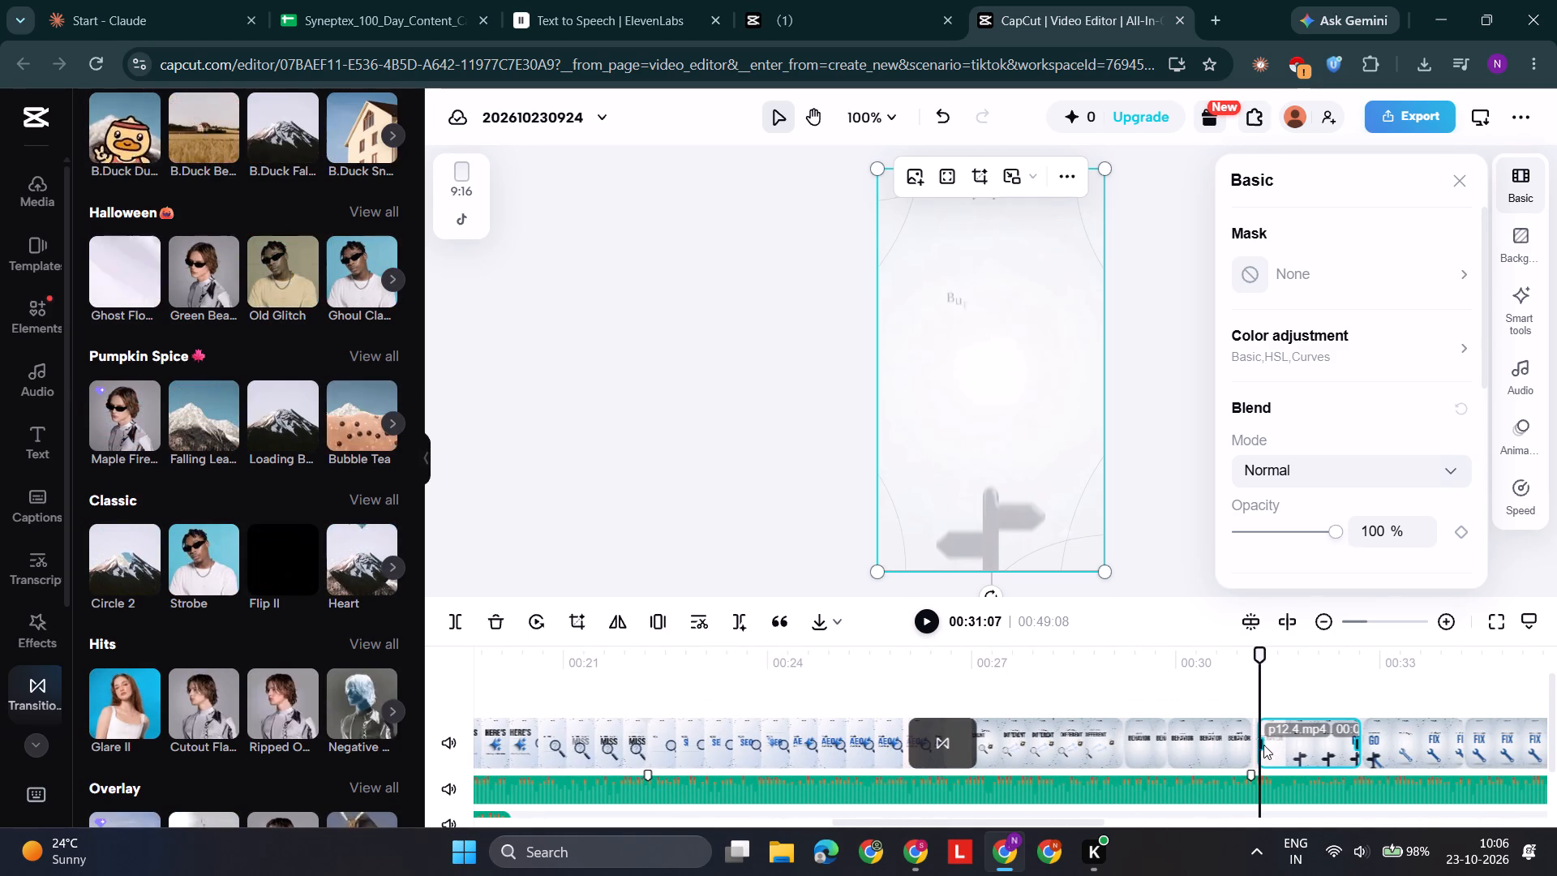
drag(1259, 745, 1263, 746)
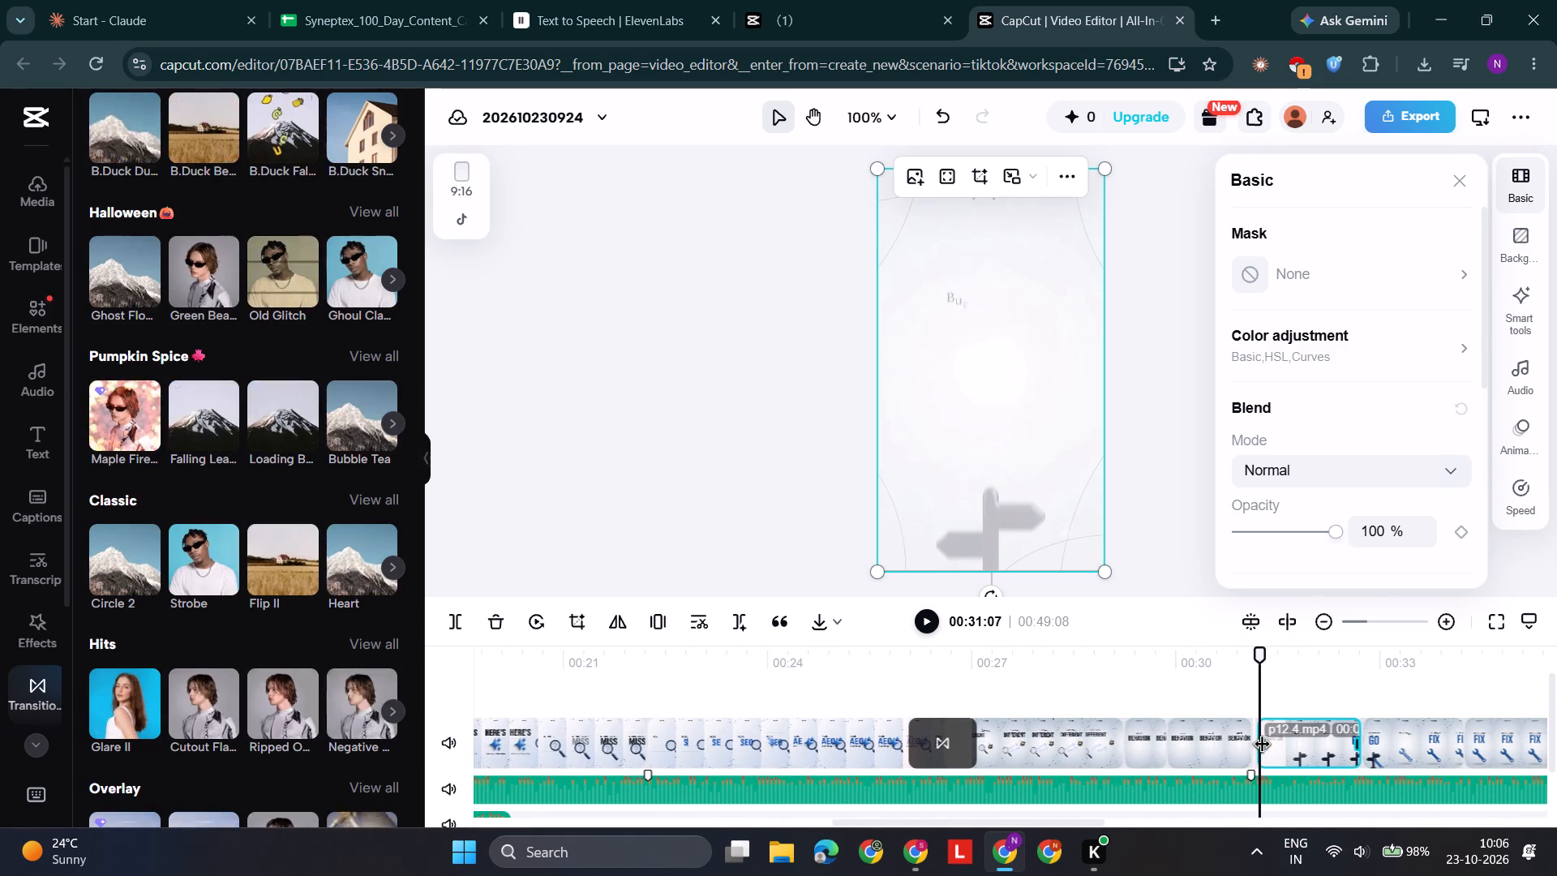
drag(1263, 746, 1267, 745)
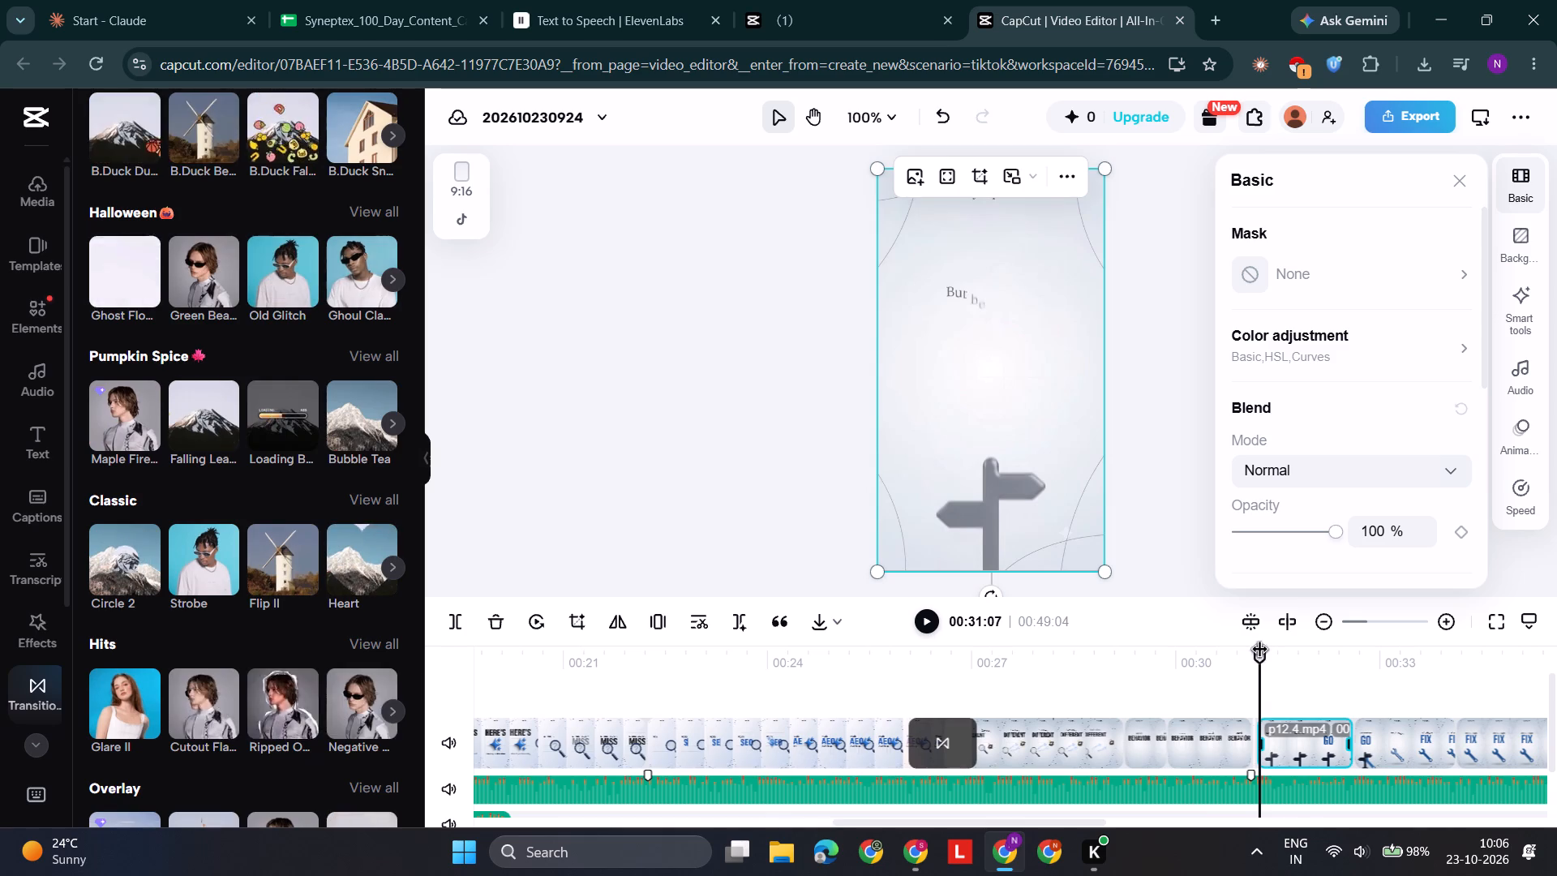
drag(1260, 651, 1292, 663)
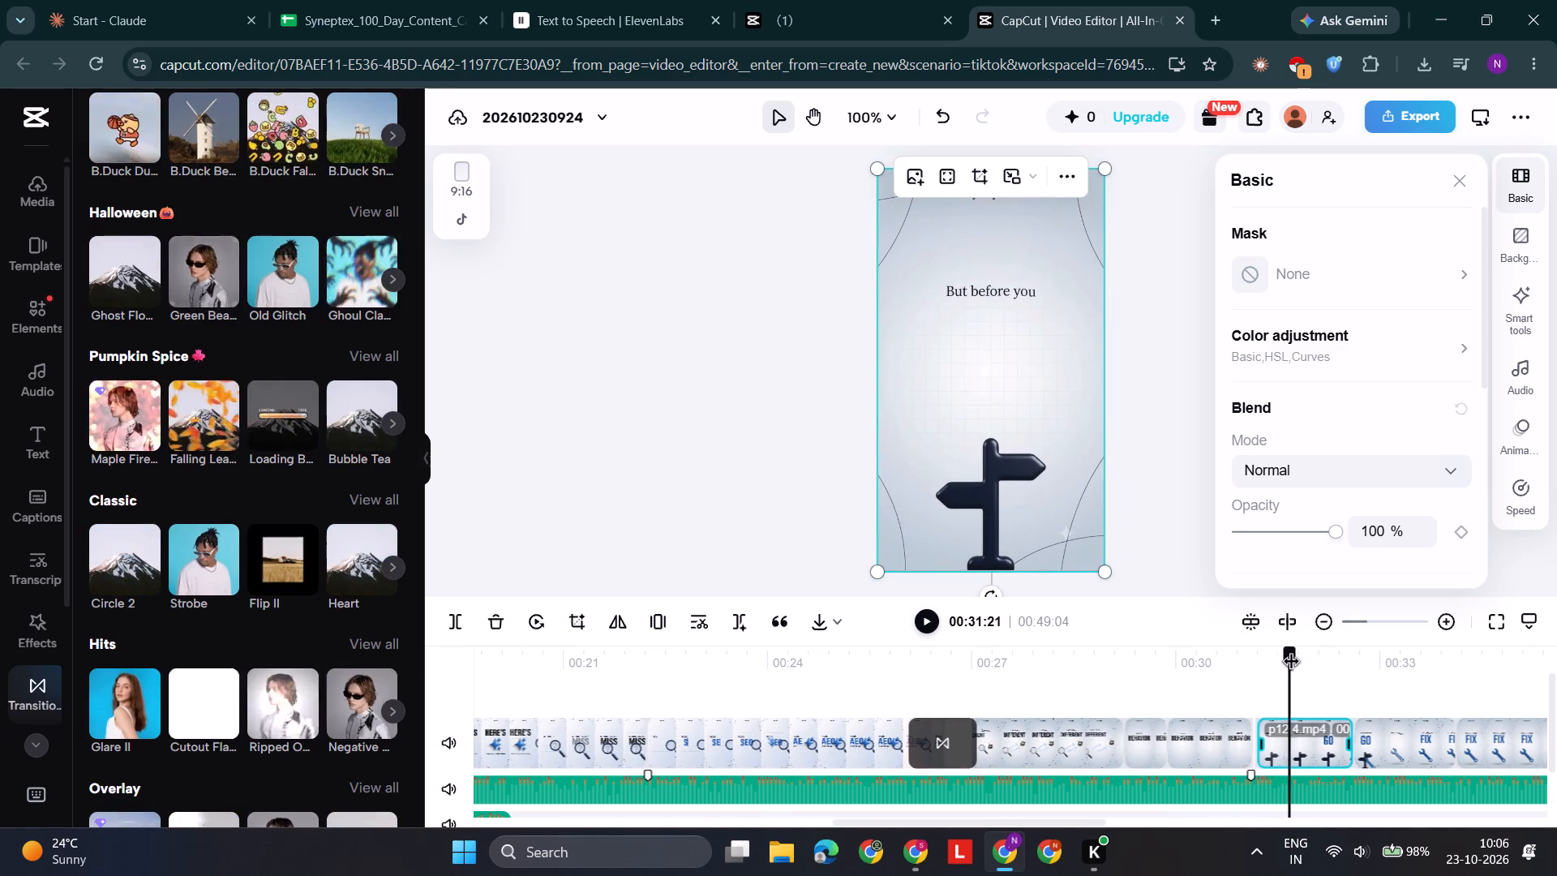
drag(1292, 663, 1214, 675)
key(space)
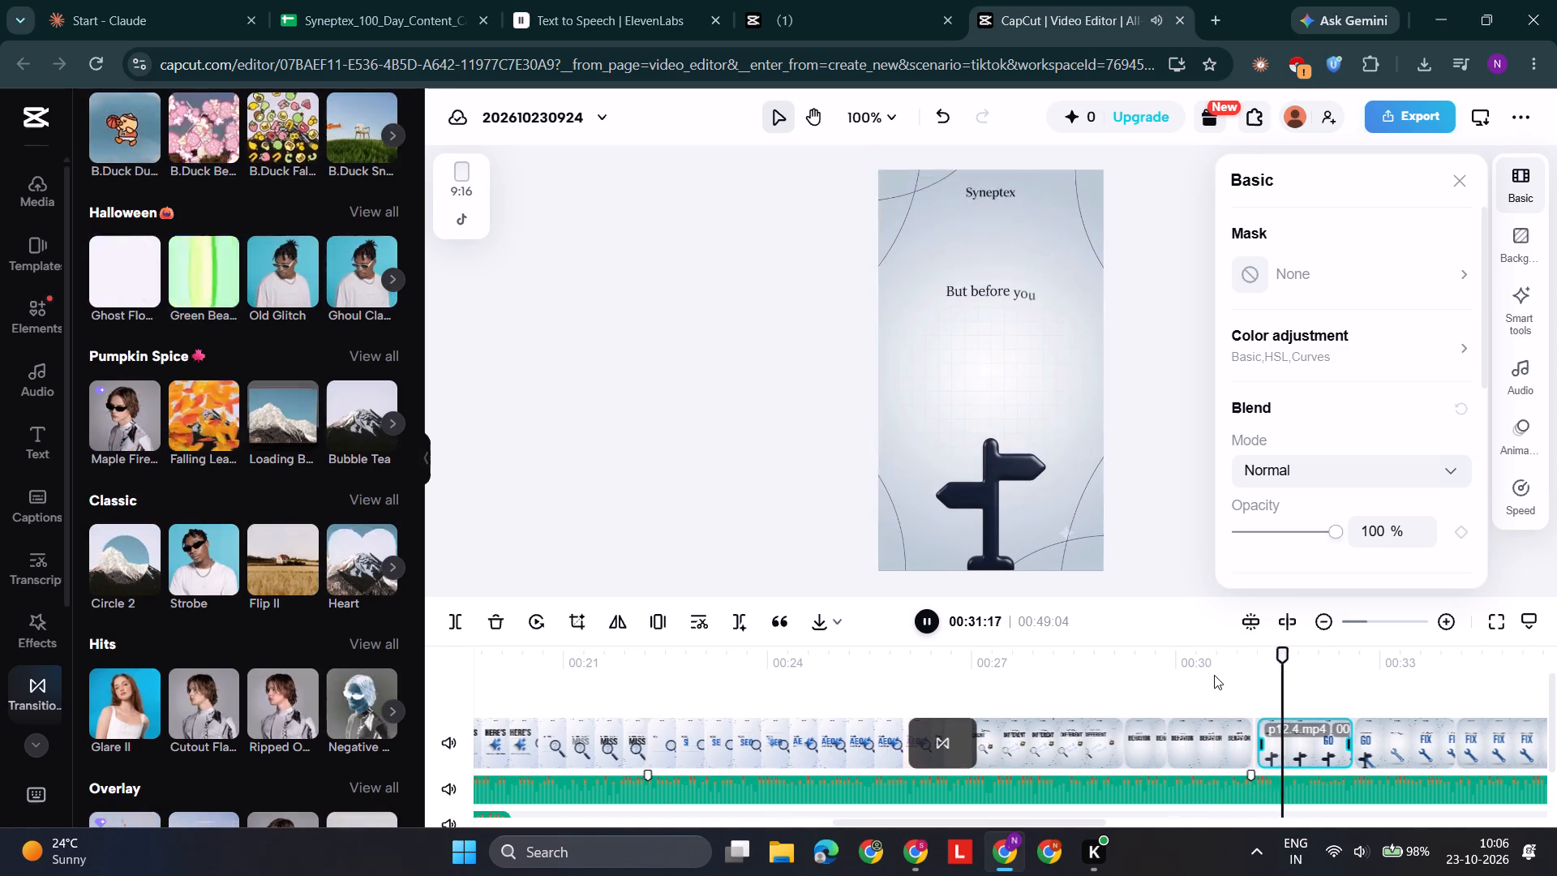
key(space)
Trim about 2 frames off the faded end of the 1.20x "search BEHAVIOR" clip and replay the cut into "But before you".
drag(1294, 654, 1242, 673)
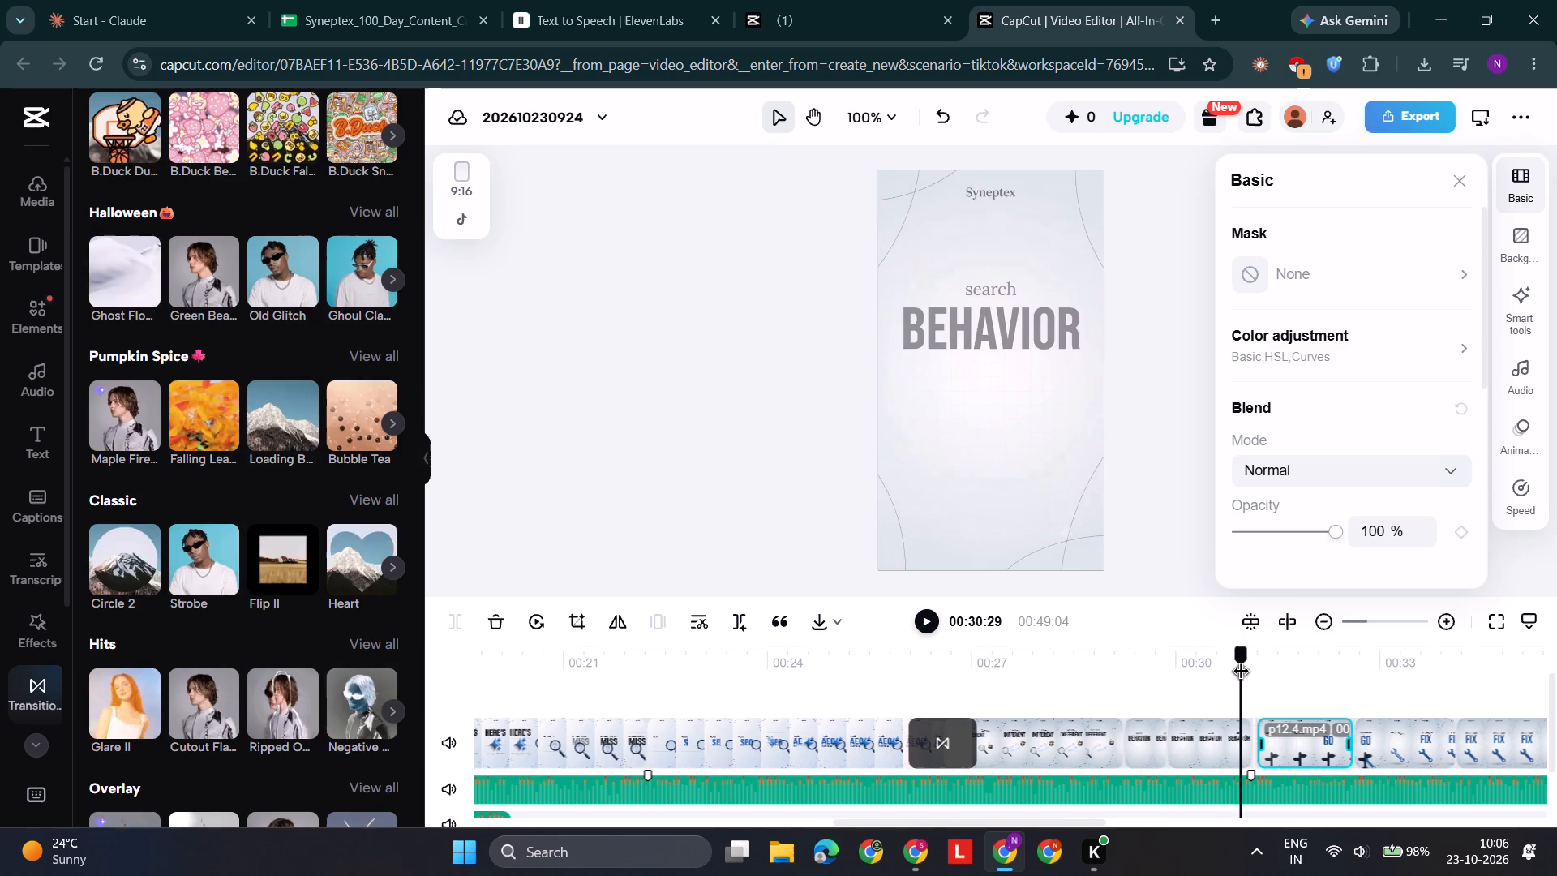
drag(1242, 673, 1253, 674)
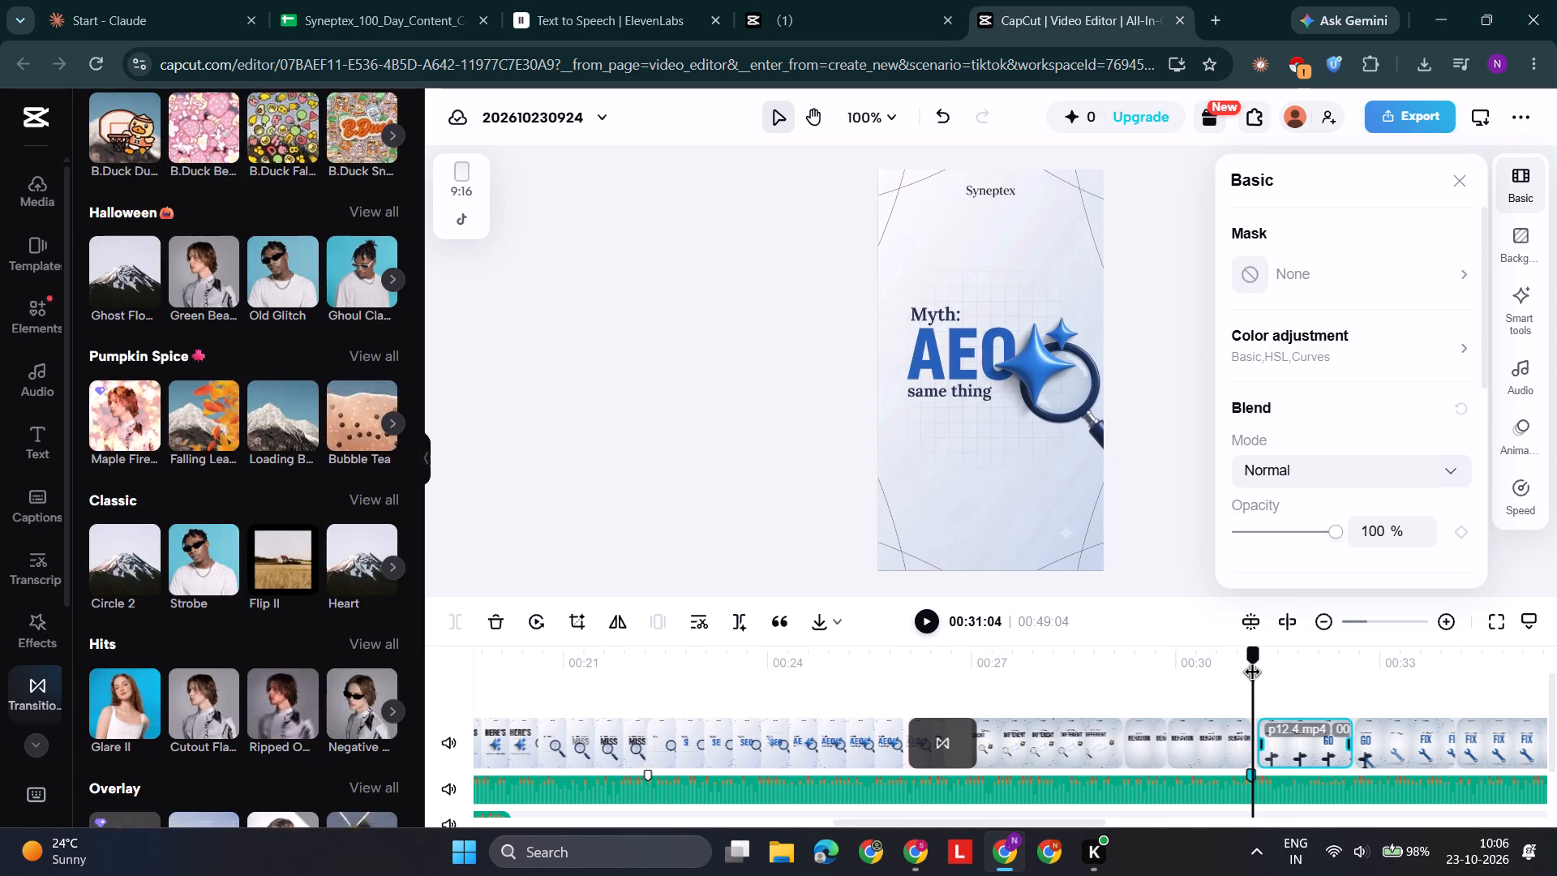
drag(1253, 674, 1253, 676)
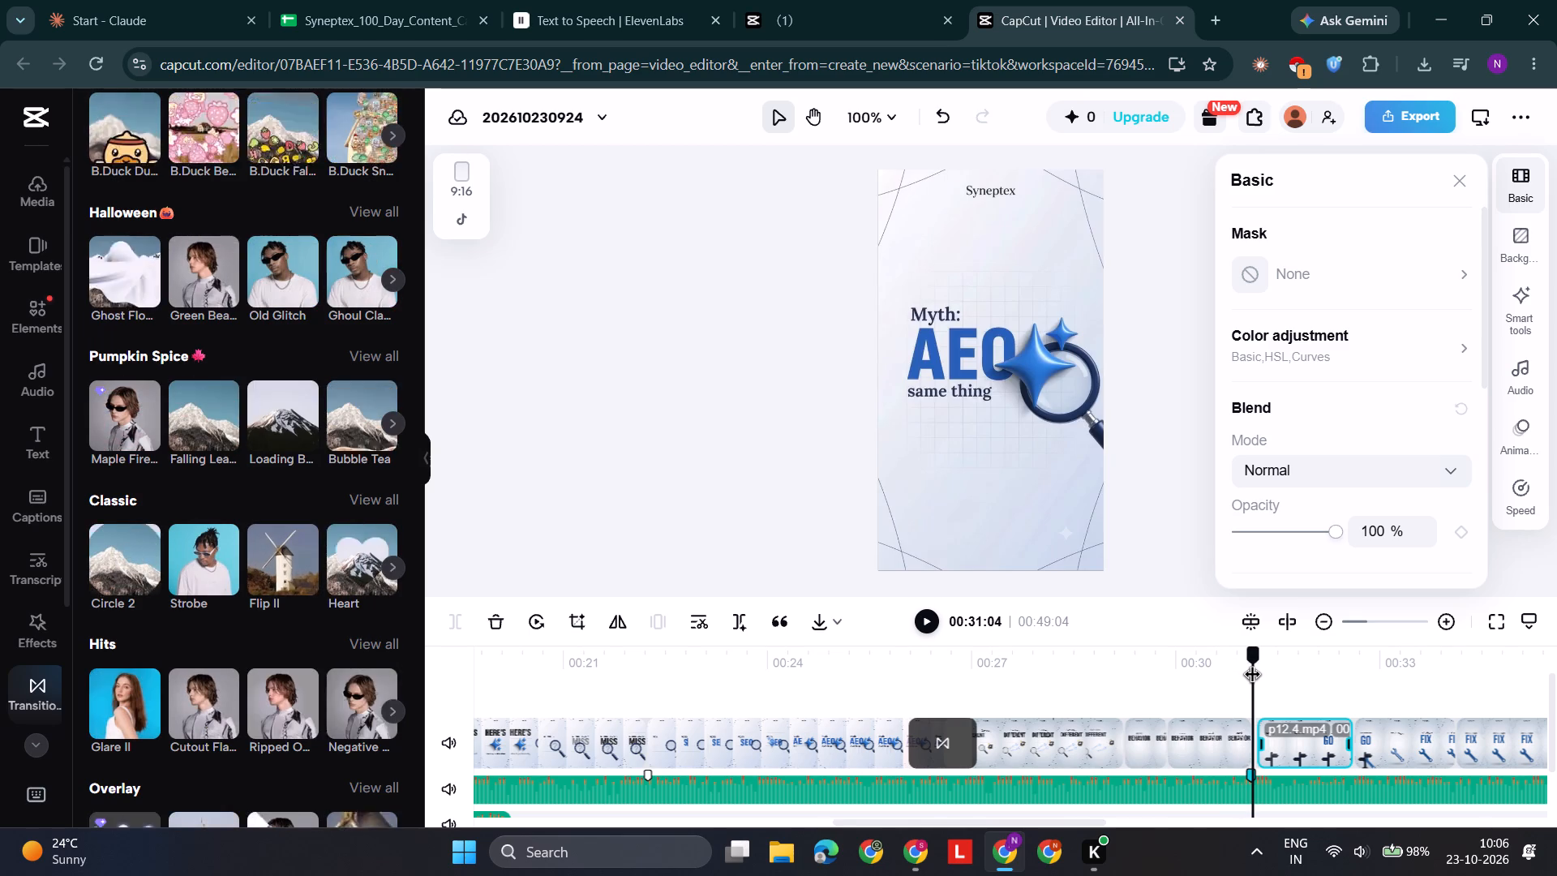
drag(1253, 676, 1246, 681)
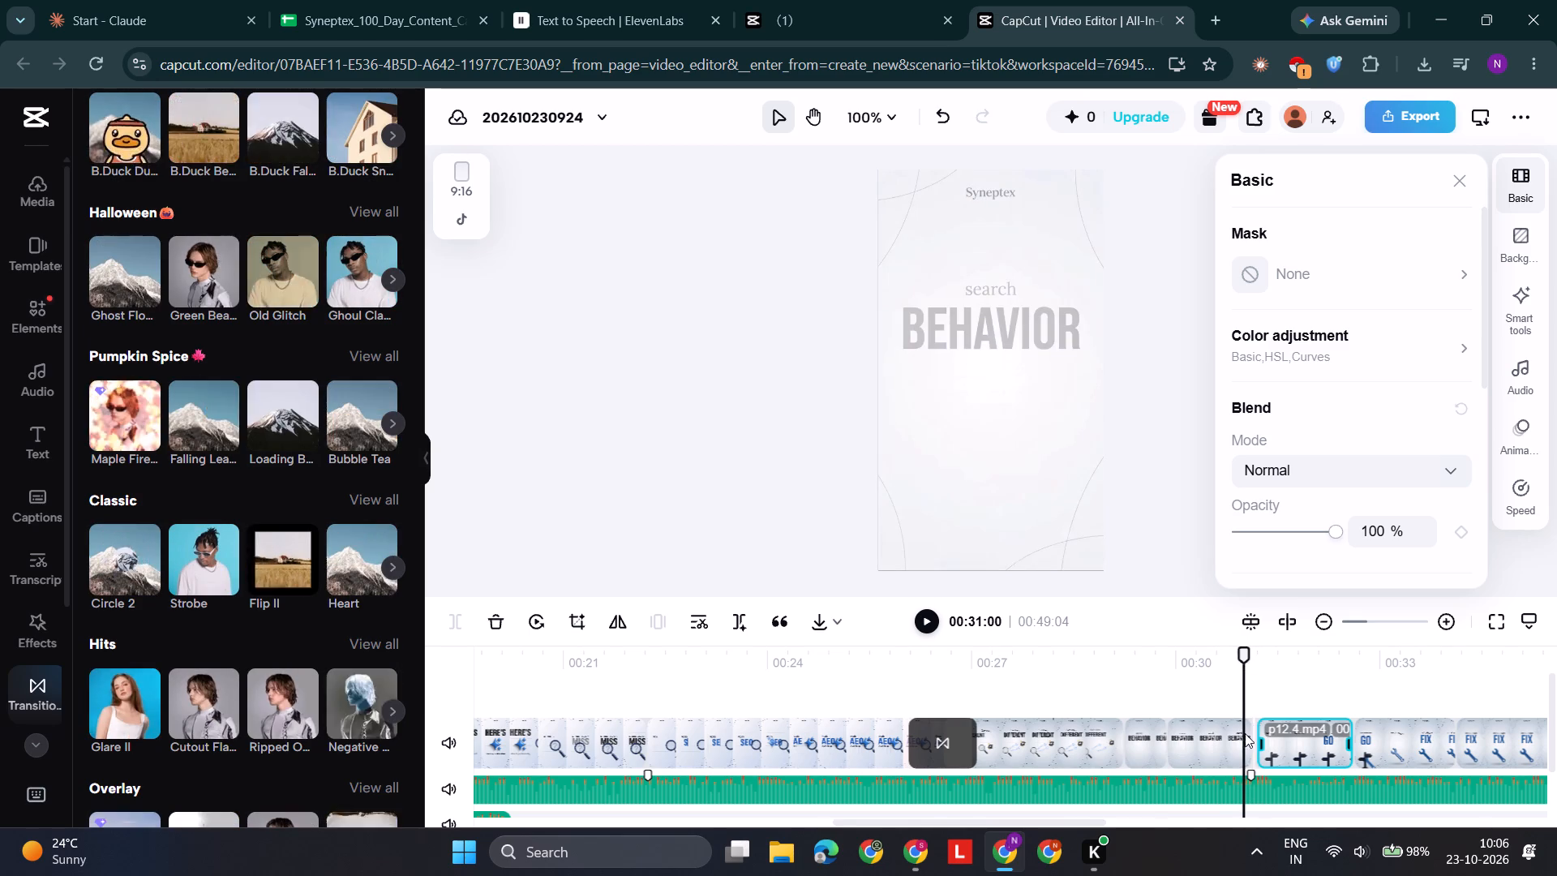
click(1243, 753)
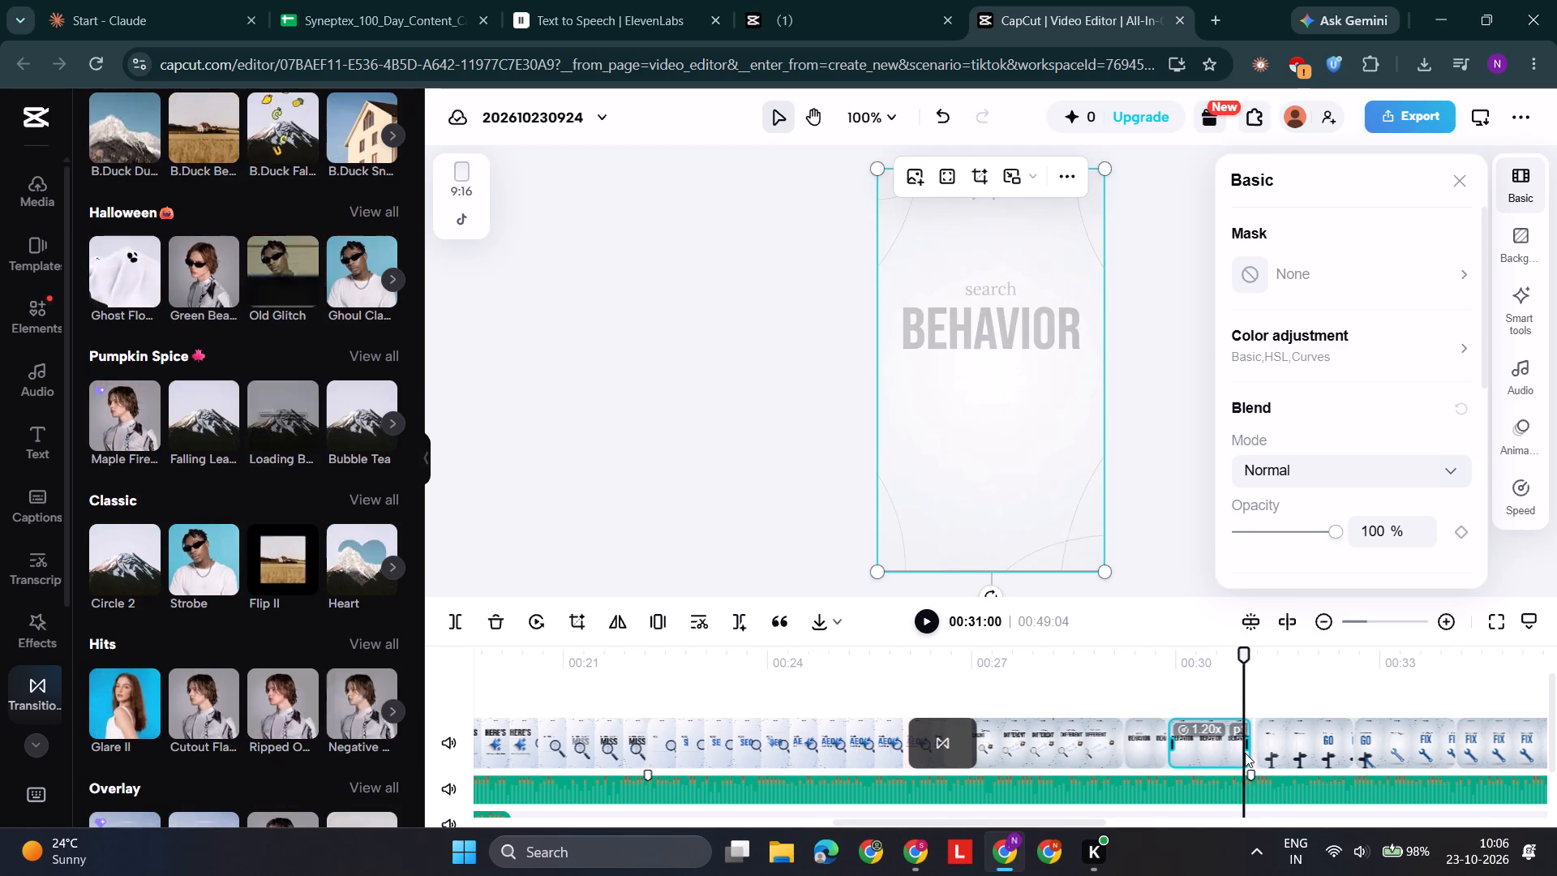
click(1250, 746)
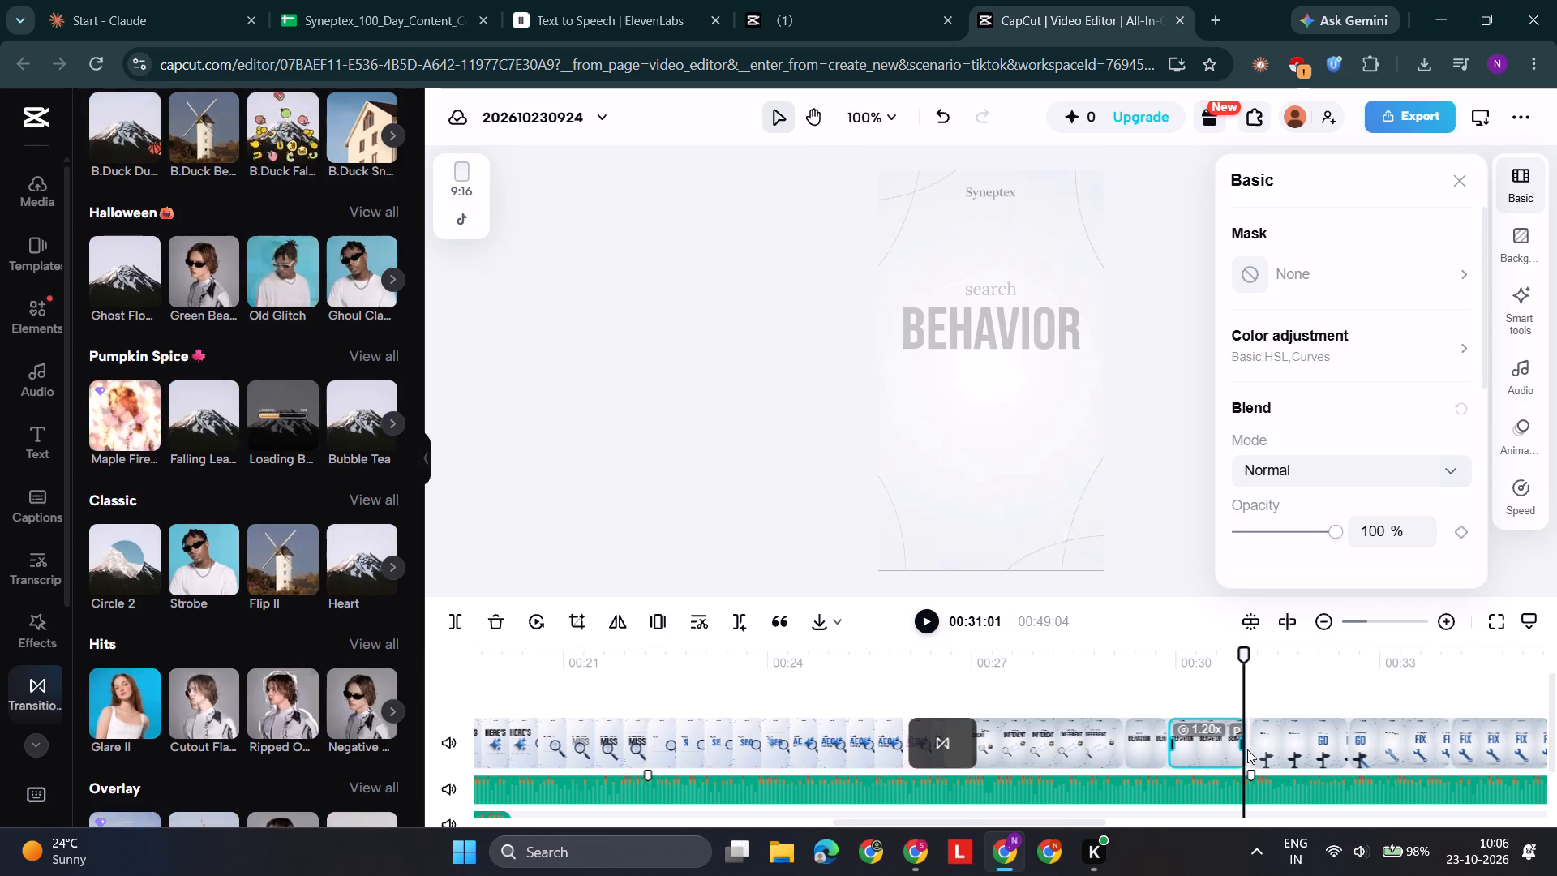
drag(1243, 668, 1255, 671)
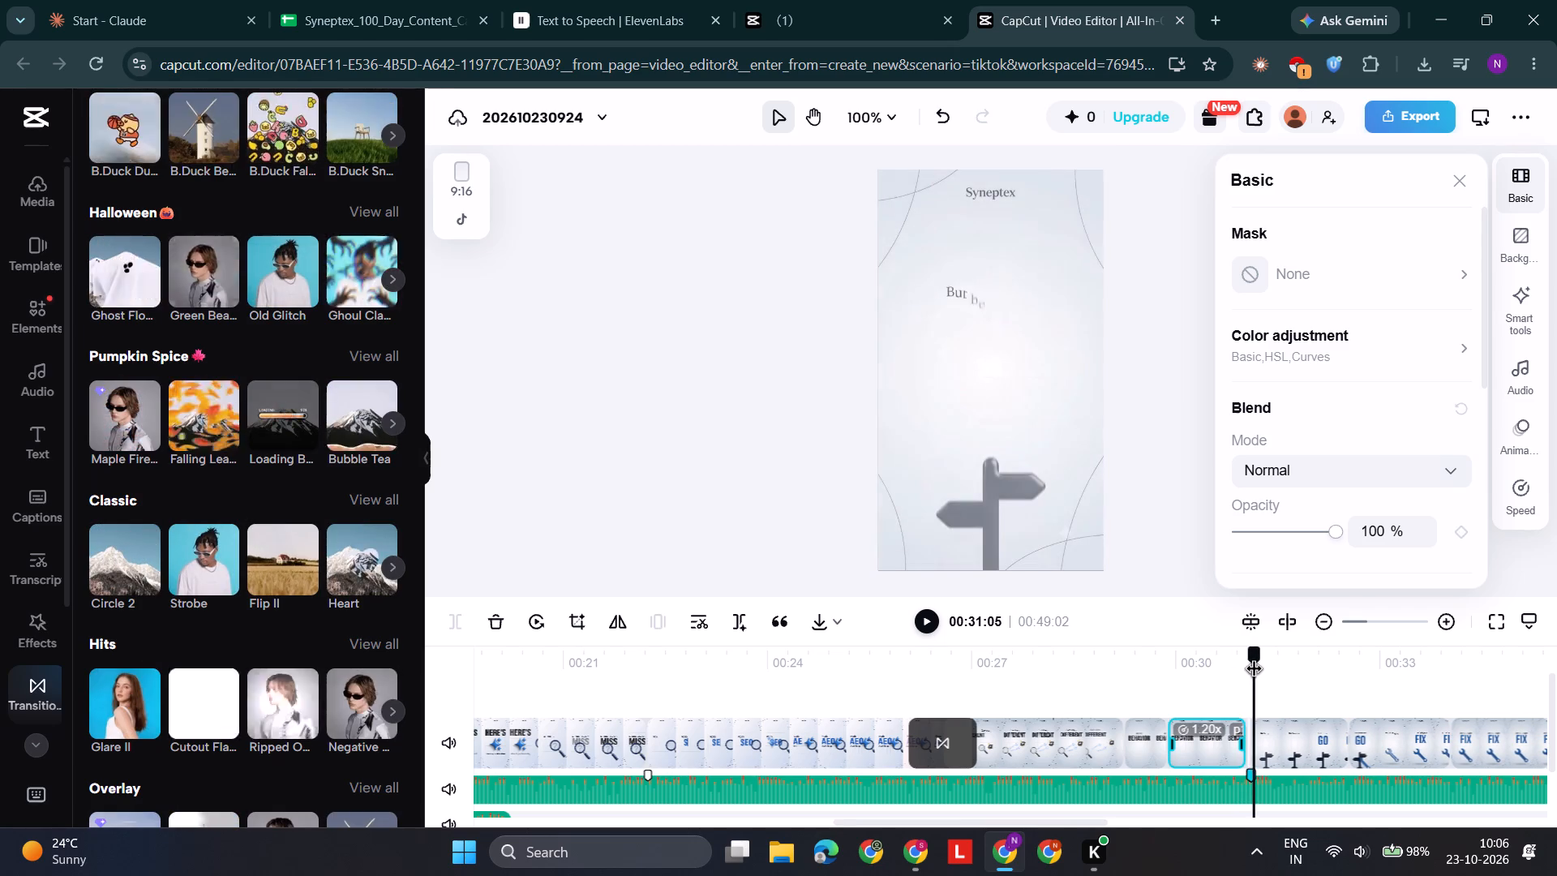
drag(1255, 671, 1246, 686)
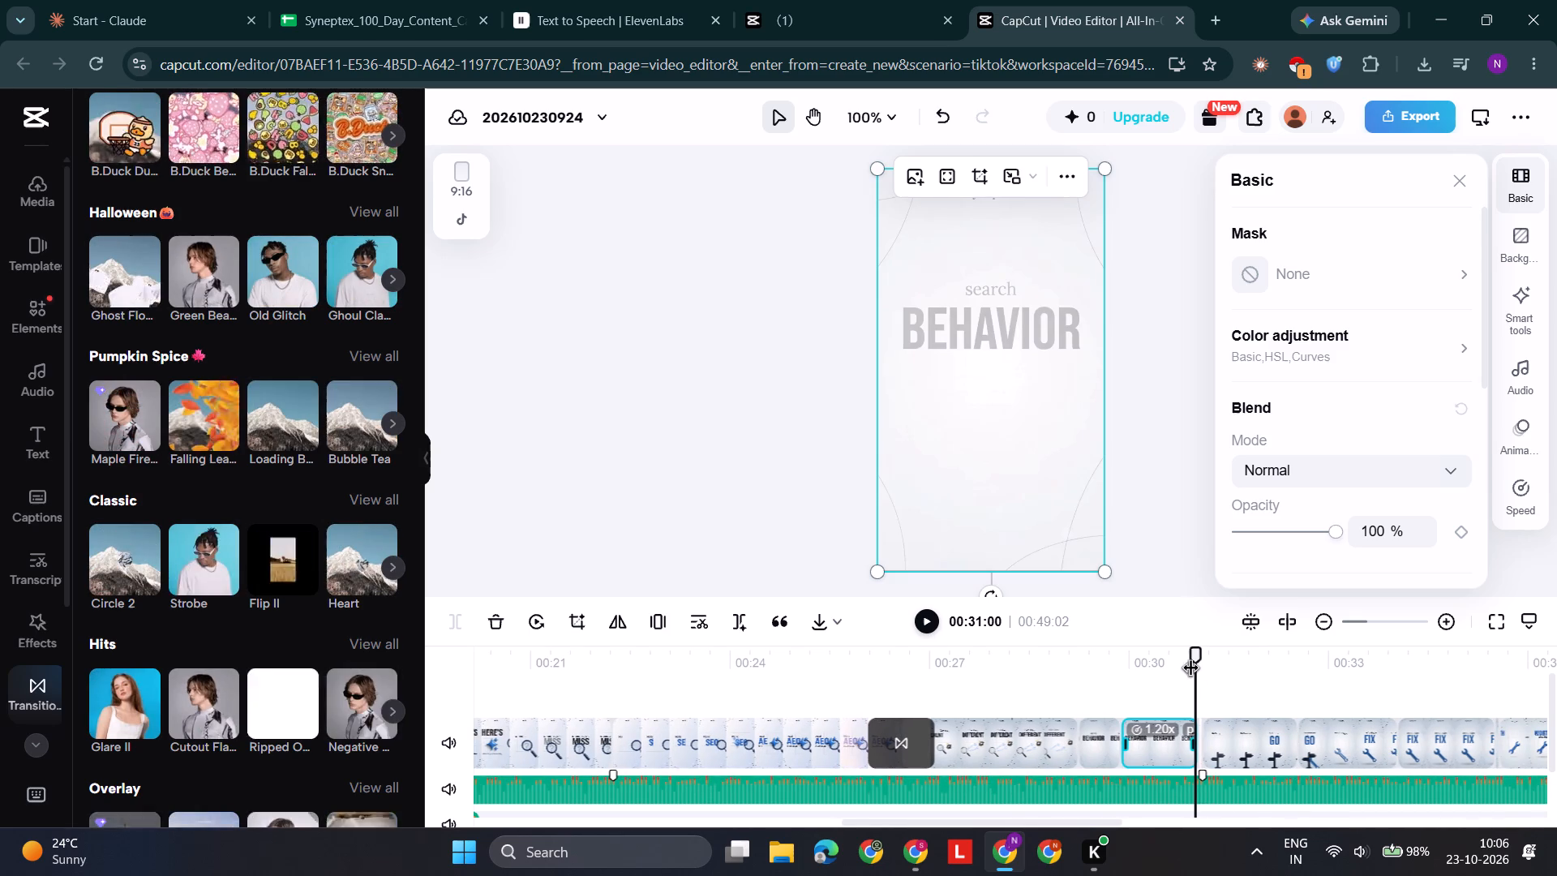
drag(1193, 663, 1111, 656)
key(space)
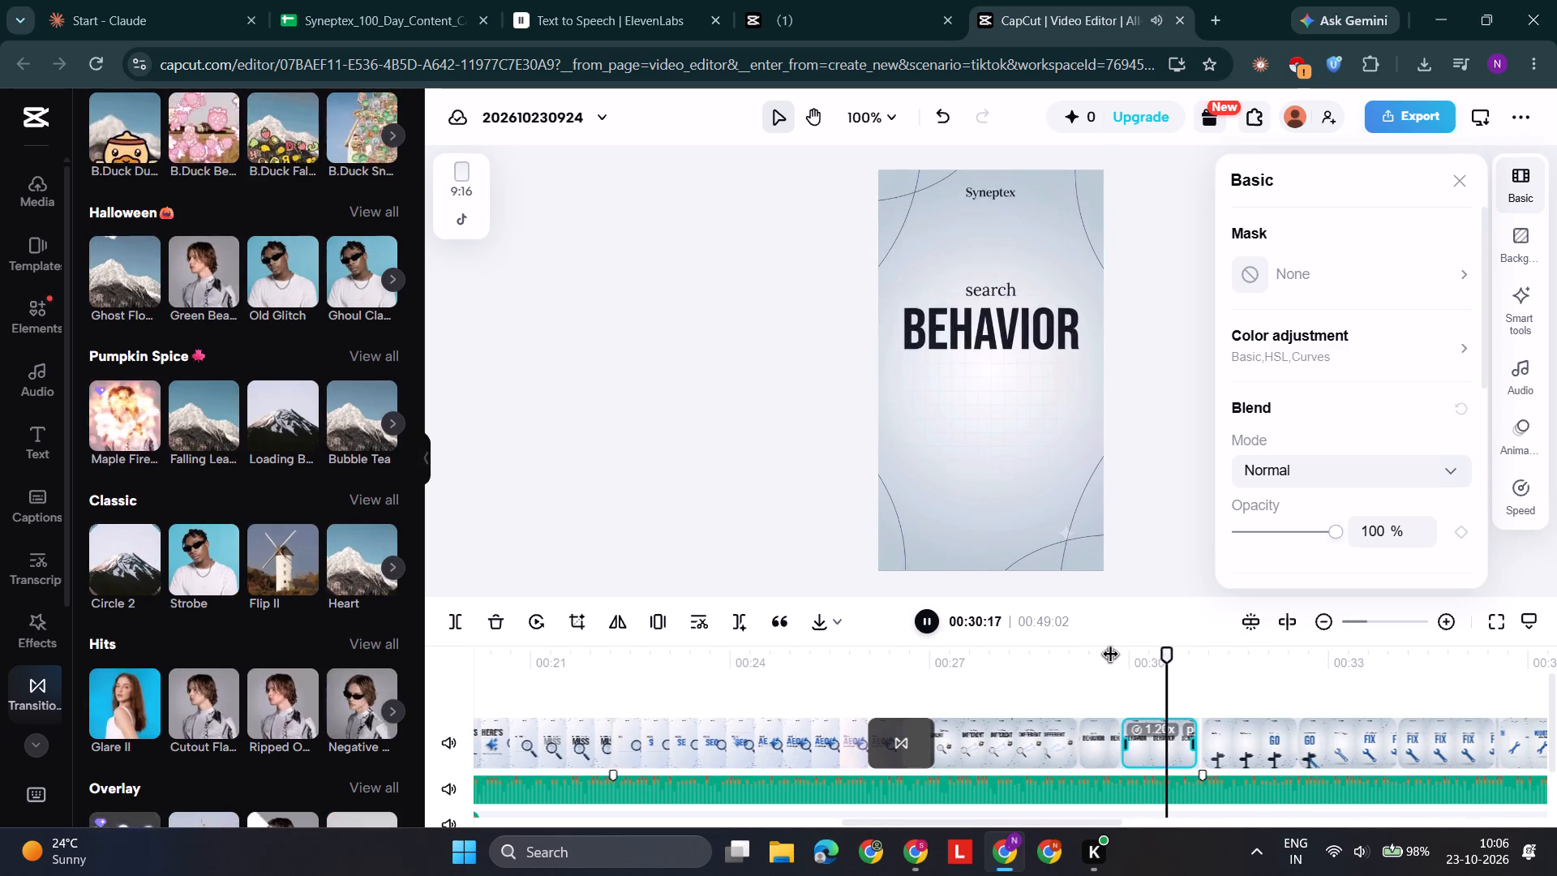
Replay the passage from just before the "Fact: they DIFFERENT" transition through "search BEHAVIOR" into "But before you" to check the cuts.
key(space)
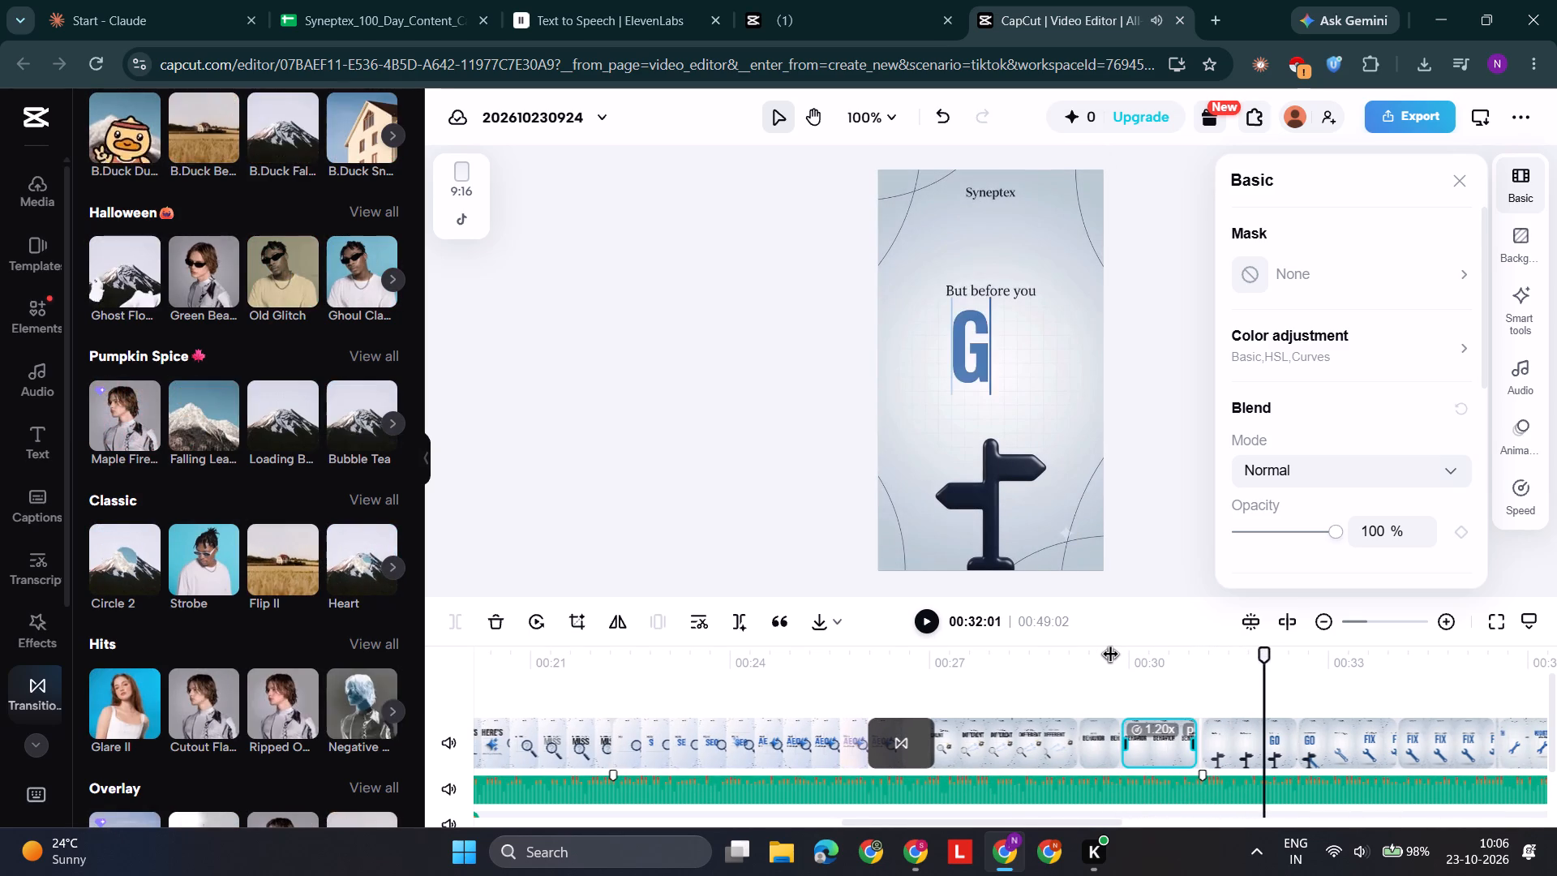
scroll(1111, 656, down, 1)
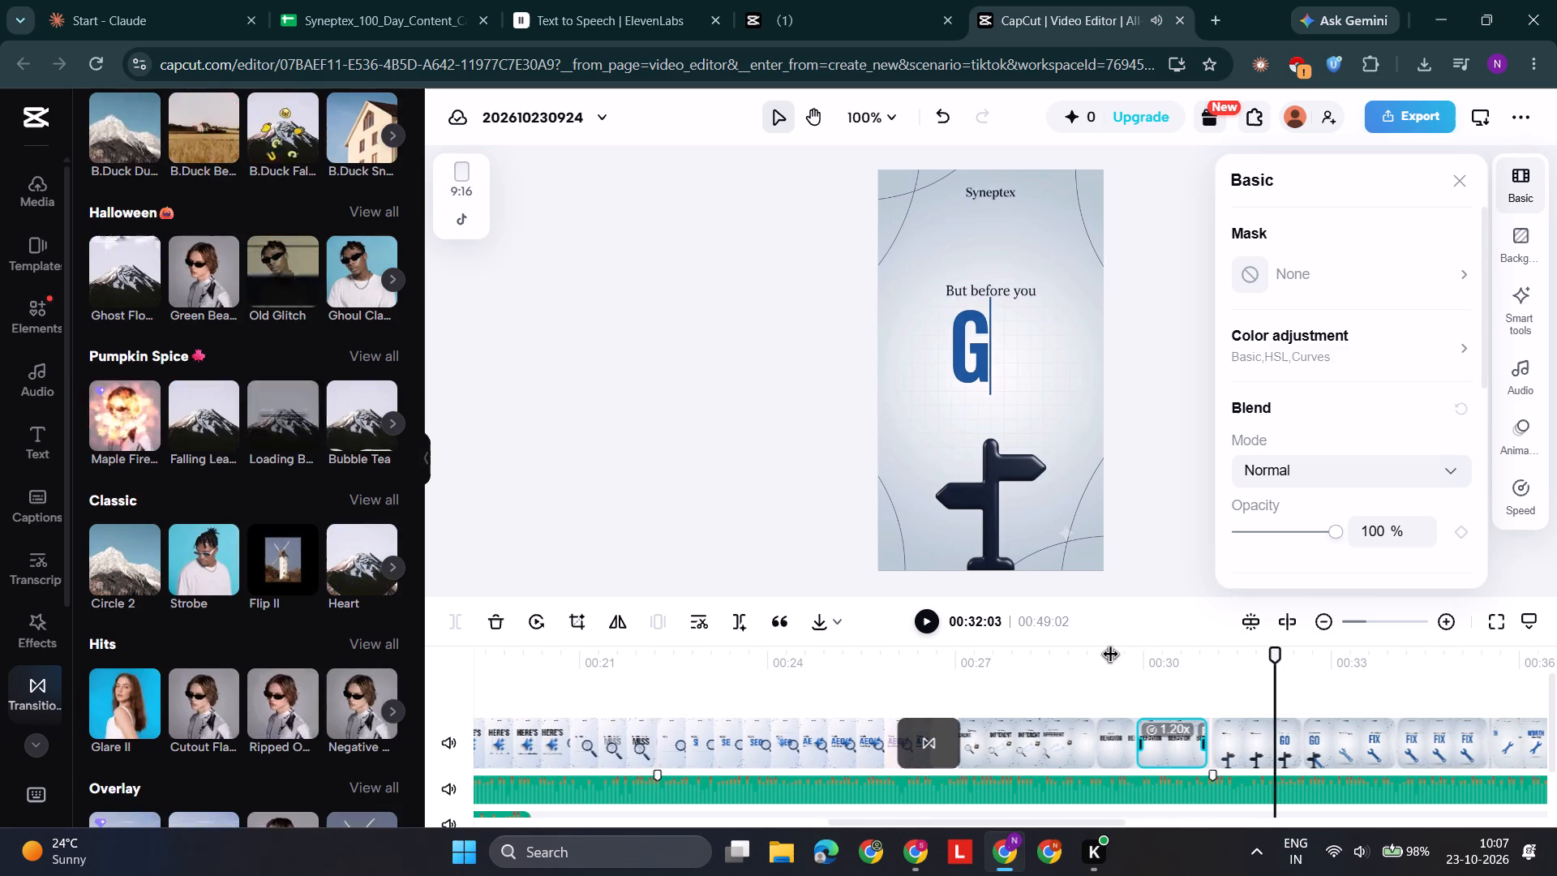
scroll(1111, 656, down, 1)
drag(1273, 658, 941, 670)
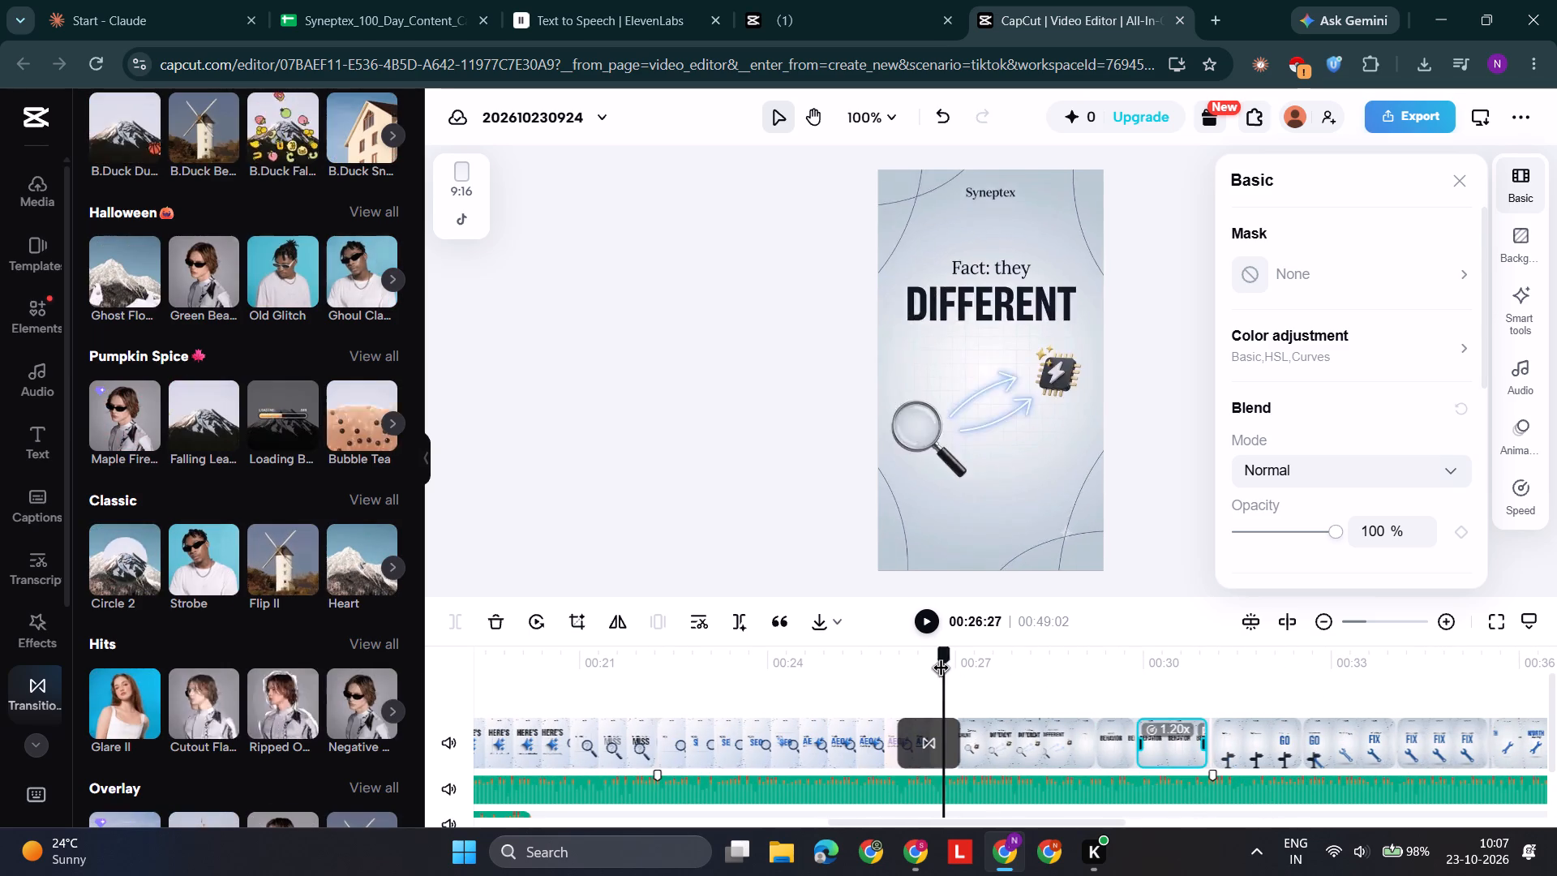
drag(941, 670, 848, 670)
click(848, 670)
key(space)
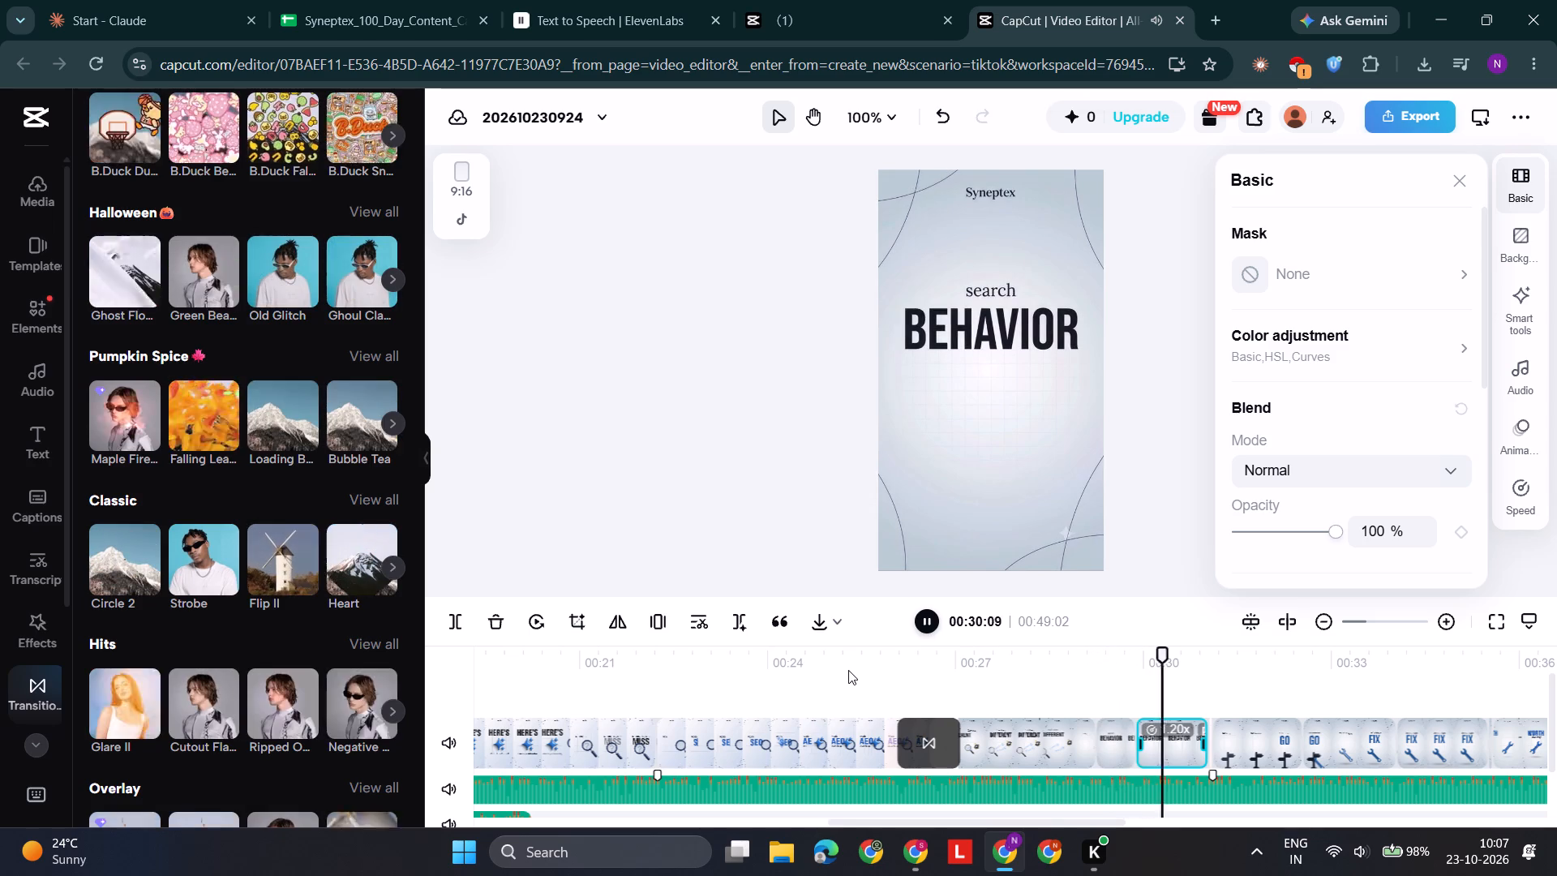
key(space)
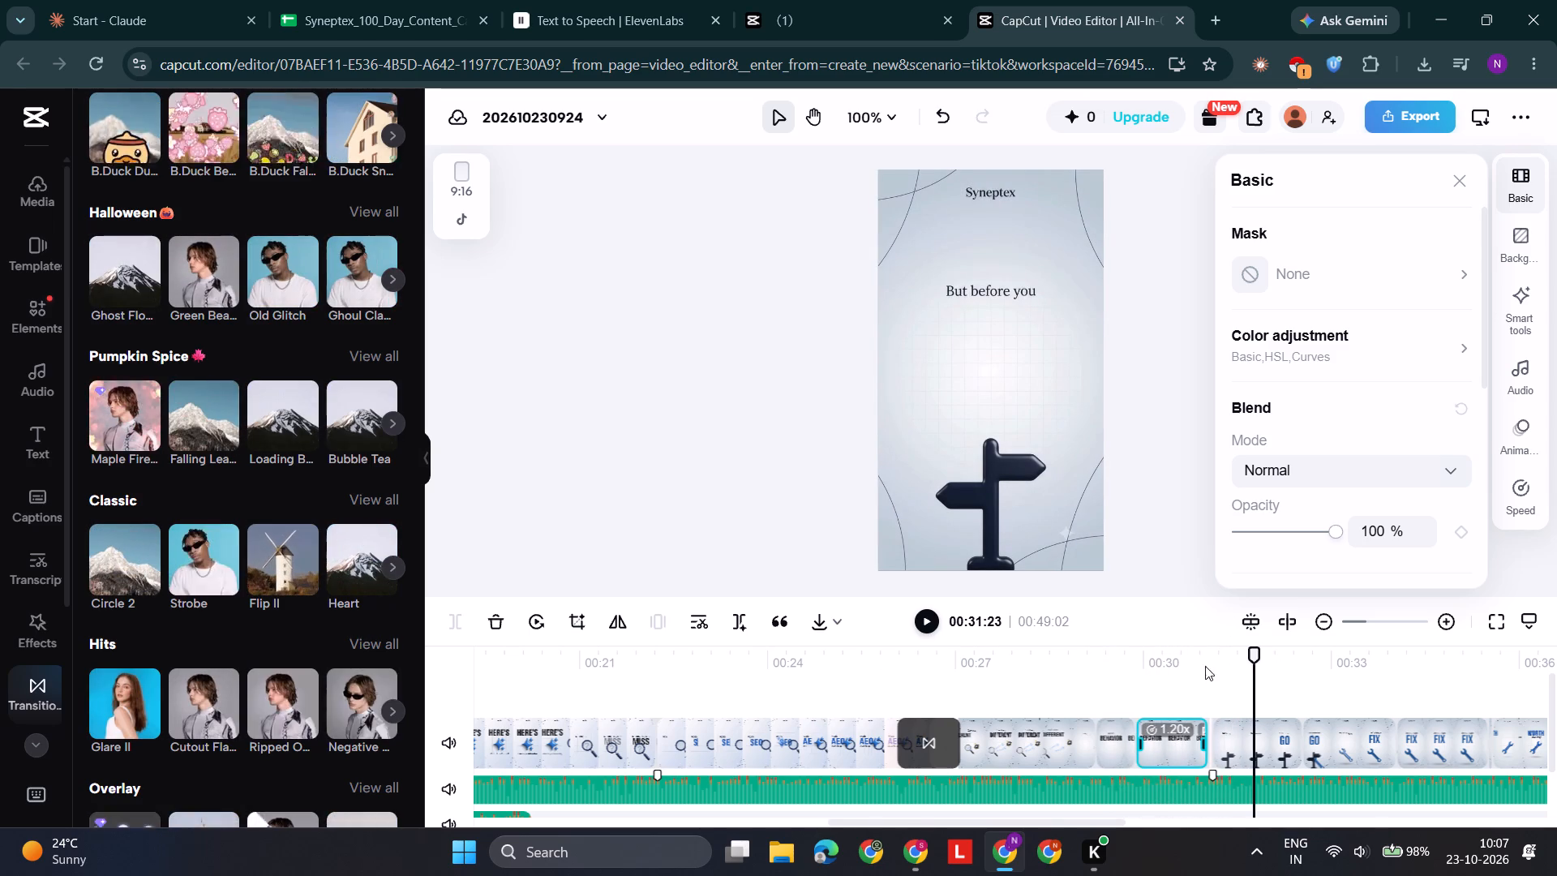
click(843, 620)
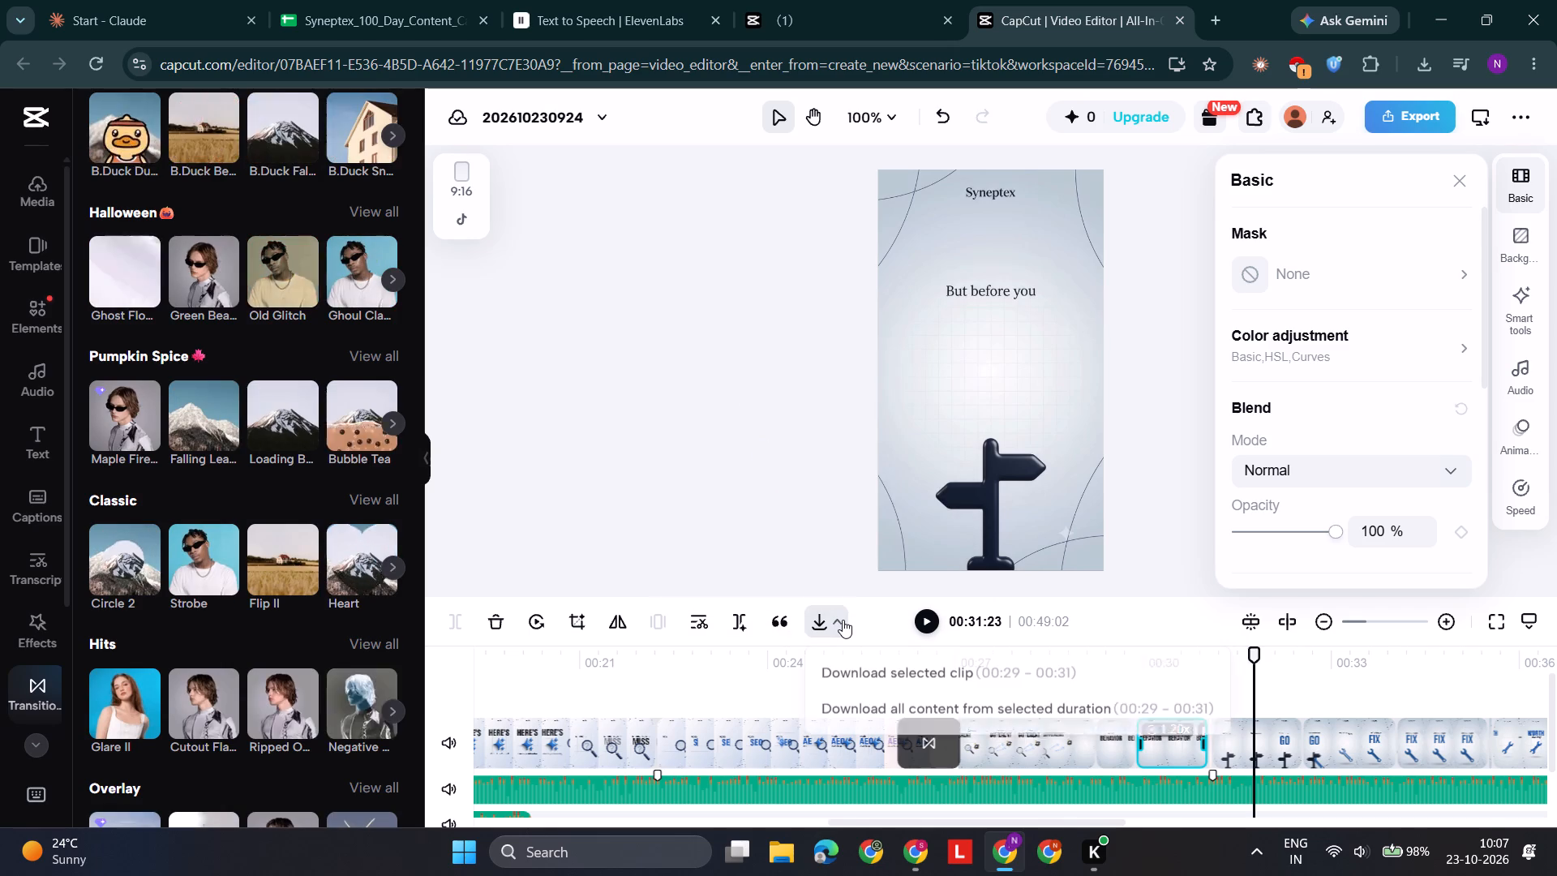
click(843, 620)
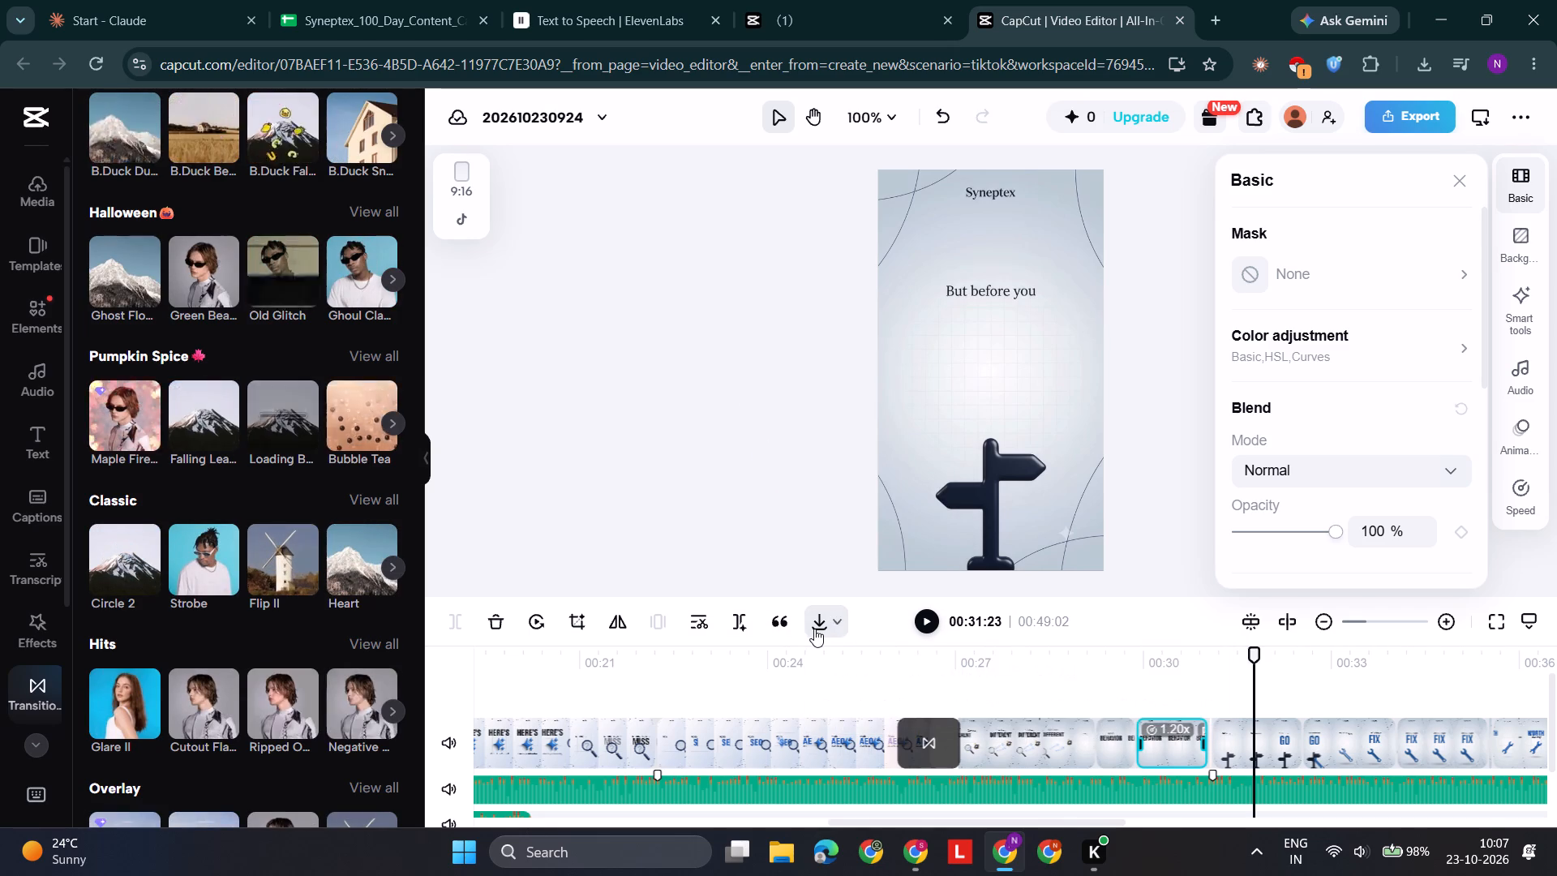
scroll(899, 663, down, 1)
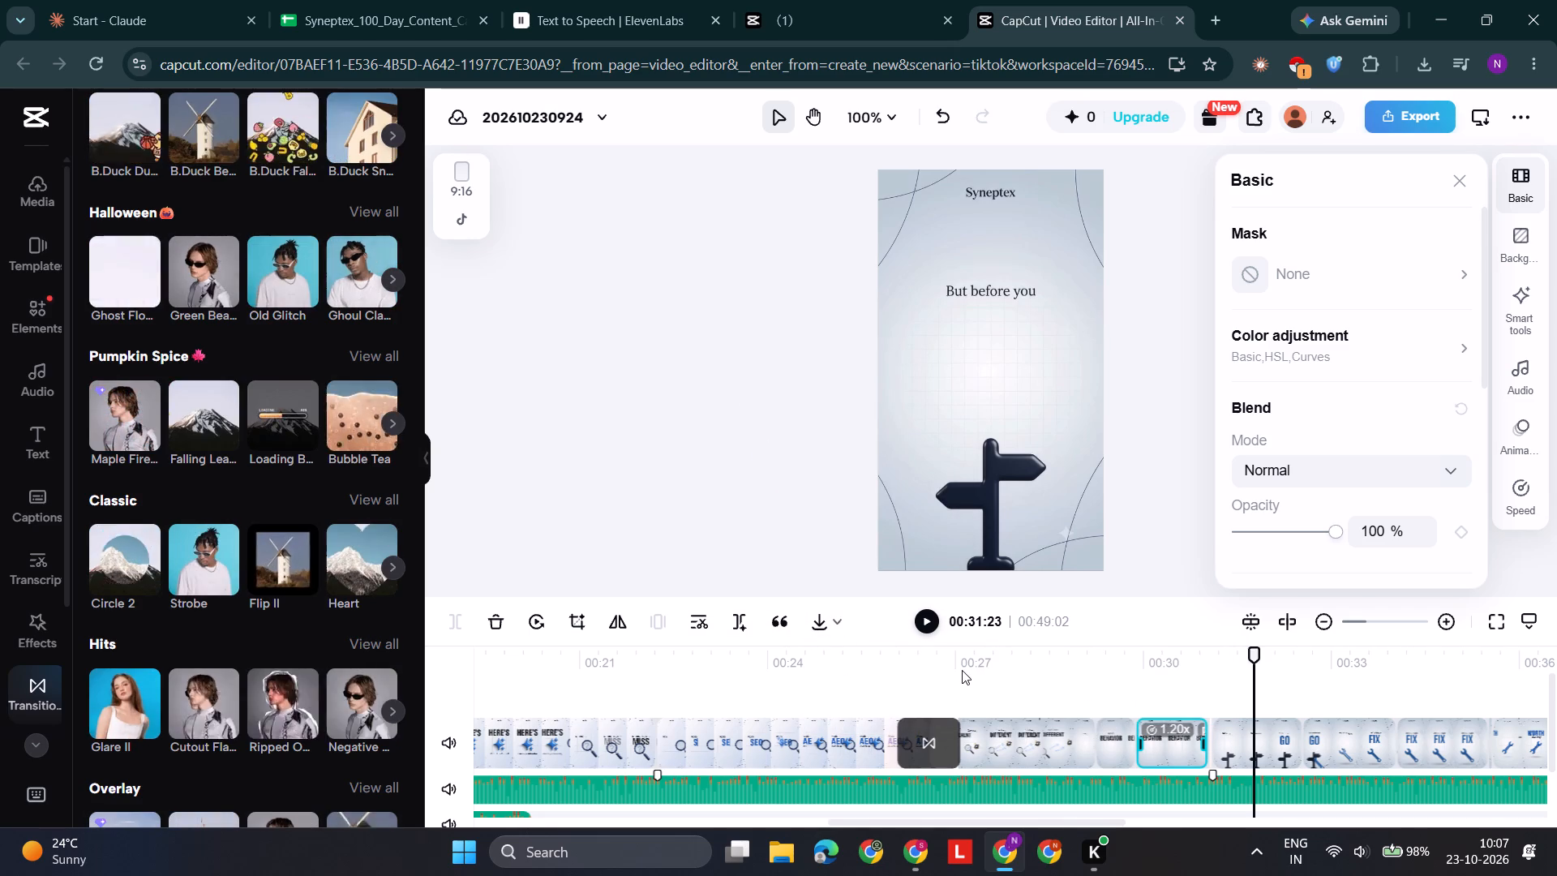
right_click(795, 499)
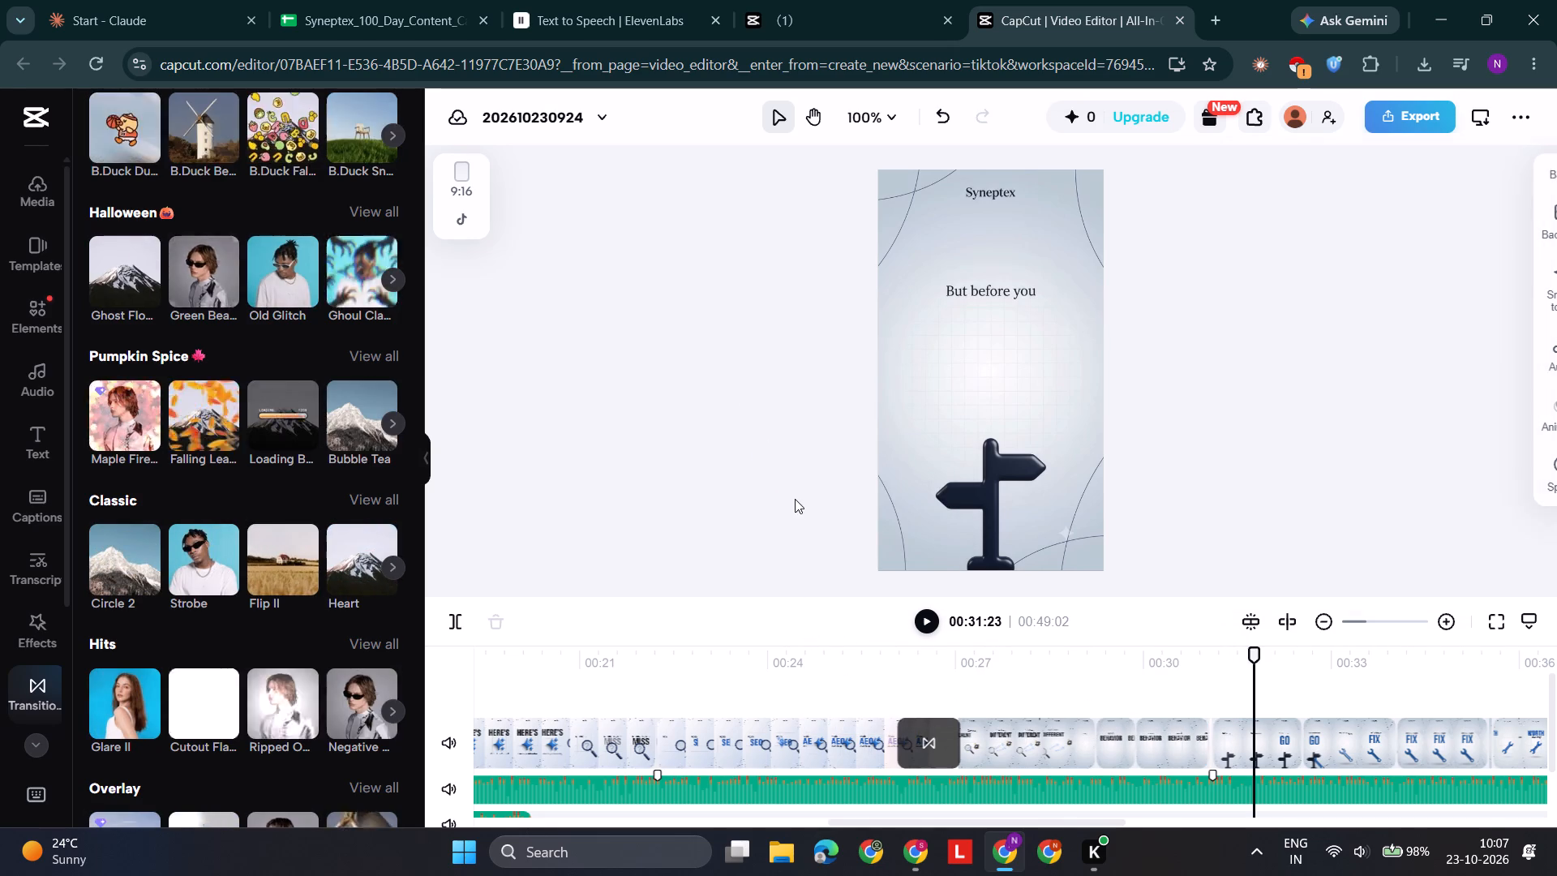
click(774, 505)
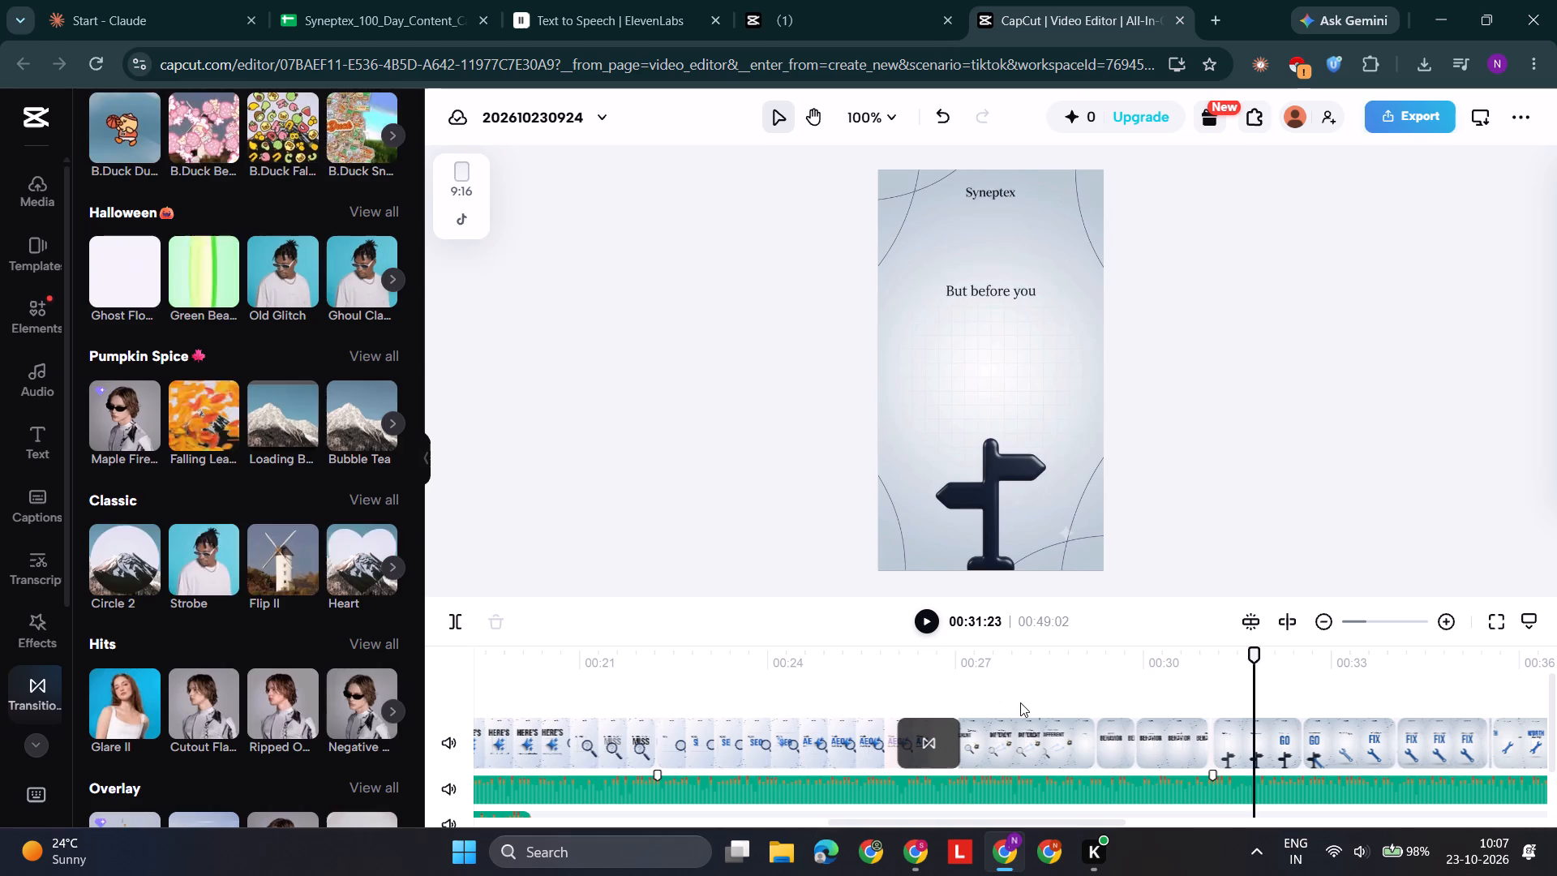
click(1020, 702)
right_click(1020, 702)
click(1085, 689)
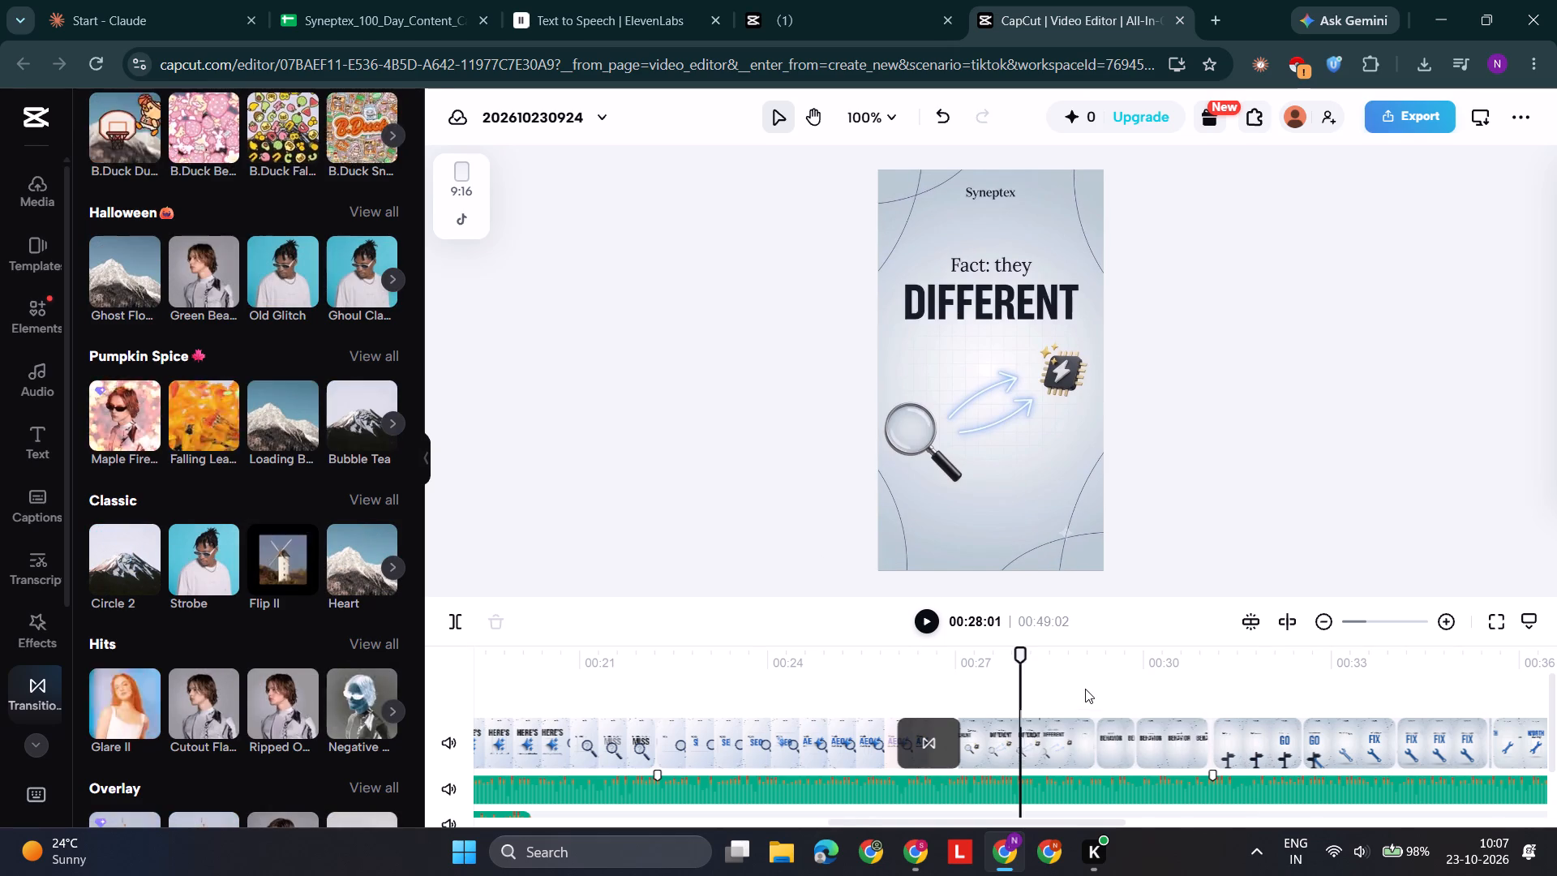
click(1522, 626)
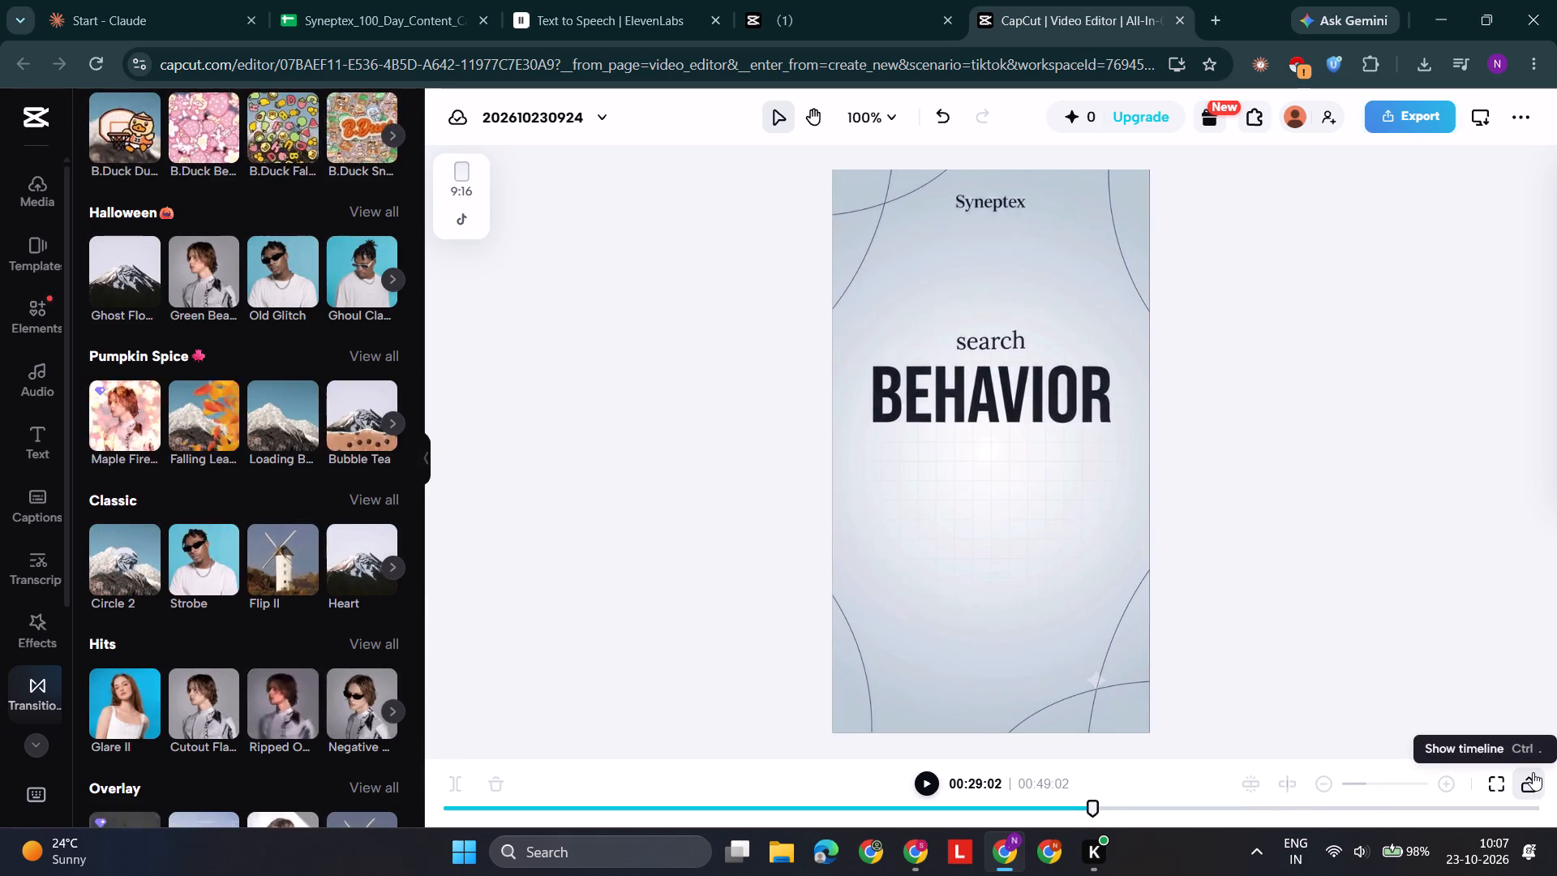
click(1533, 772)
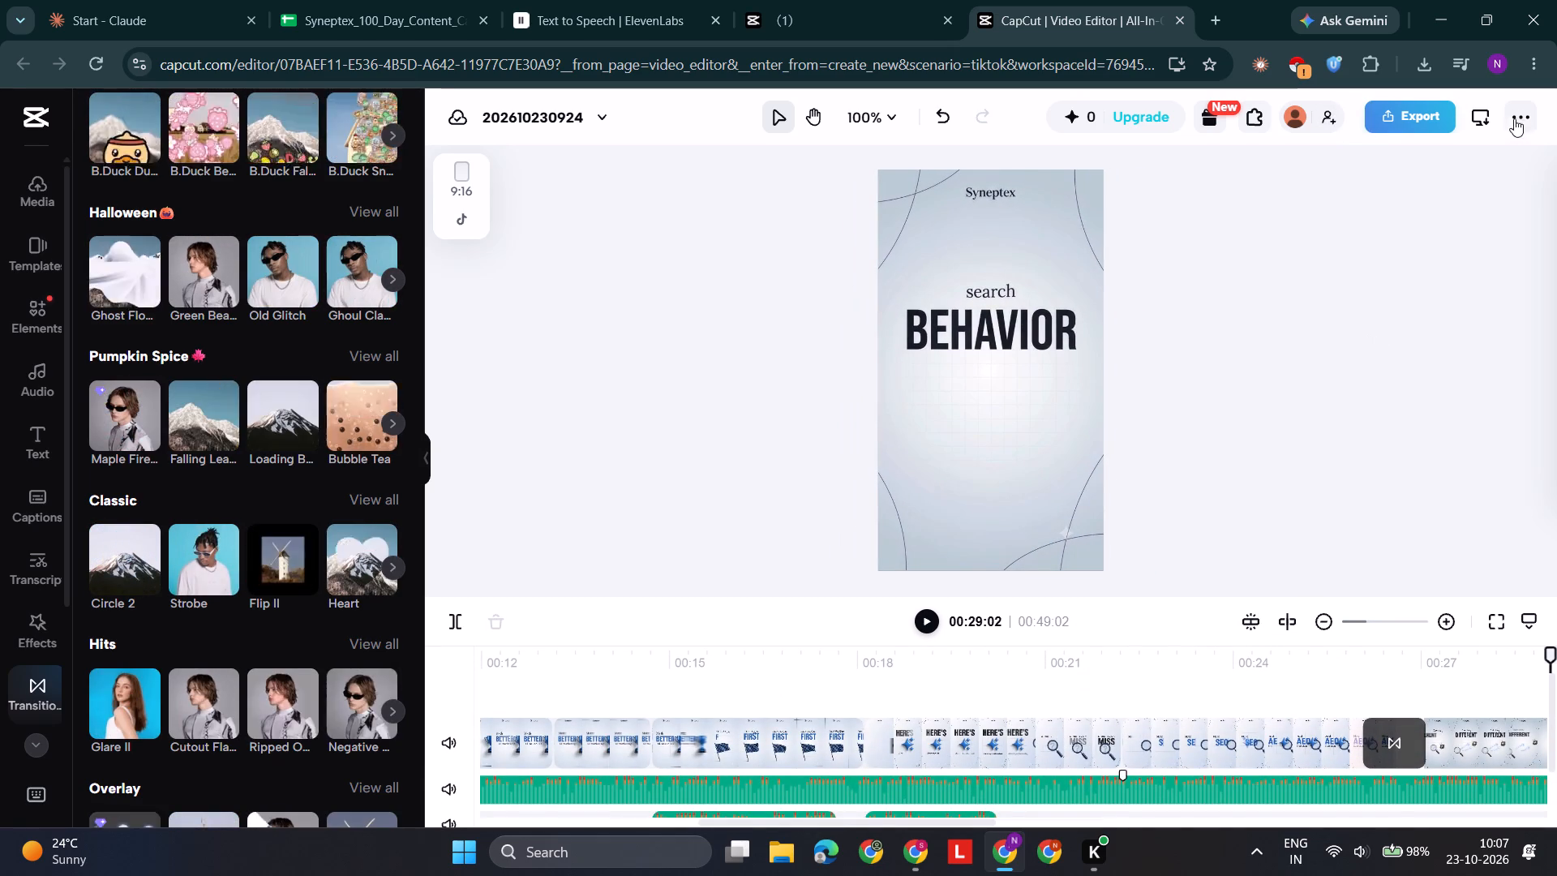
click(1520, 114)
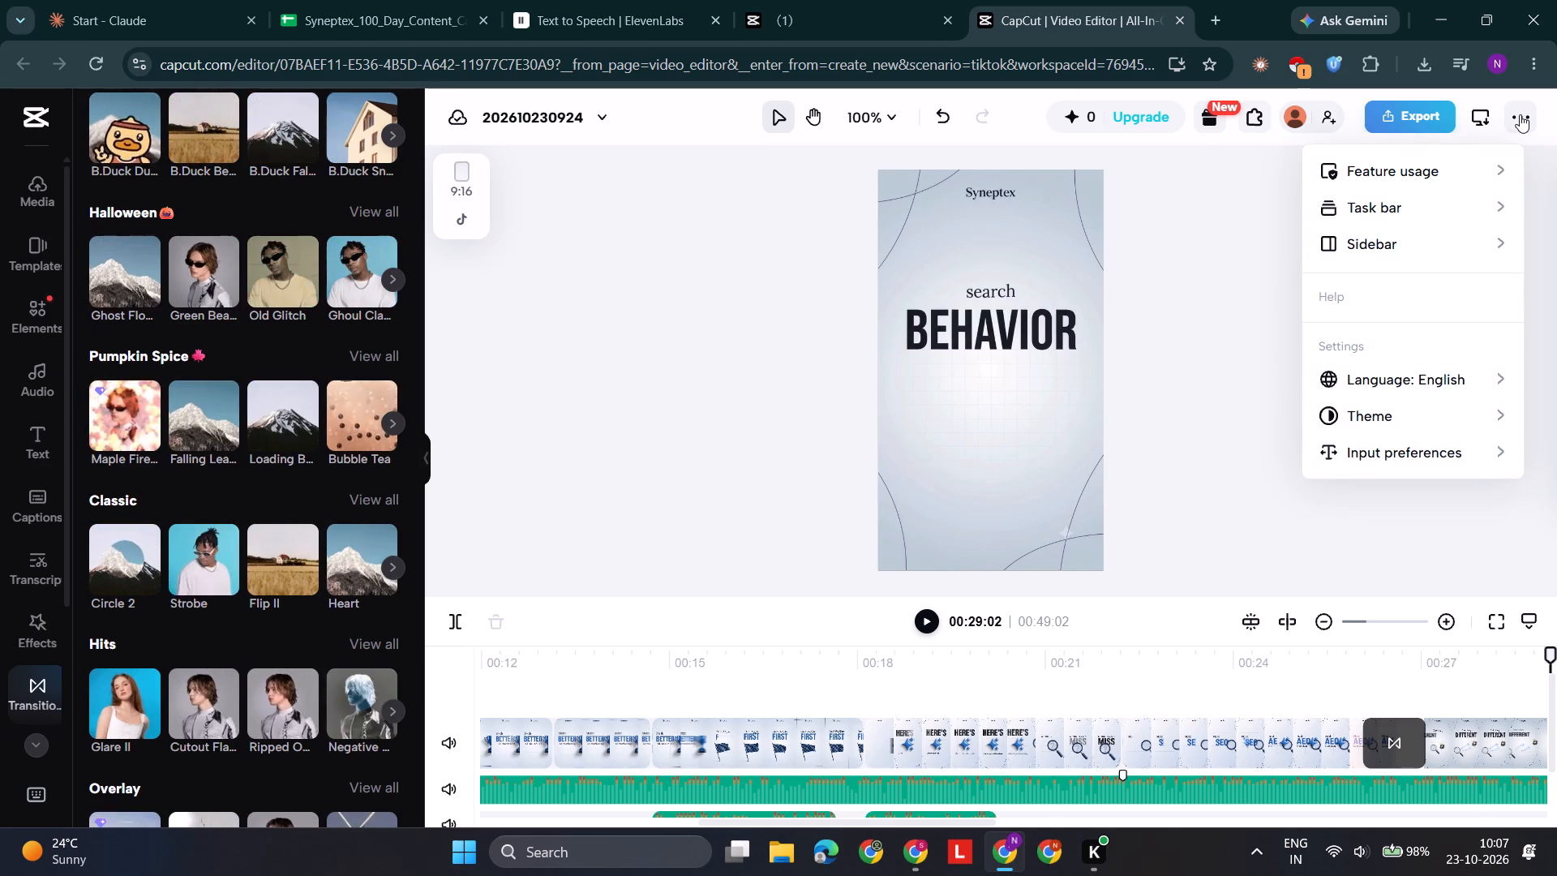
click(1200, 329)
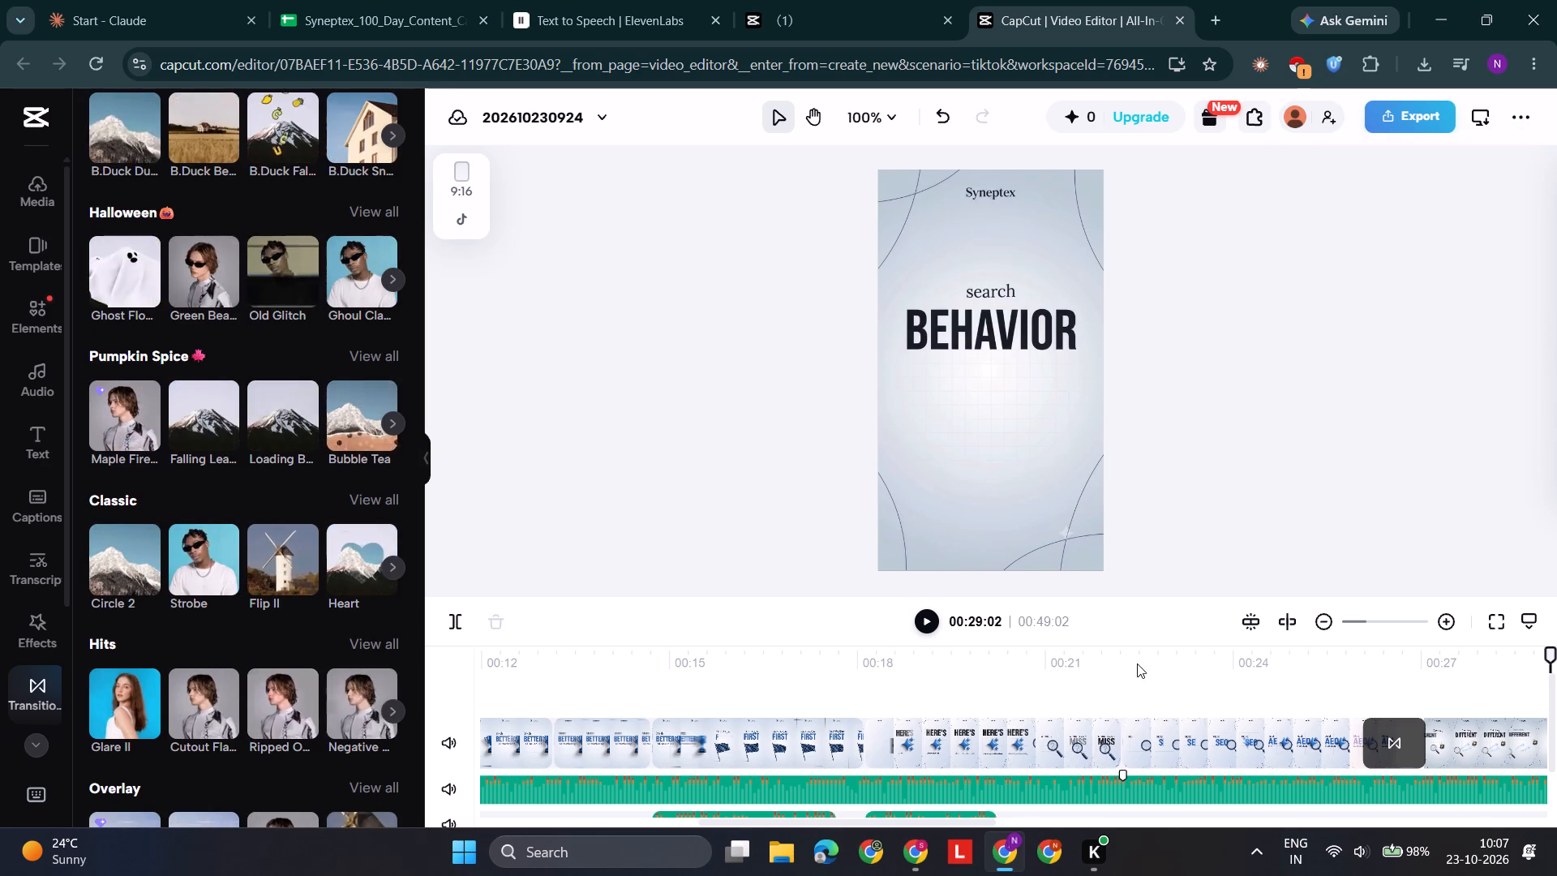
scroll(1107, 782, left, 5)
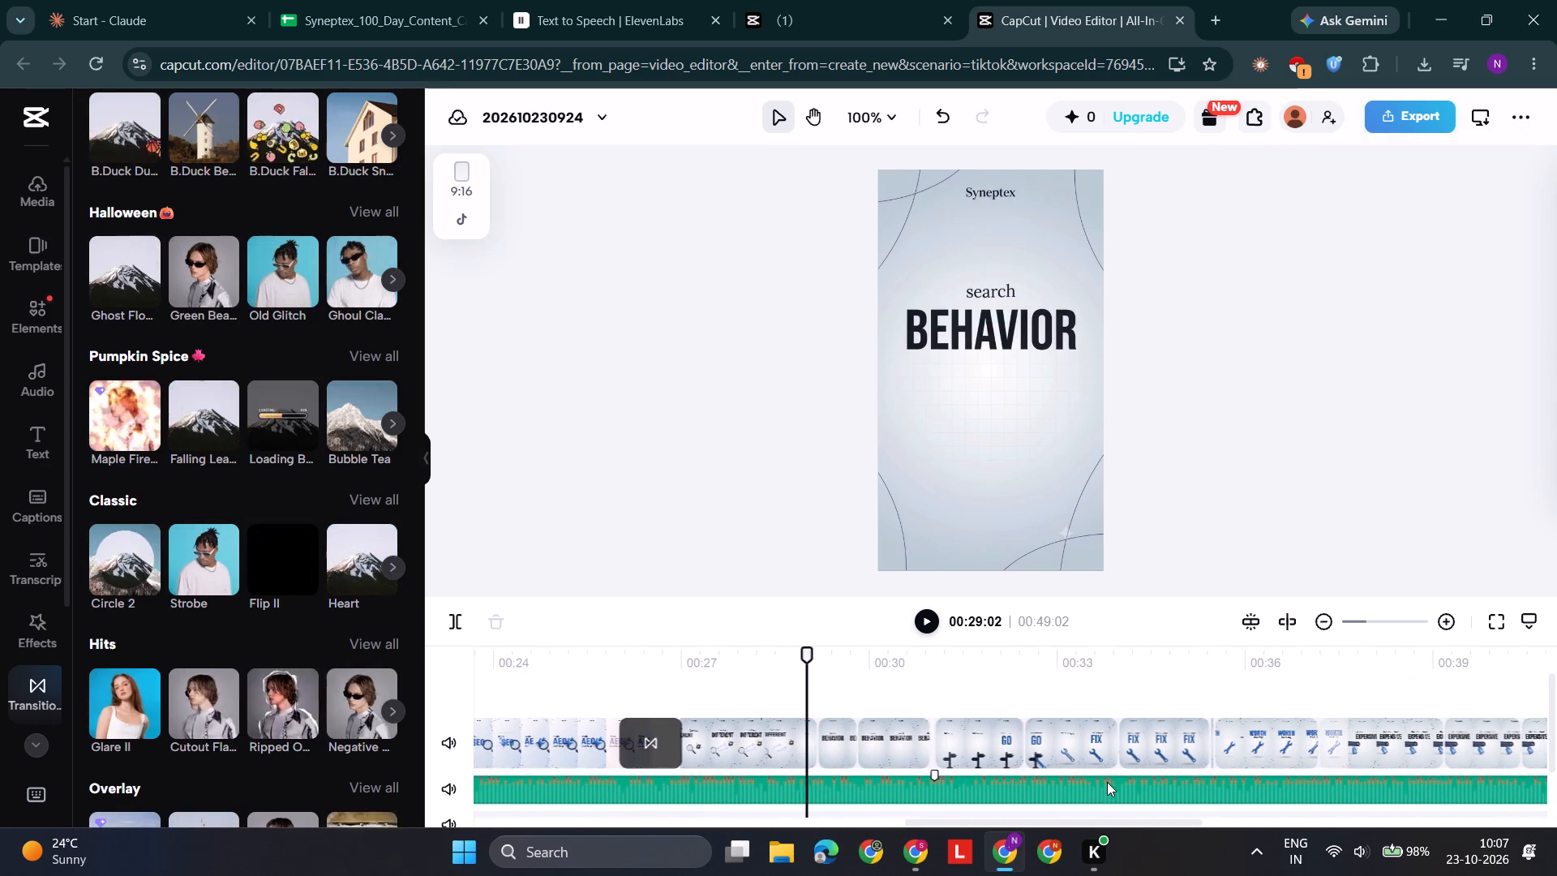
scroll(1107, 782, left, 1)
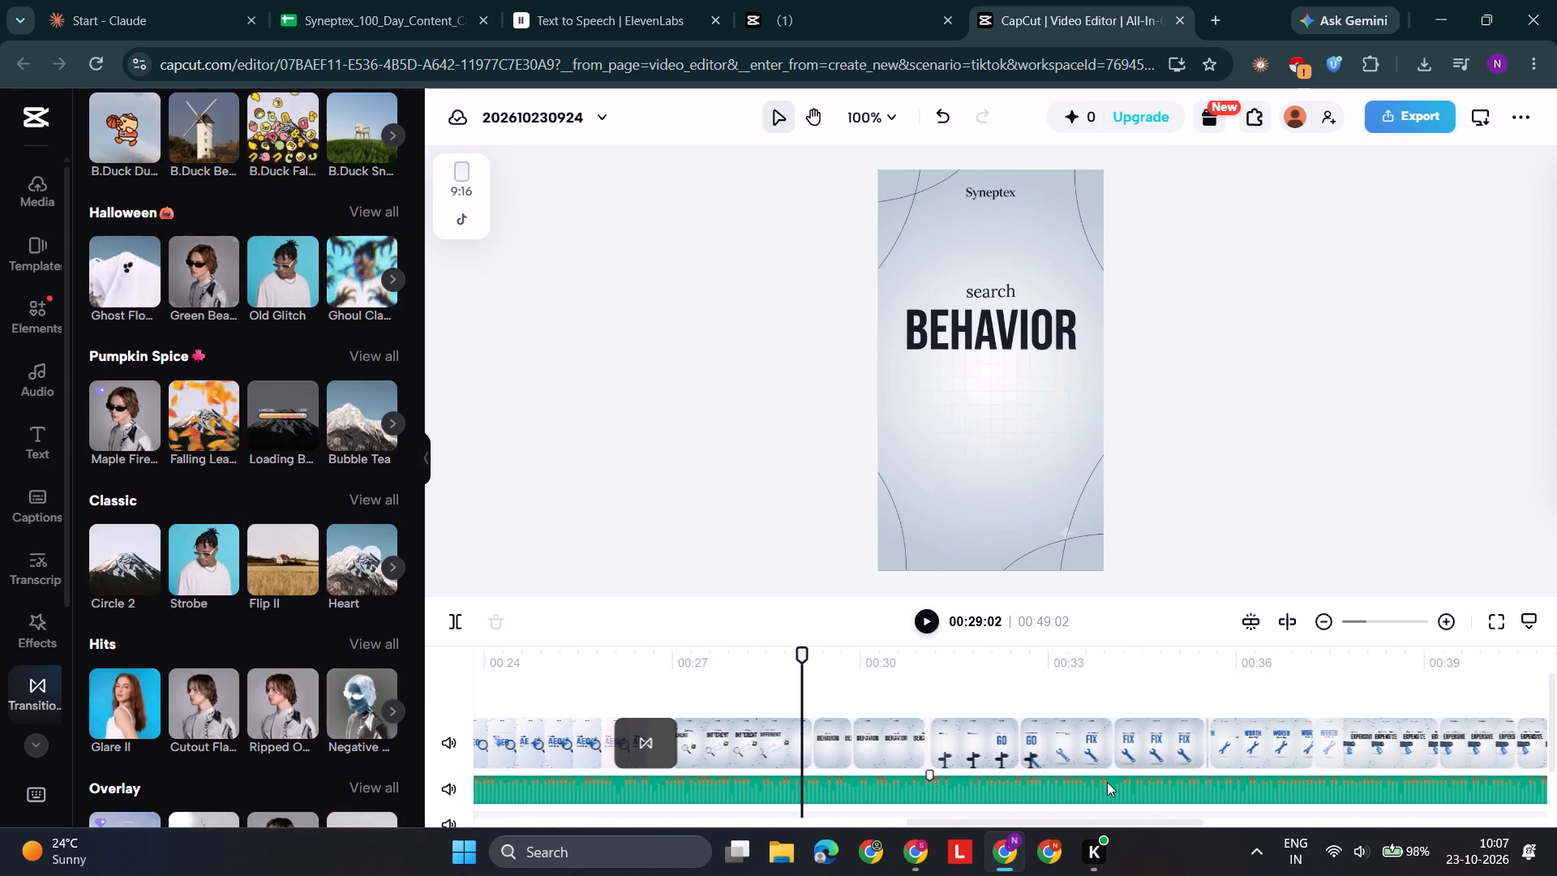
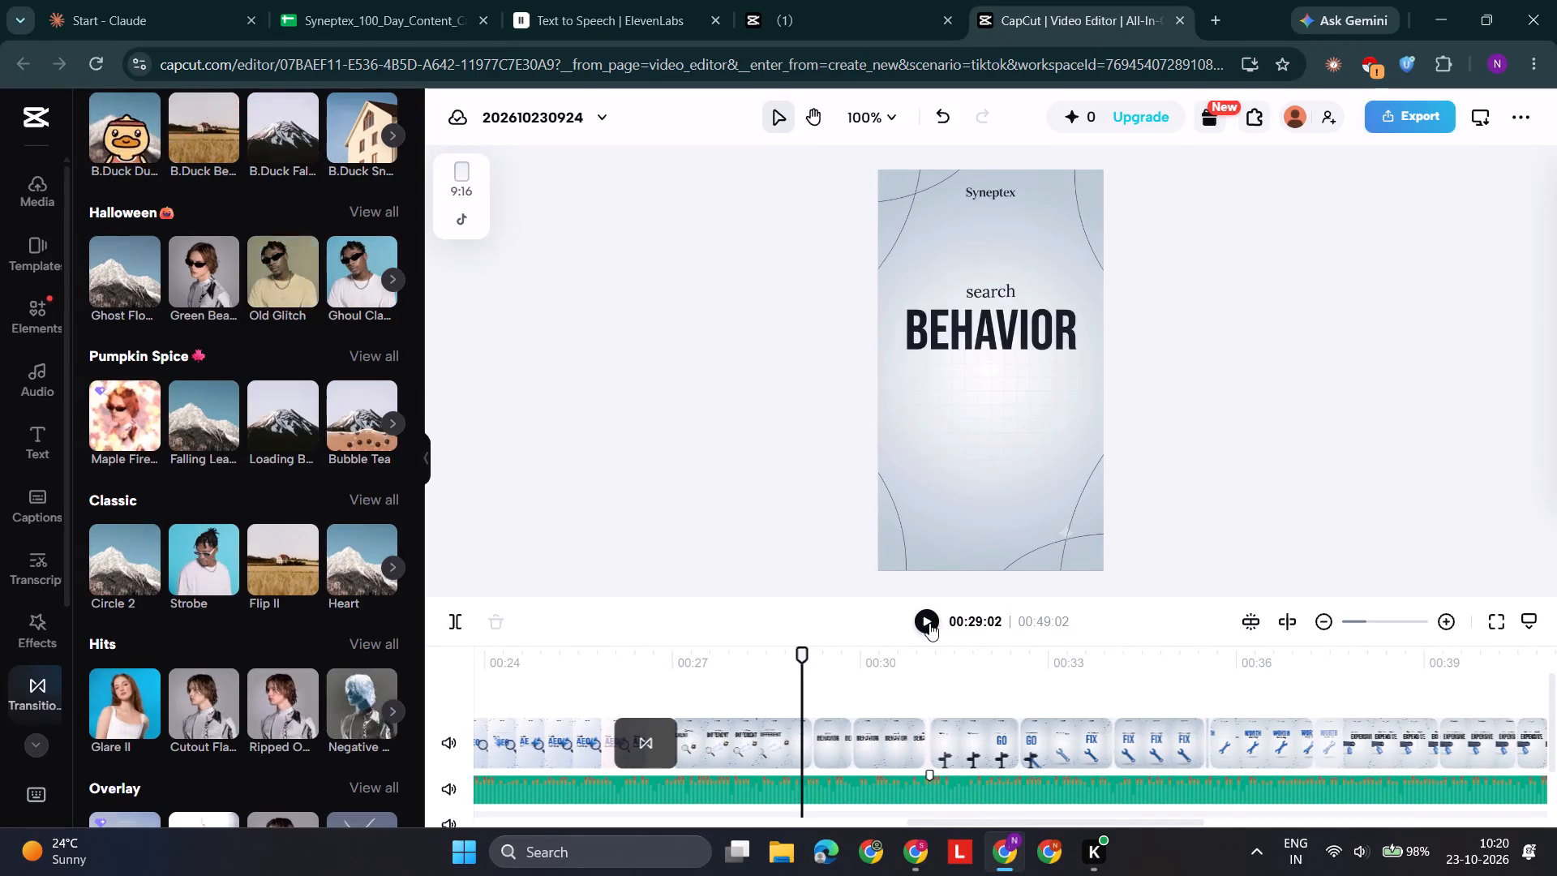
Play back the passage from "search BEHAVIOR" through "But before you GO" to "there's a bigger FIX", replaying the first cut to check its timing.
click(929, 623)
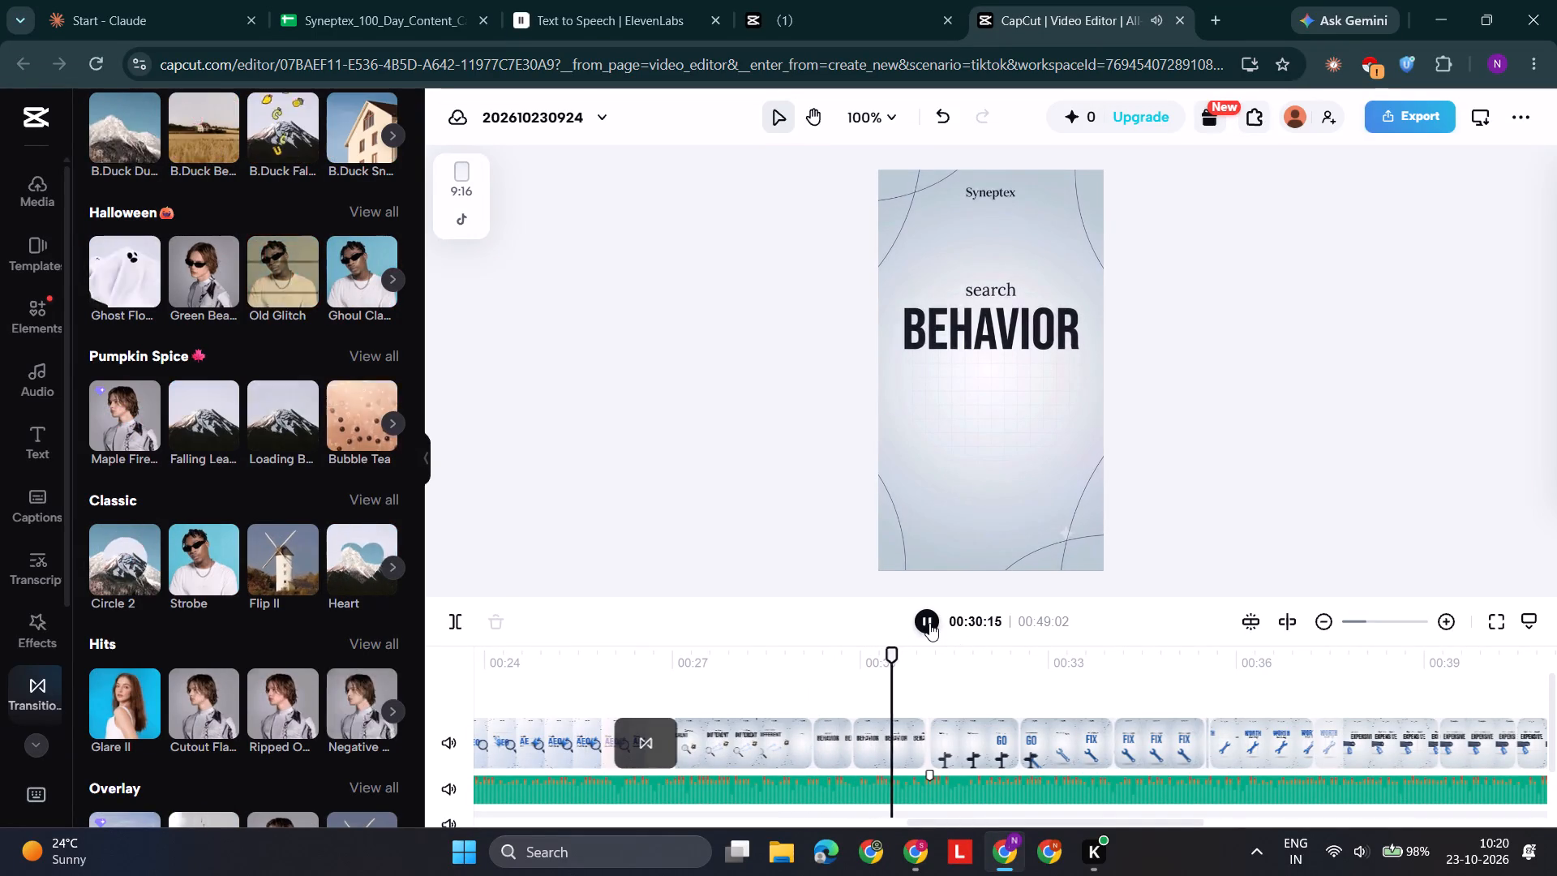
click(929, 623)
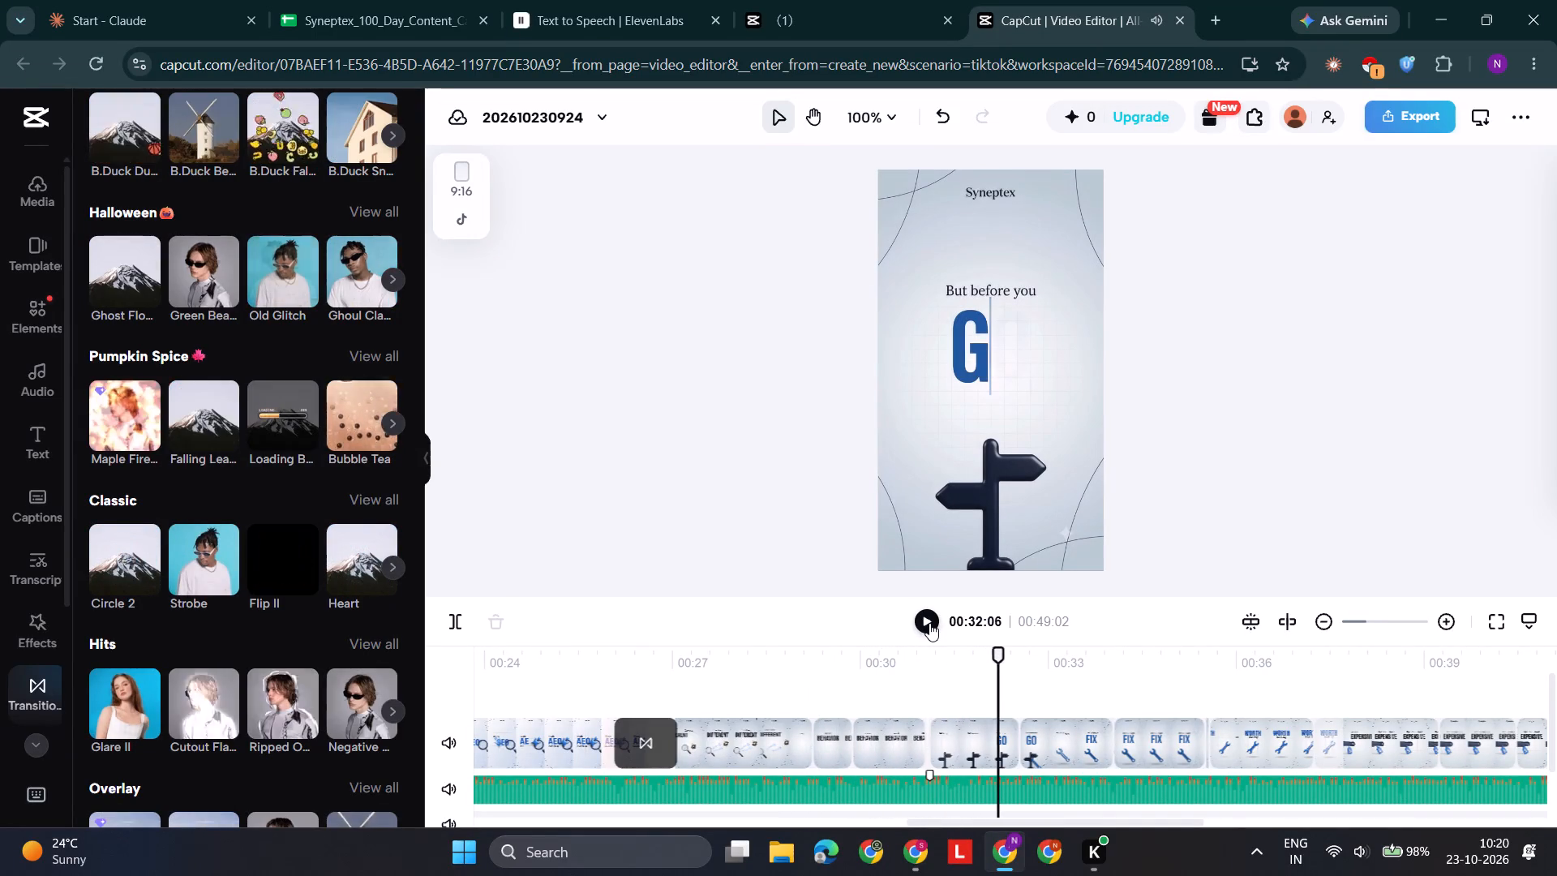
click(929, 623)
click(929, 623)
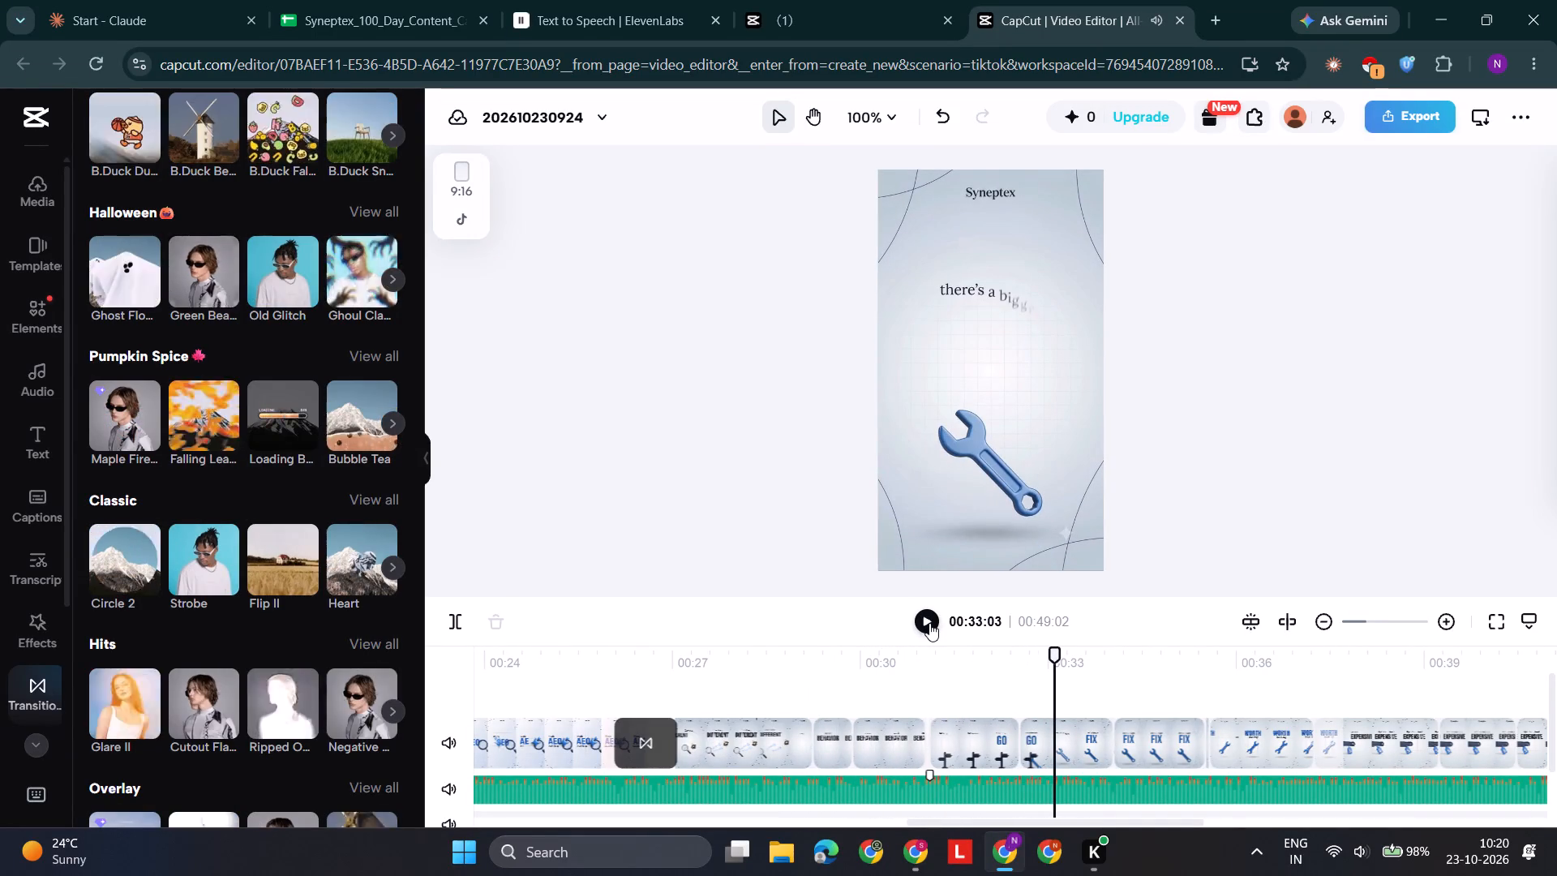
click(929, 623)
click(929, 623)
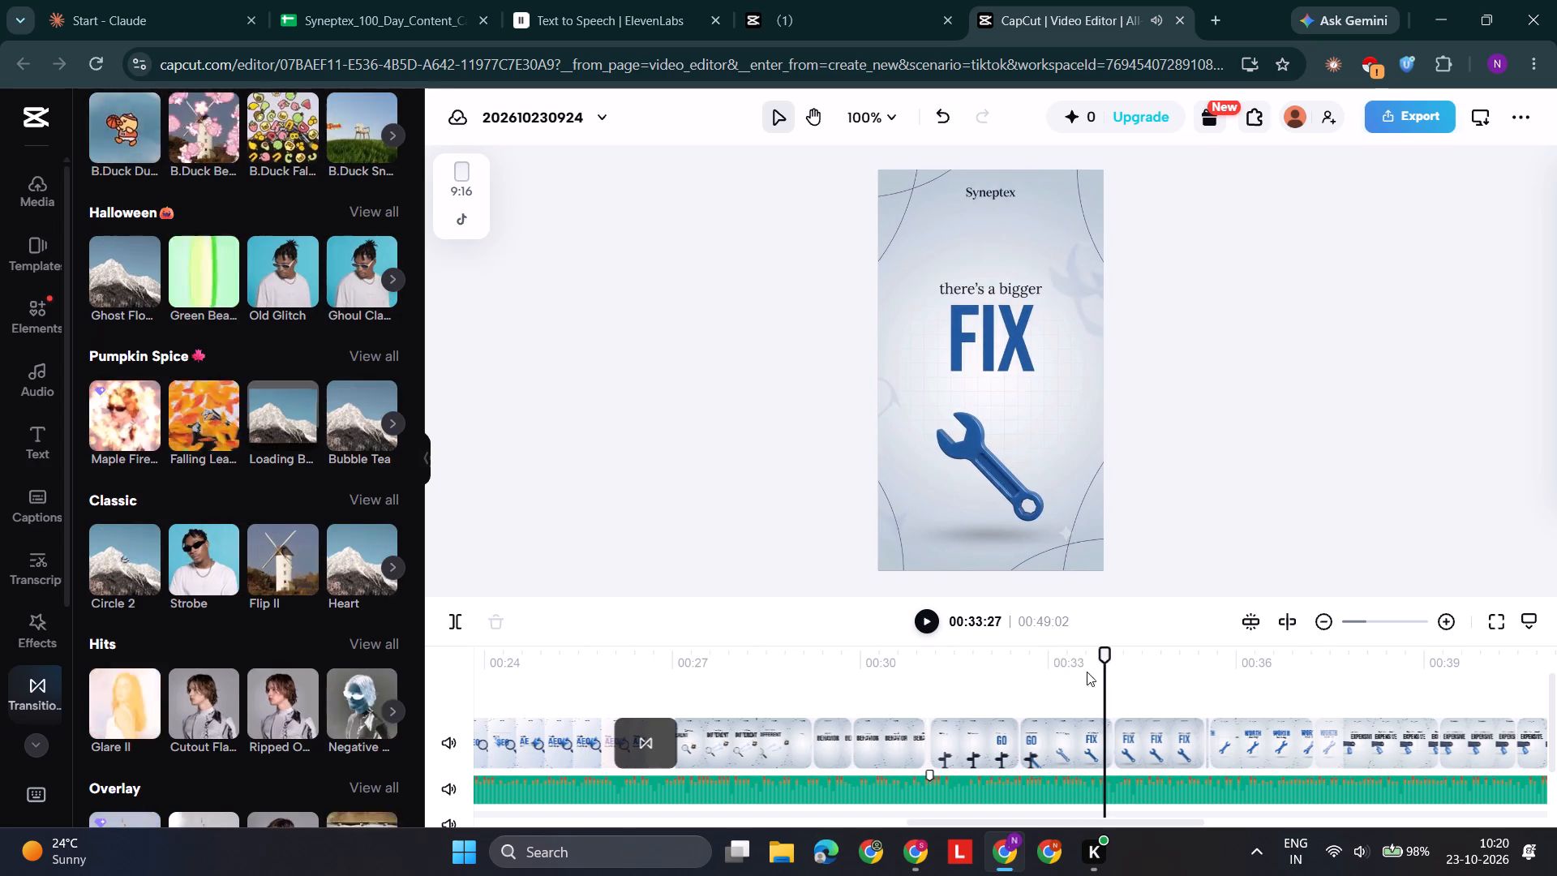
drag(1101, 656, 929, 672)
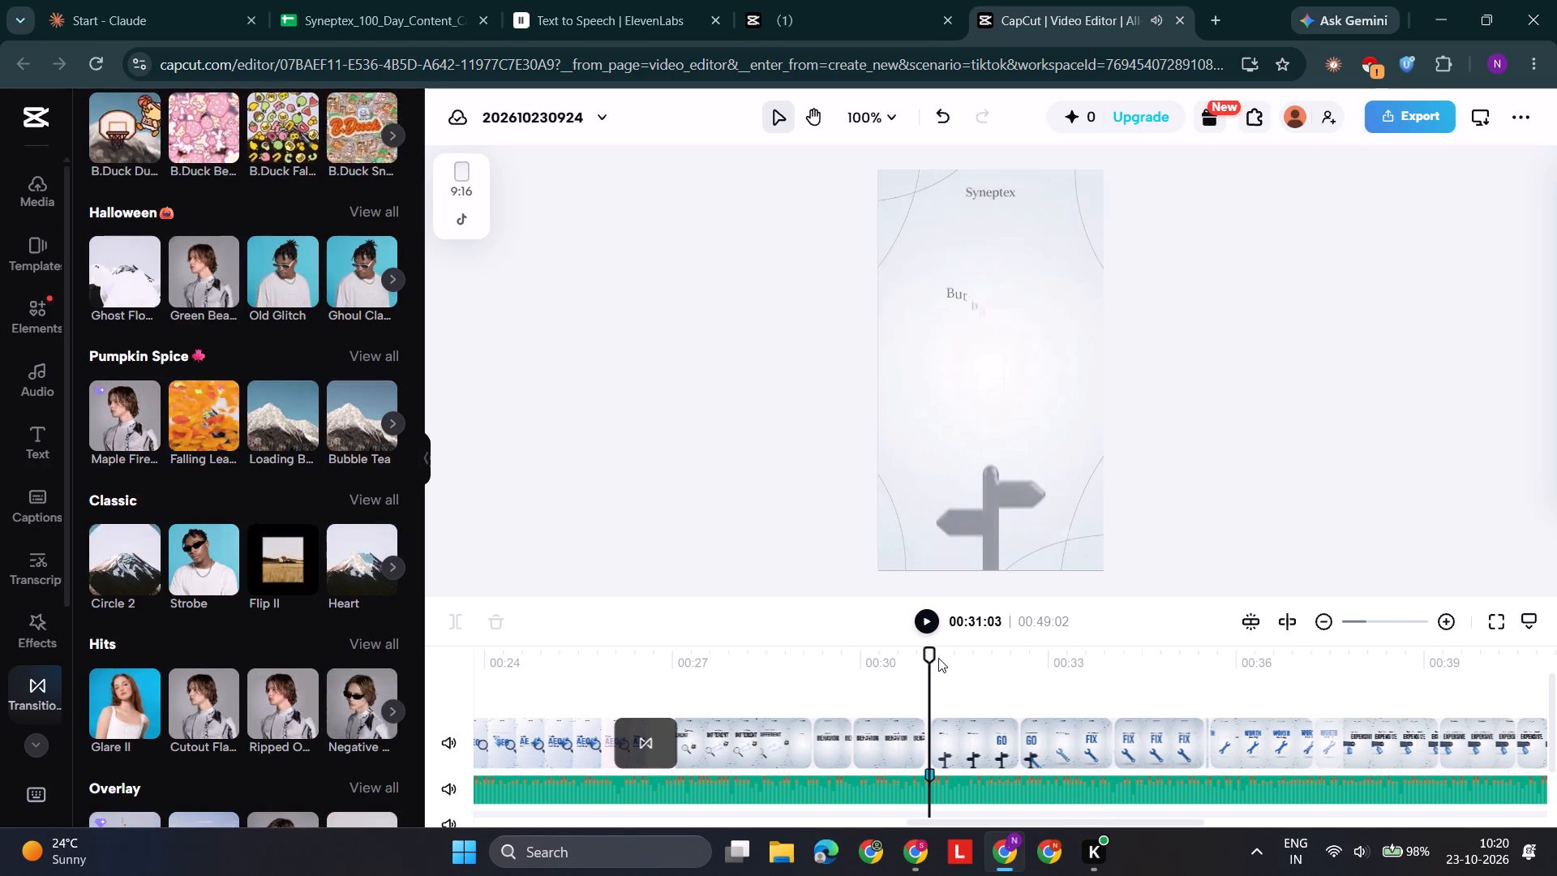
drag(924, 655, 886, 663)
click(923, 627)
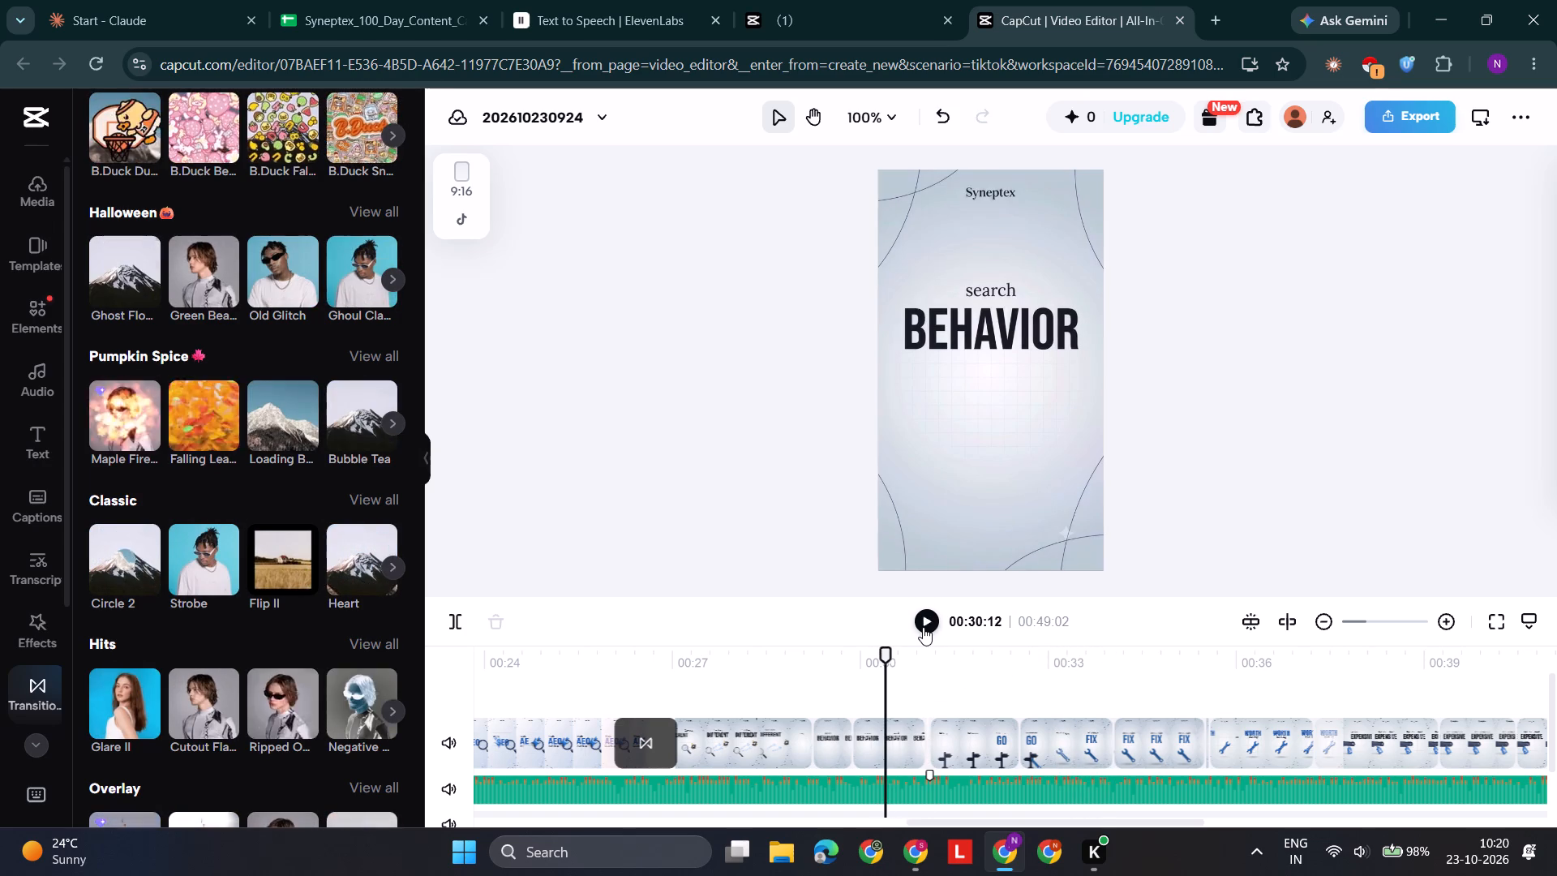
click(923, 627)
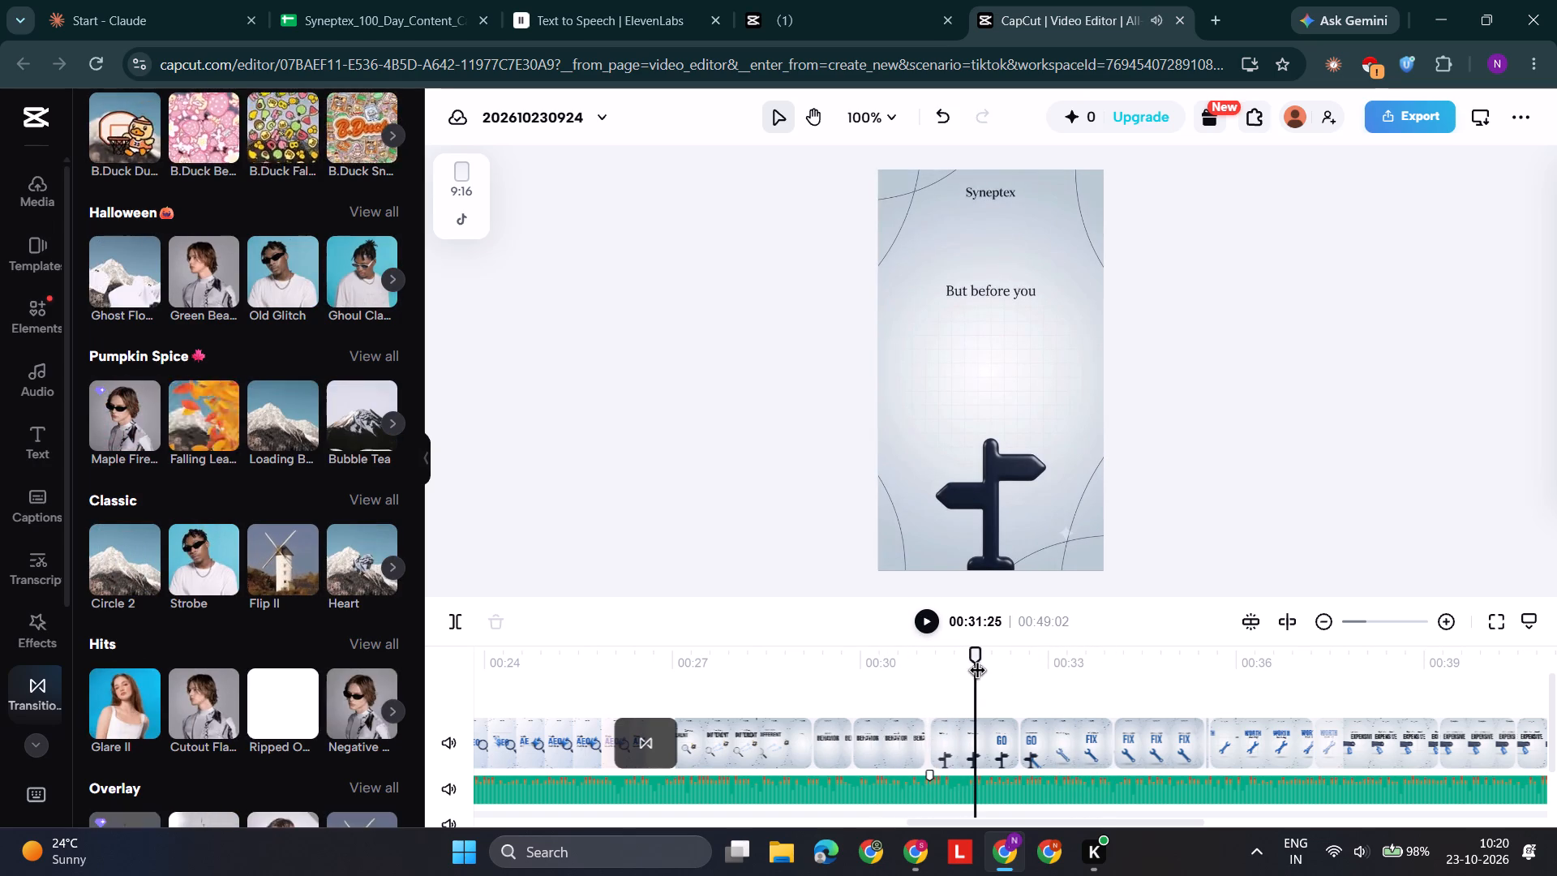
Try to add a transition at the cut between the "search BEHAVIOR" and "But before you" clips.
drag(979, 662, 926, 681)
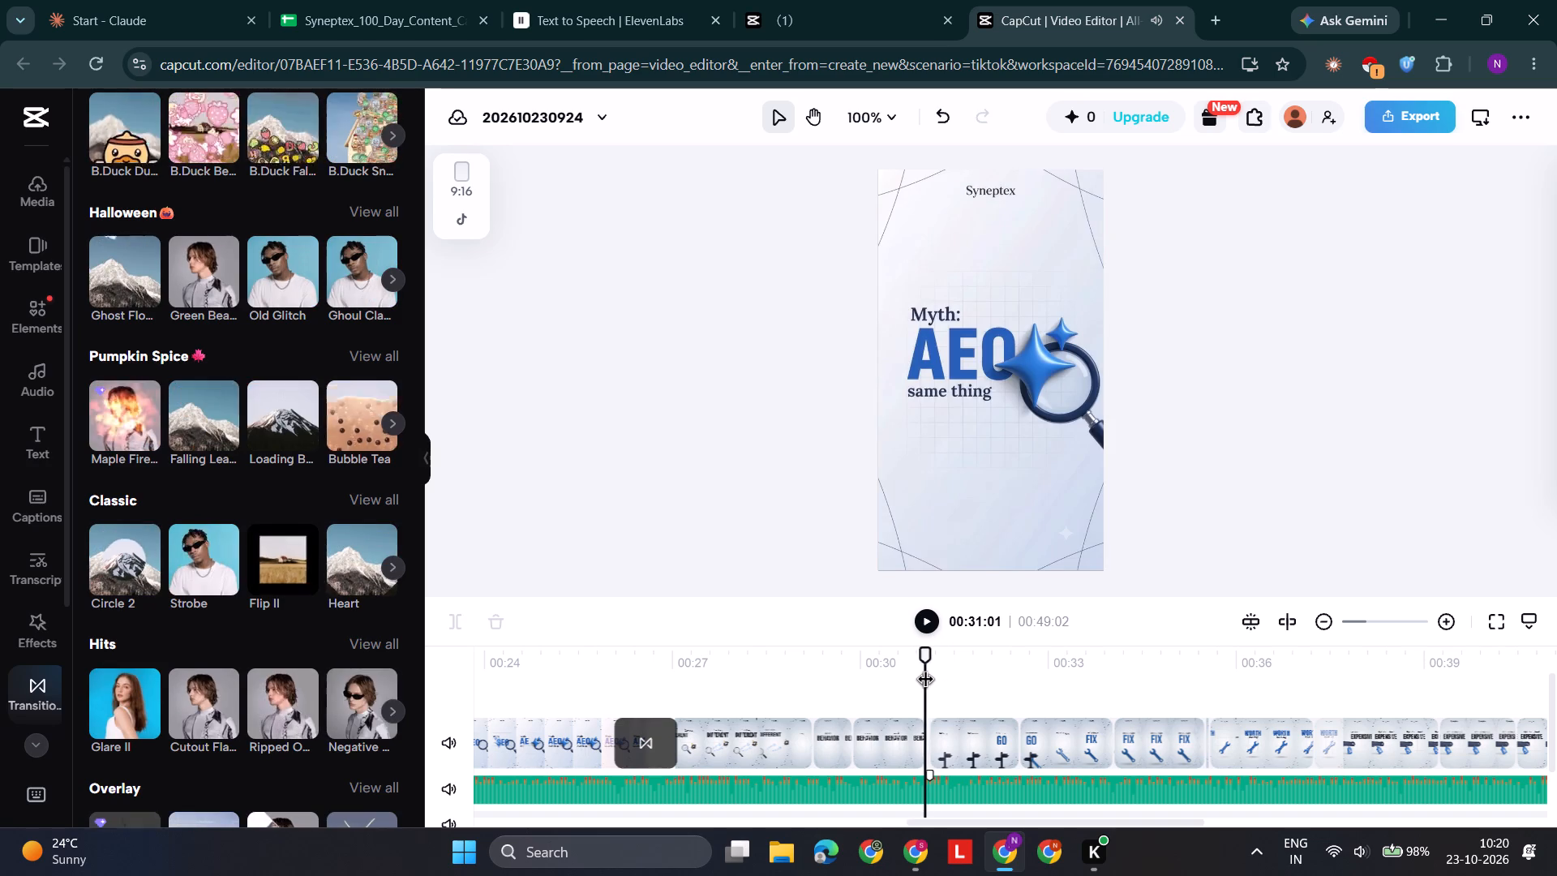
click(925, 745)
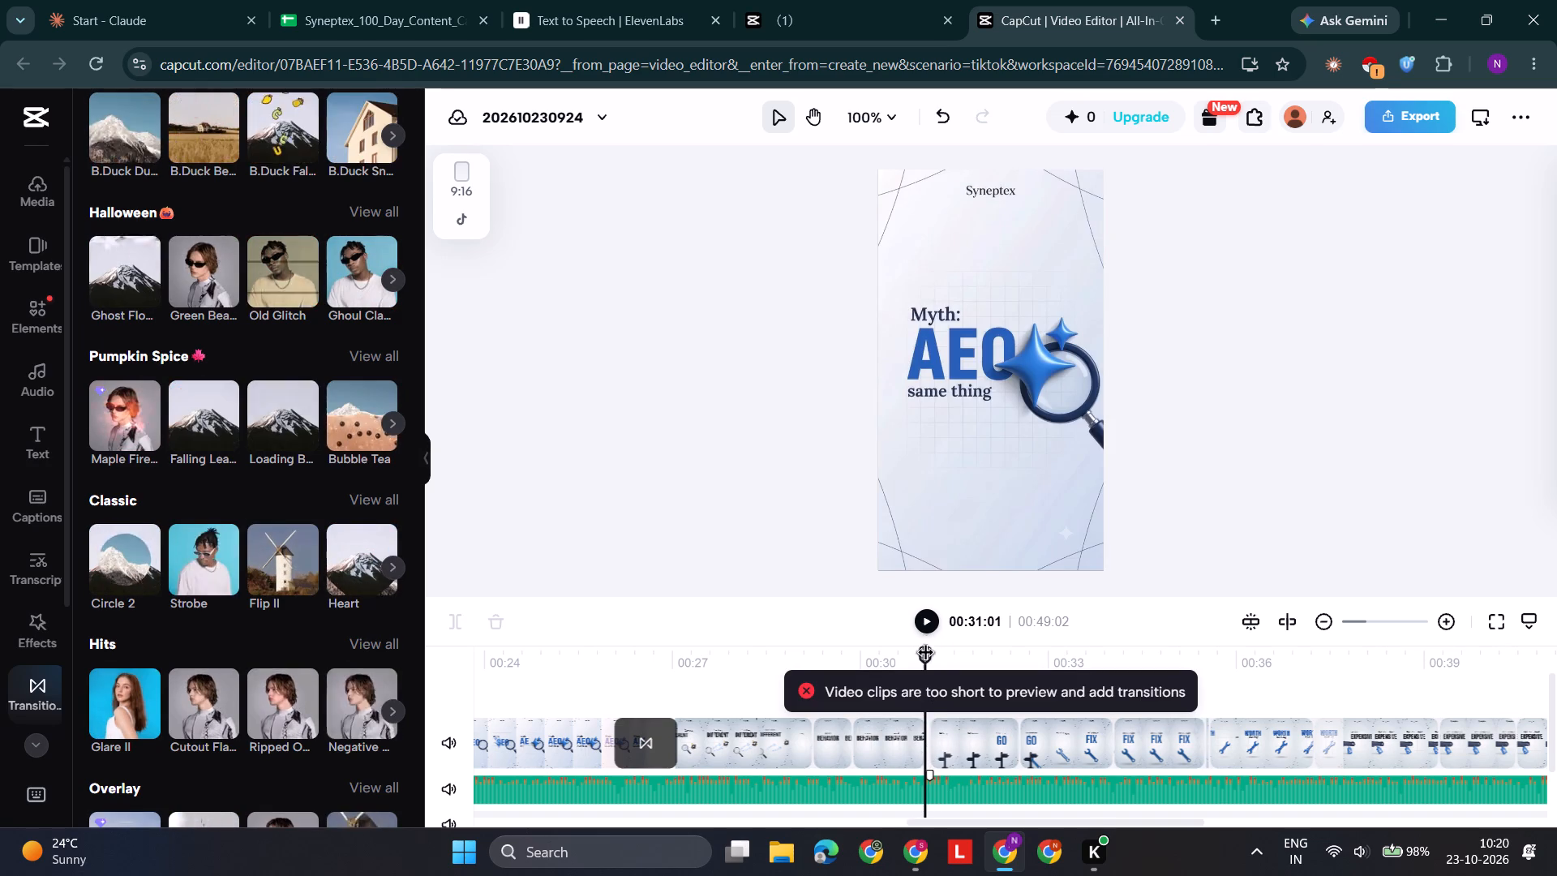
Extend the end of the 1.20x "search BEHAVIOR" clip by about 26 frames, into its "But before you" footage, and preview the result.
drag(921, 656, 926, 663)
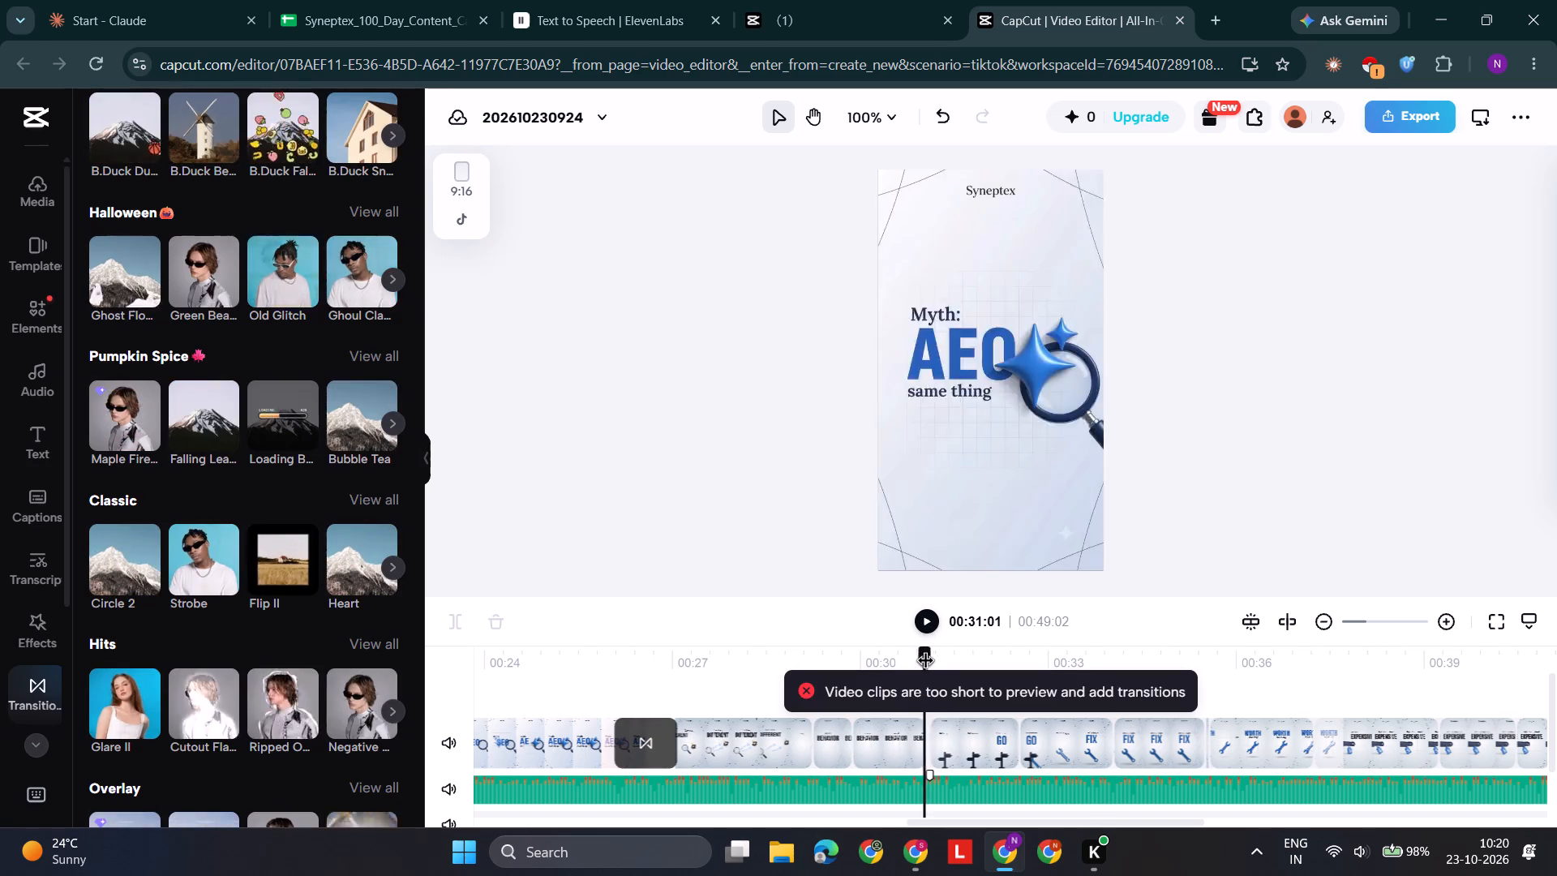
drag(926, 663, 972, 672)
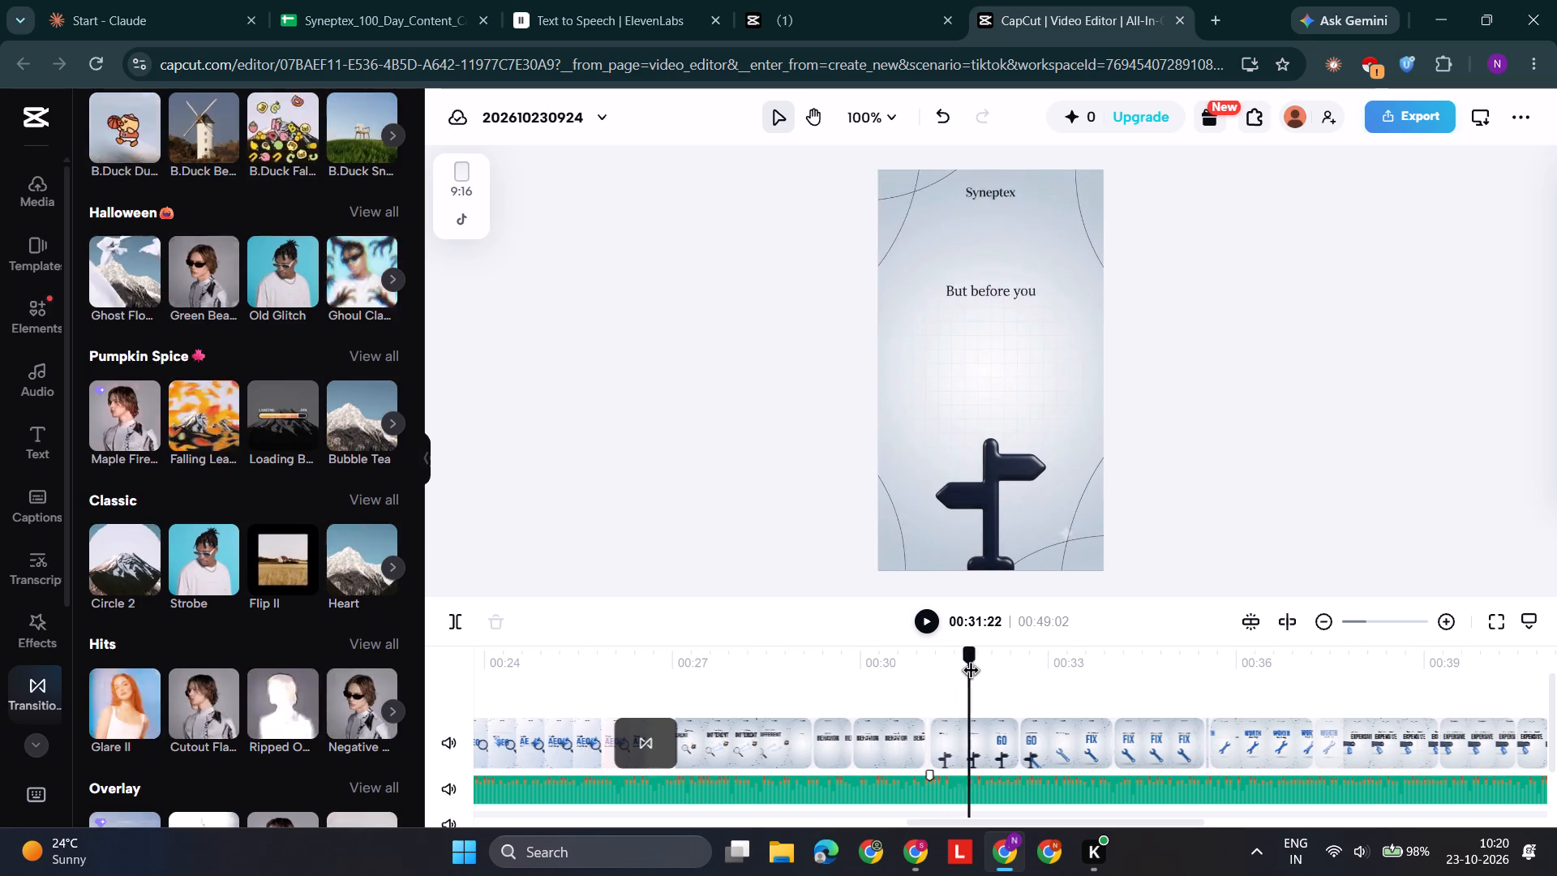
drag(972, 672, 915, 687)
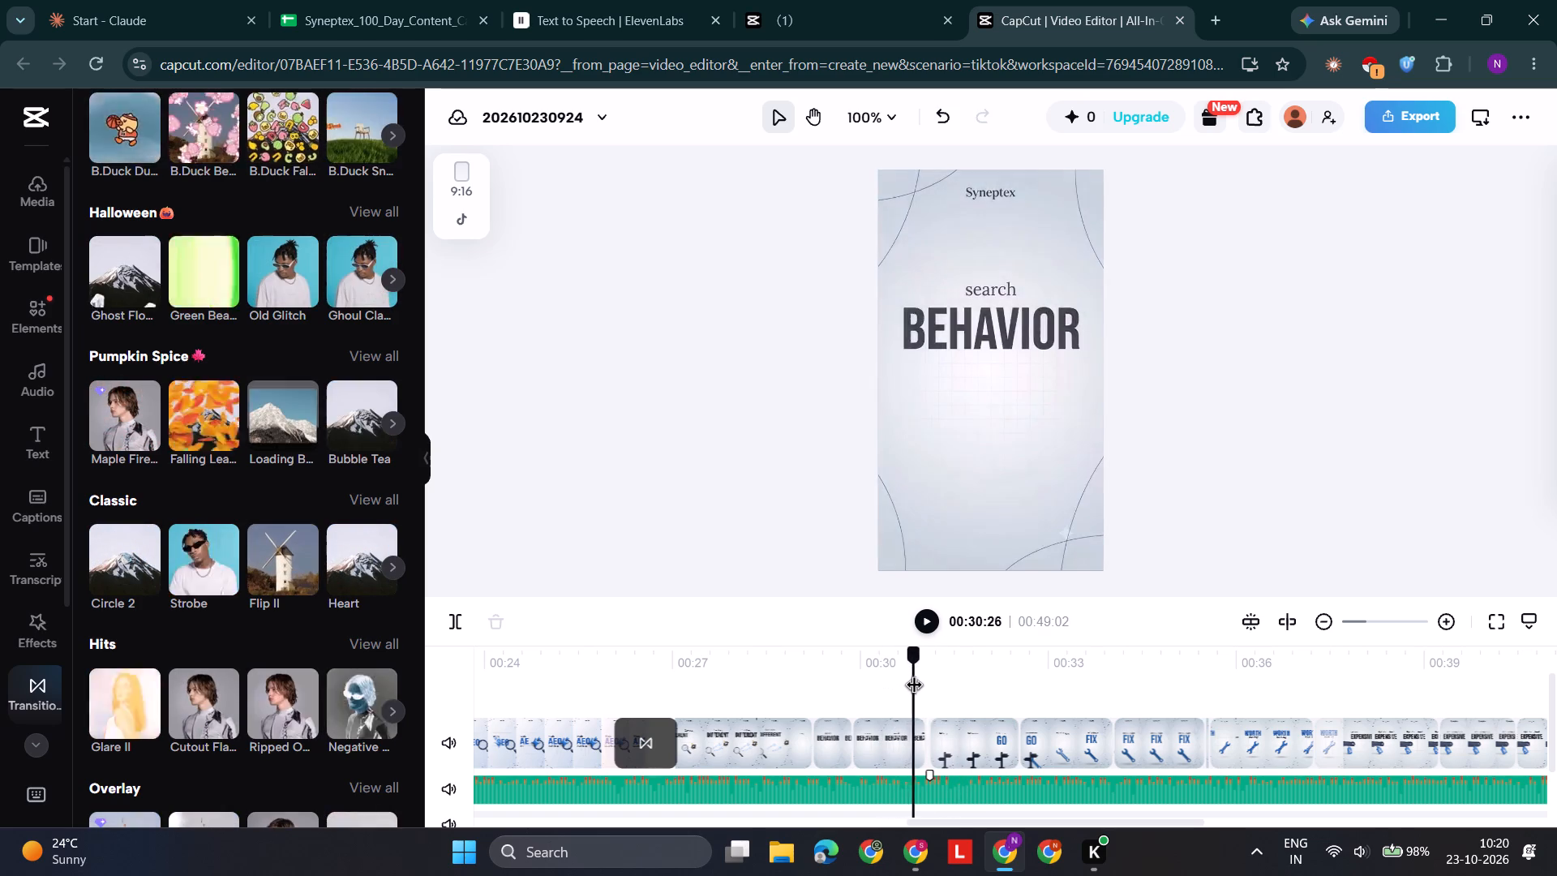
drag(915, 687, 908, 695)
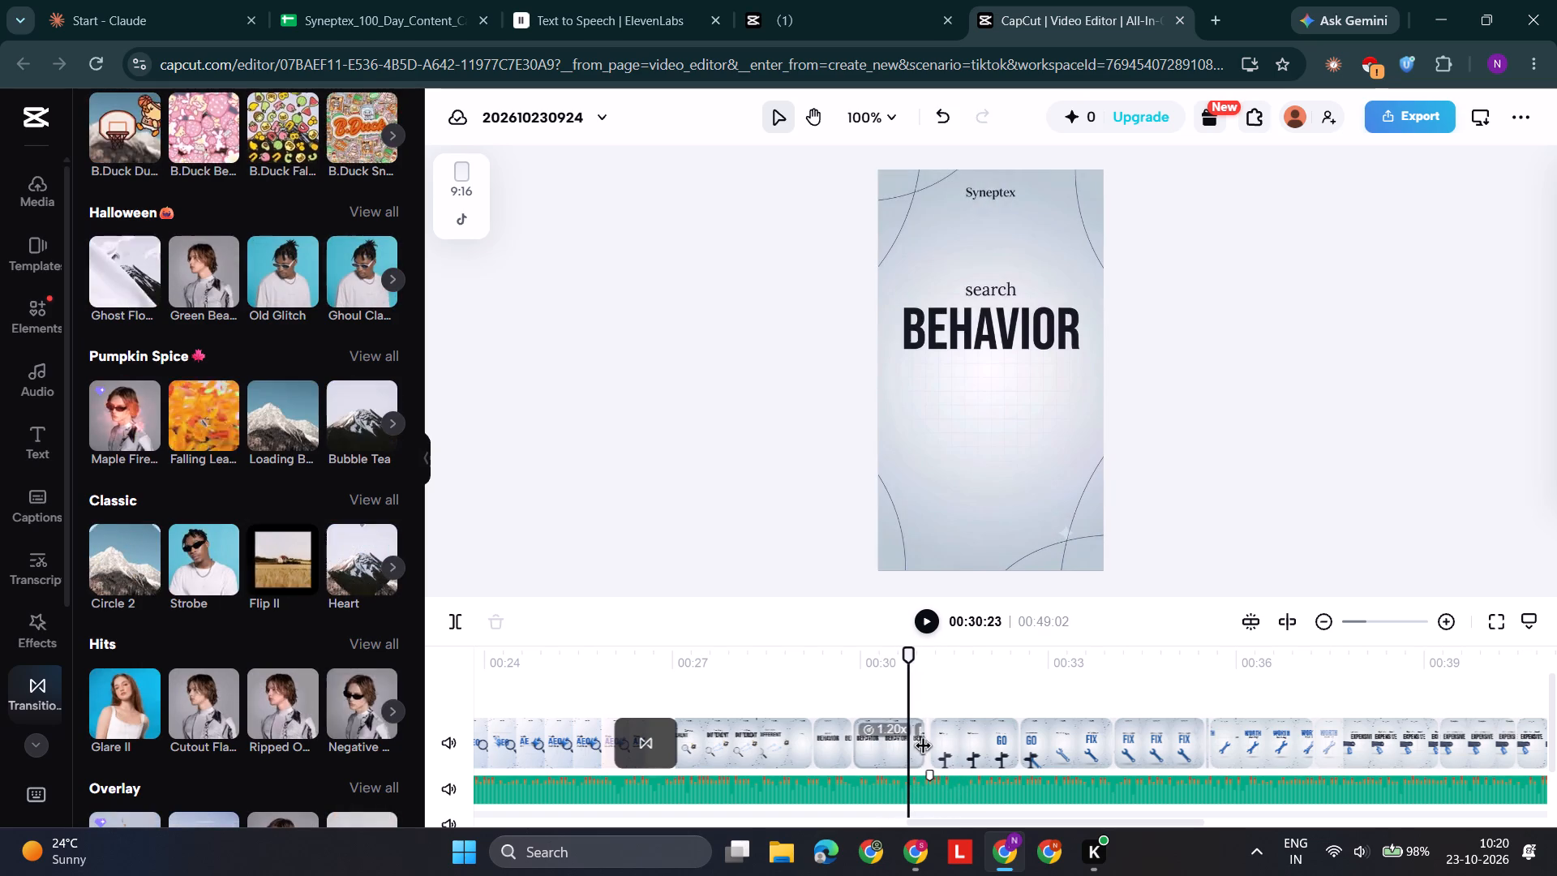
click(903, 760)
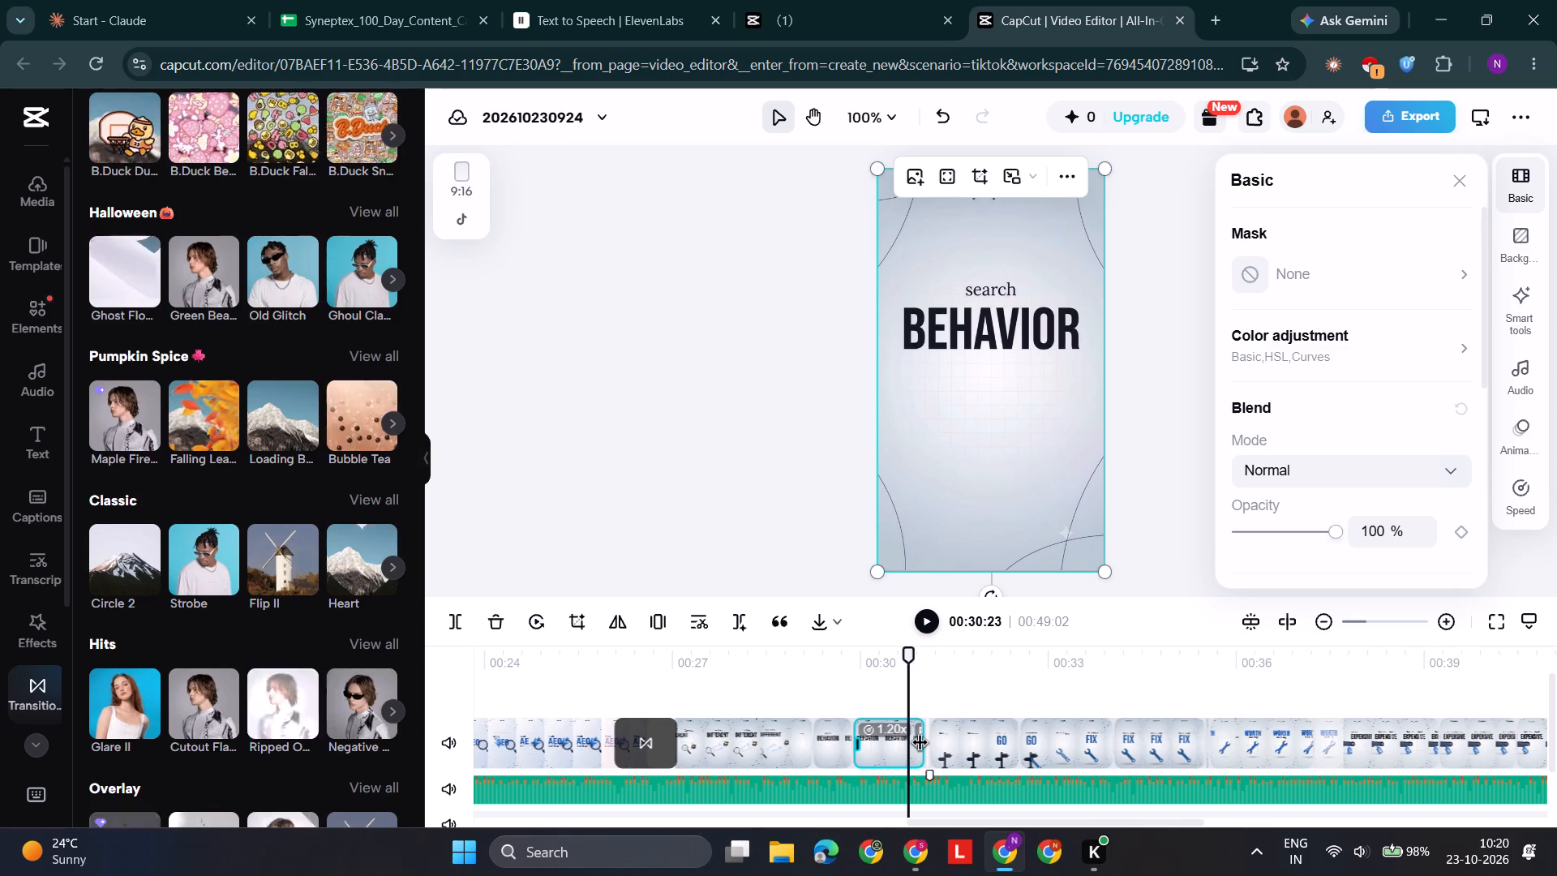
drag(920, 745, 944, 745)
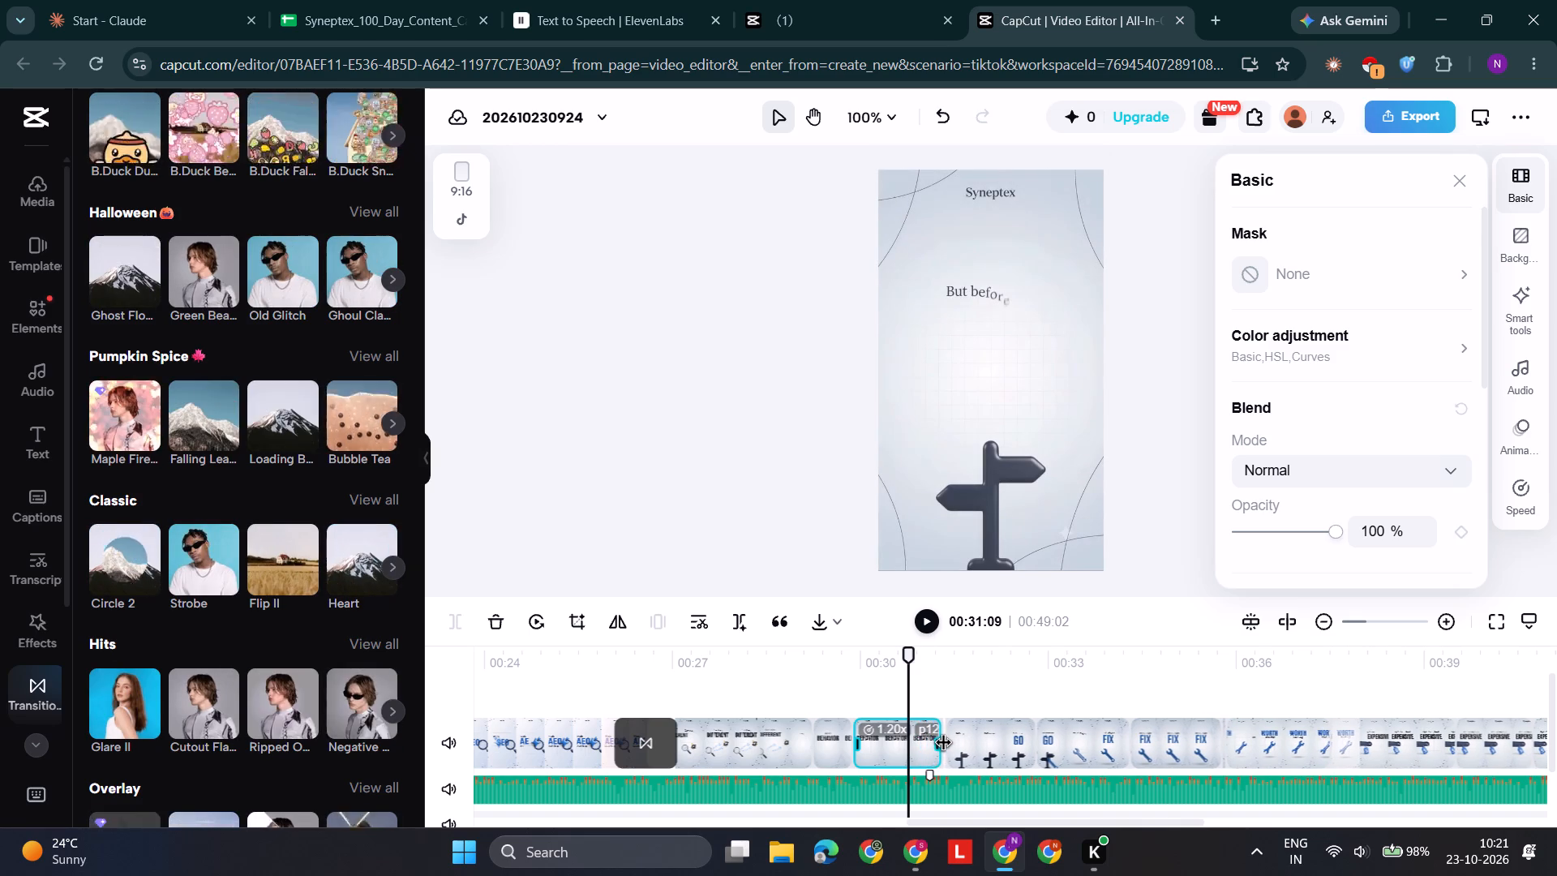
drag(944, 745, 952, 745)
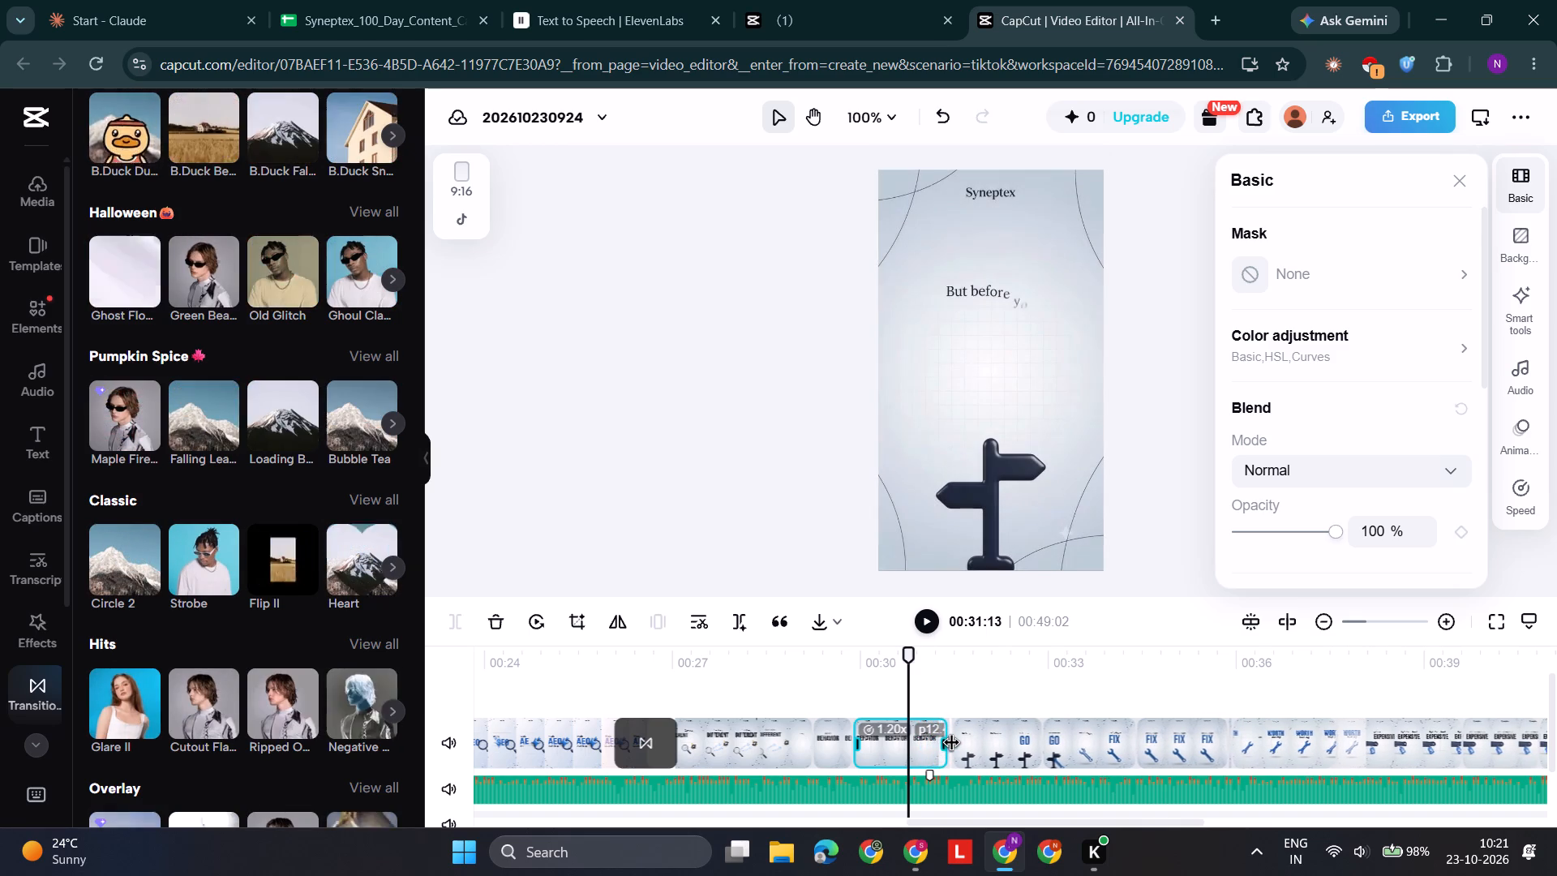
drag(952, 745, 967, 747)
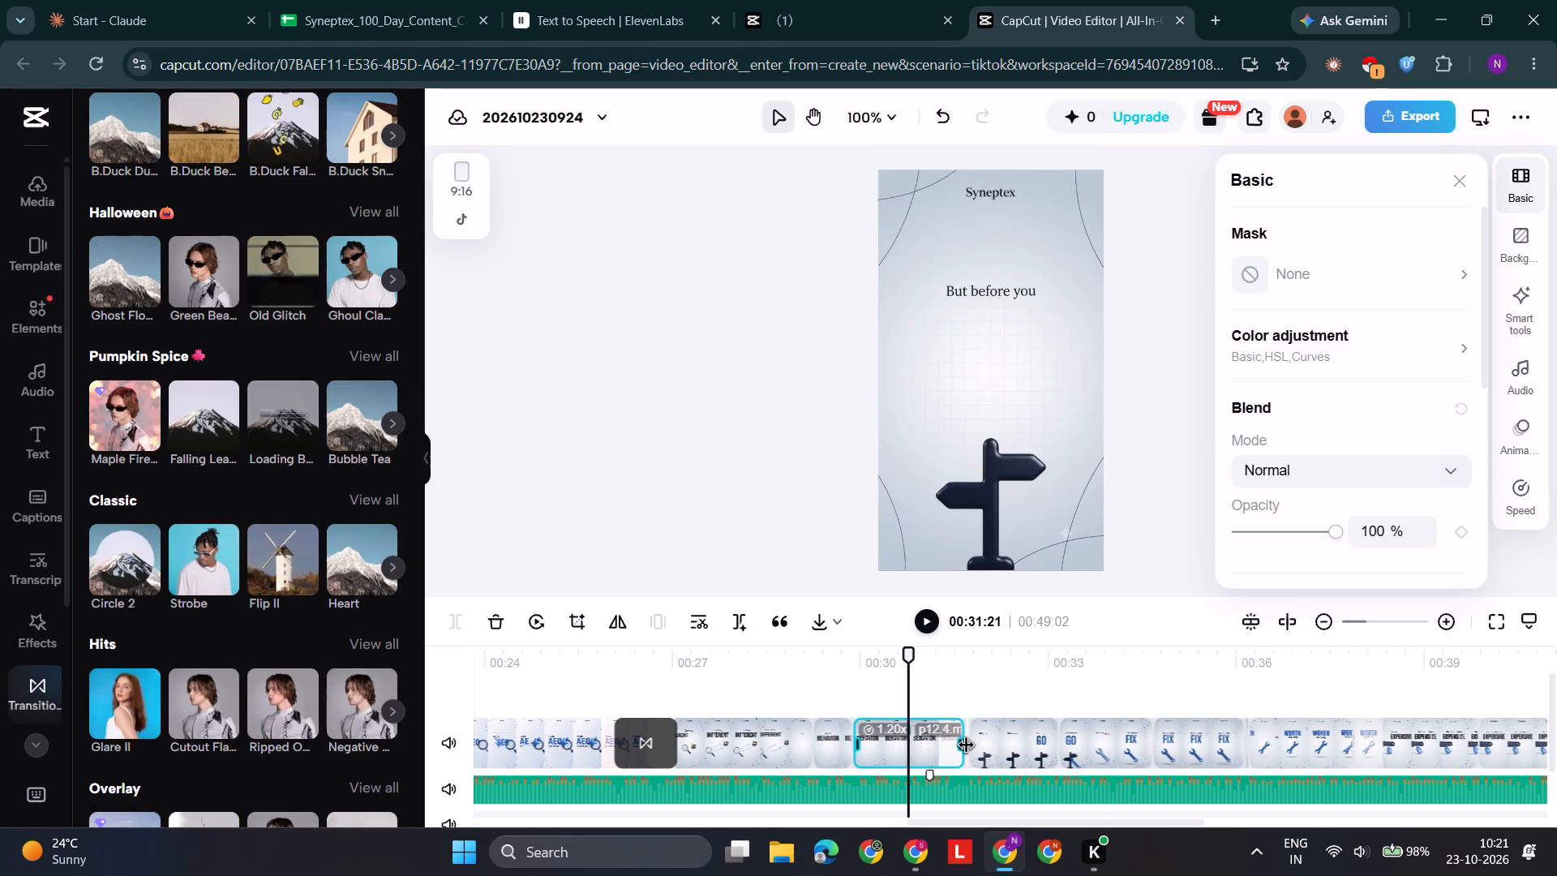
drag(967, 747, 980, 746)
click(912, 660)
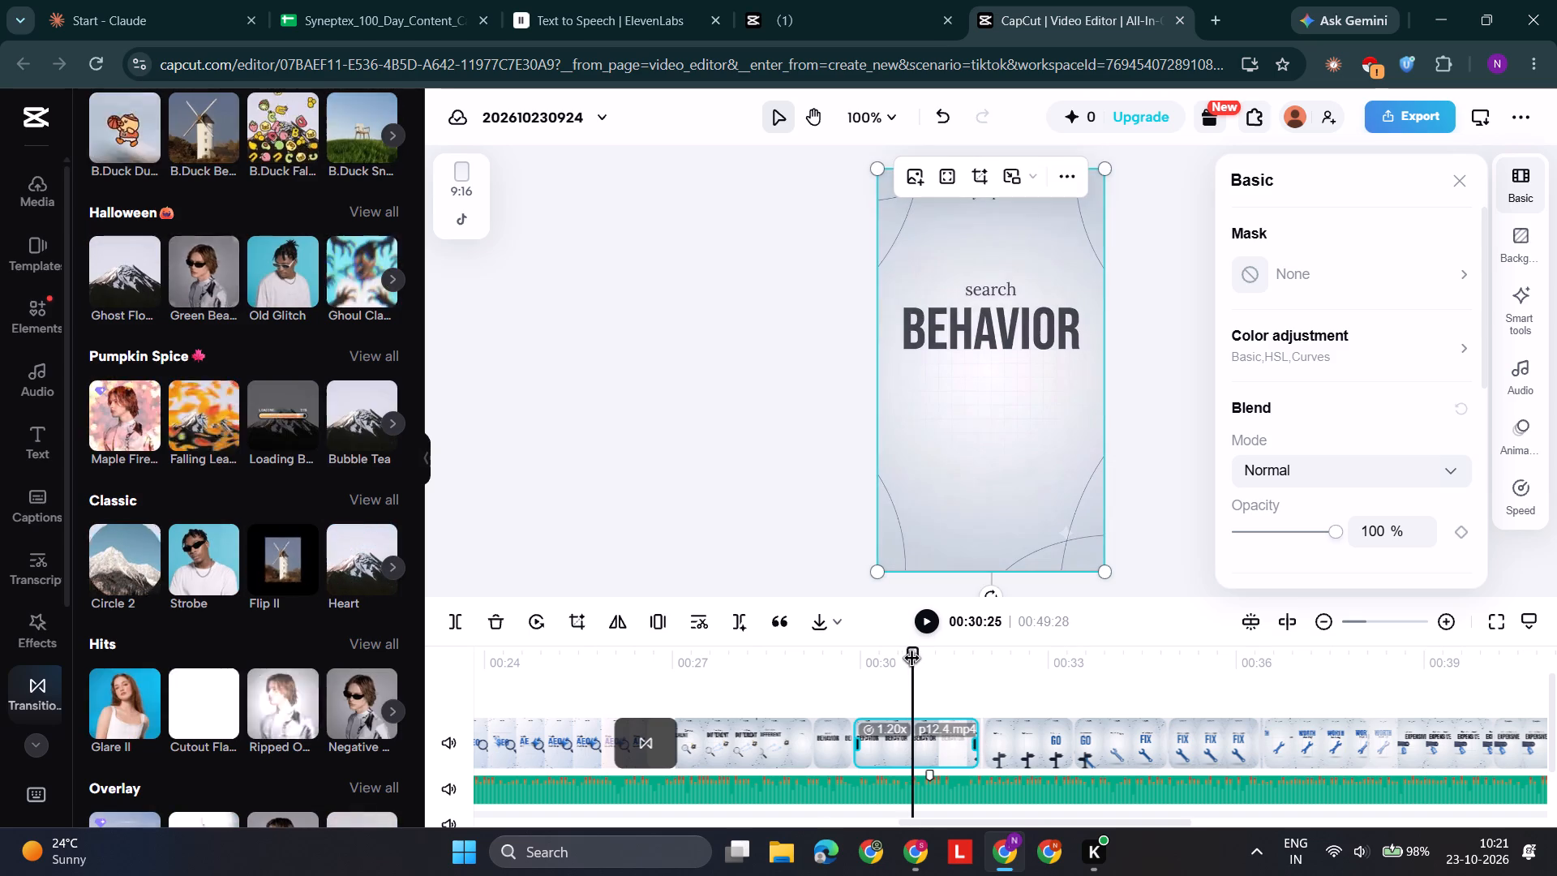
click(1023, 758)
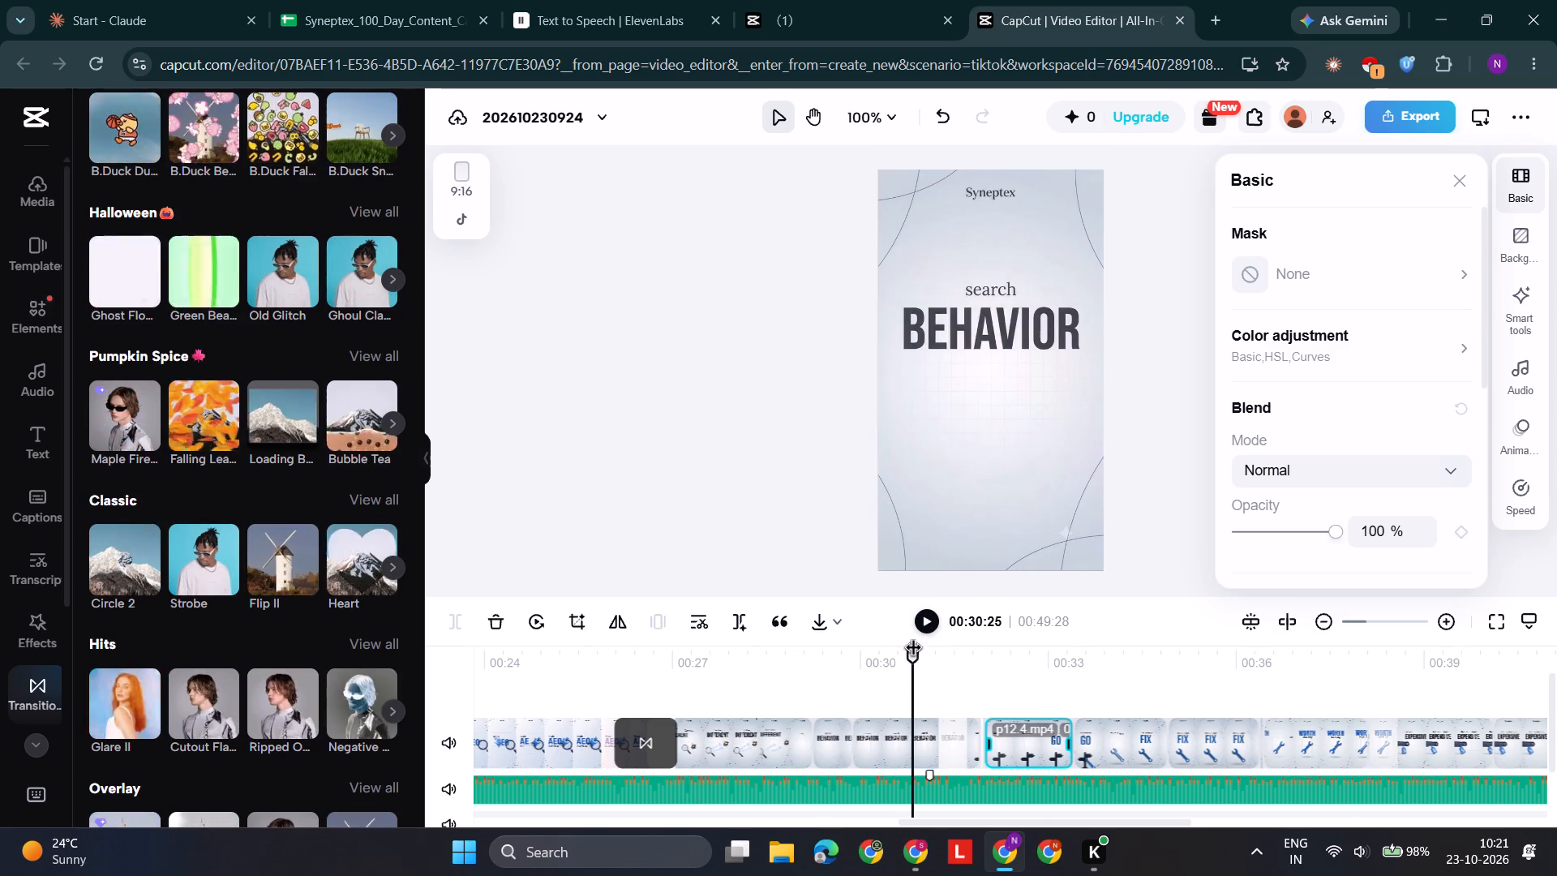
drag(910, 657, 894, 657)
key(space)
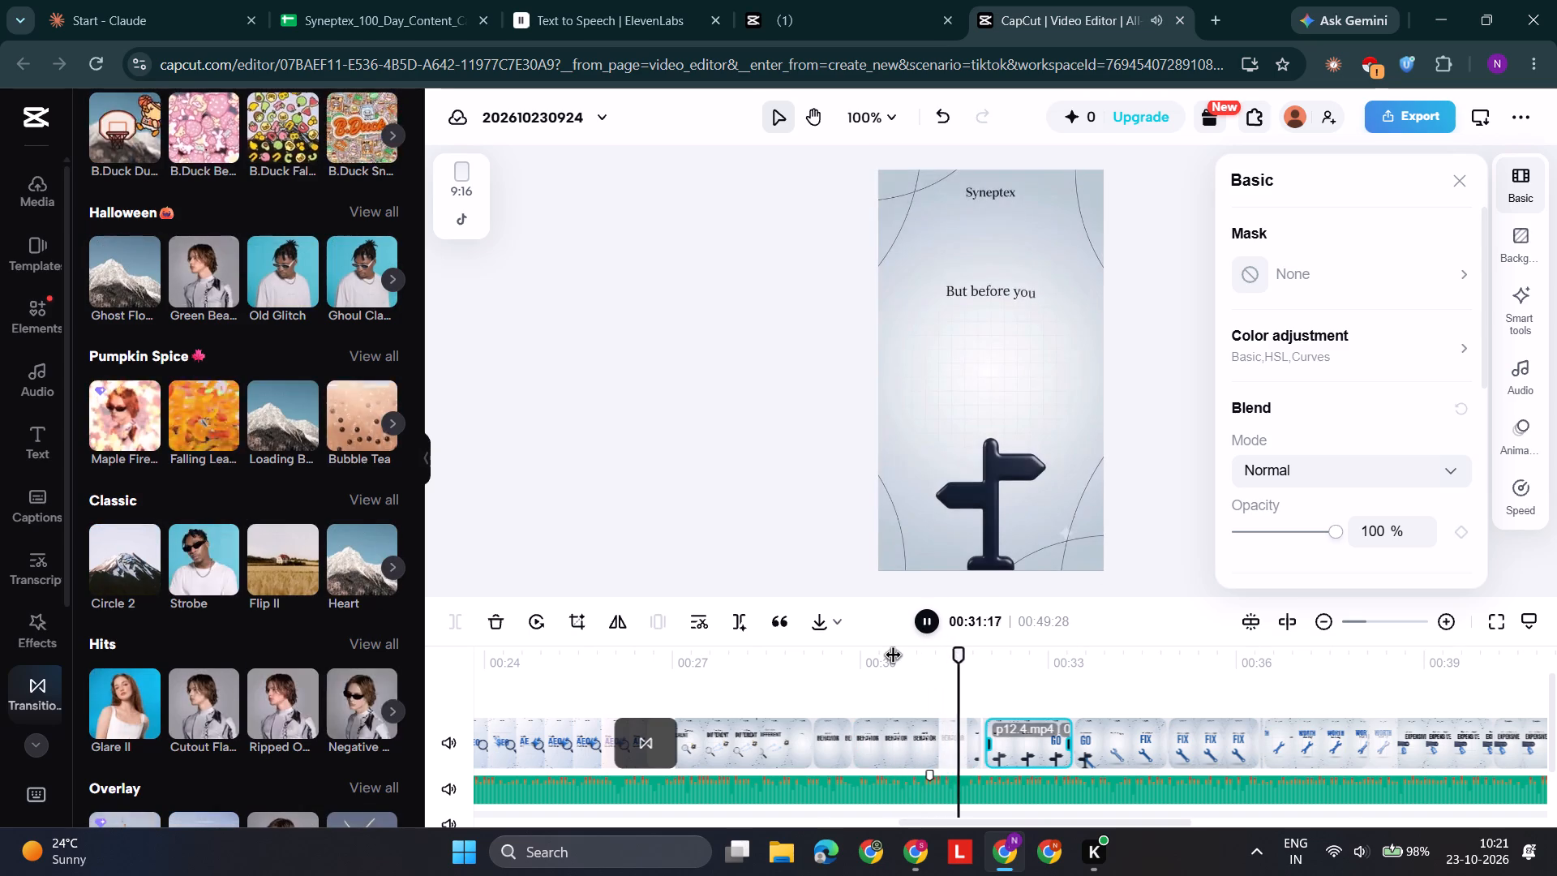
key(space)
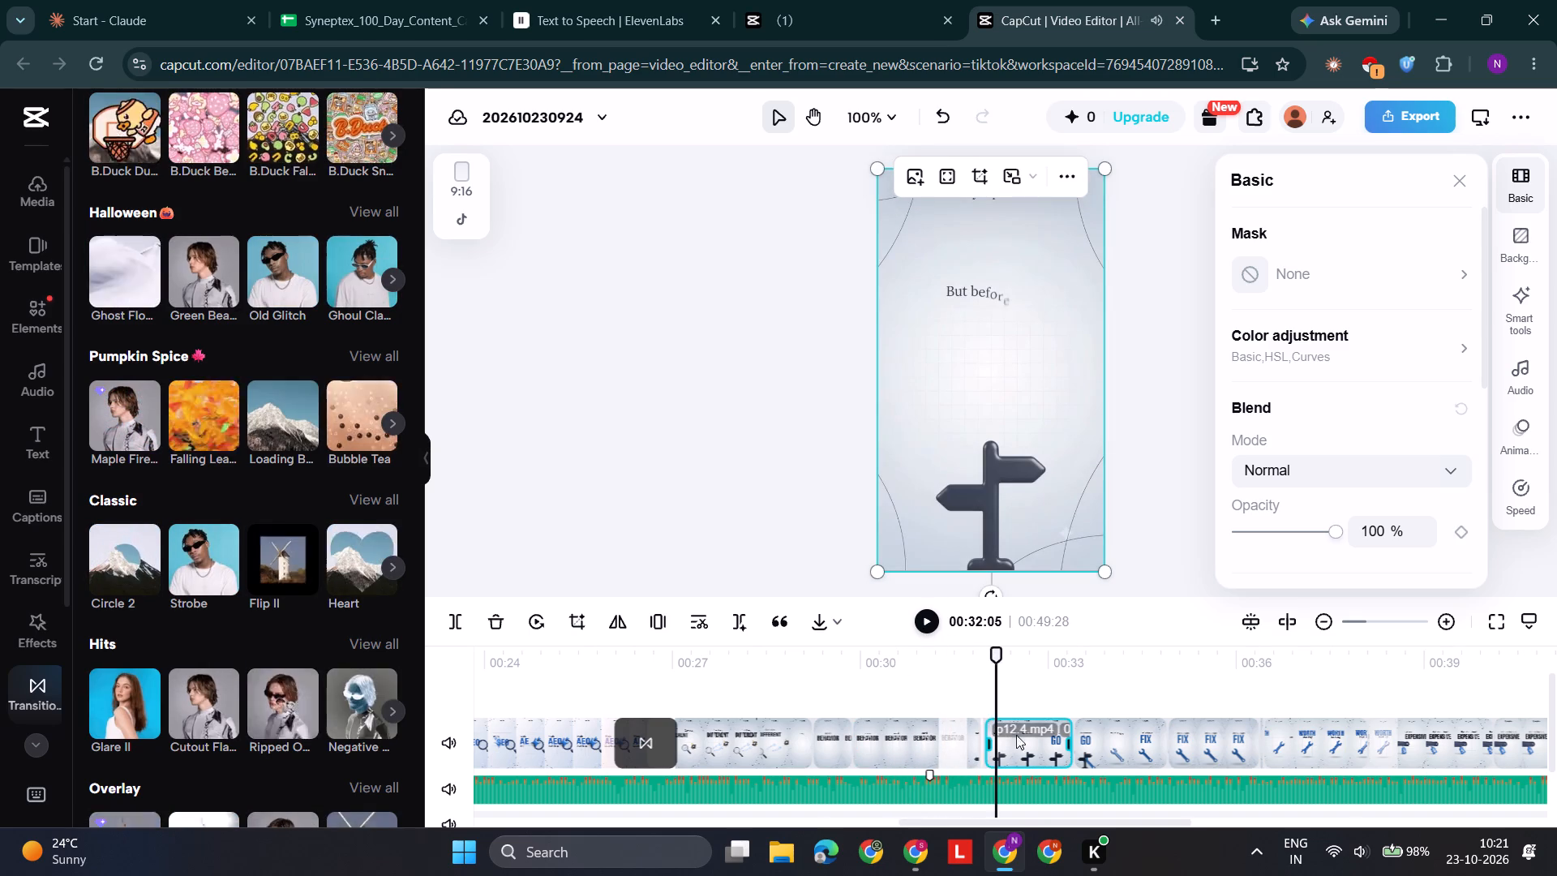
Delete the separate "But before you" p12.4 clip that follows the extended 1.20x clip.
click(1040, 749)
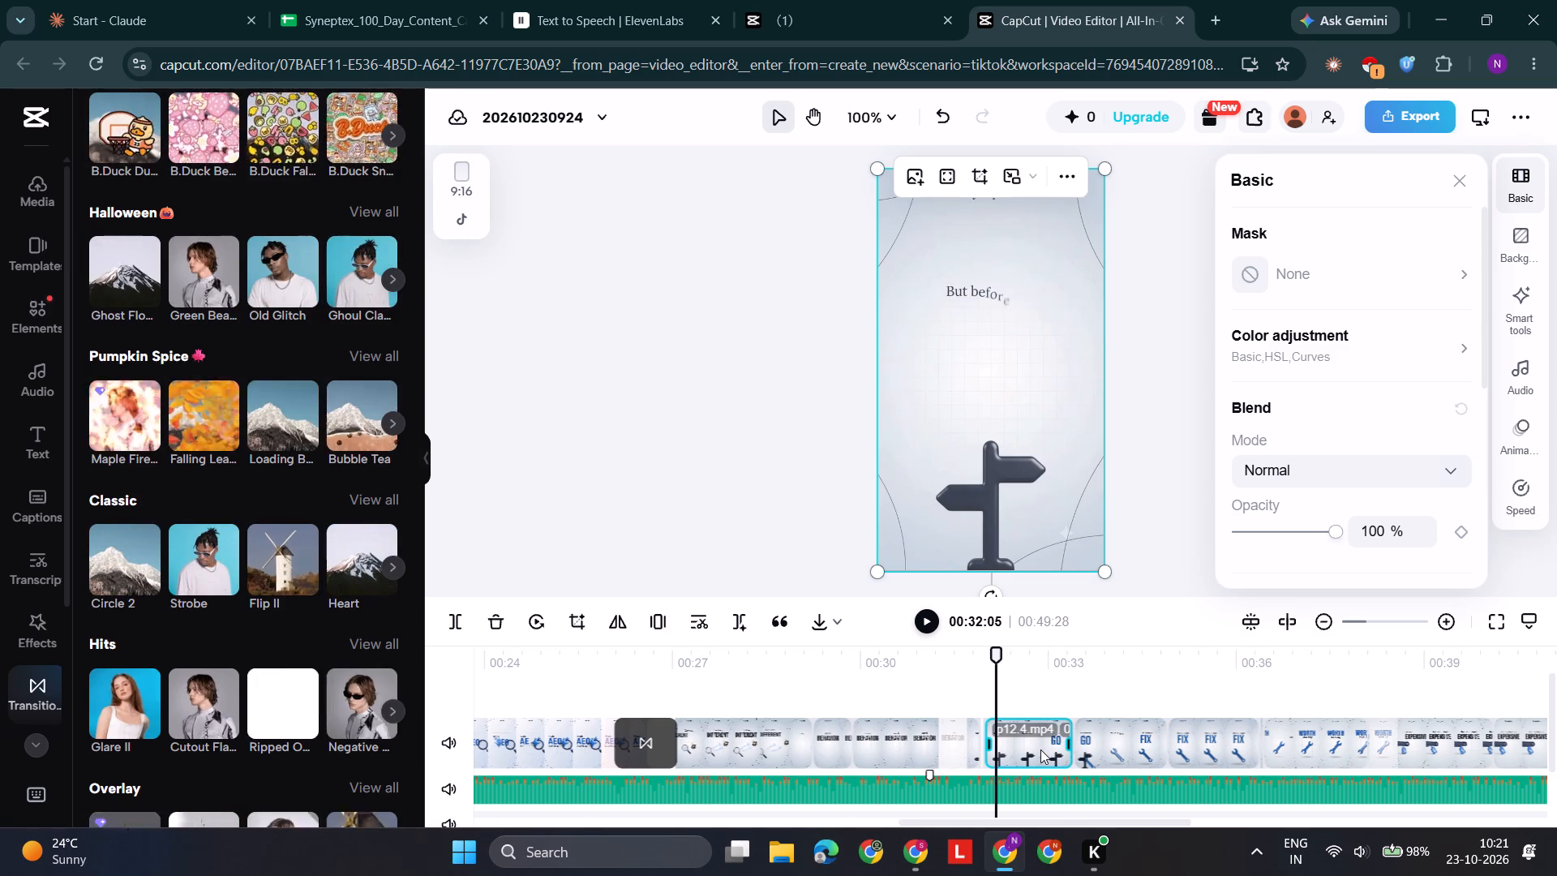
key(Delete)
Extend the end of the 1.20x p12.4 clip by about 4 frames and replay the cut into the "GO" clip.
click(963, 748)
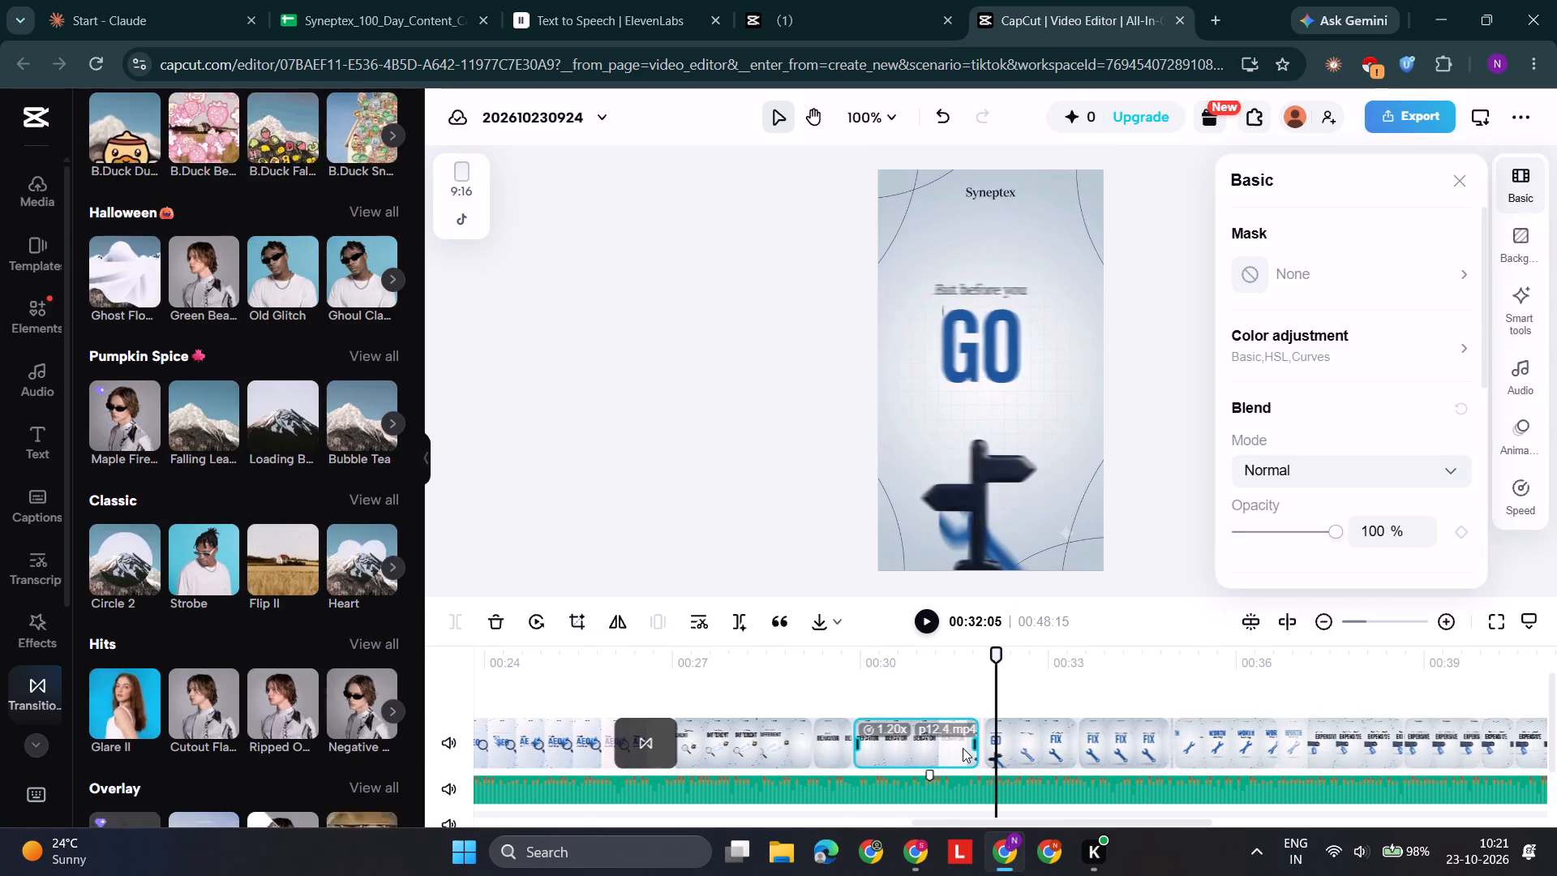
drag(975, 744, 1017, 741)
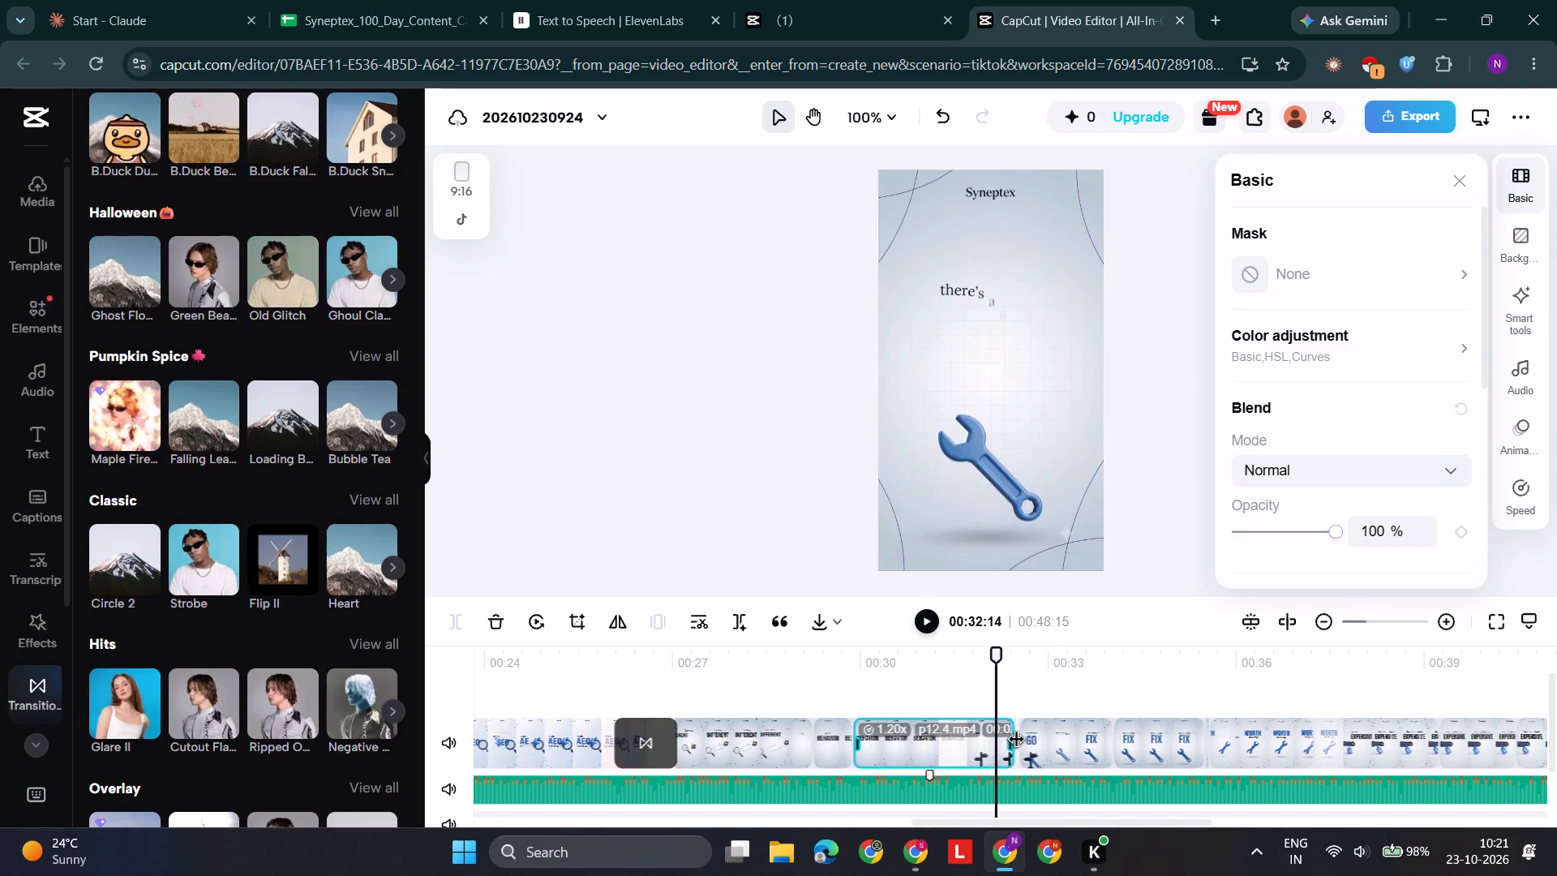
drag(1017, 741, 1034, 744)
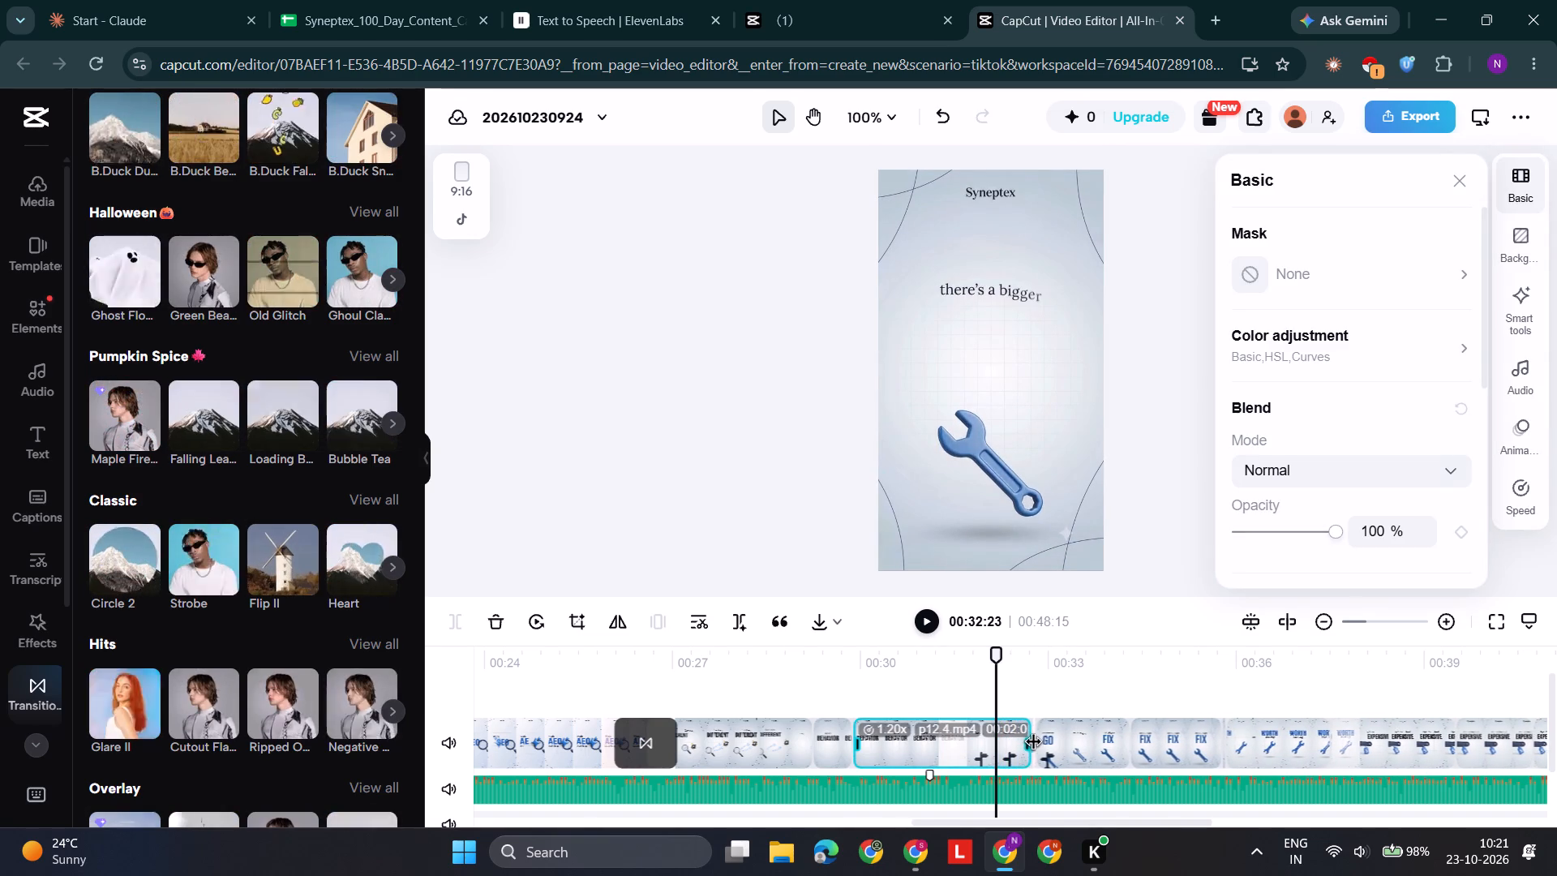
drag(1034, 744, 1022, 749)
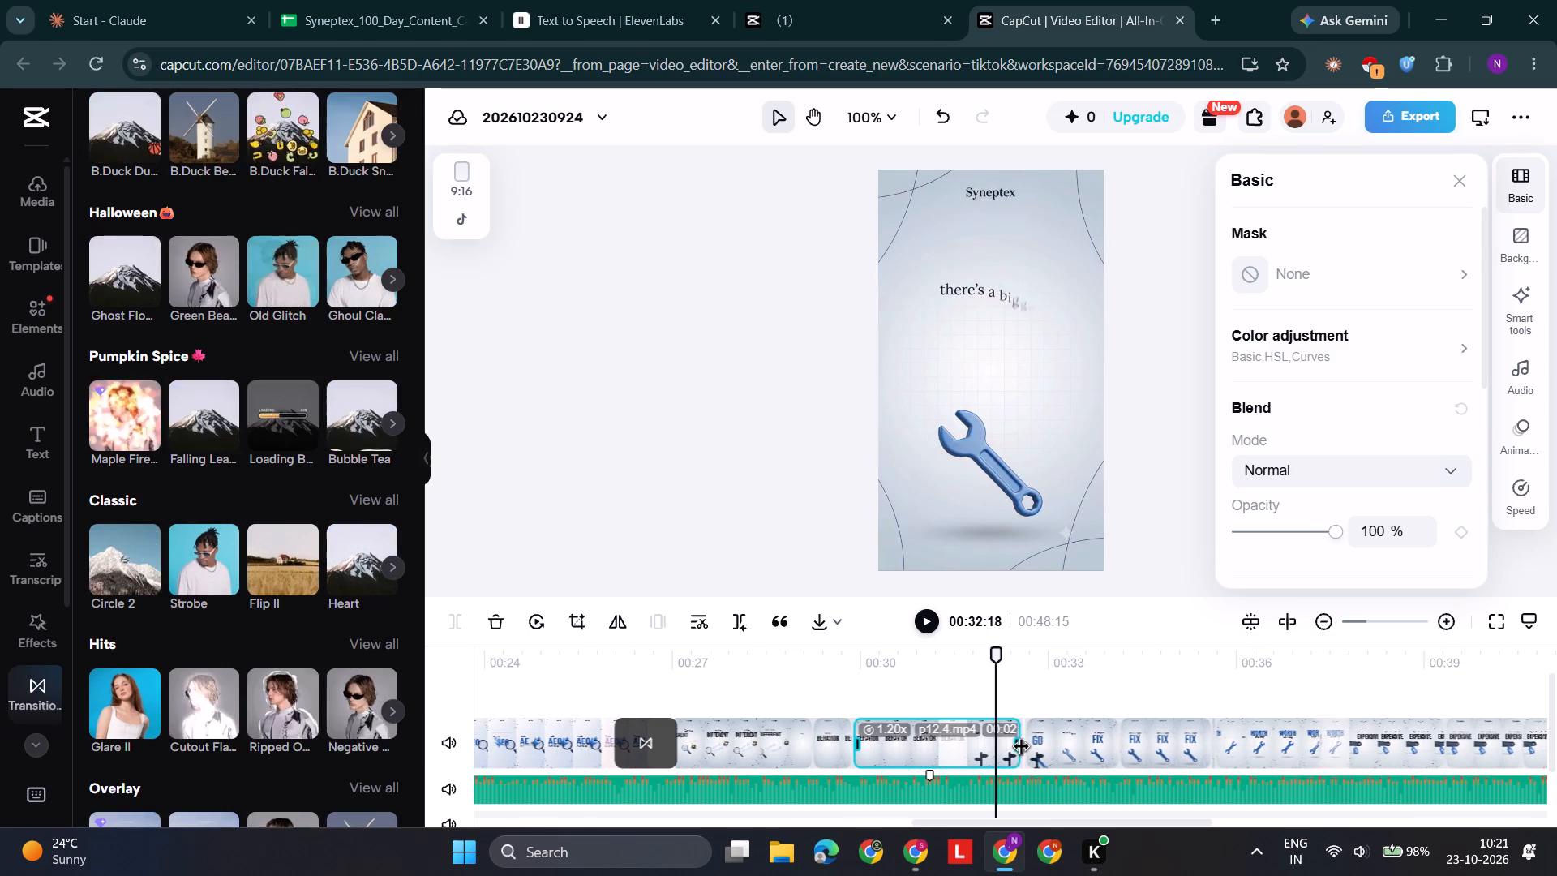
drag(1022, 749, 999, 749)
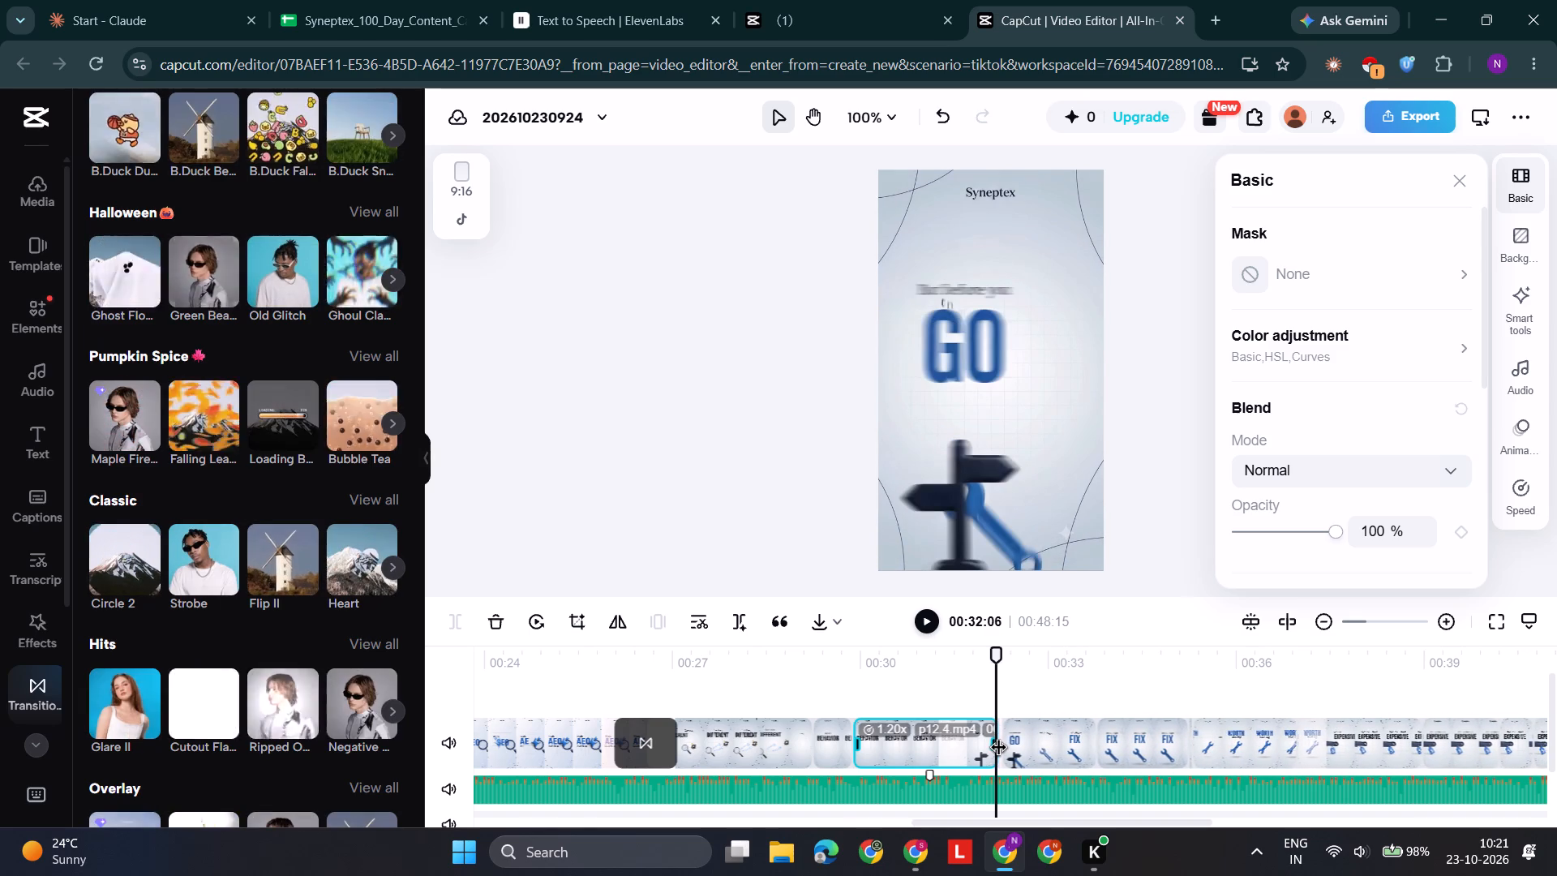
drag(999, 749, 989, 754)
drag(993, 660, 924, 656)
key(space)
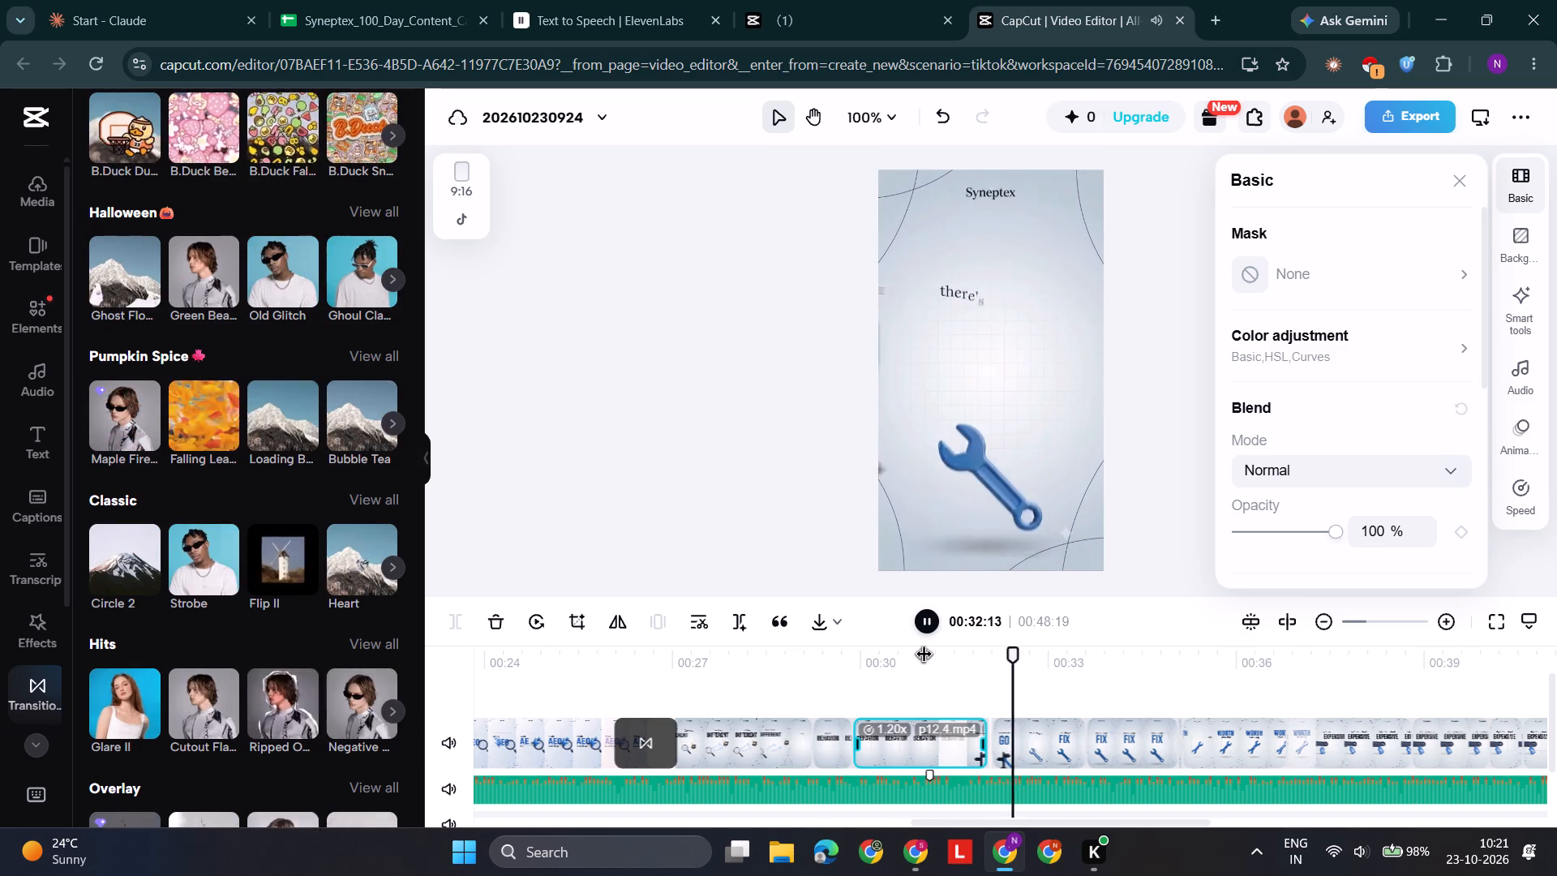
key(space)
Extend the end of the 1.20x p12.4 clip by about 15 frames so "GO" completes, and replay the cut into the wrench scene.
drag(1028, 655, 983, 672)
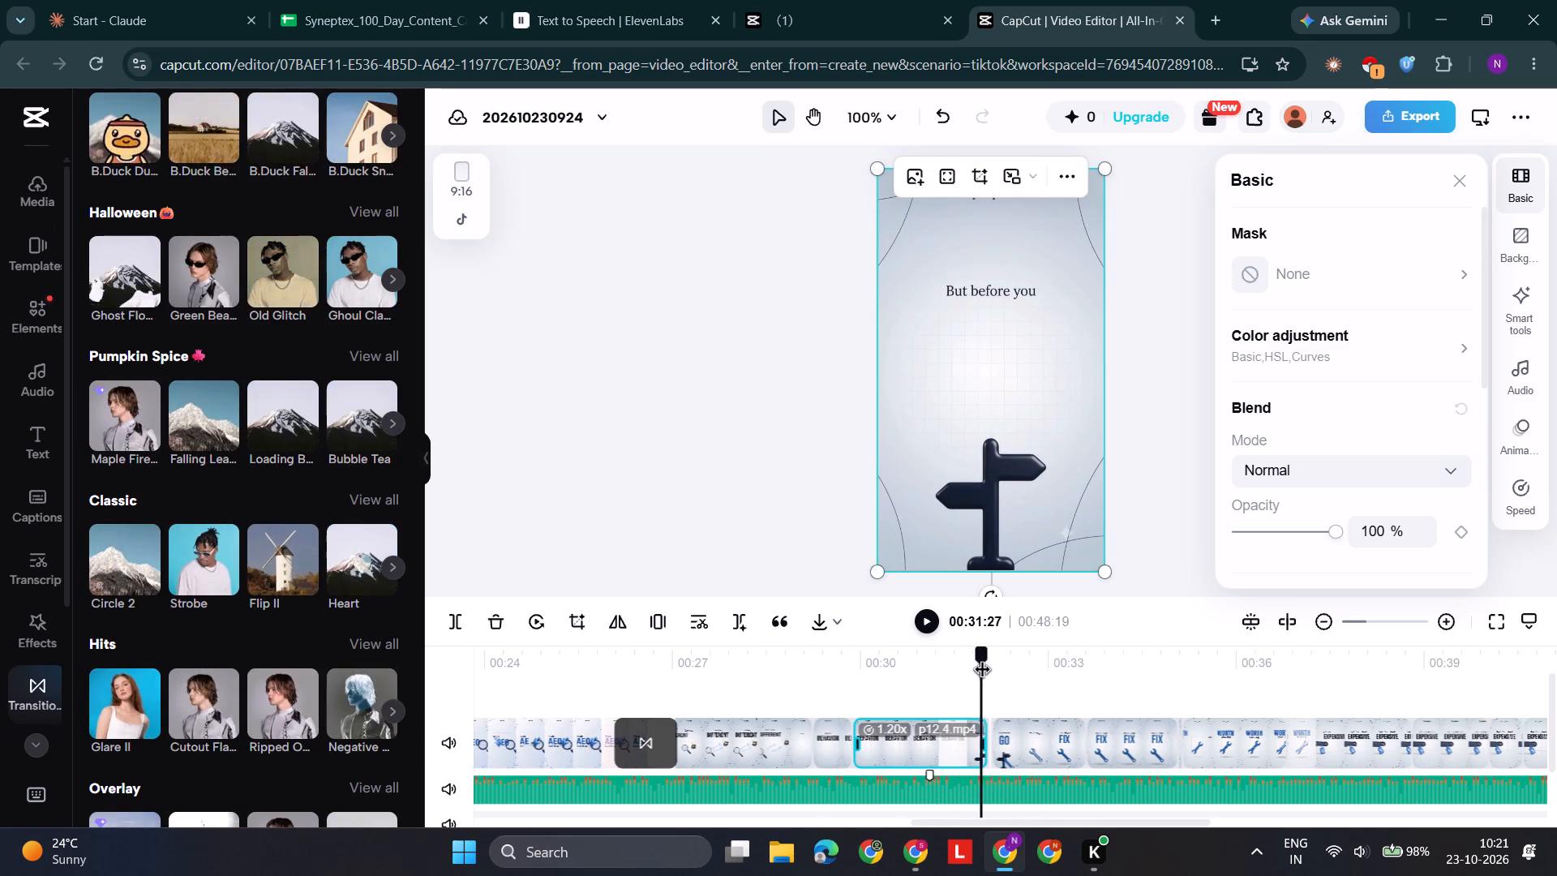
drag(983, 672, 984, 672)
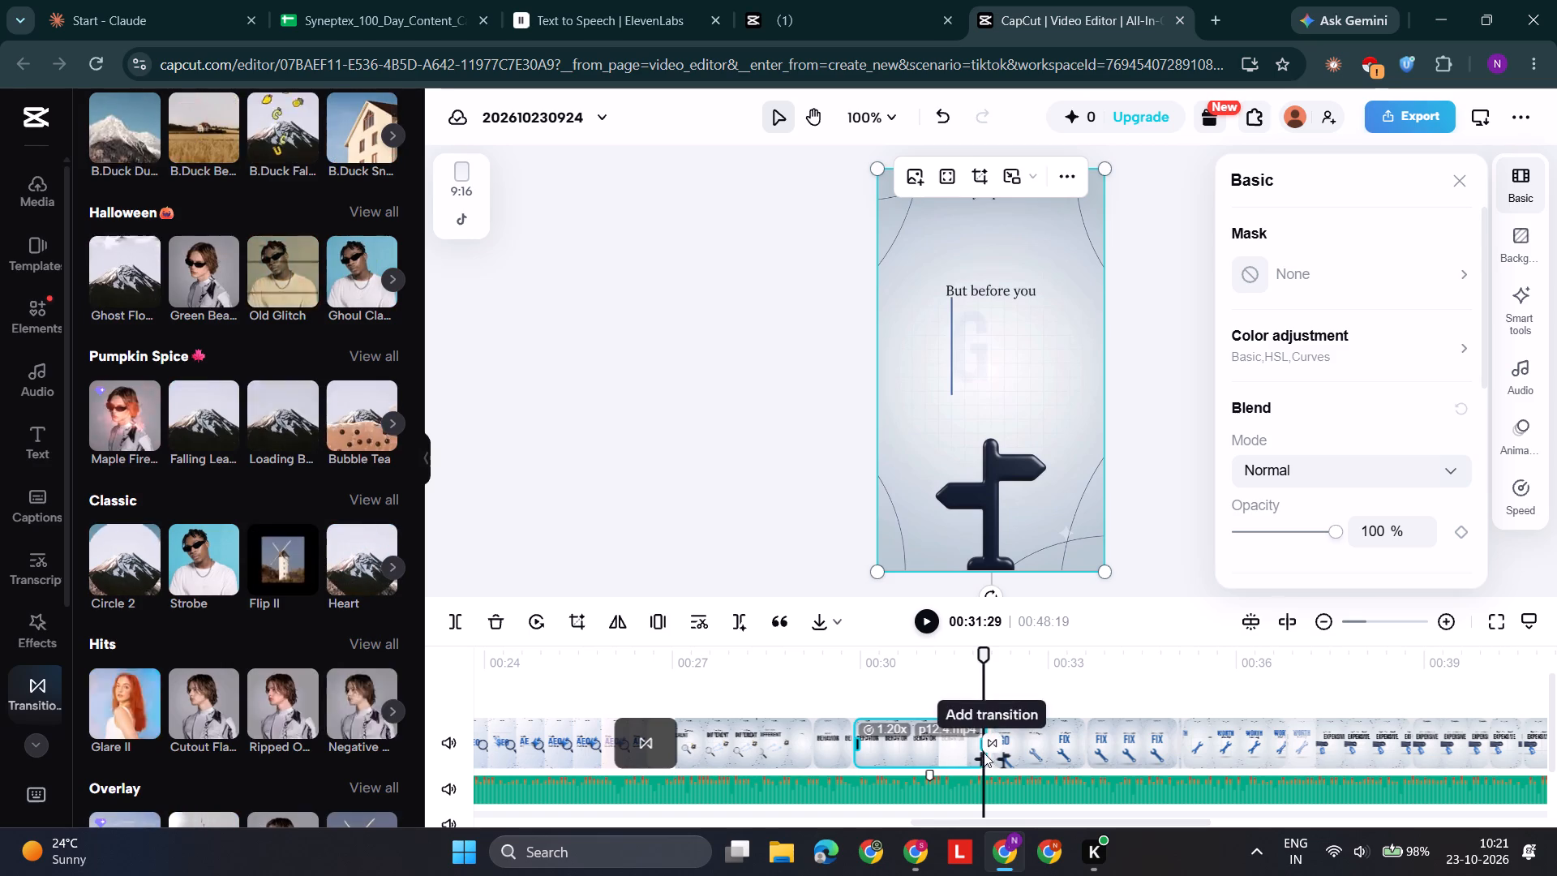
click(956, 748)
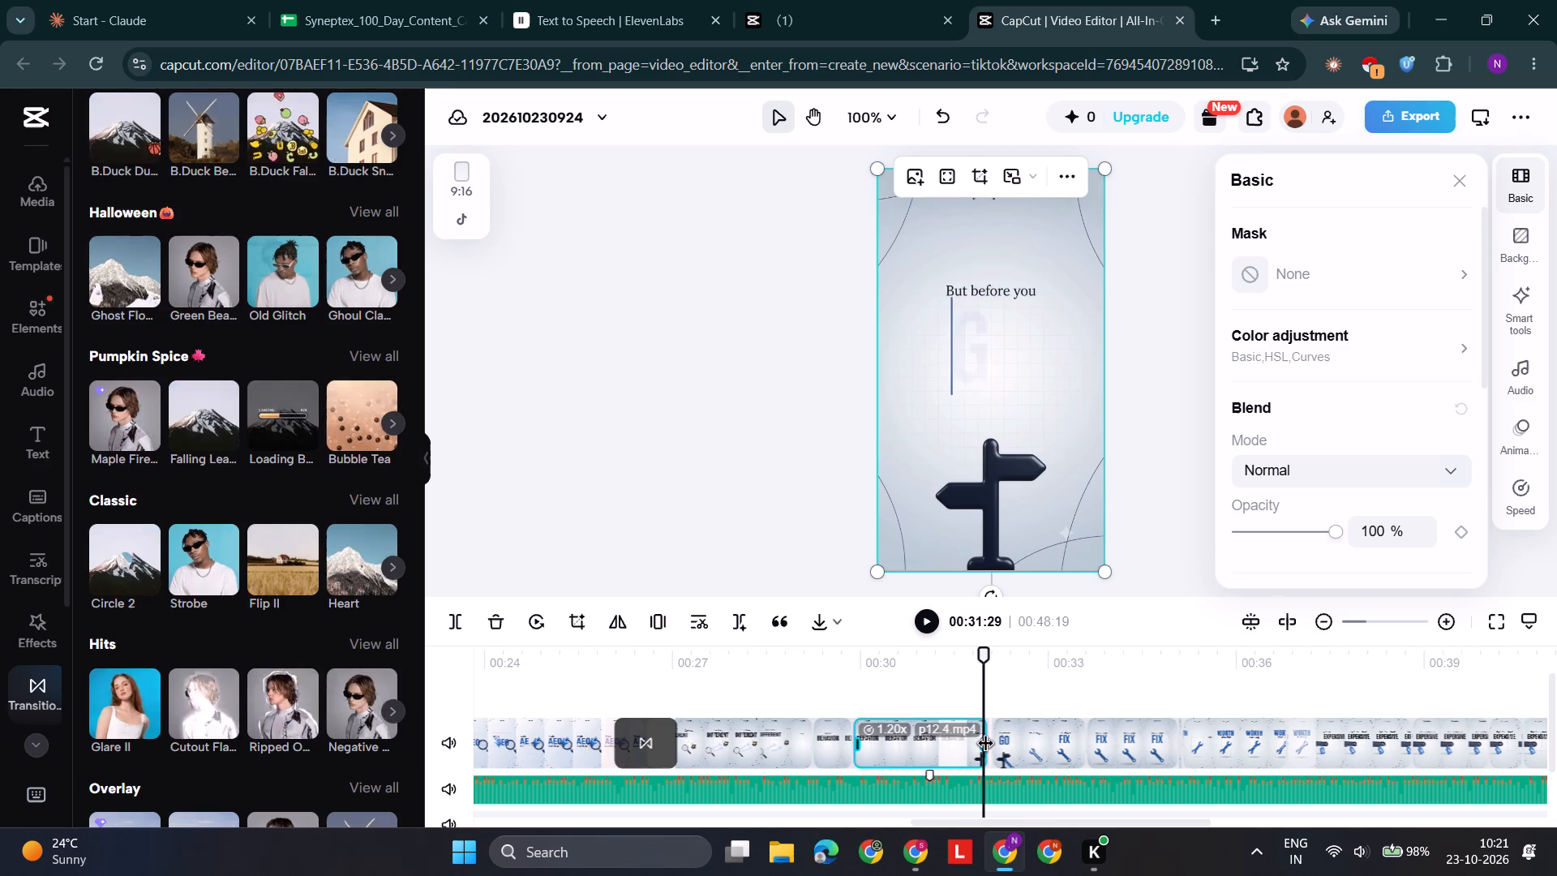
drag(986, 746, 1007, 747)
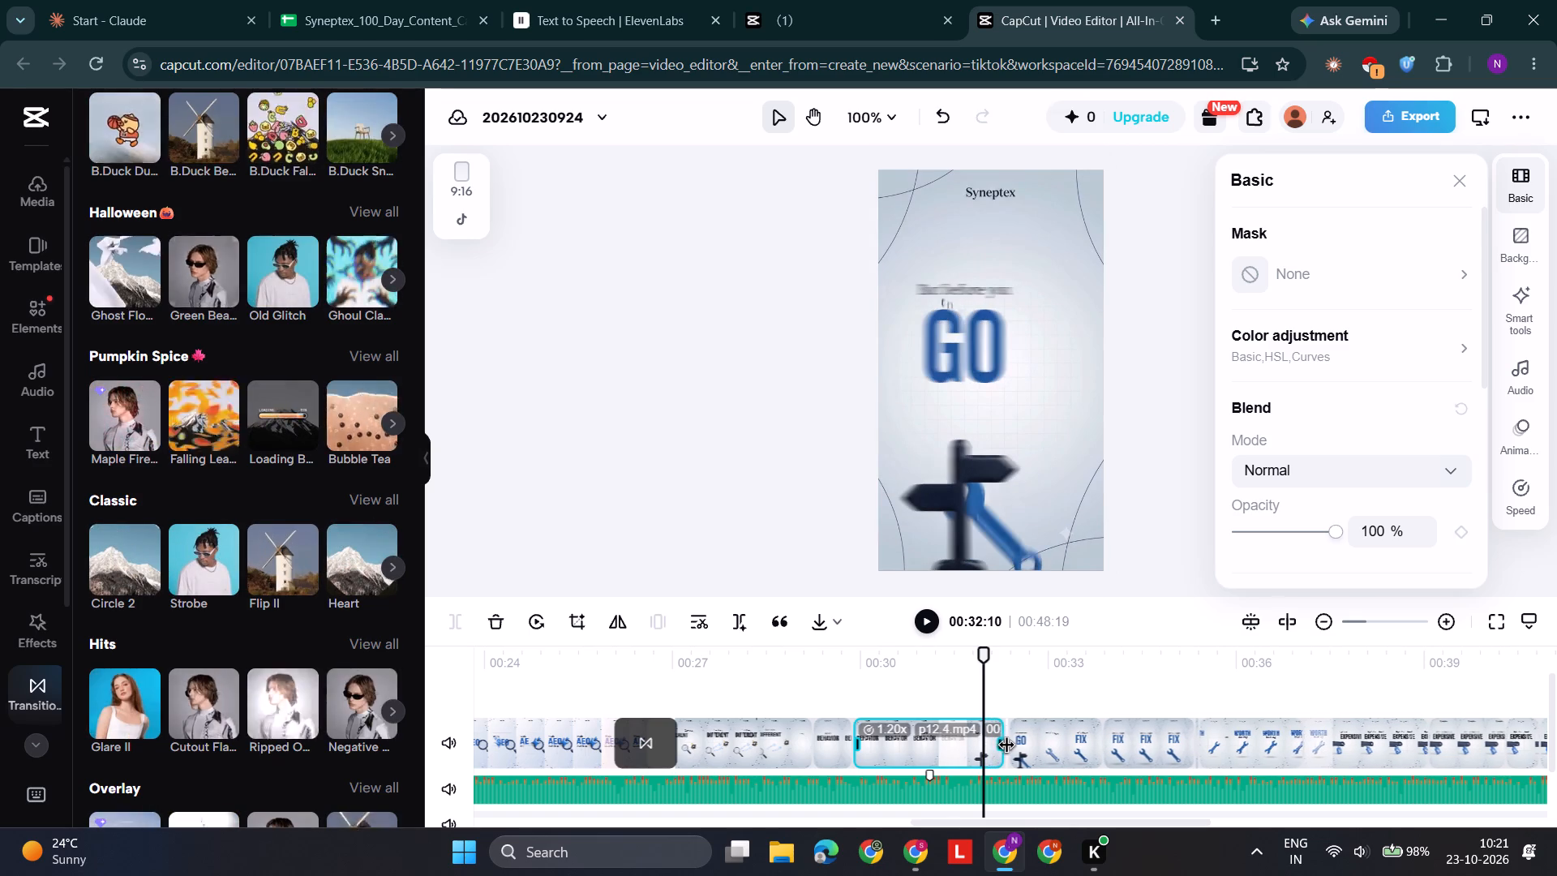
drag(1007, 747, 1006, 749)
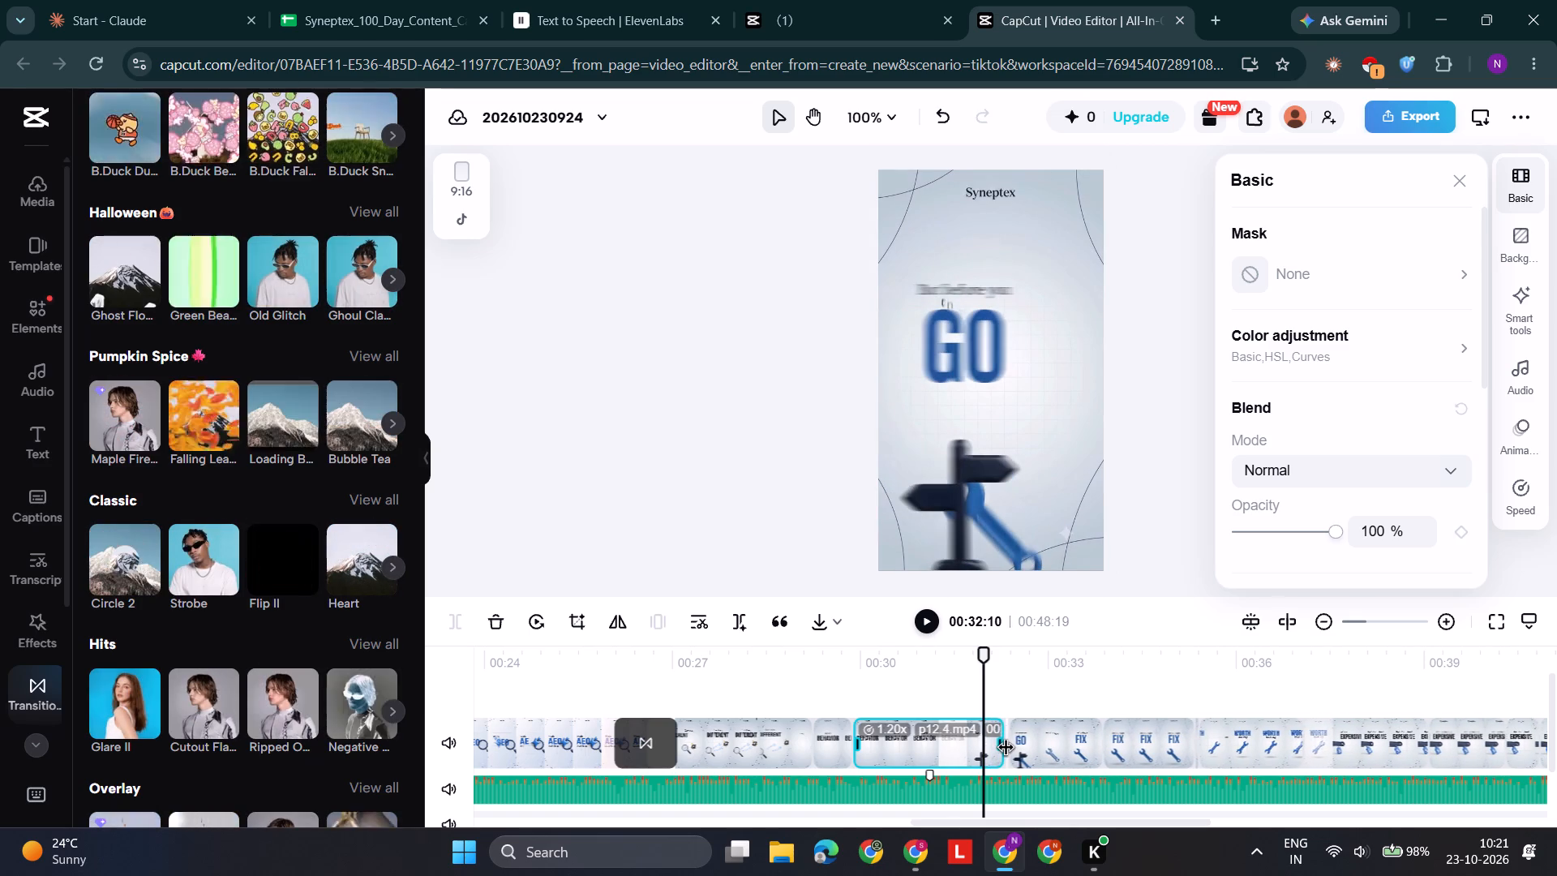
drag(1006, 749, 1020, 746)
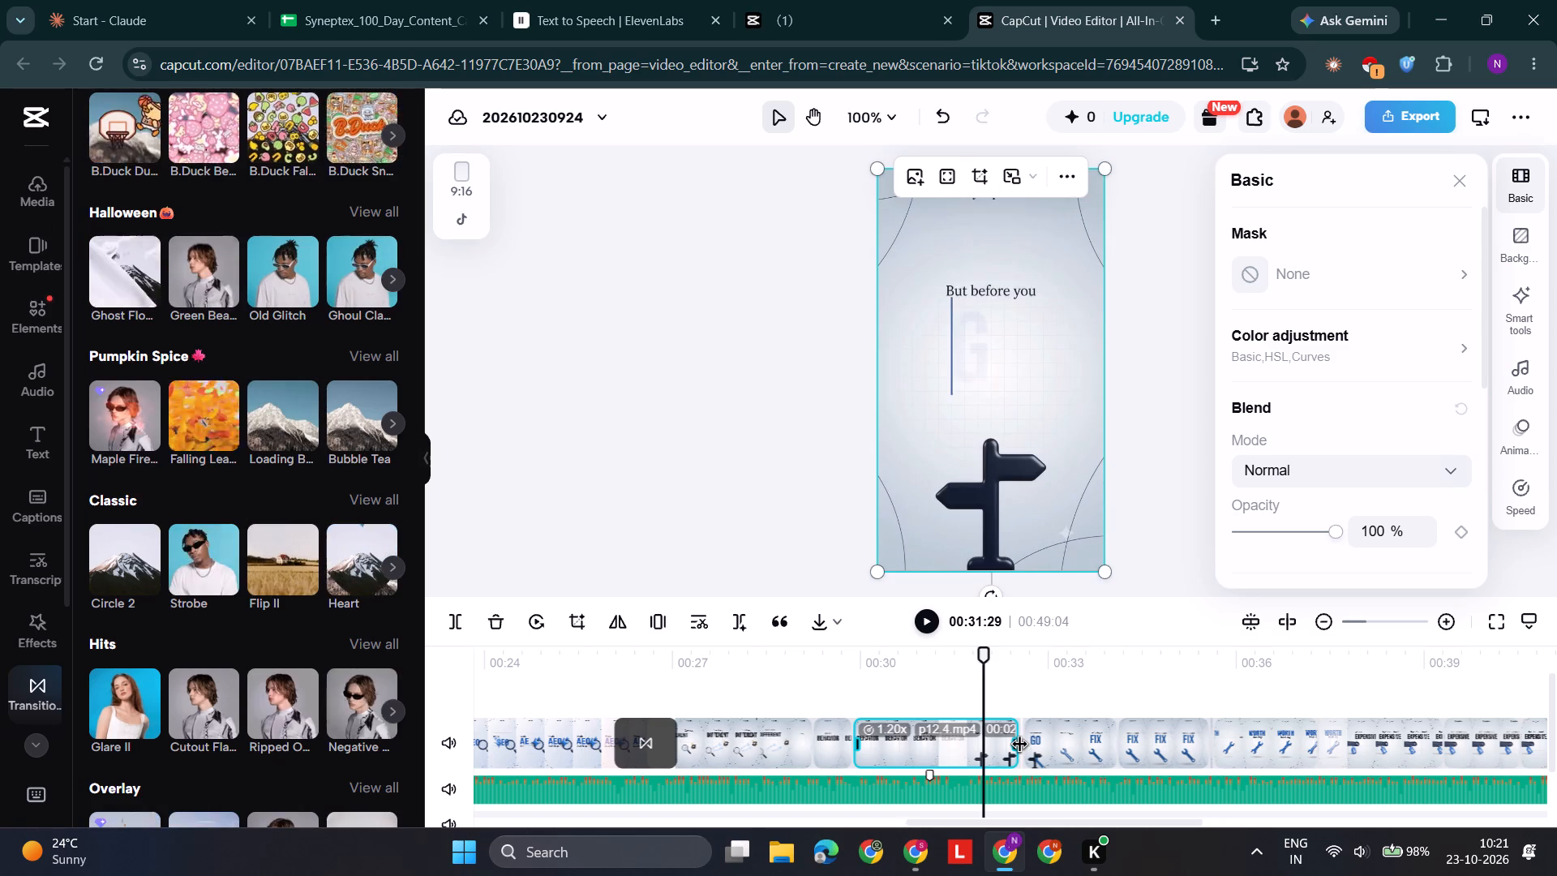
drag(984, 658, 950, 659)
key(space)
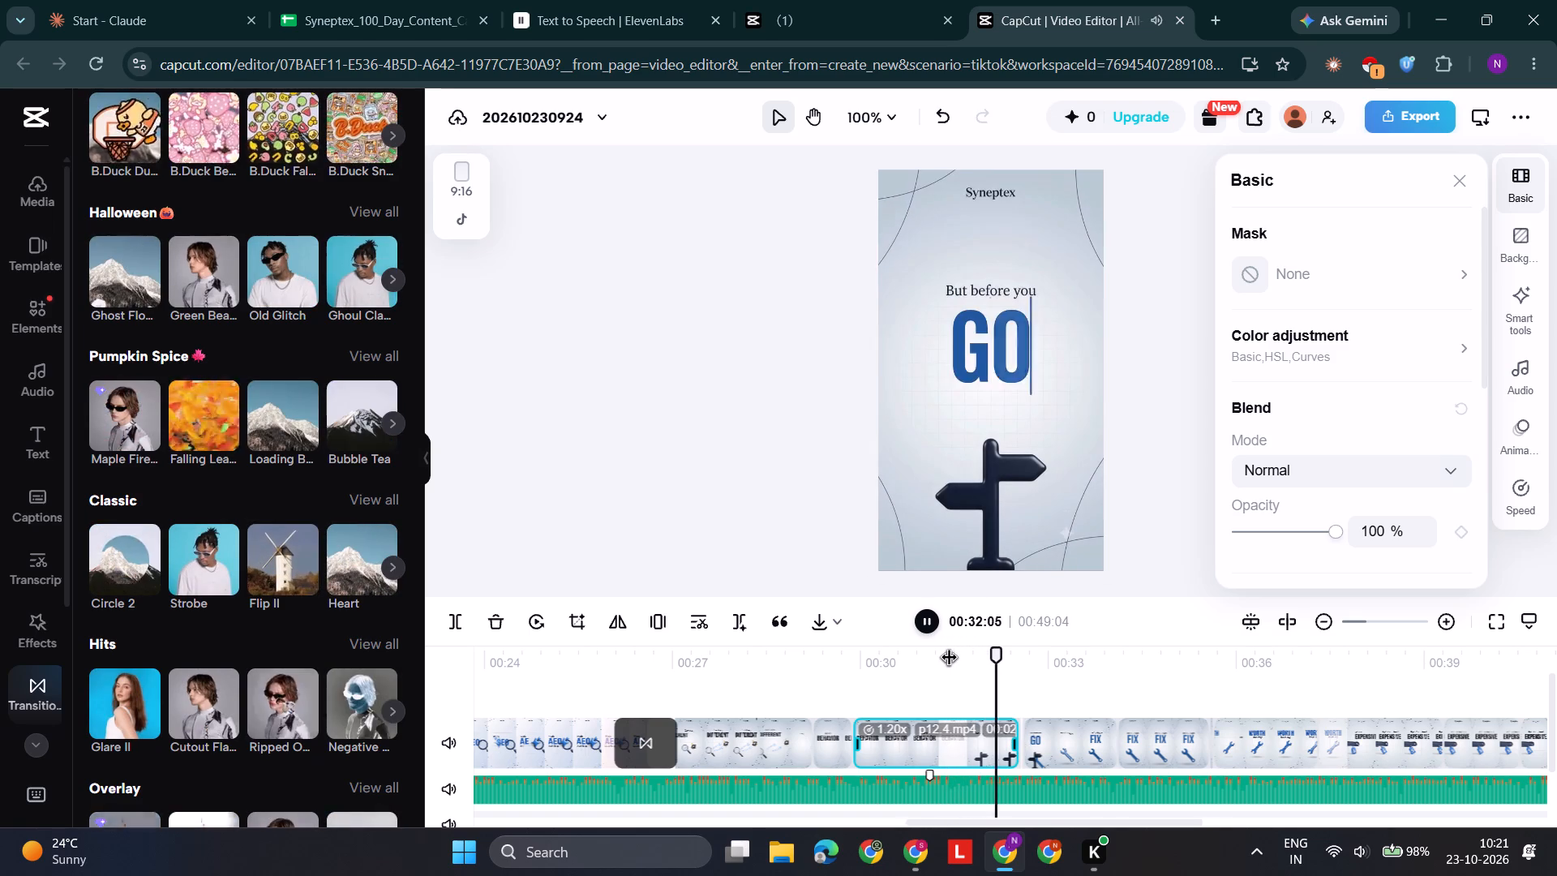
key(space)
key(space)
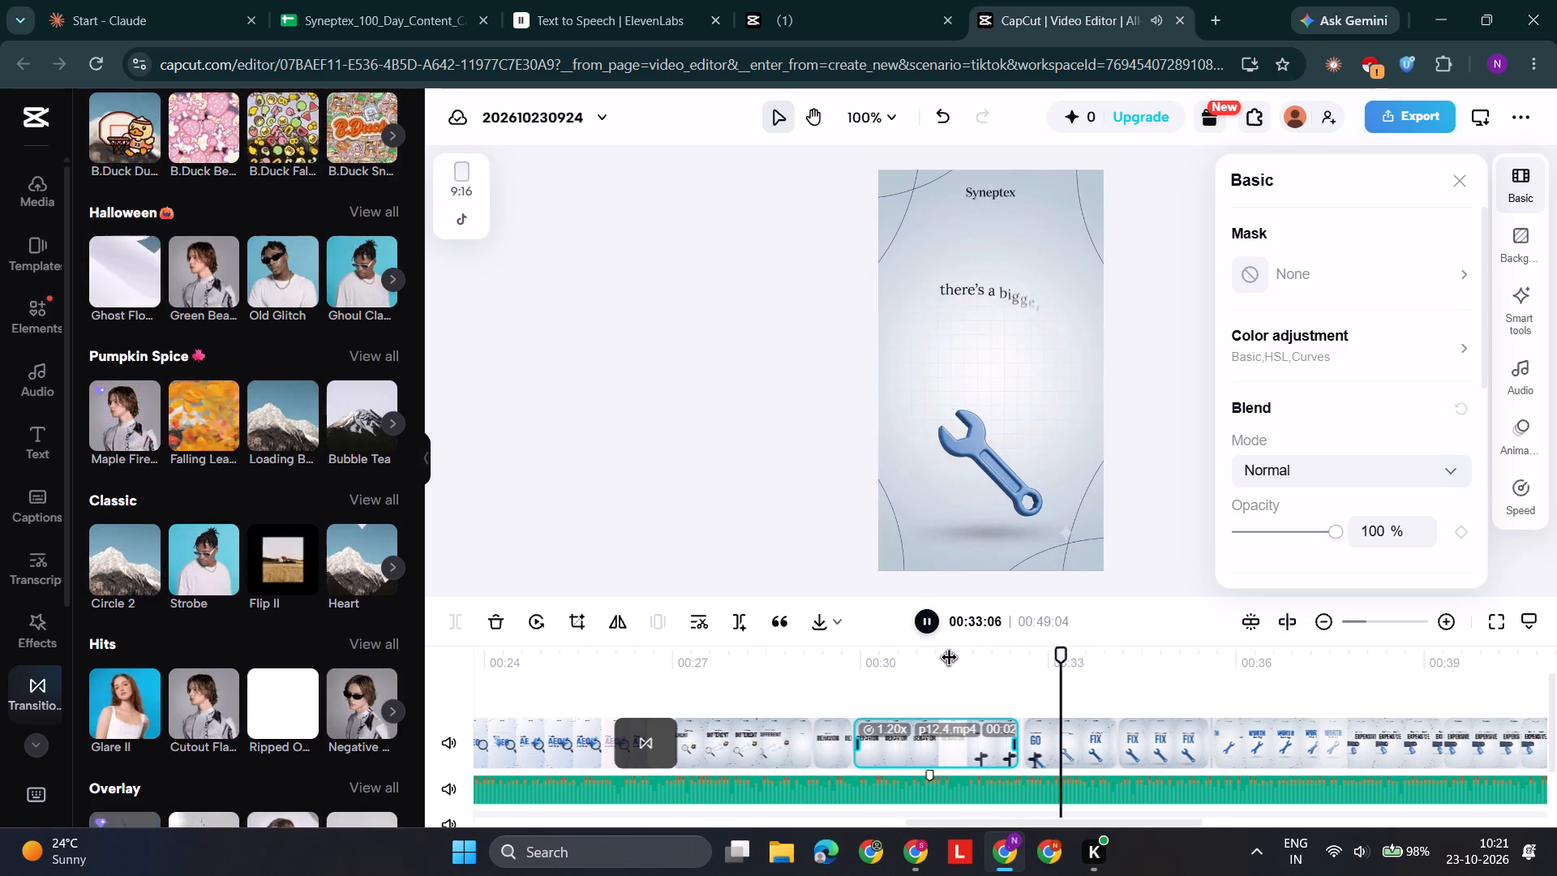
key(space)
Replay the end of the "But before you GO" scene and trim about 3 frames off the 1.20x p12.4 clip, ending it at 00:32:13.
drag(1068, 665, 1052, 669)
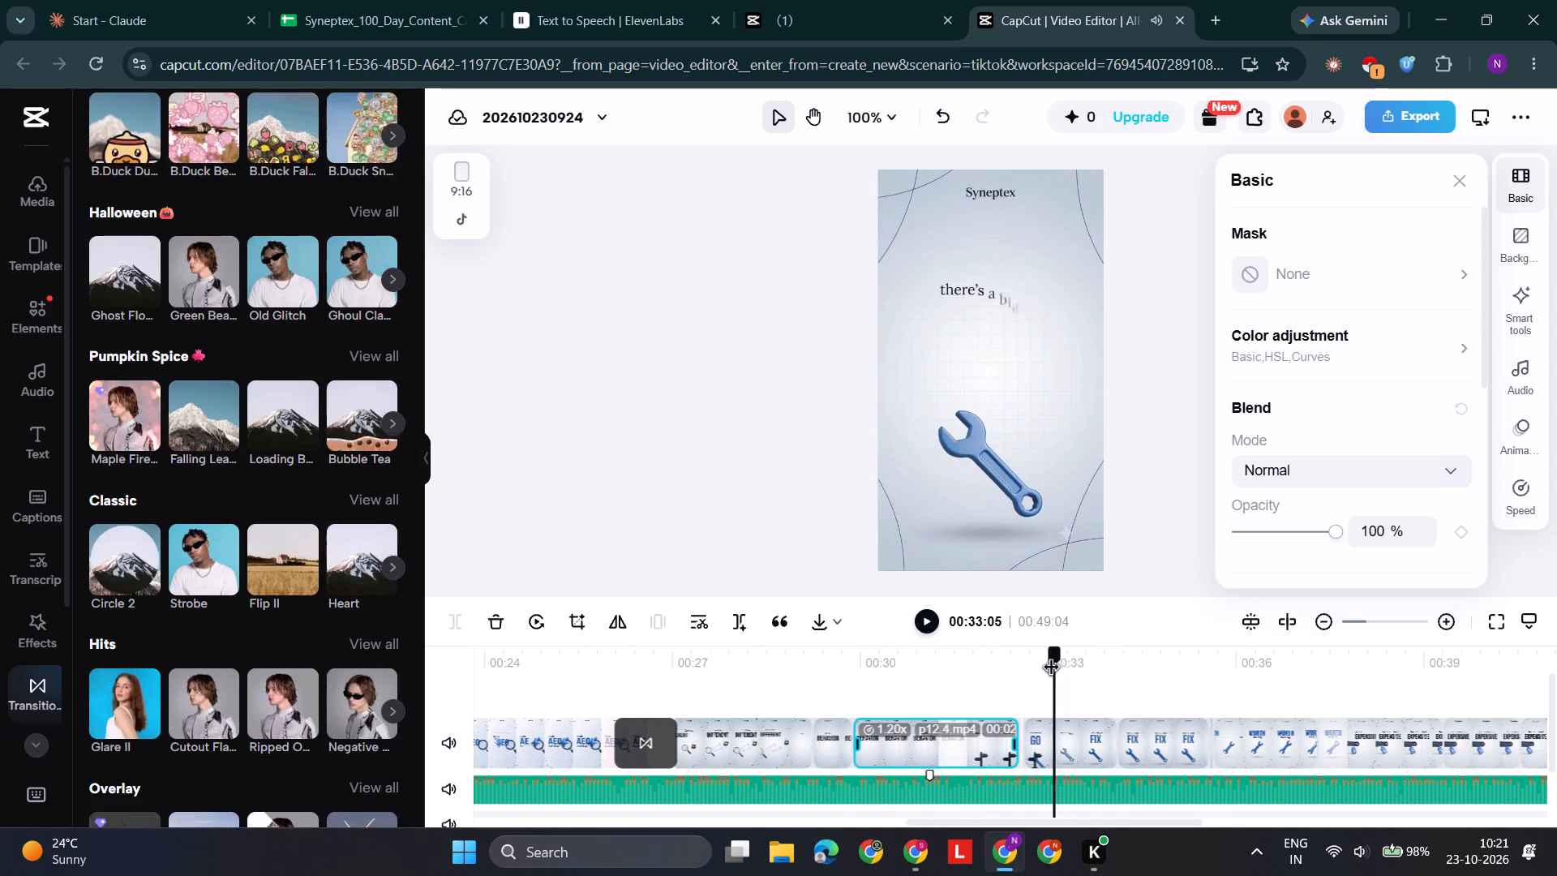
drag(1052, 669, 1019, 678)
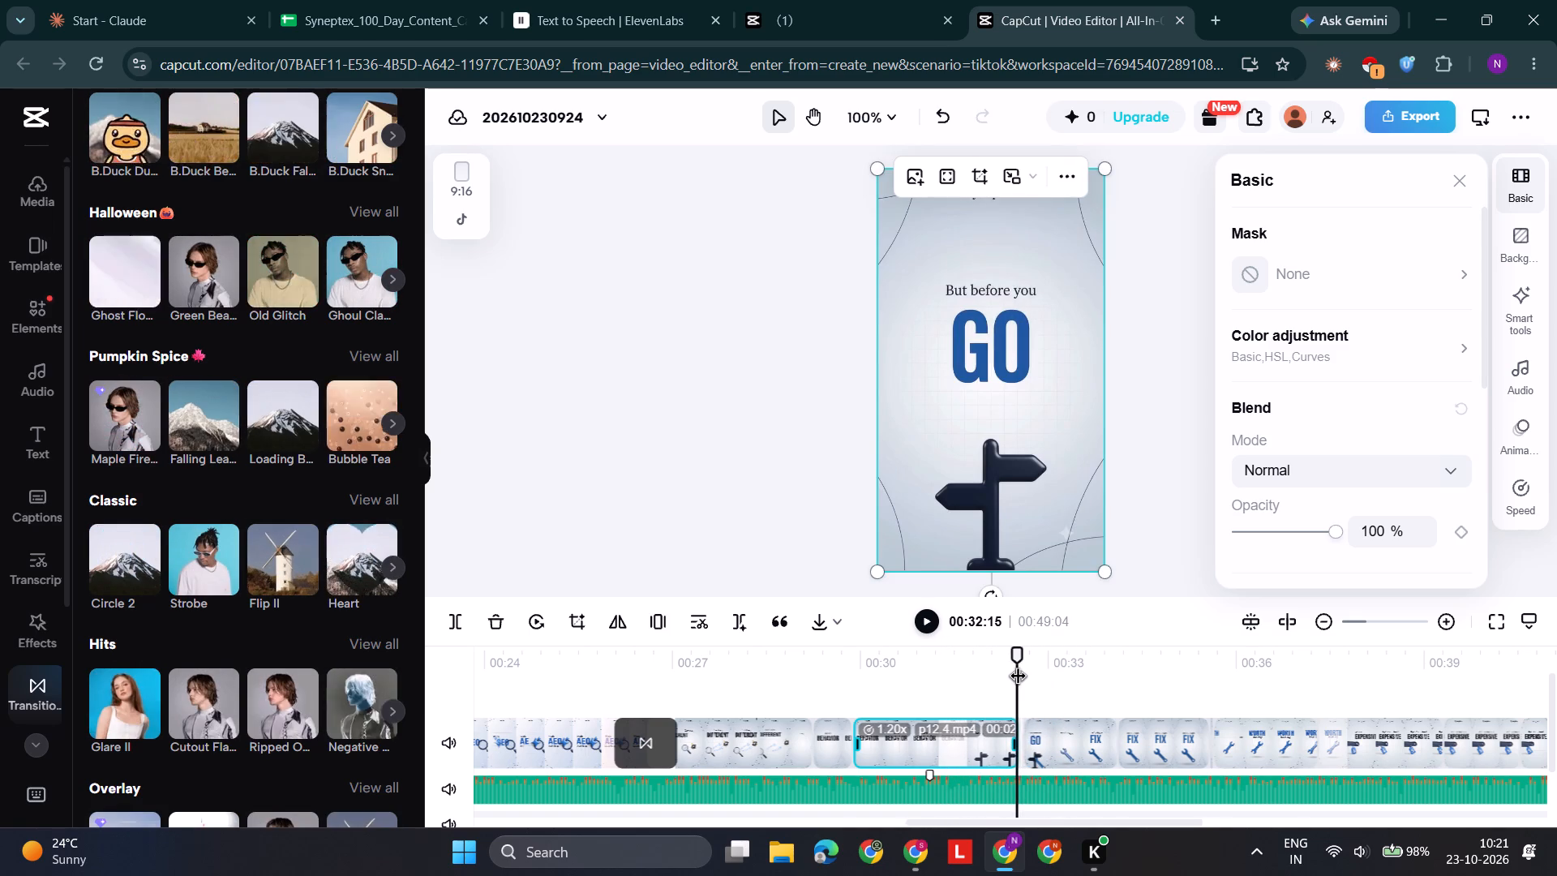
key(space)
key(space)
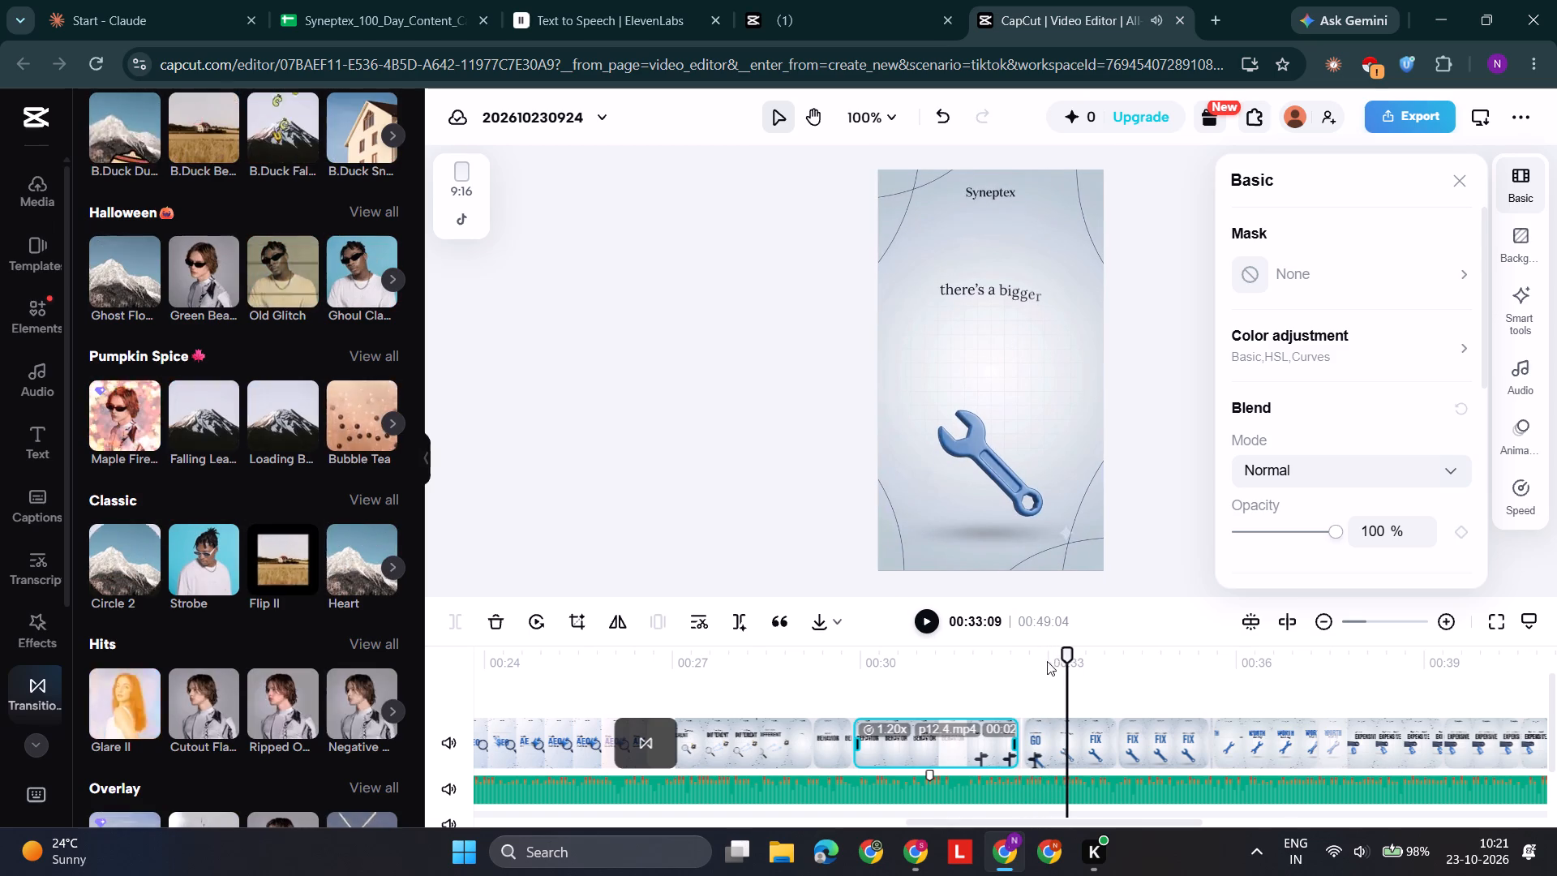
drag(1064, 650, 945, 655)
key(space)
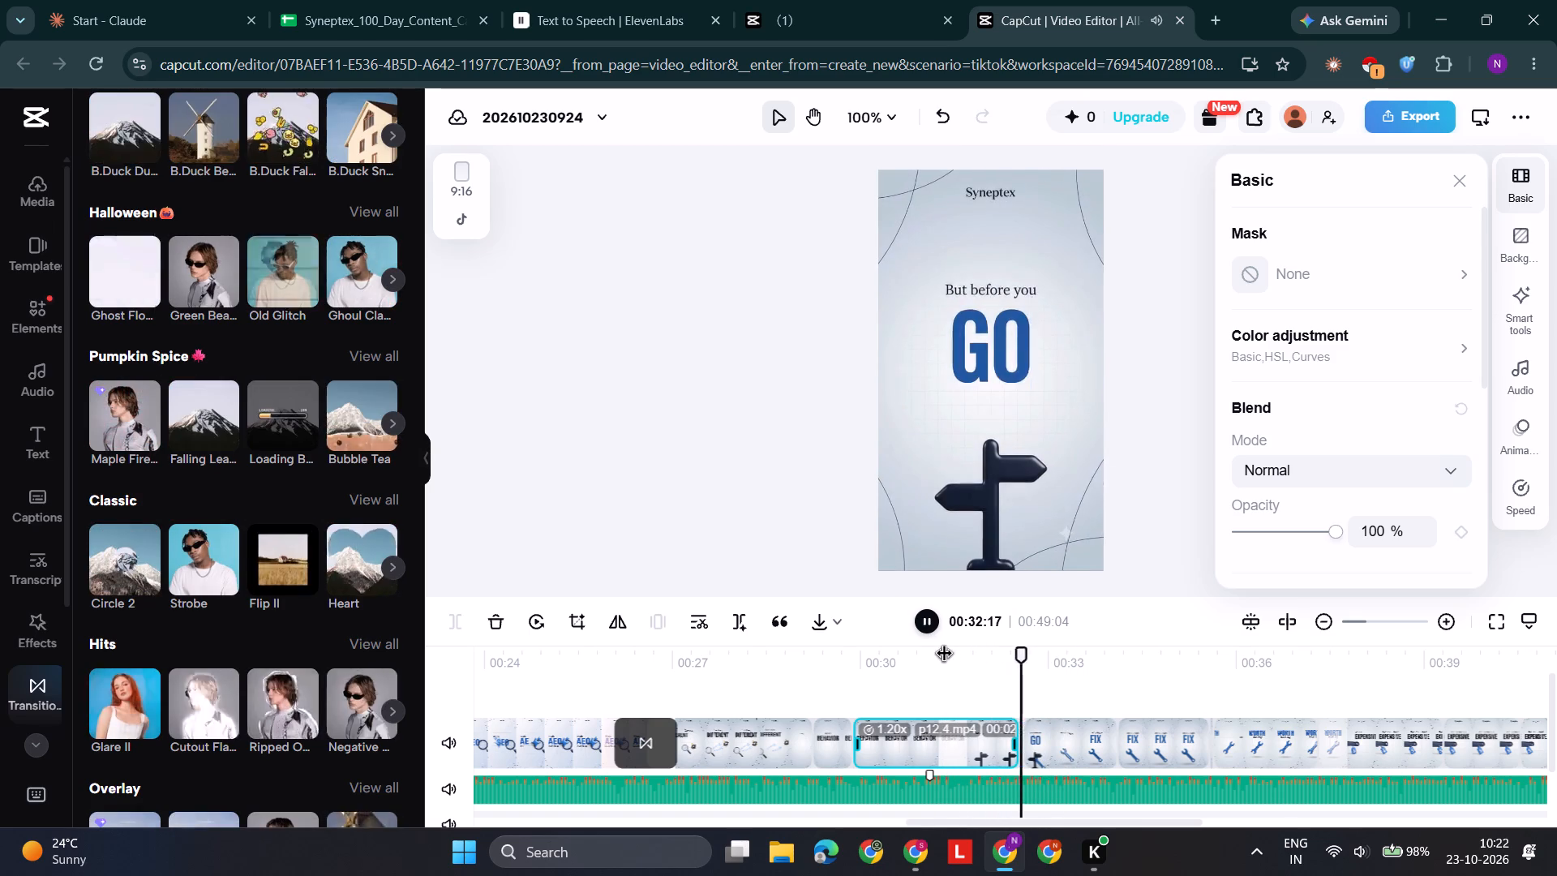
key(space)
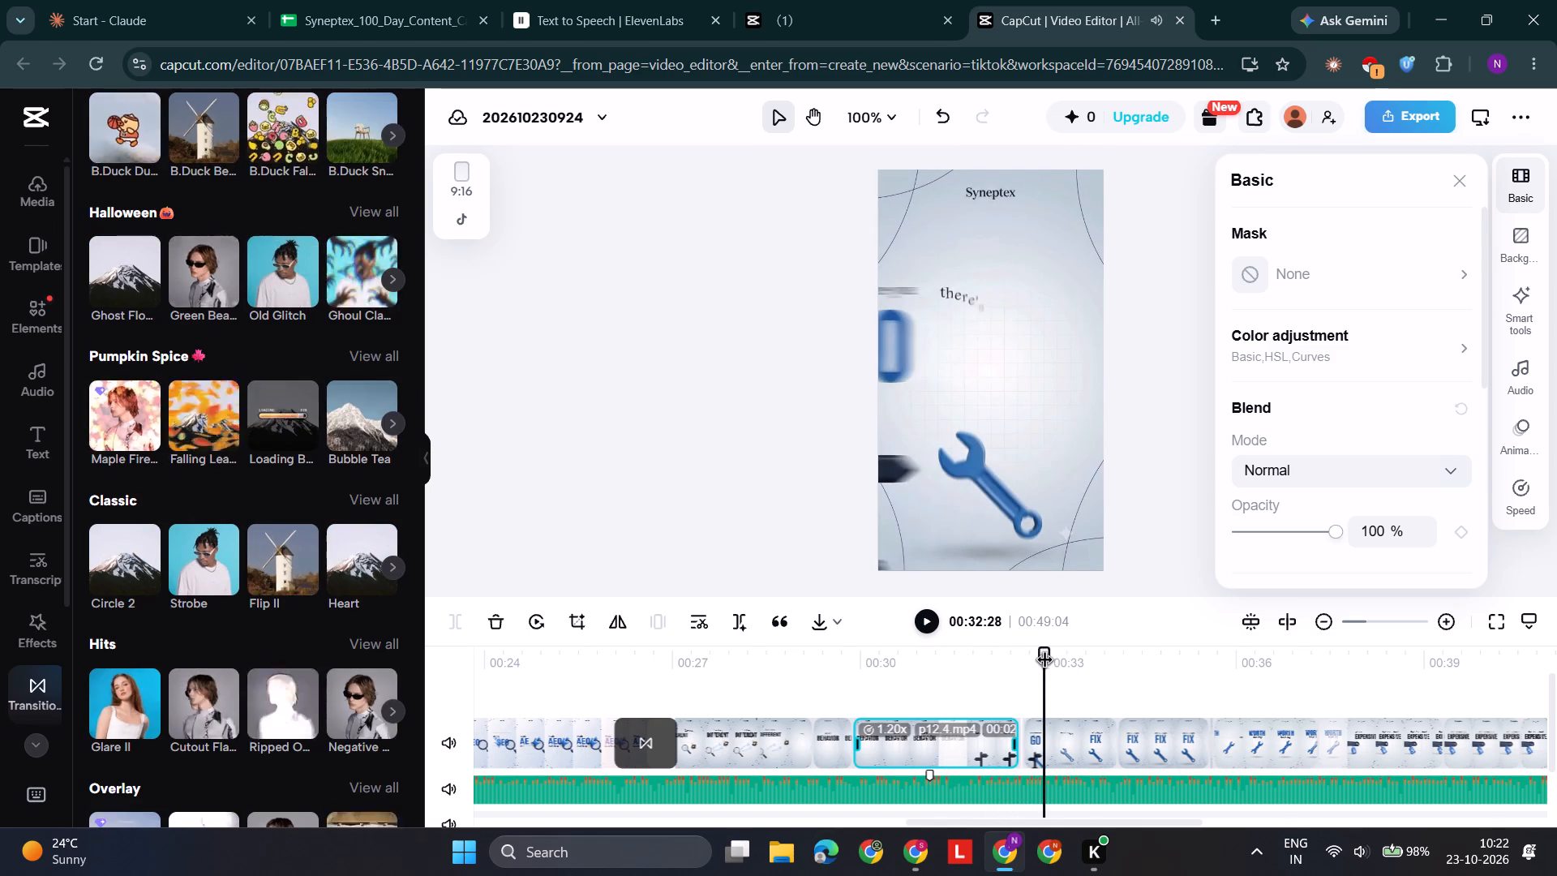
drag(1045, 662, 1035, 672)
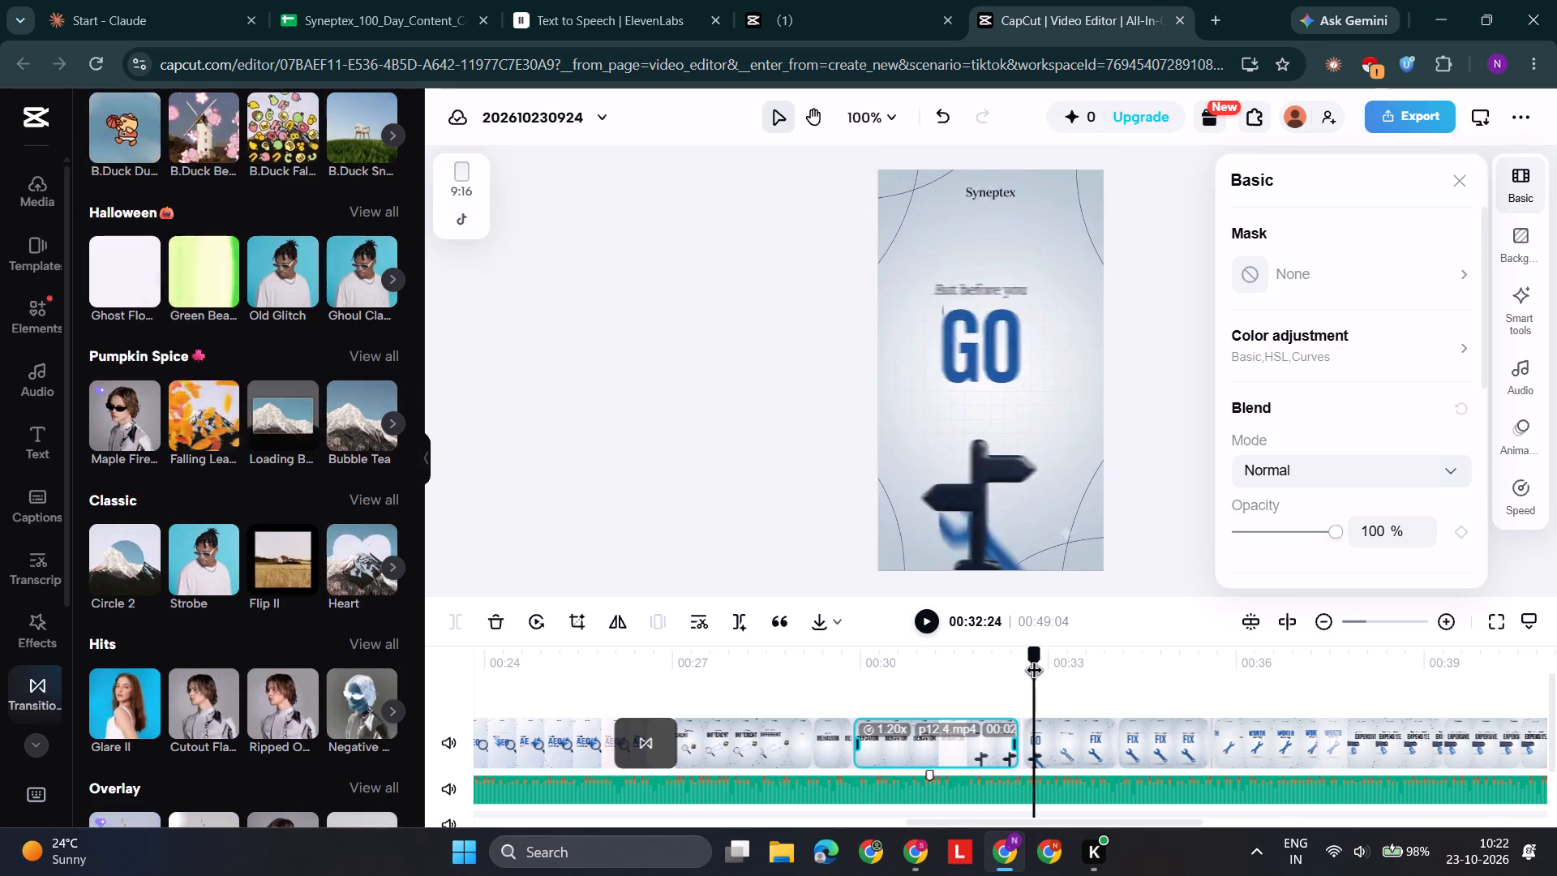
drag(1035, 672, 1015, 688)
click(1016, 745)
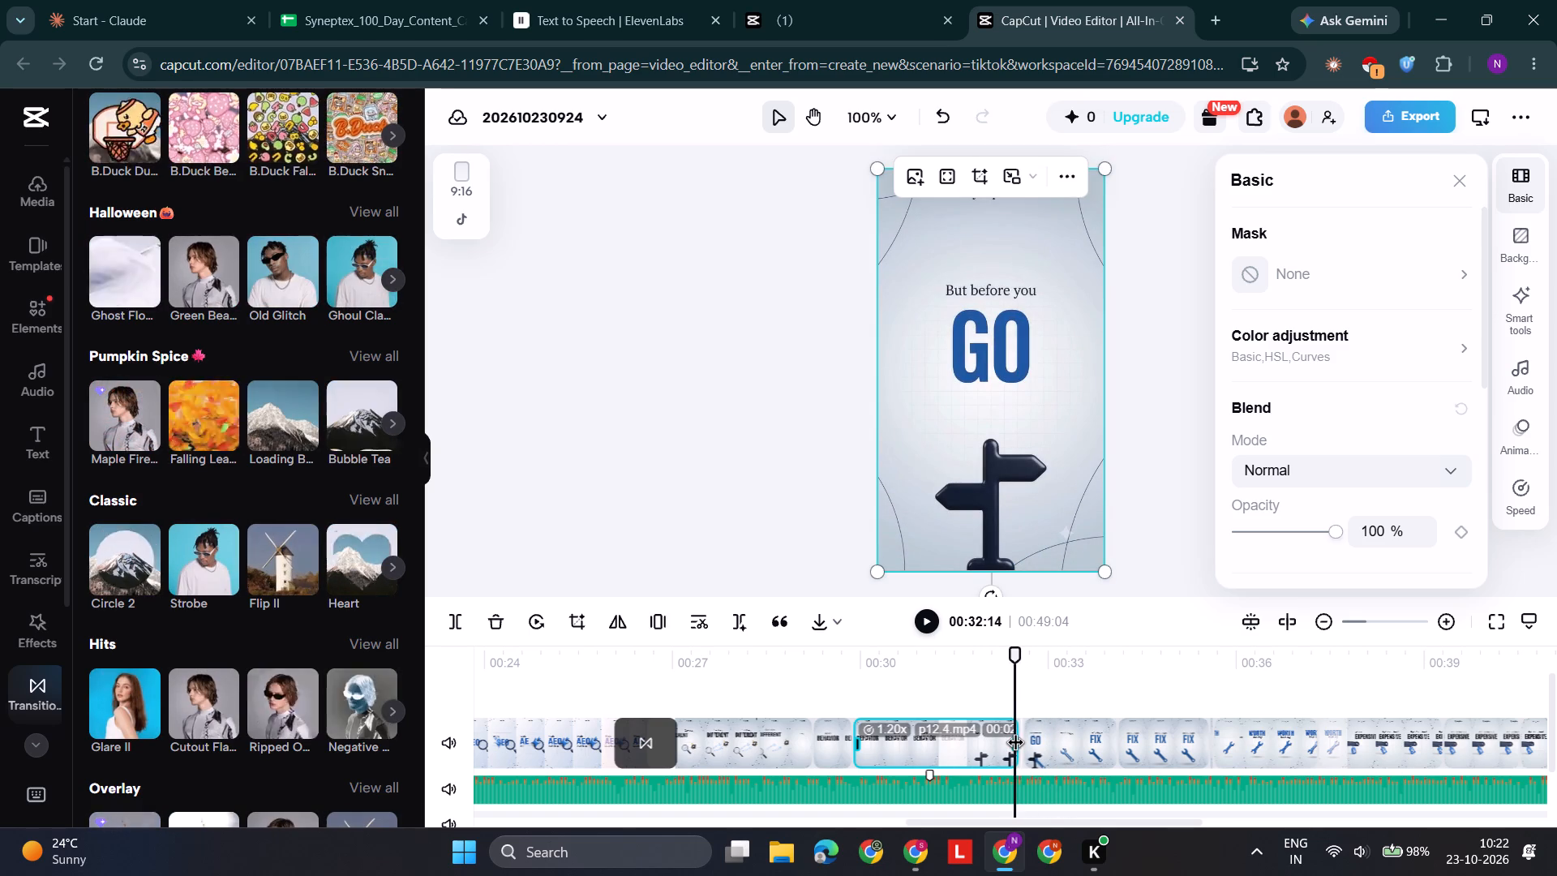
click(923, 621)
click(923, 621)
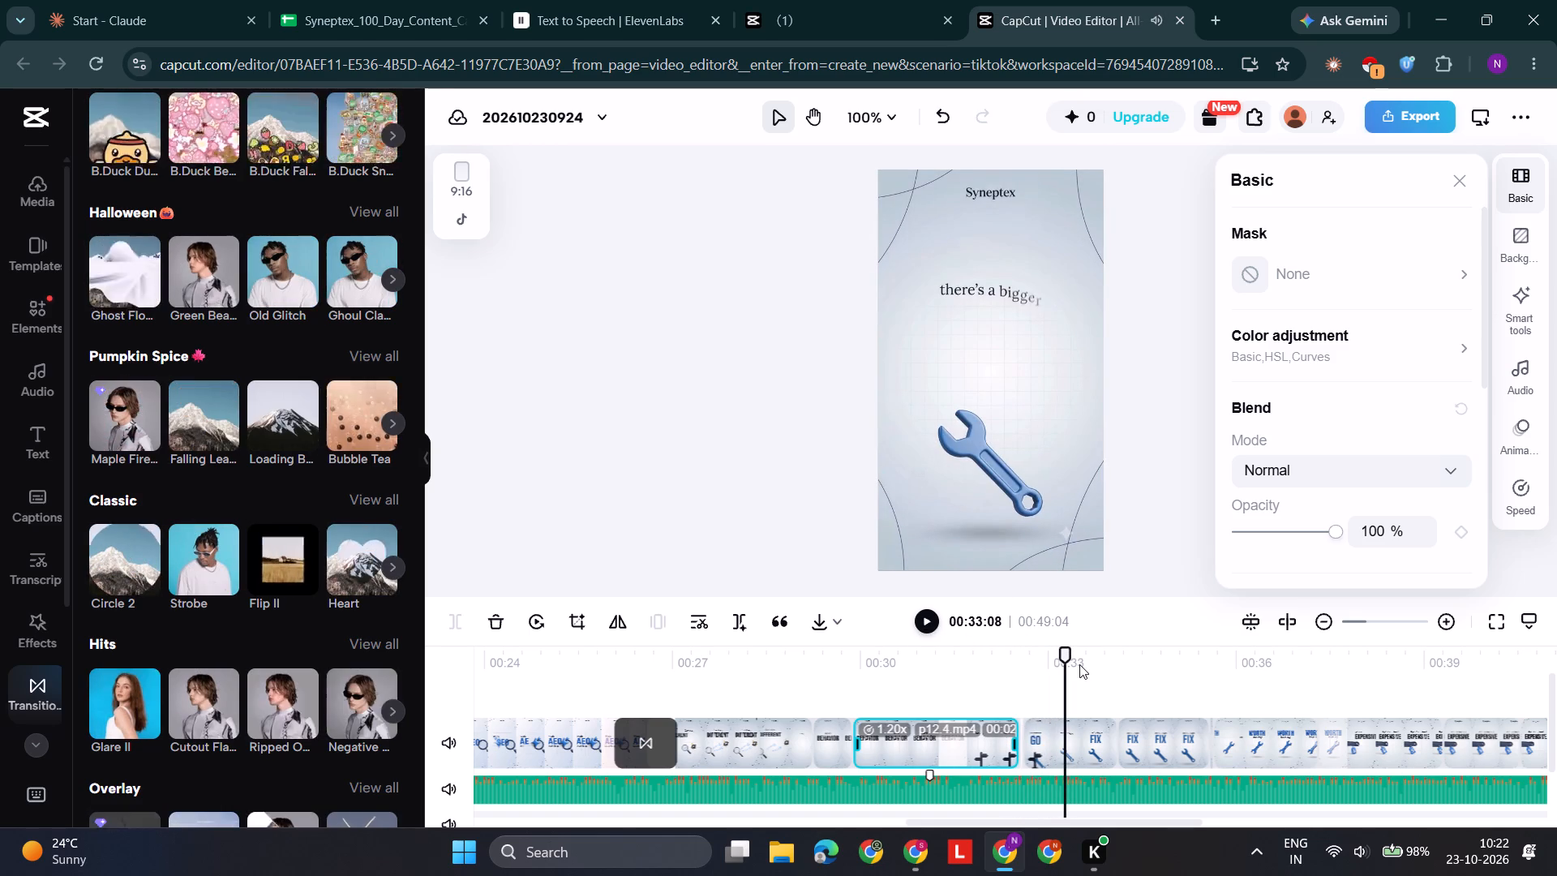
drag(1070, 658, 1014, 679)
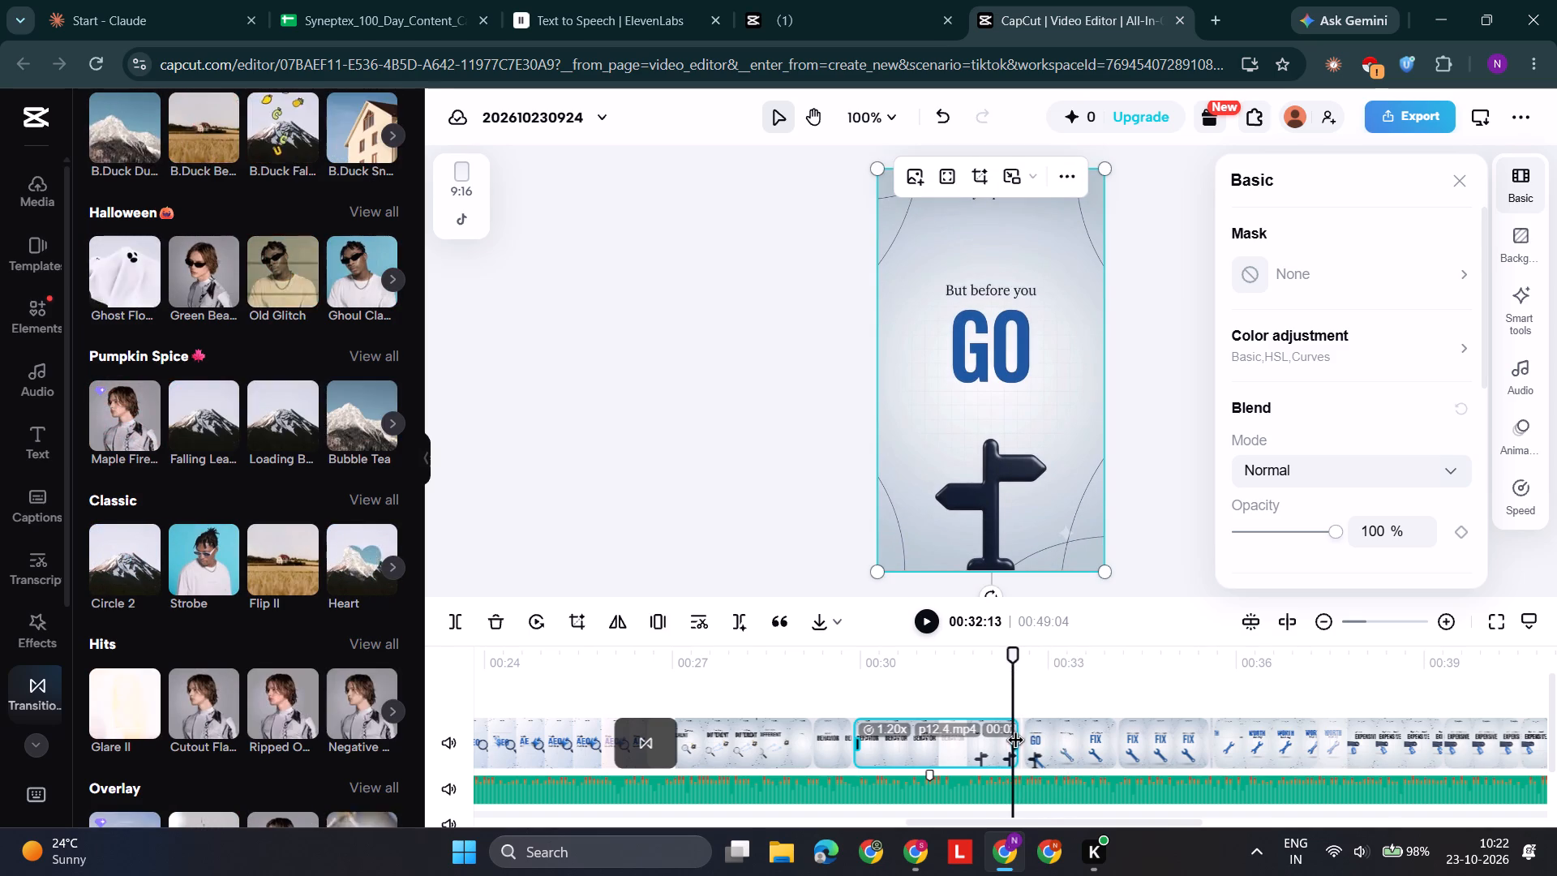
click(1016, 744)
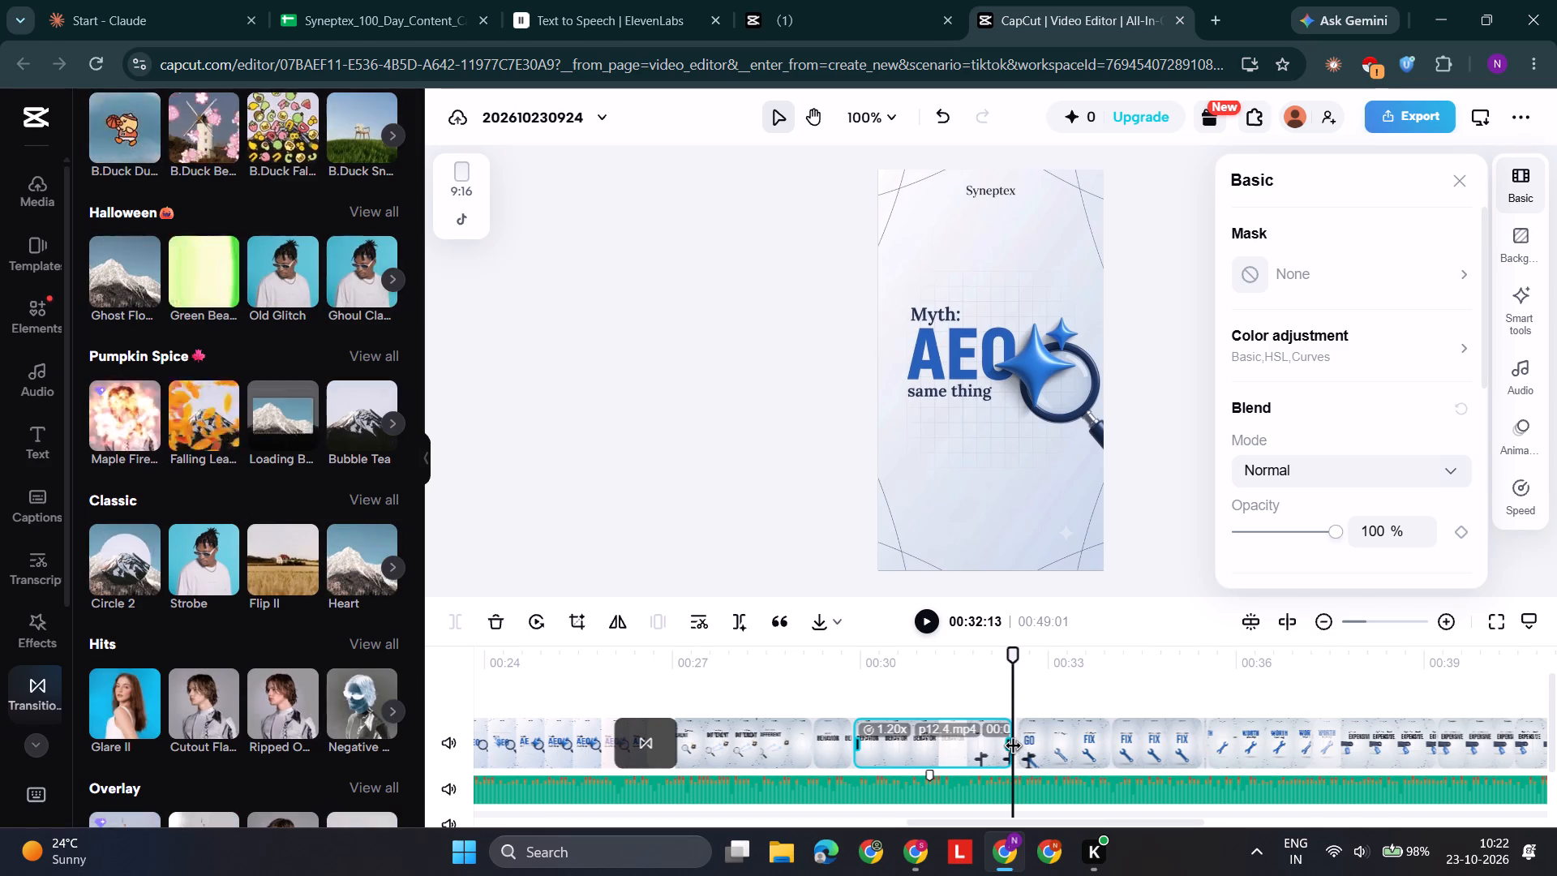
Delete the tiny leftover clip directly after the 1.20x p12.4 clip.
click(1014, 748)
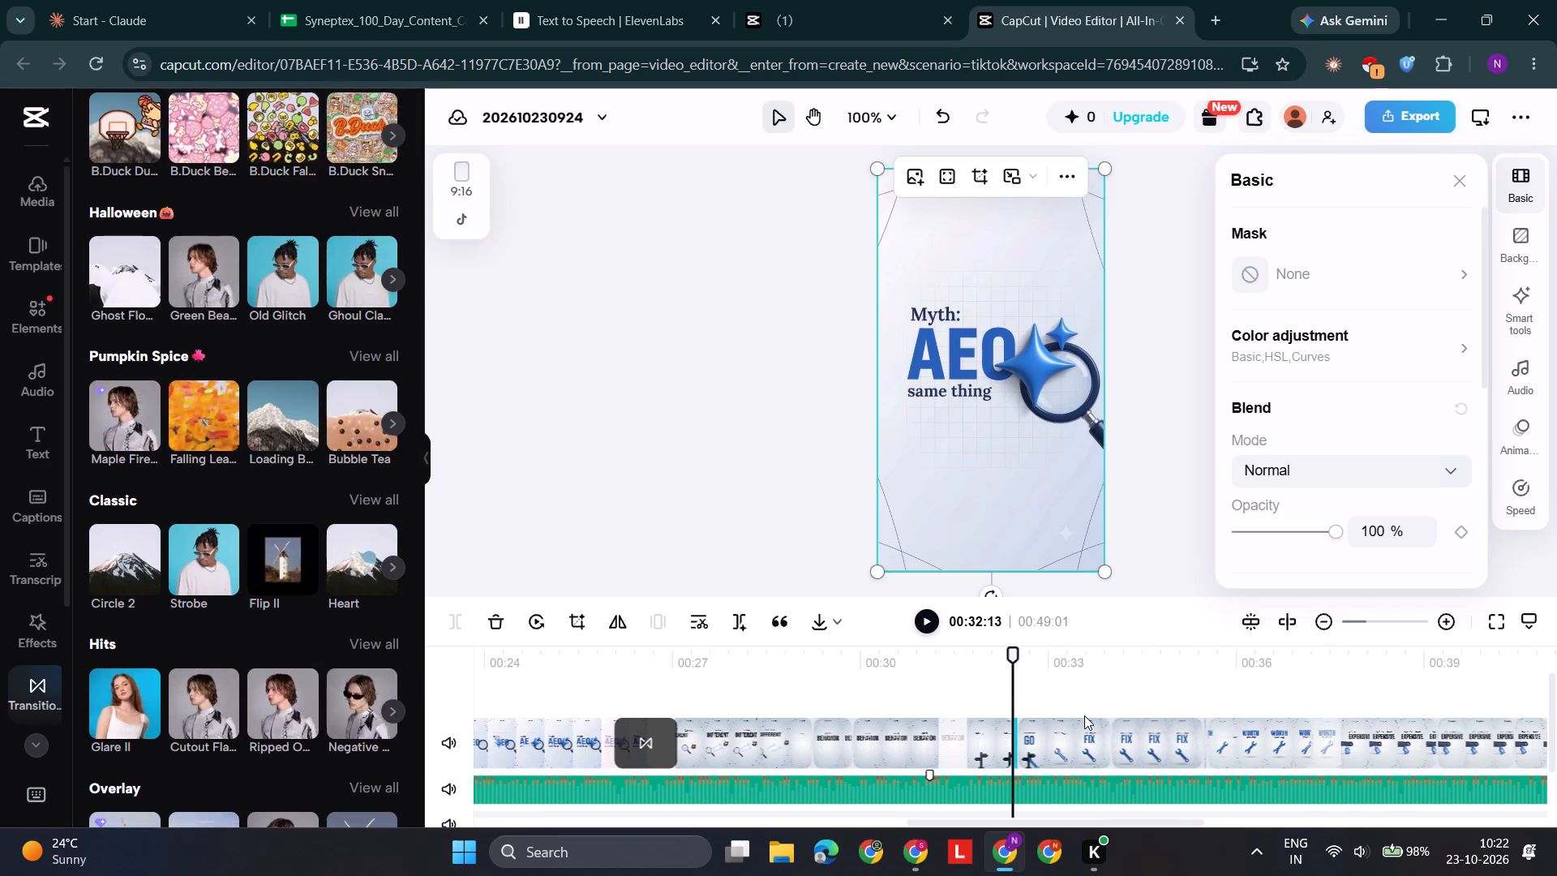
key(Delete)
Play back the cut from the "But before you GO" scene into the "there's a bigger FIX" scene to check its timing.
drag(1011, 650, 976, 656)
key(space)
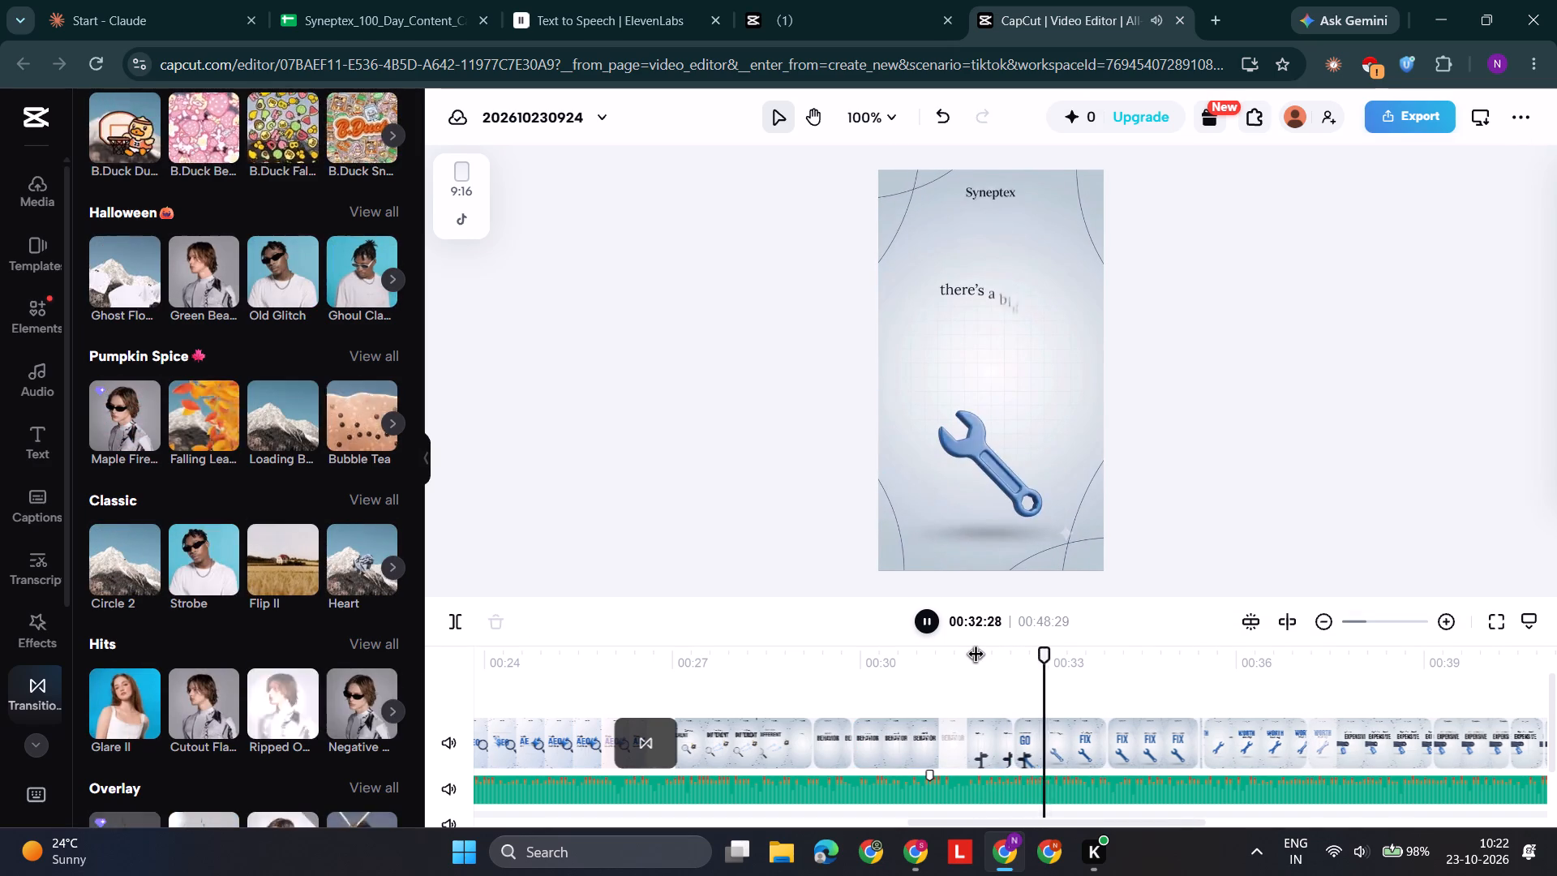
key(space)
drag(1077, 663, 961, 677)
key(space)
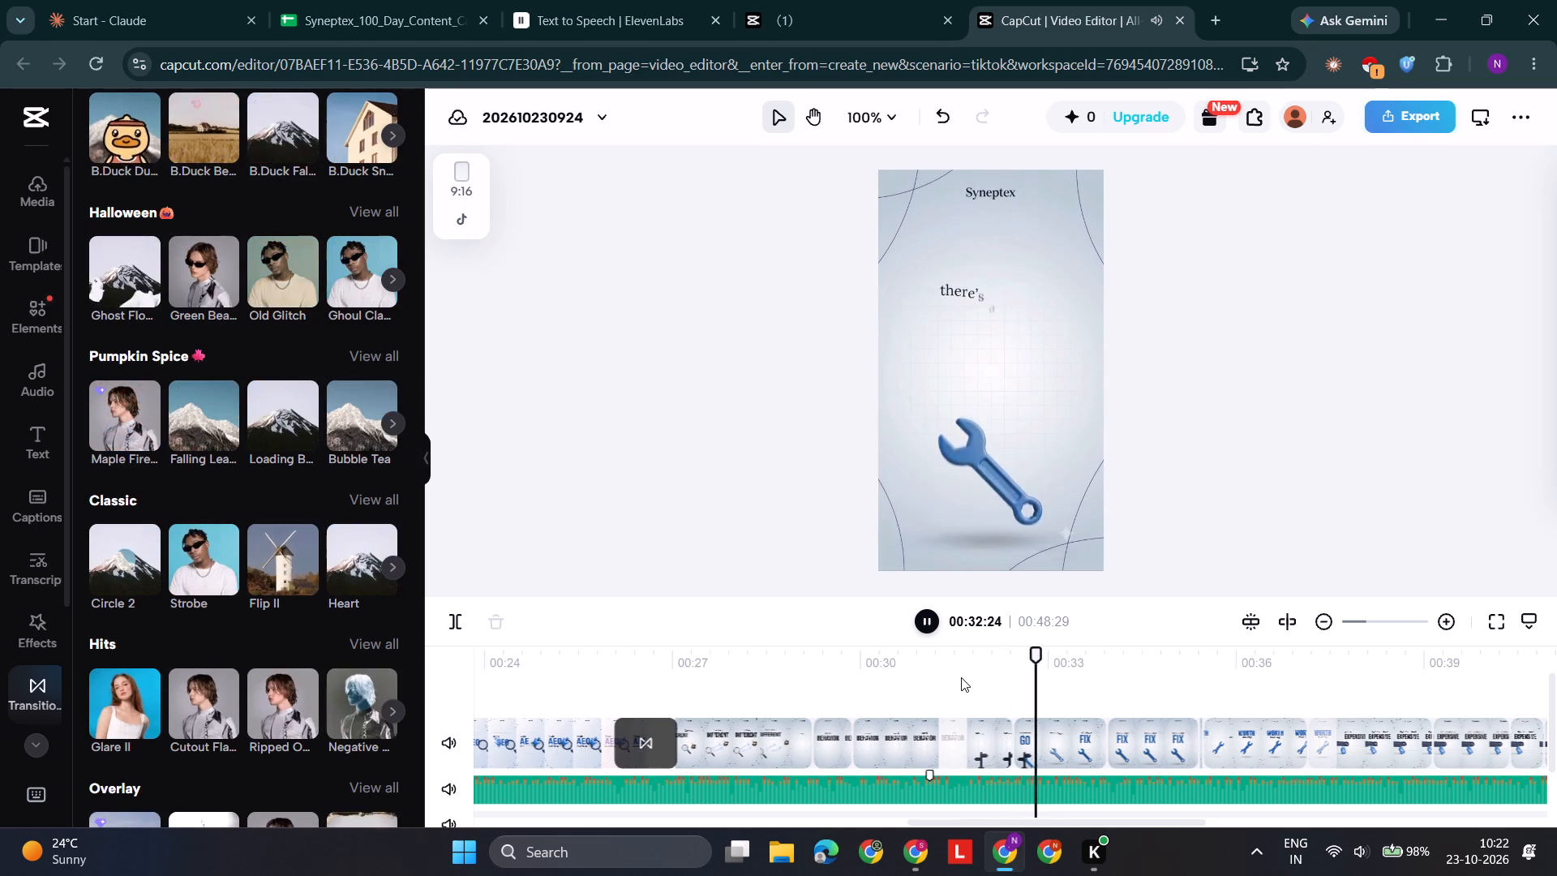
key(space)
key(space)
key(space)
key(space)
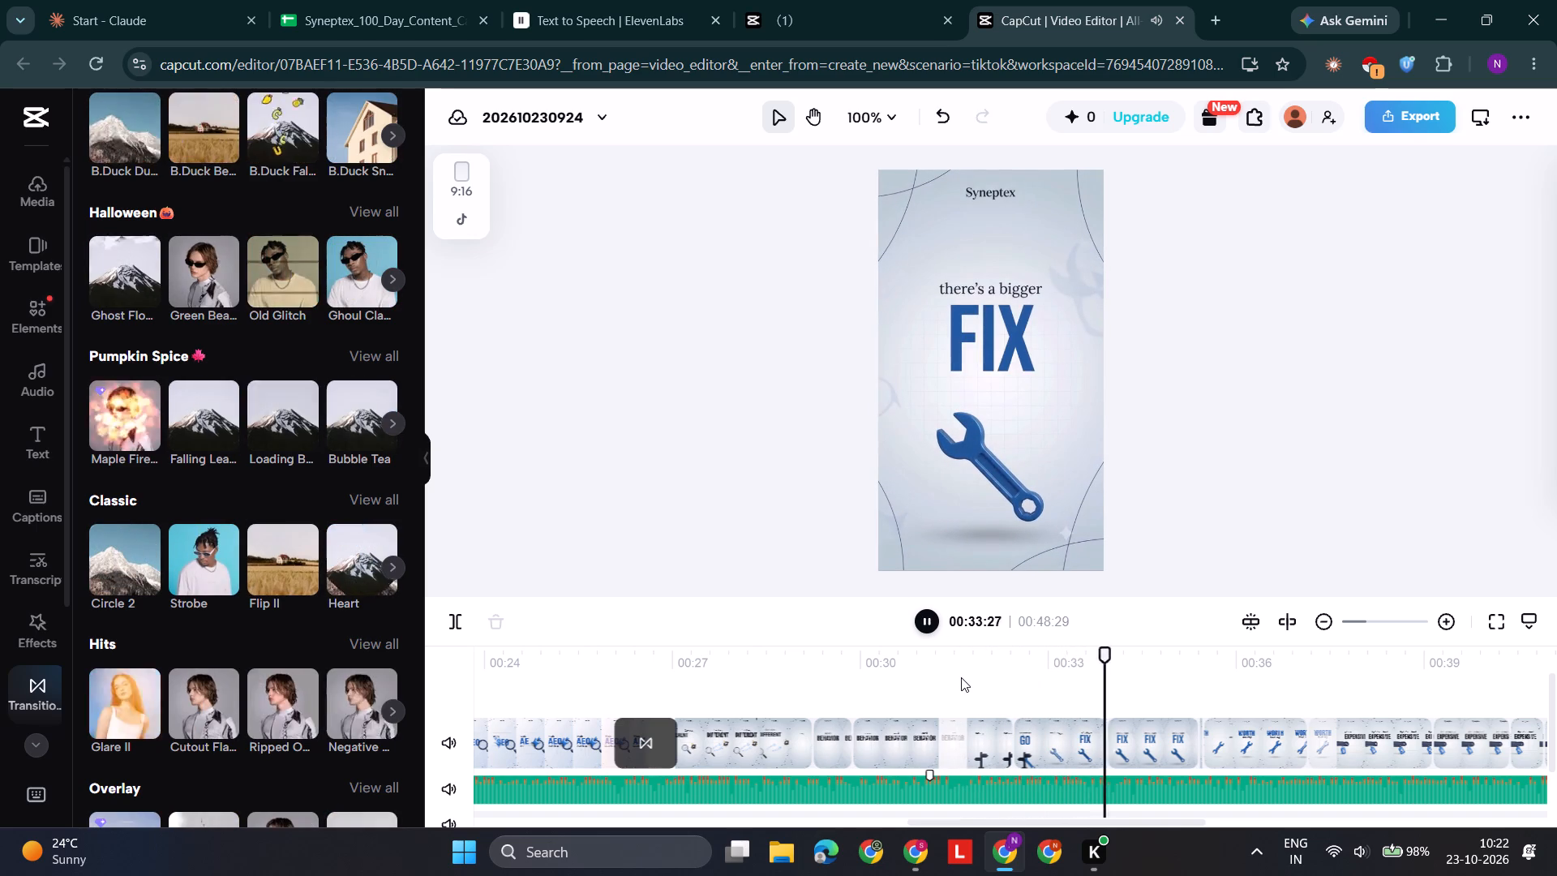
key(space)
Review the audio sync and cuts from "there's a bigger FIX" through "WORTH knowing" into the "Myth: Getting found EXPENSIVE" scene.
drag(1124, 659, 1037, 661)
key(space)
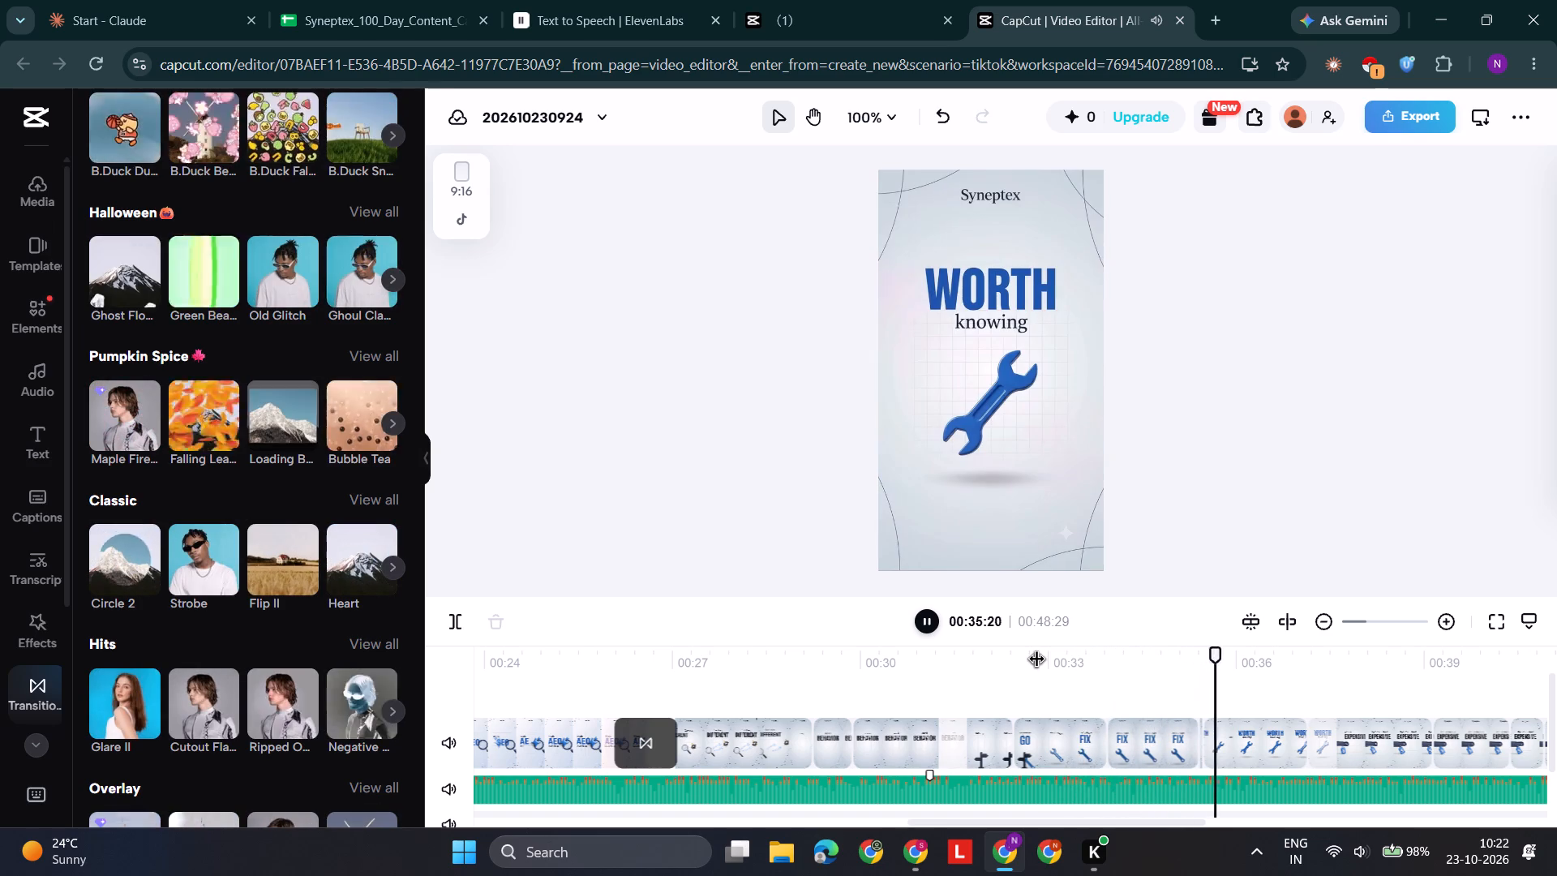
key(space)
drag(1237, 663, 992, 644)
key(space)
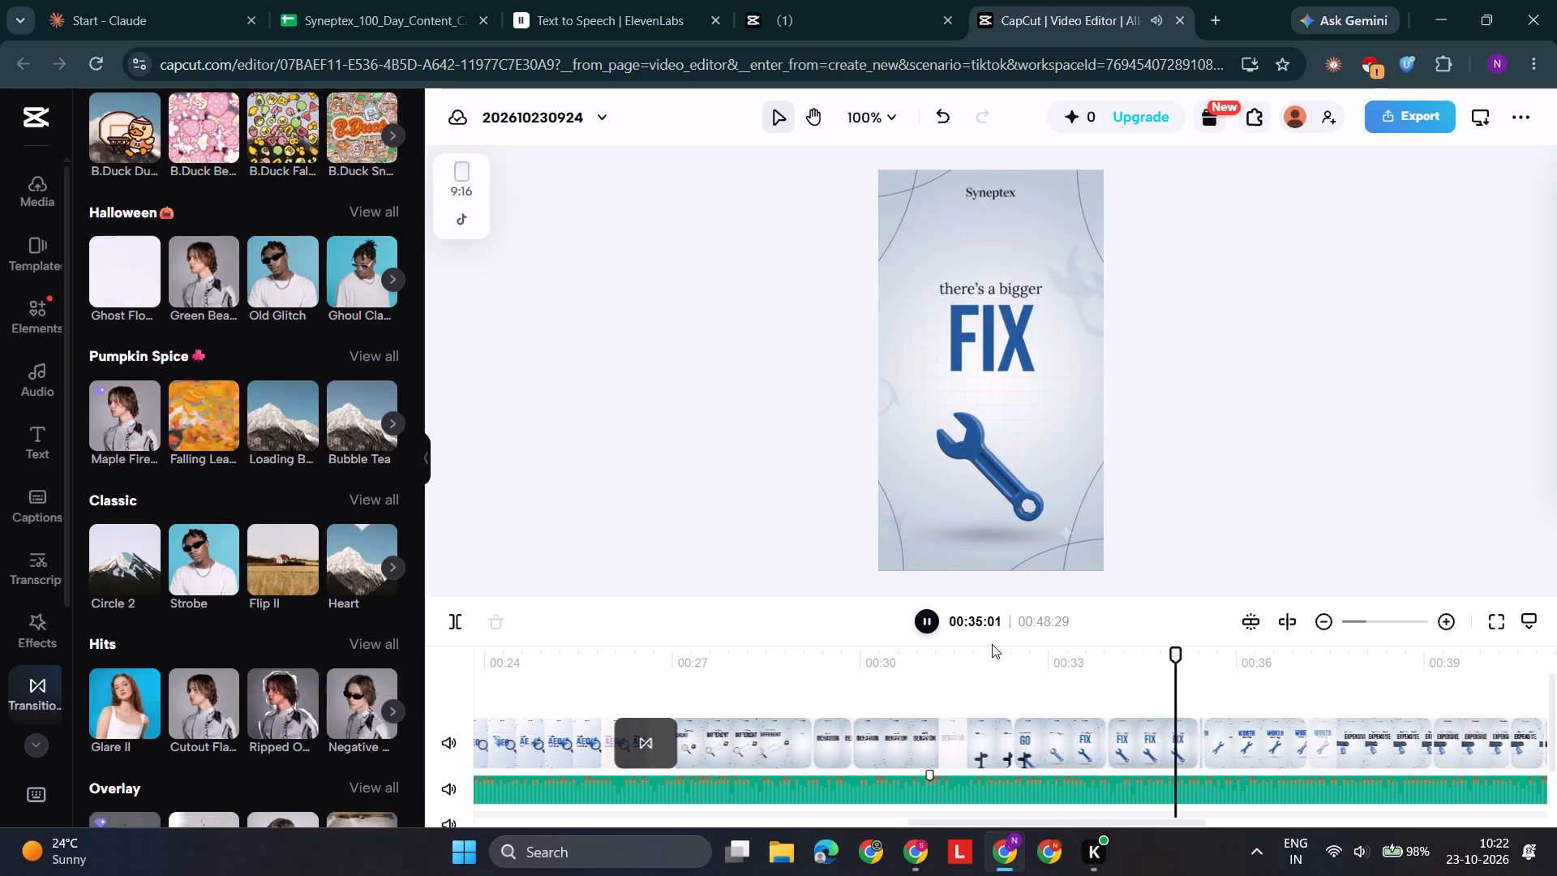
key(space)
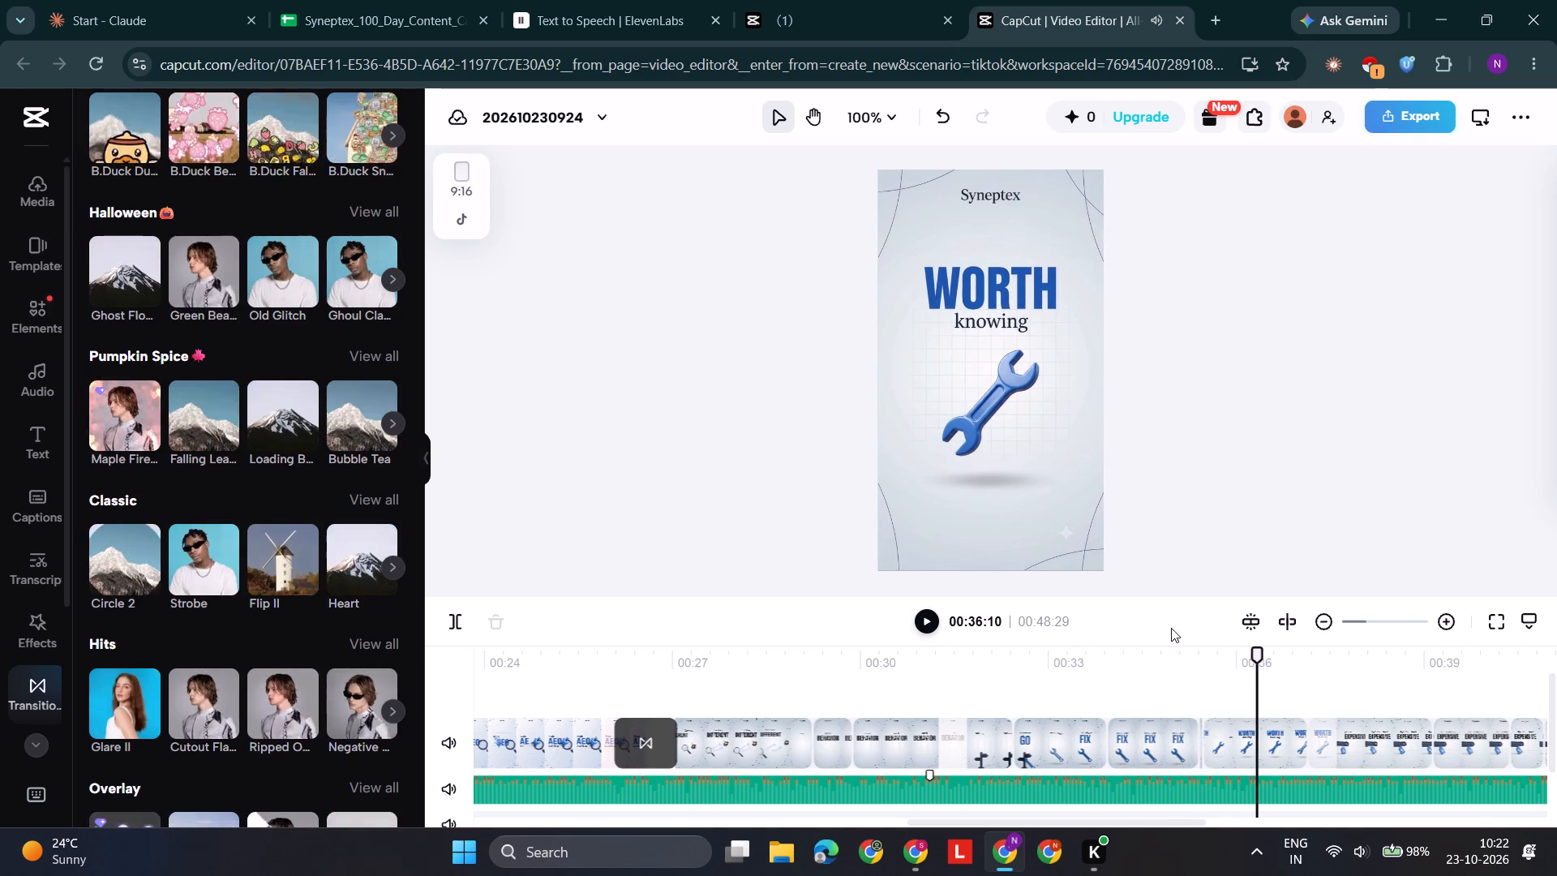
key(space)
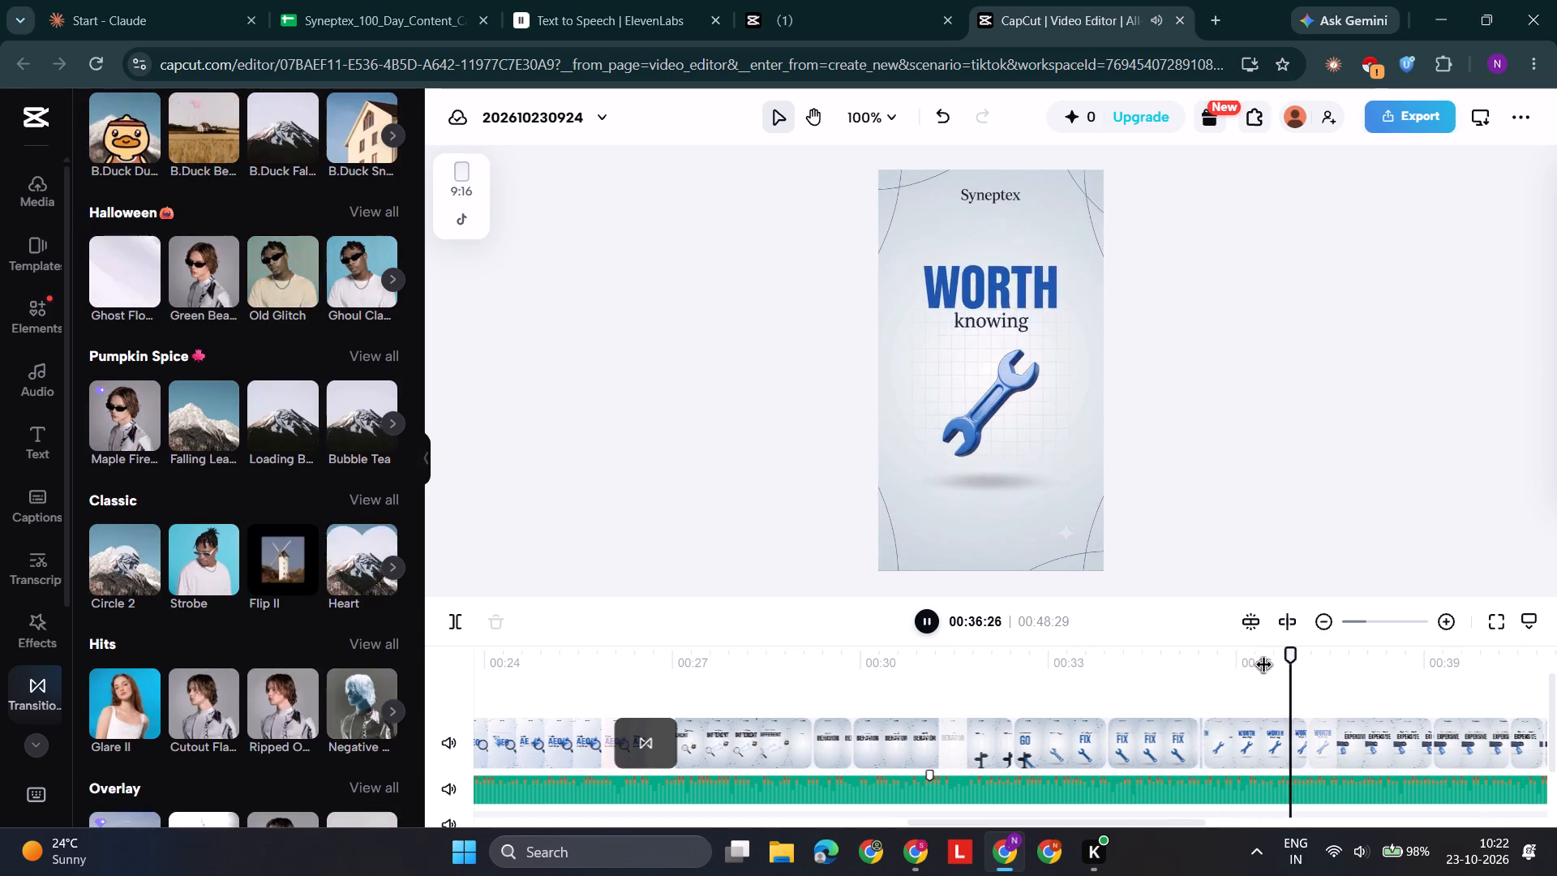
key(space)
key(space)
key(space)
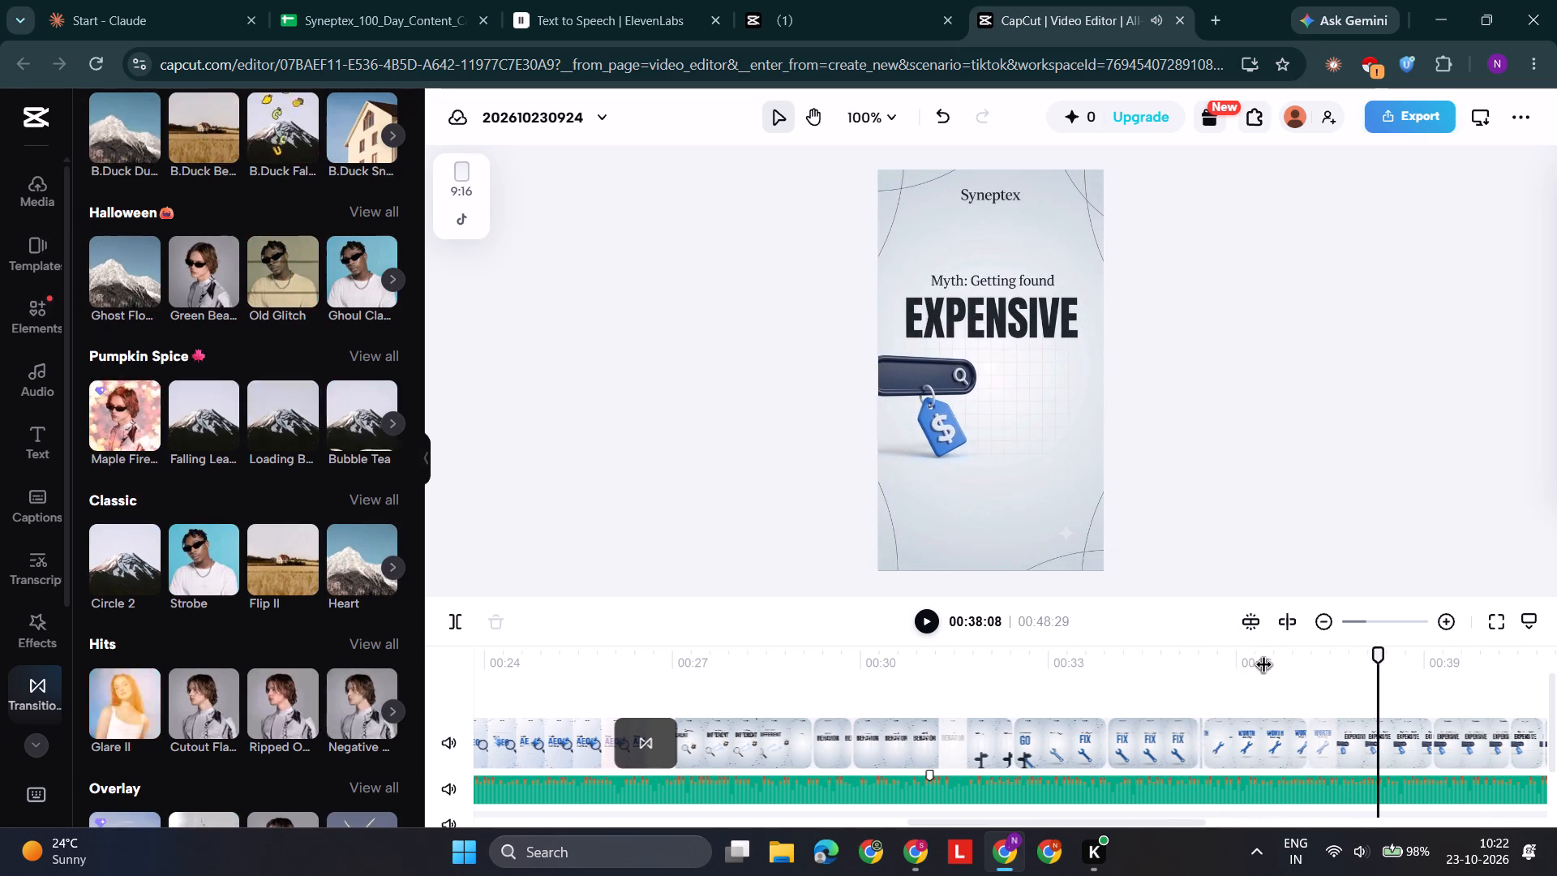
Delete the tiny leftover clip between the "FIX" and "WORTH knowing" clips.
click(1375, 655)
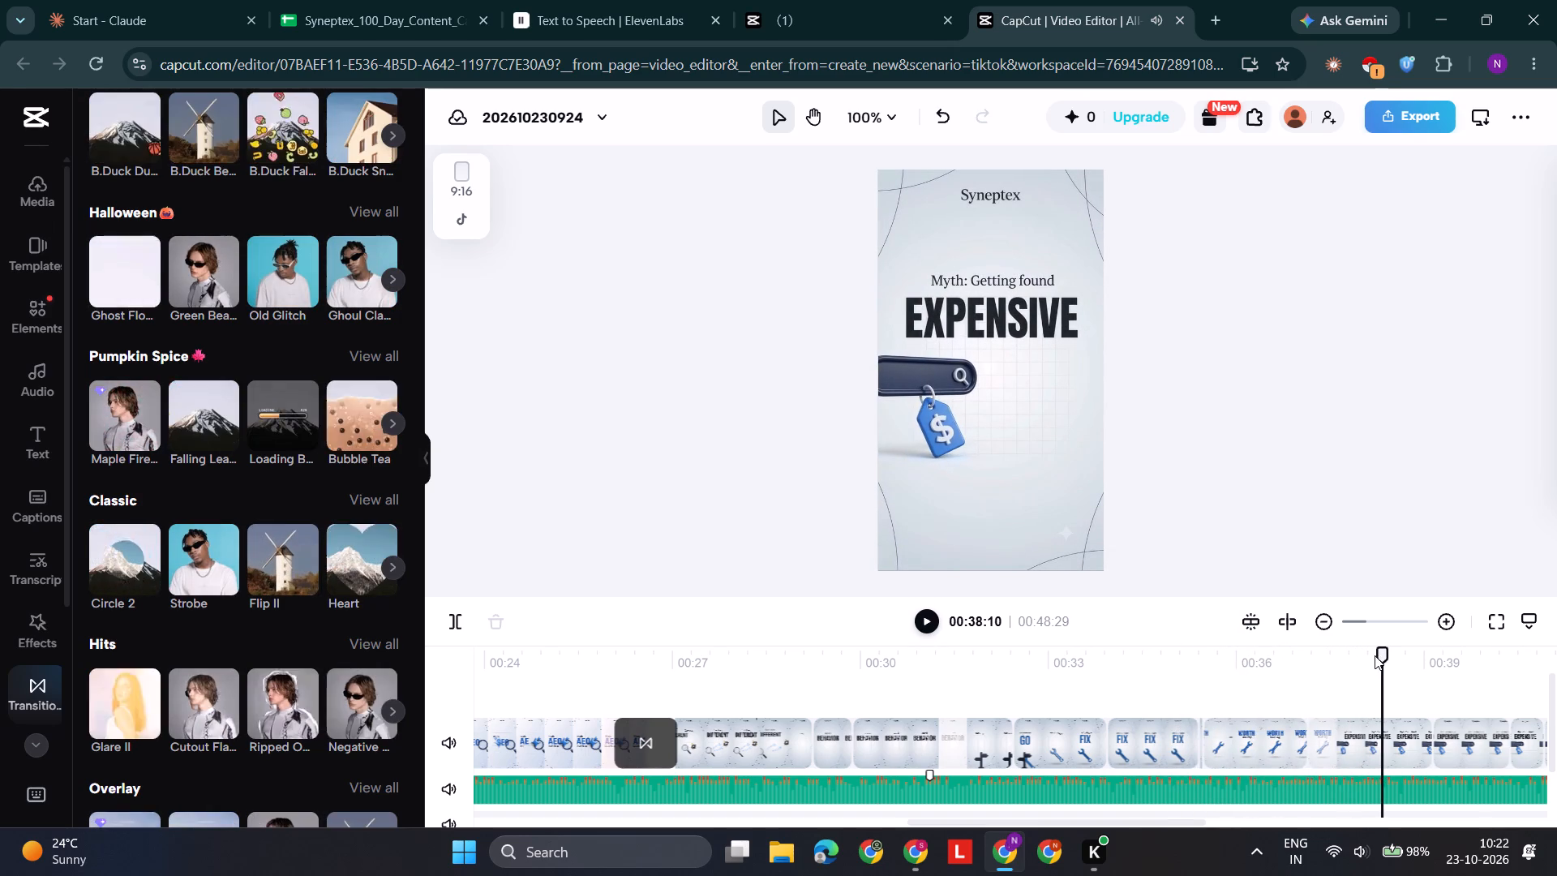
click(1201, 766)
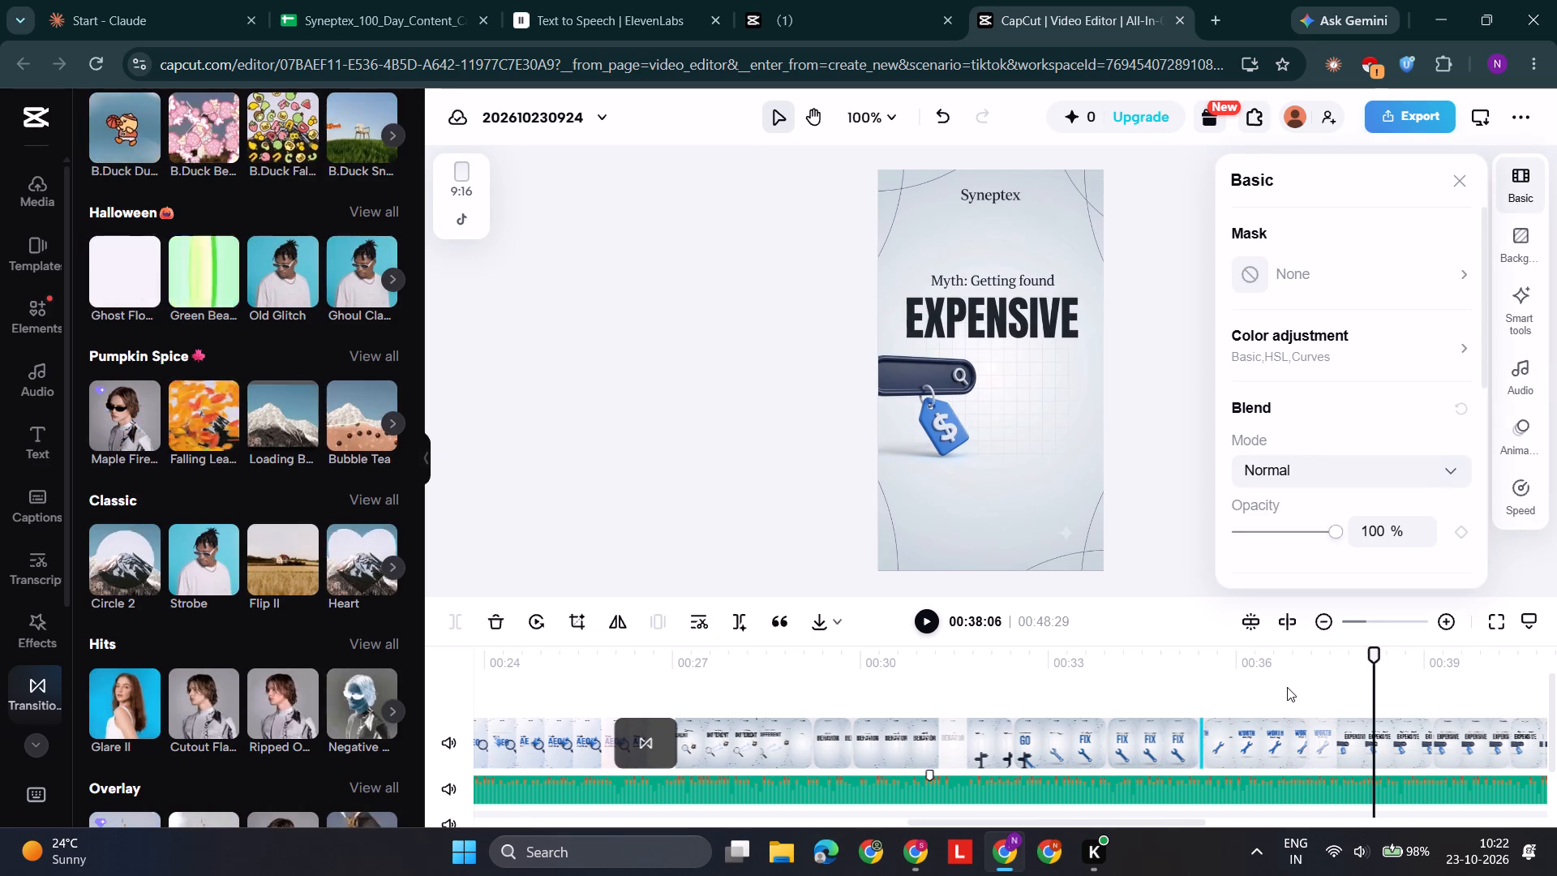
key(Delete)
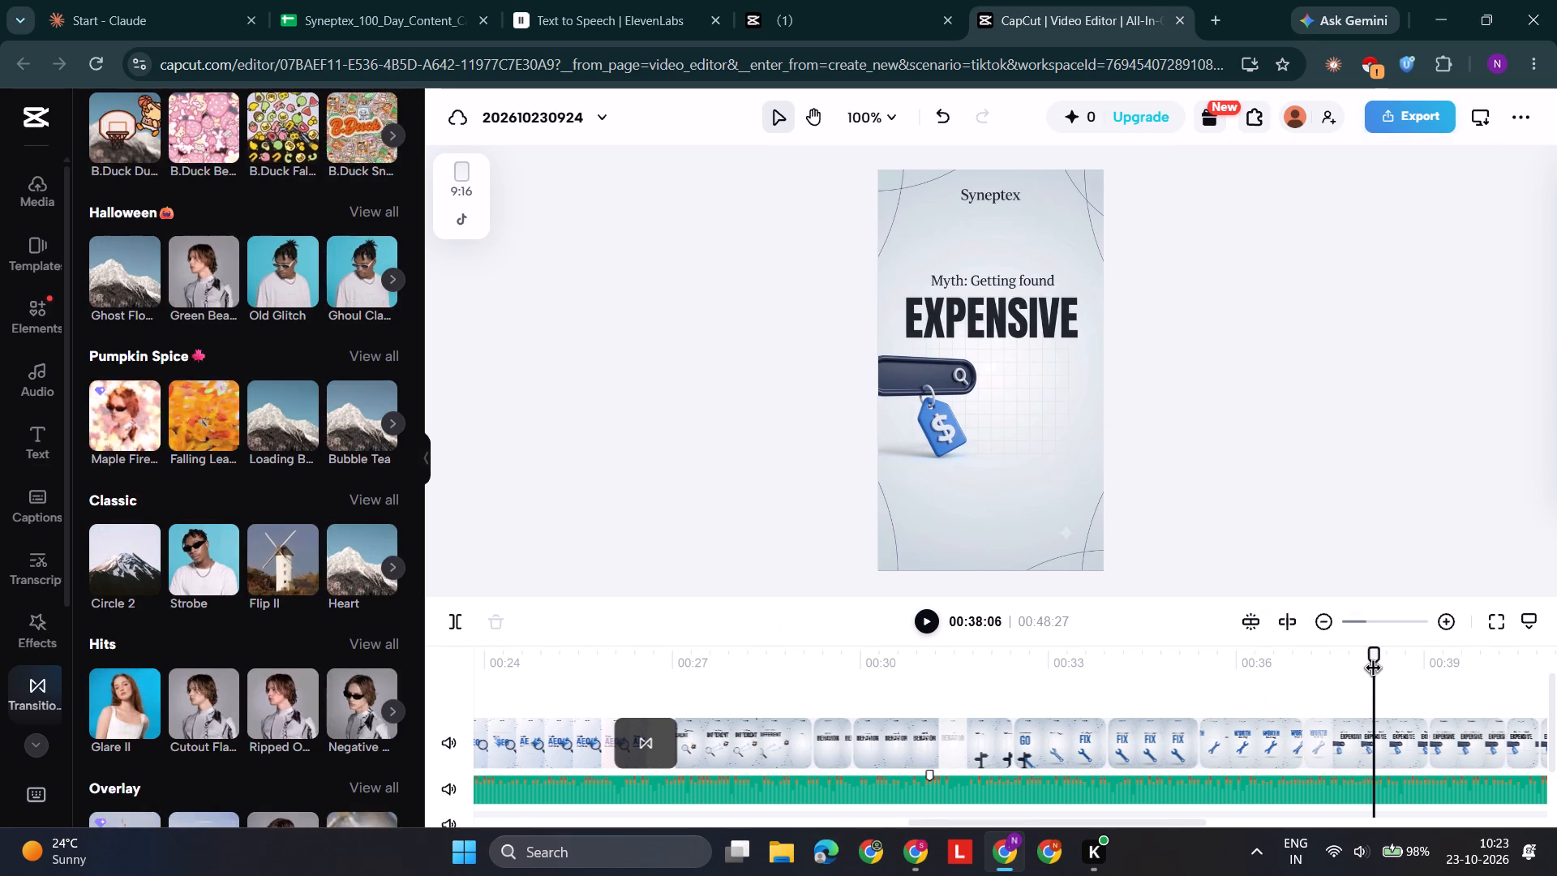
Play back the "But before you GO", "there's a bigger FIX" and "WORTH knowing" scenes to check the visuals against the voiceover.
drag(1374, 670, 1122, 668)
key(space)
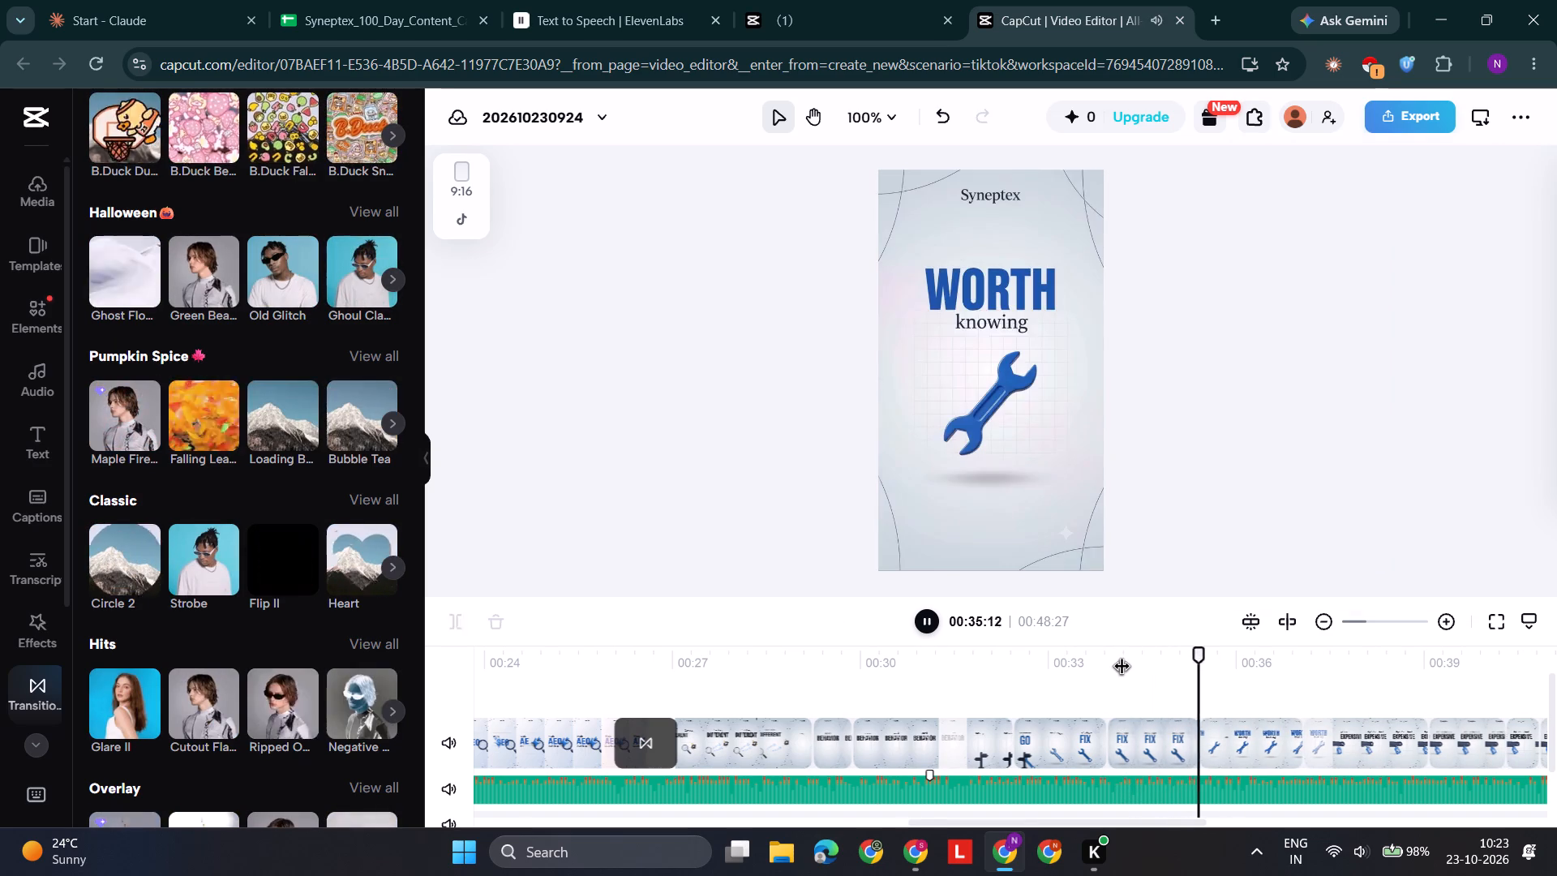
key(space)
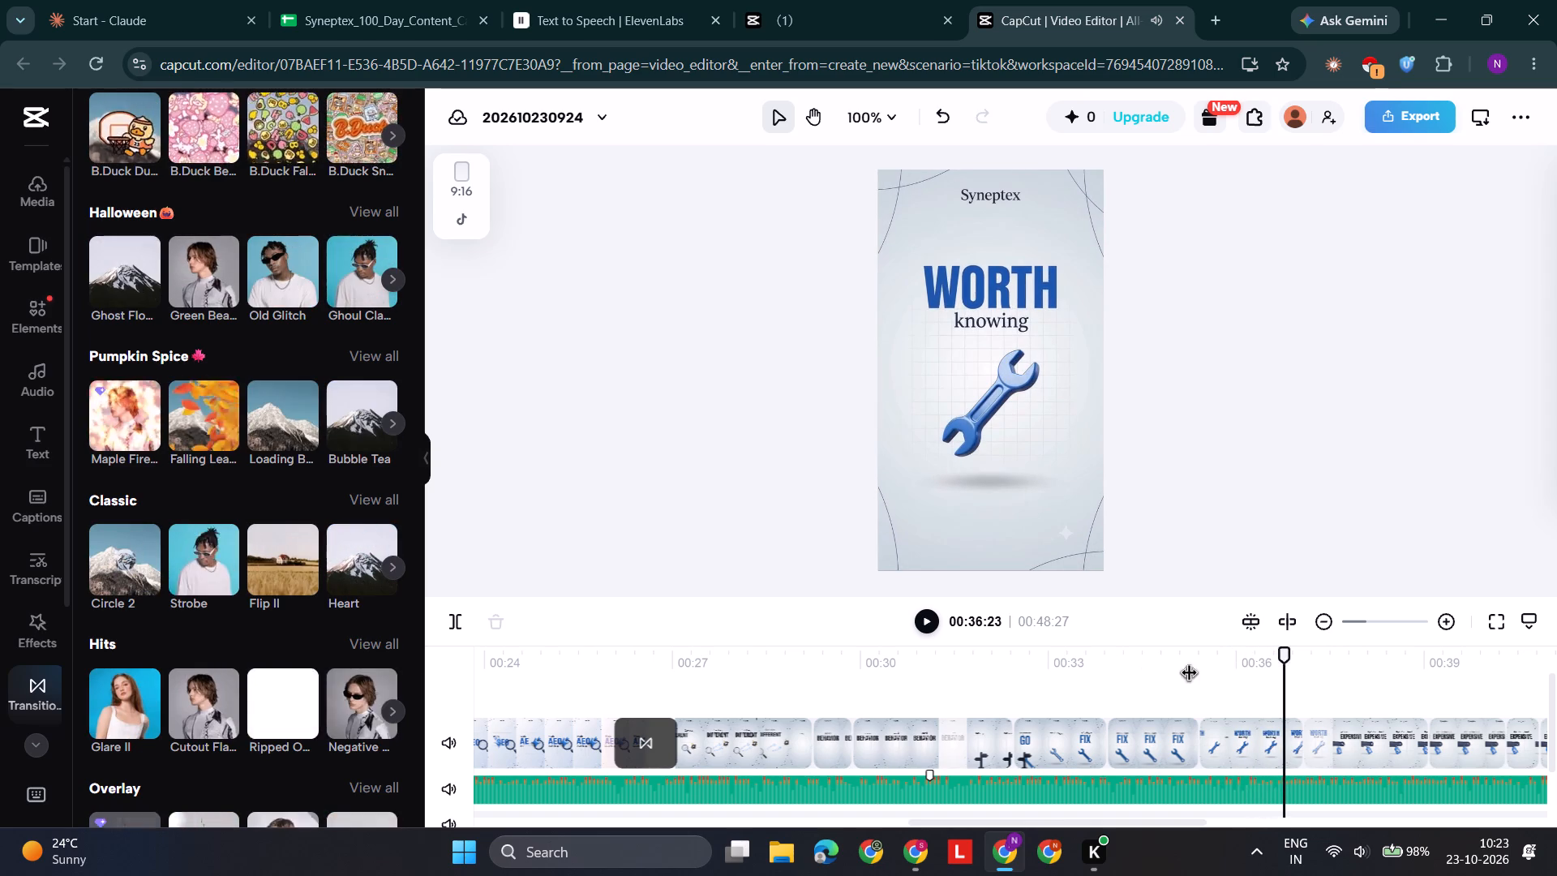
drag(1279, 651, 1198, 676)
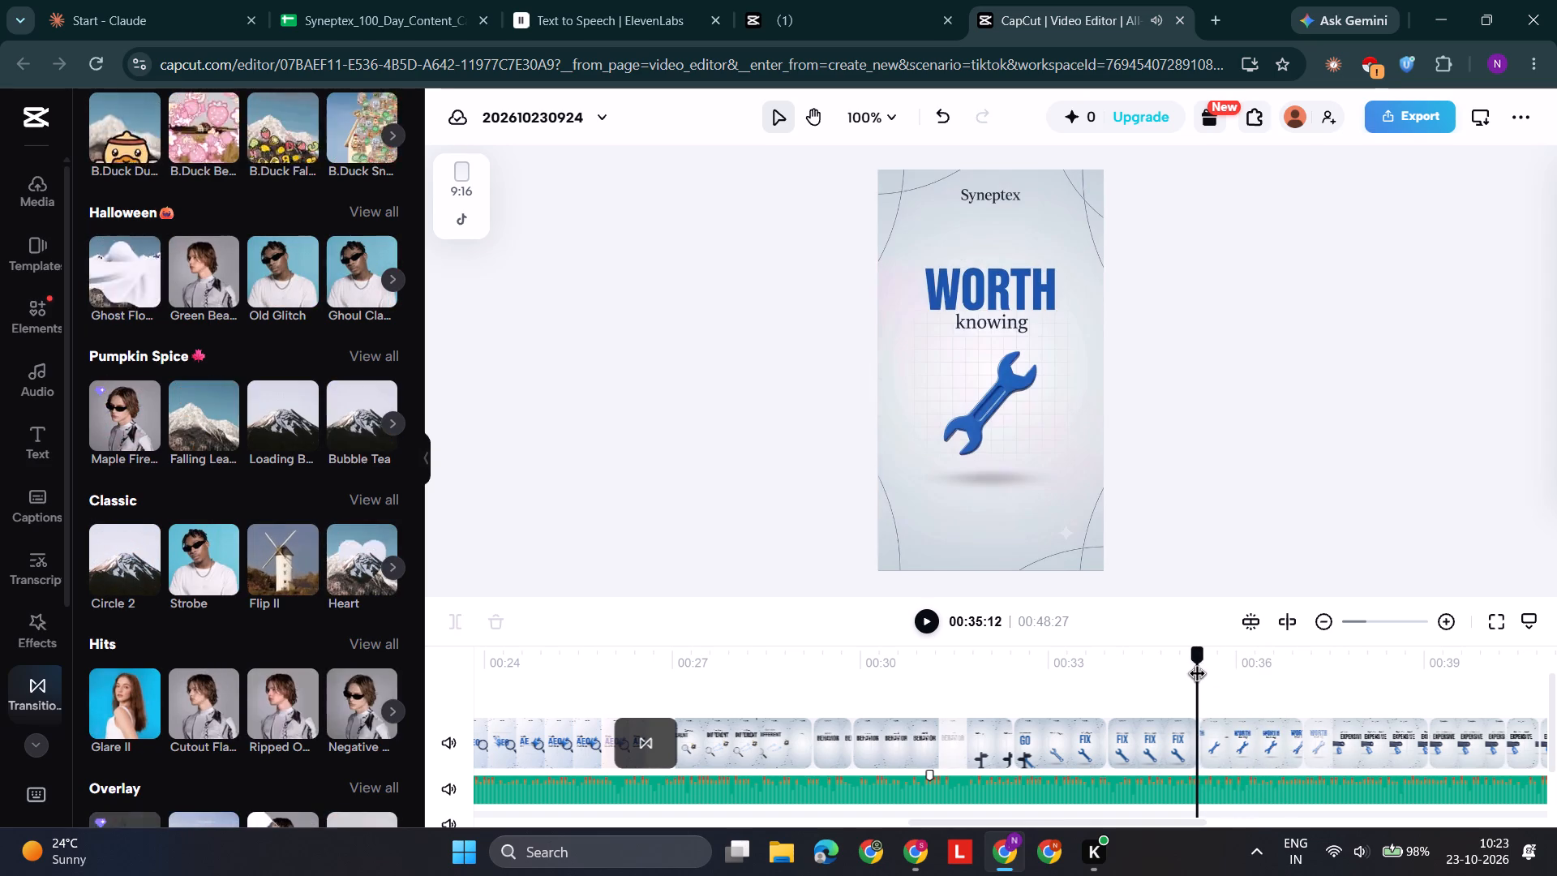
drag(1198, 676, 1065, 724)
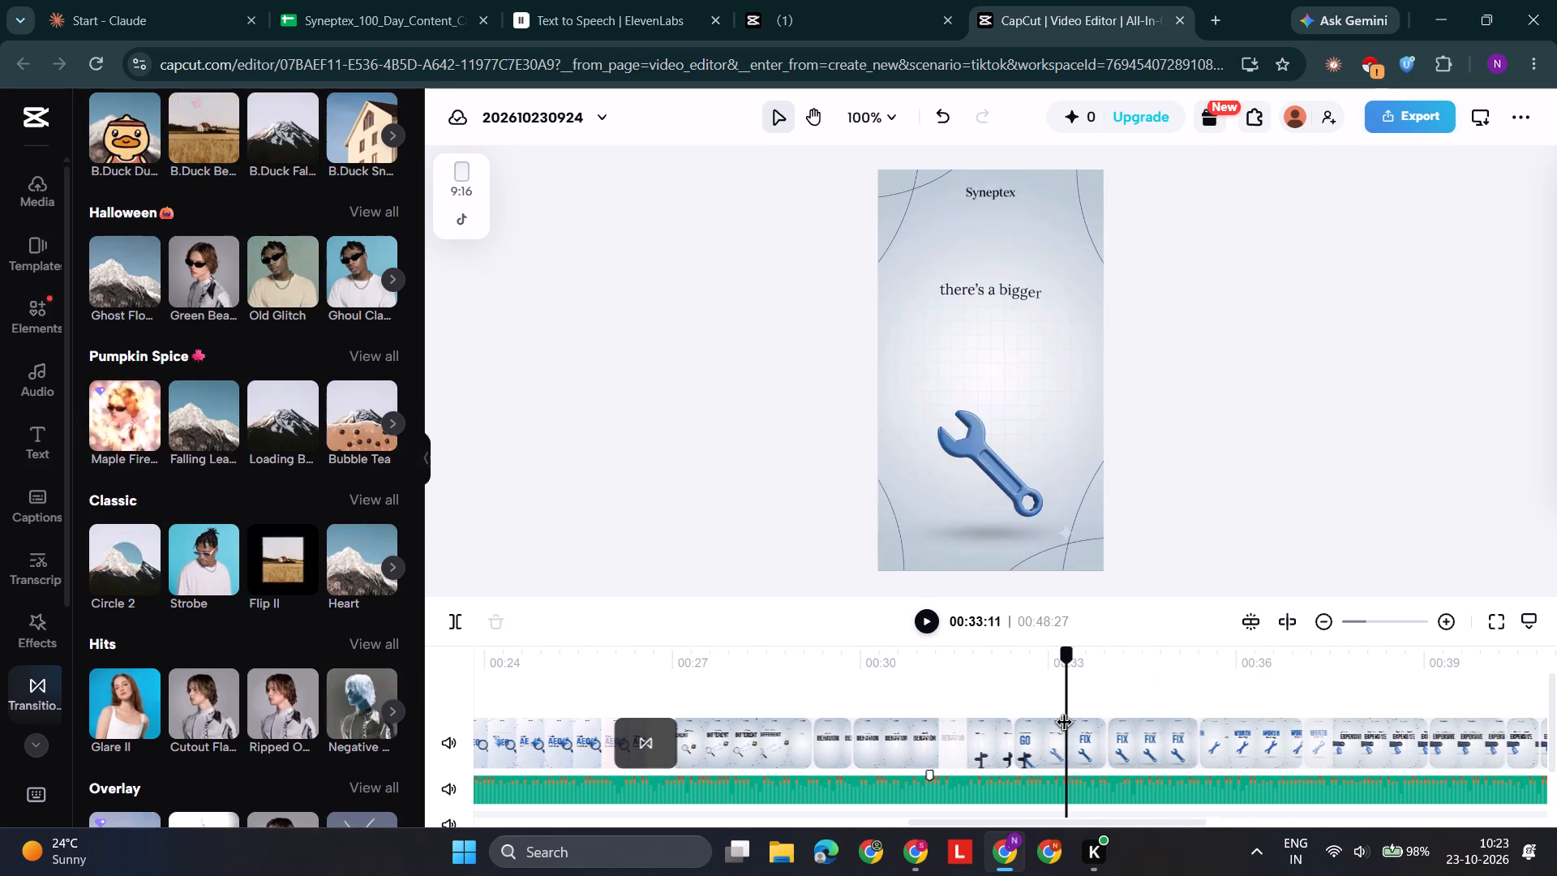
drag(1065, 724, 923, 737)
key(space)
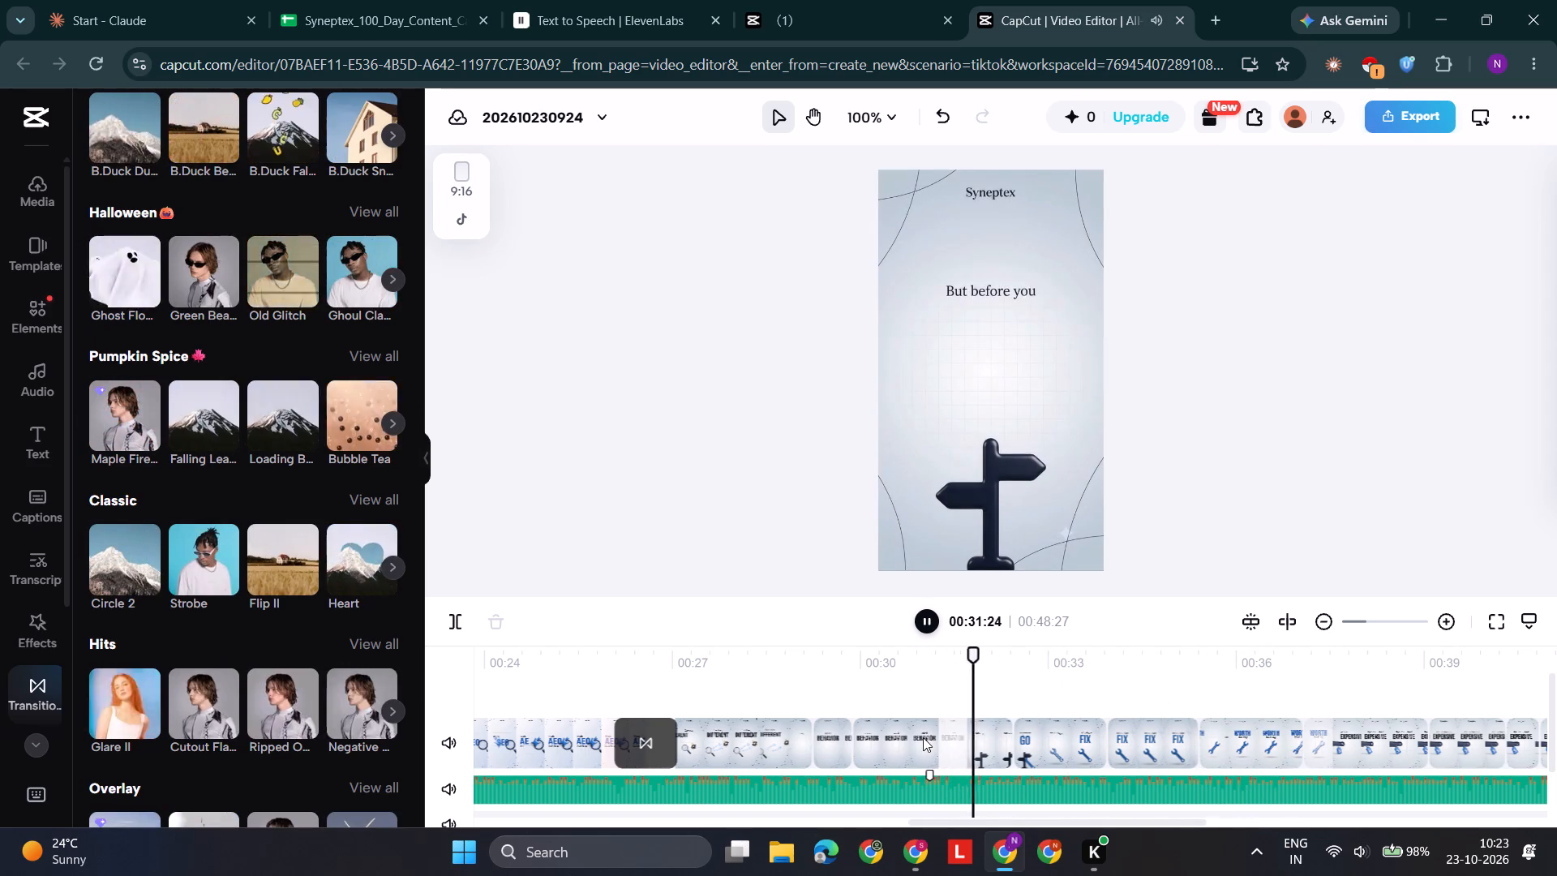
key(space)
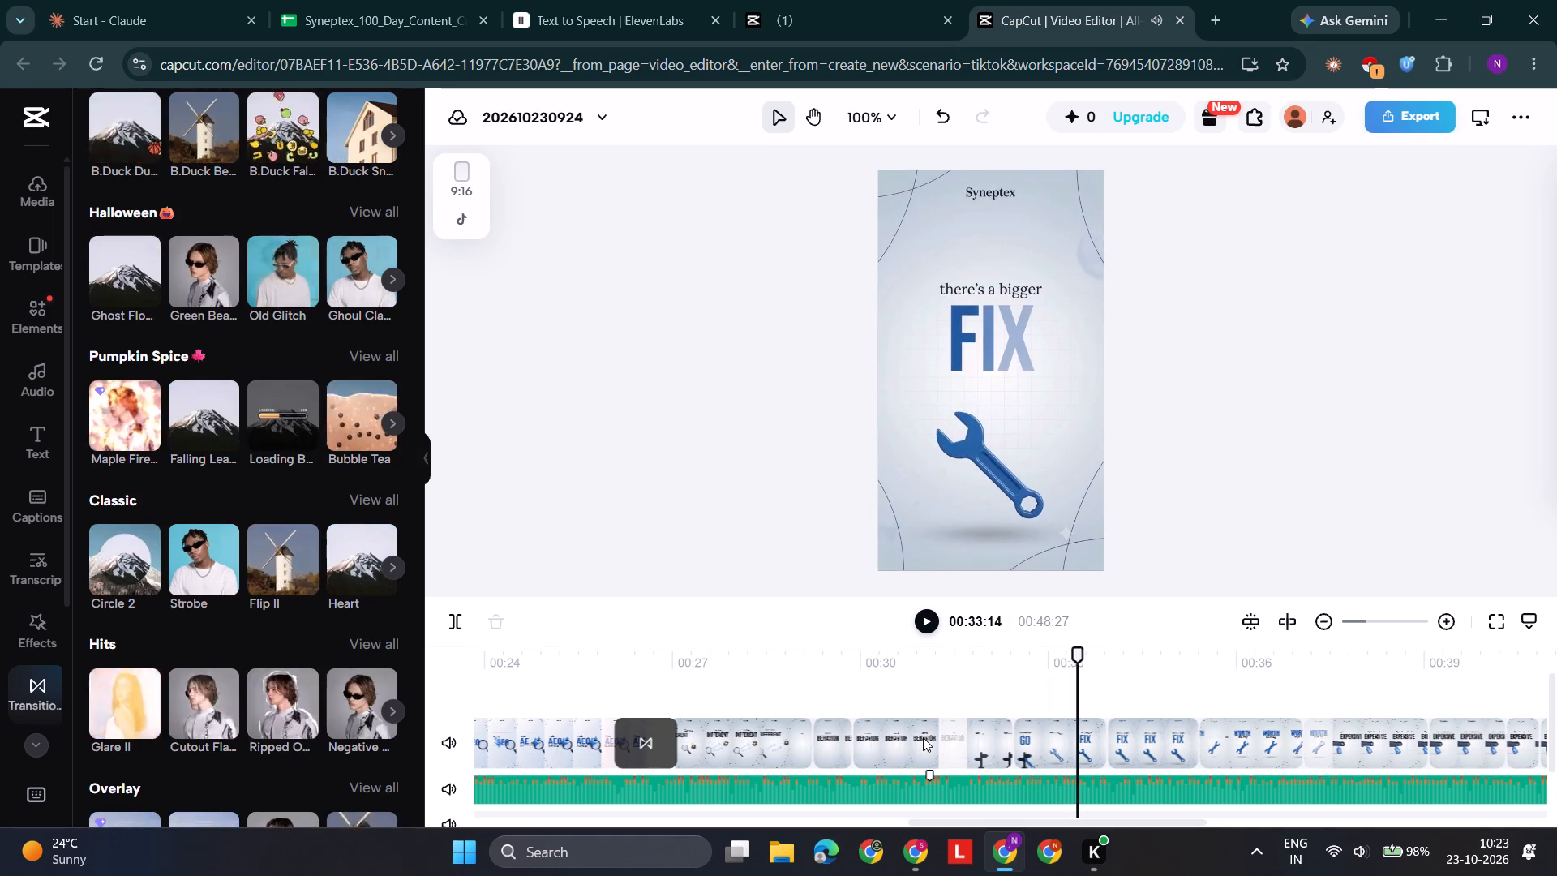
drag(1079, 653, 1070, 656)
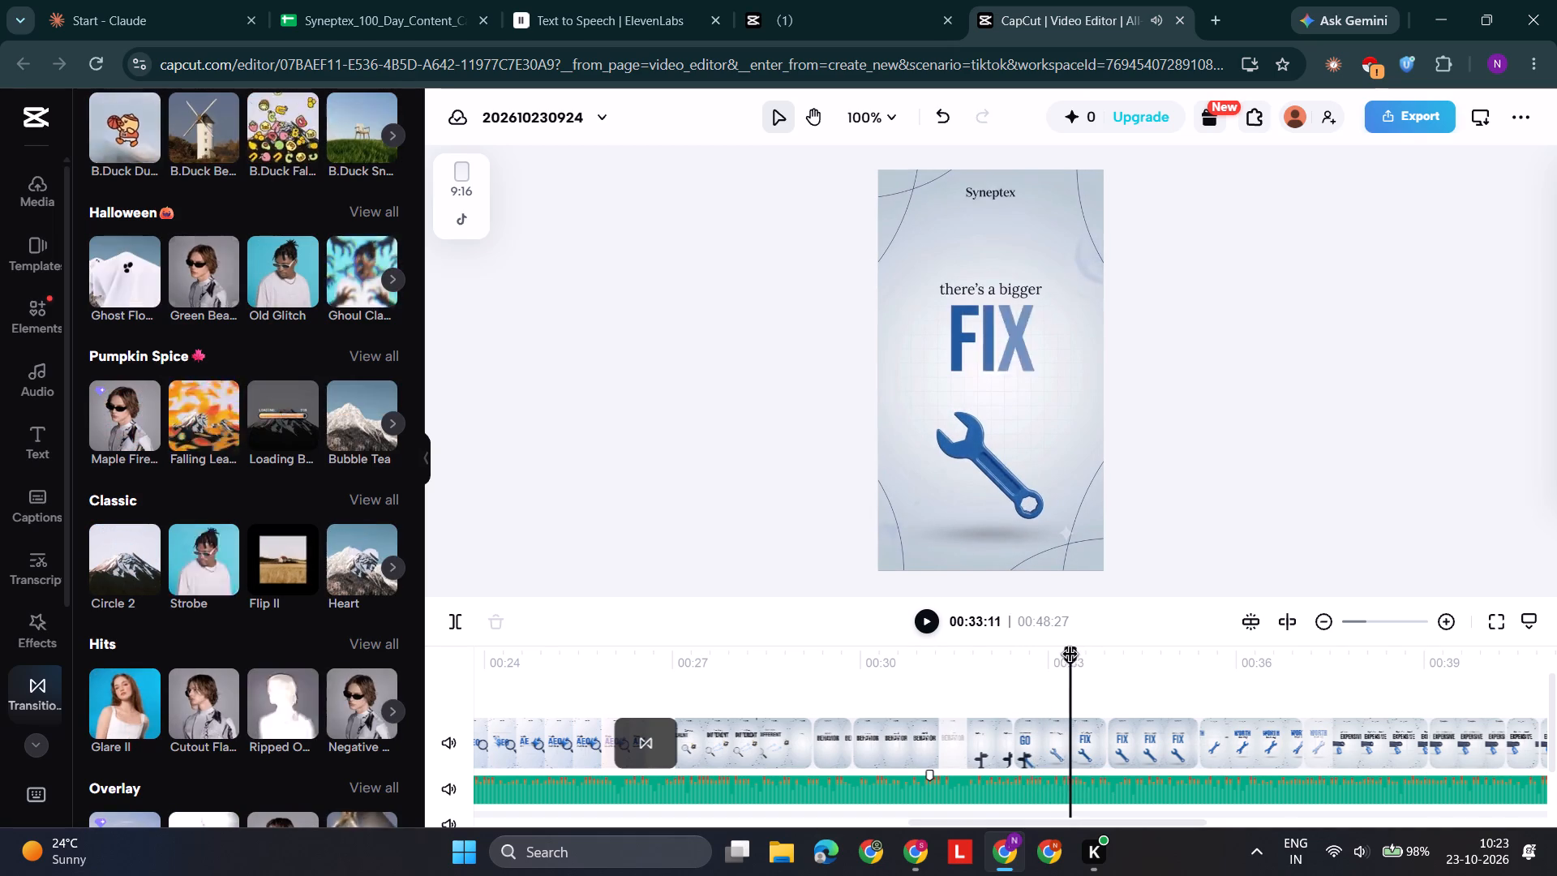
drag(1070, 656, 1066, 658)
key(space)
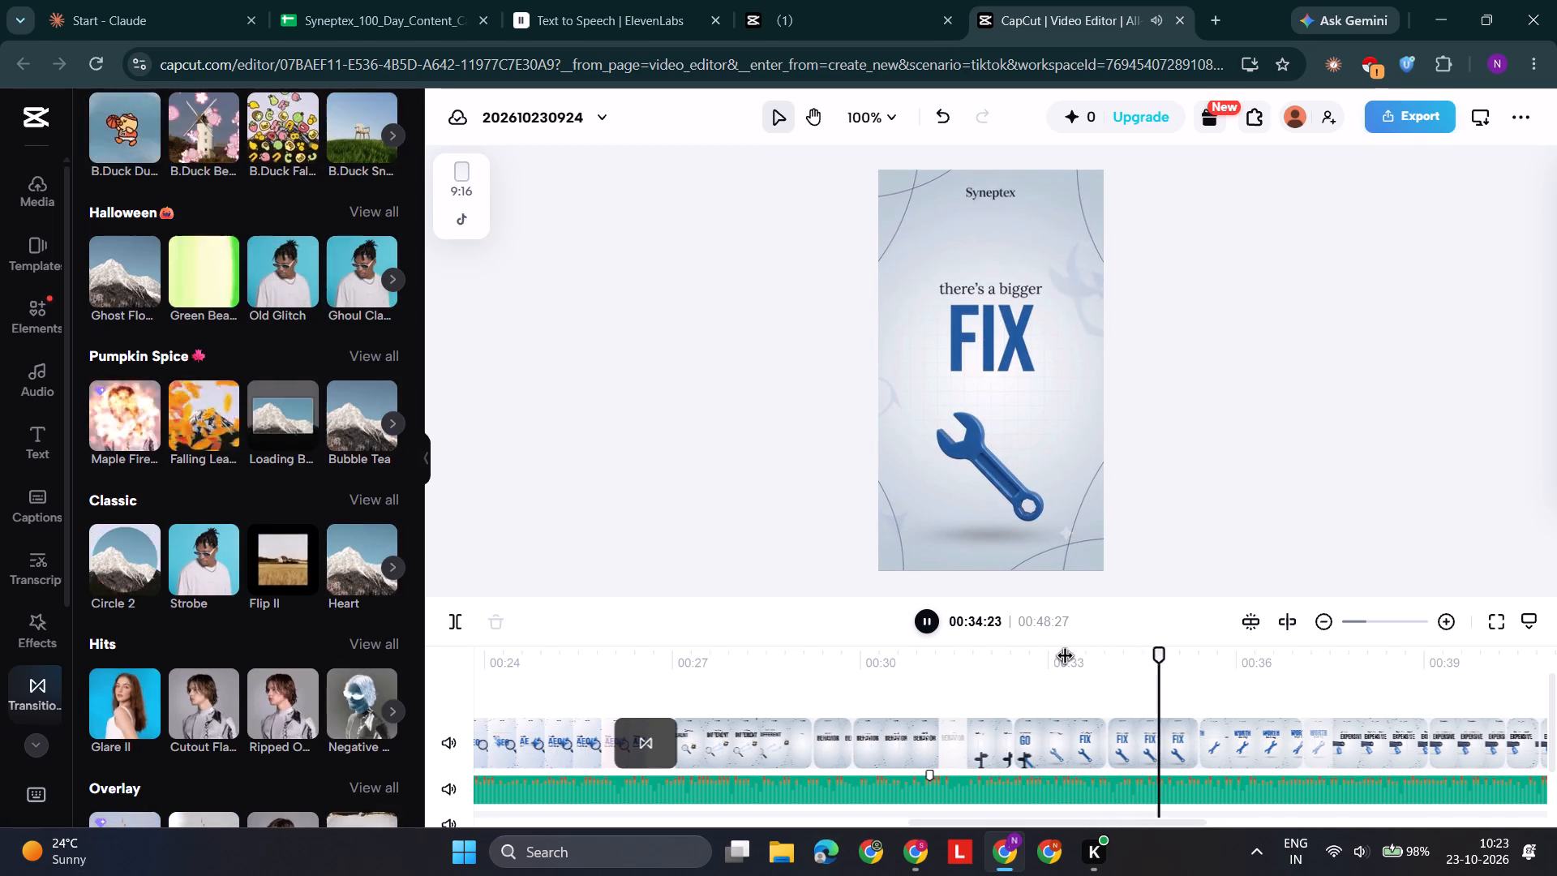
key(space)
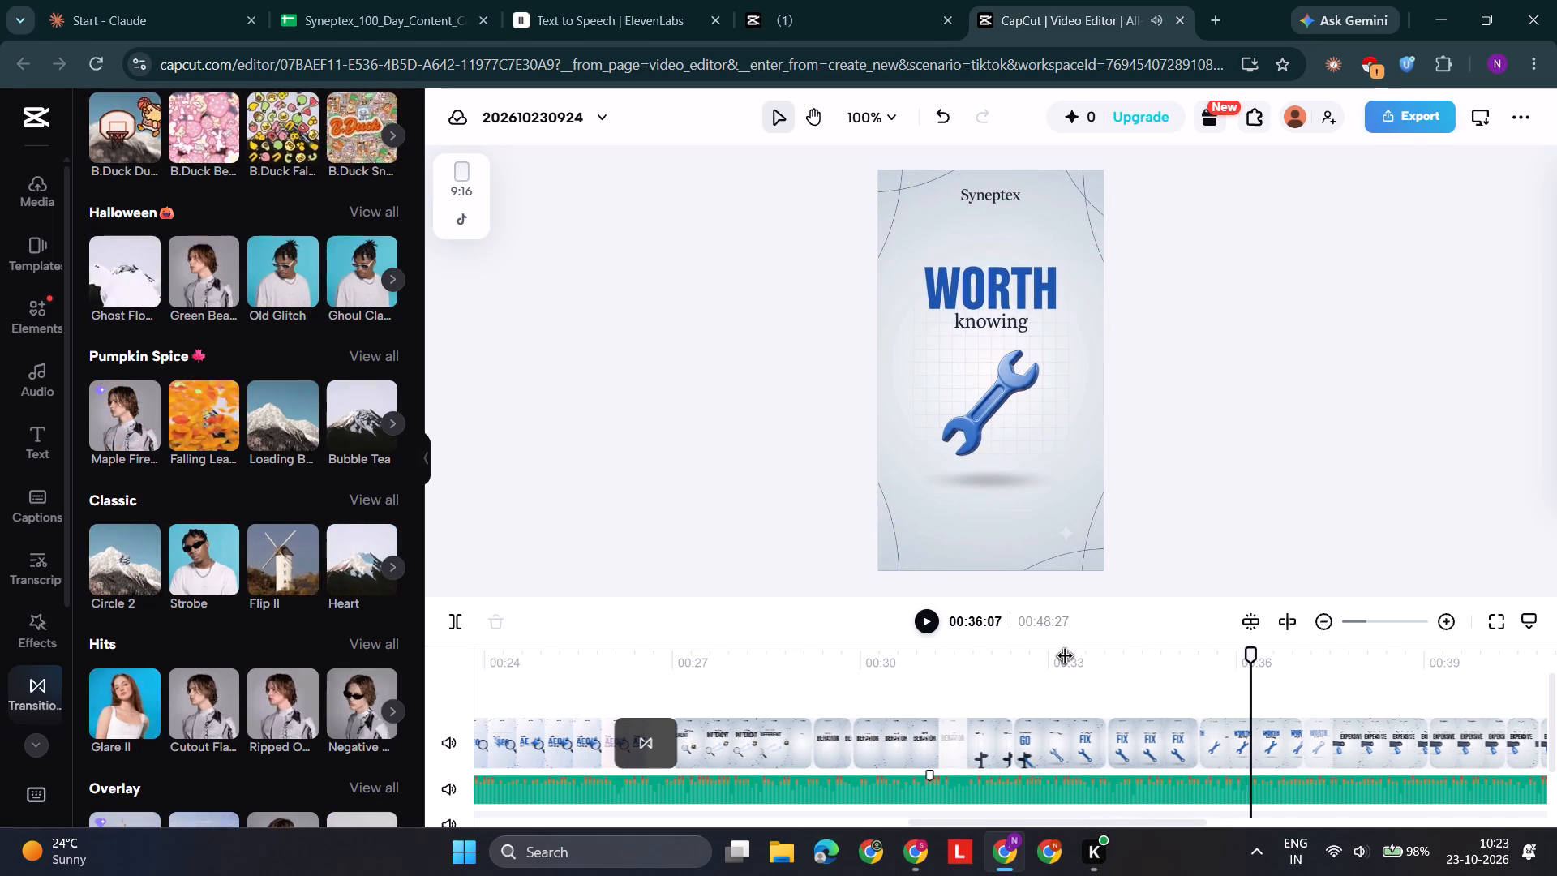
Extend the end of the first p12.4 "there's a bigger FIX" clip slightly past 00:34:05.
click(1074, 762)
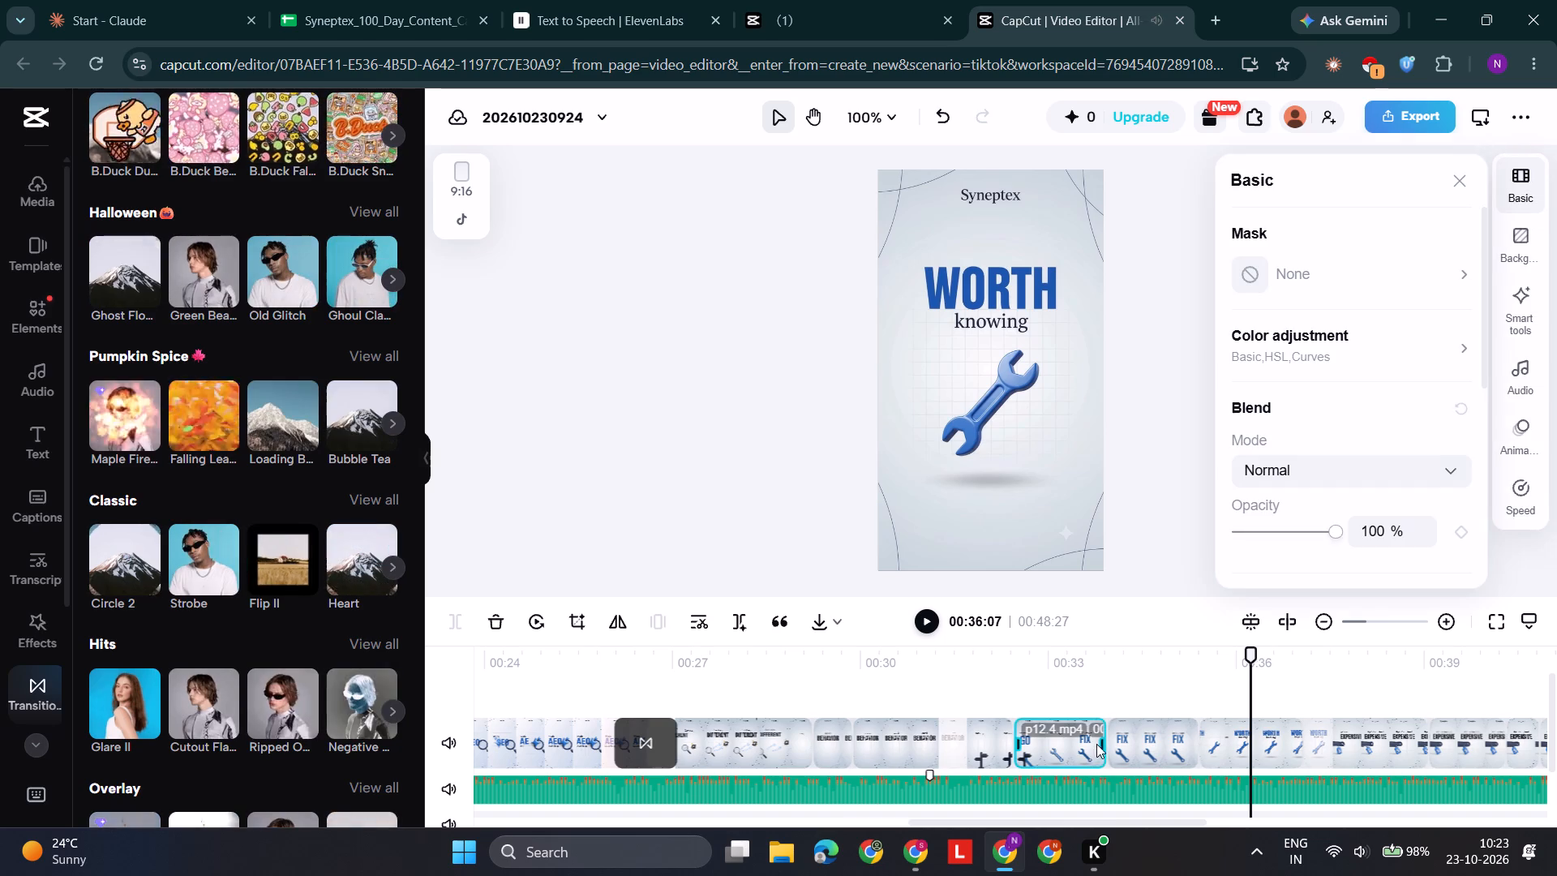
drag(1104, 745, 1123, 750)
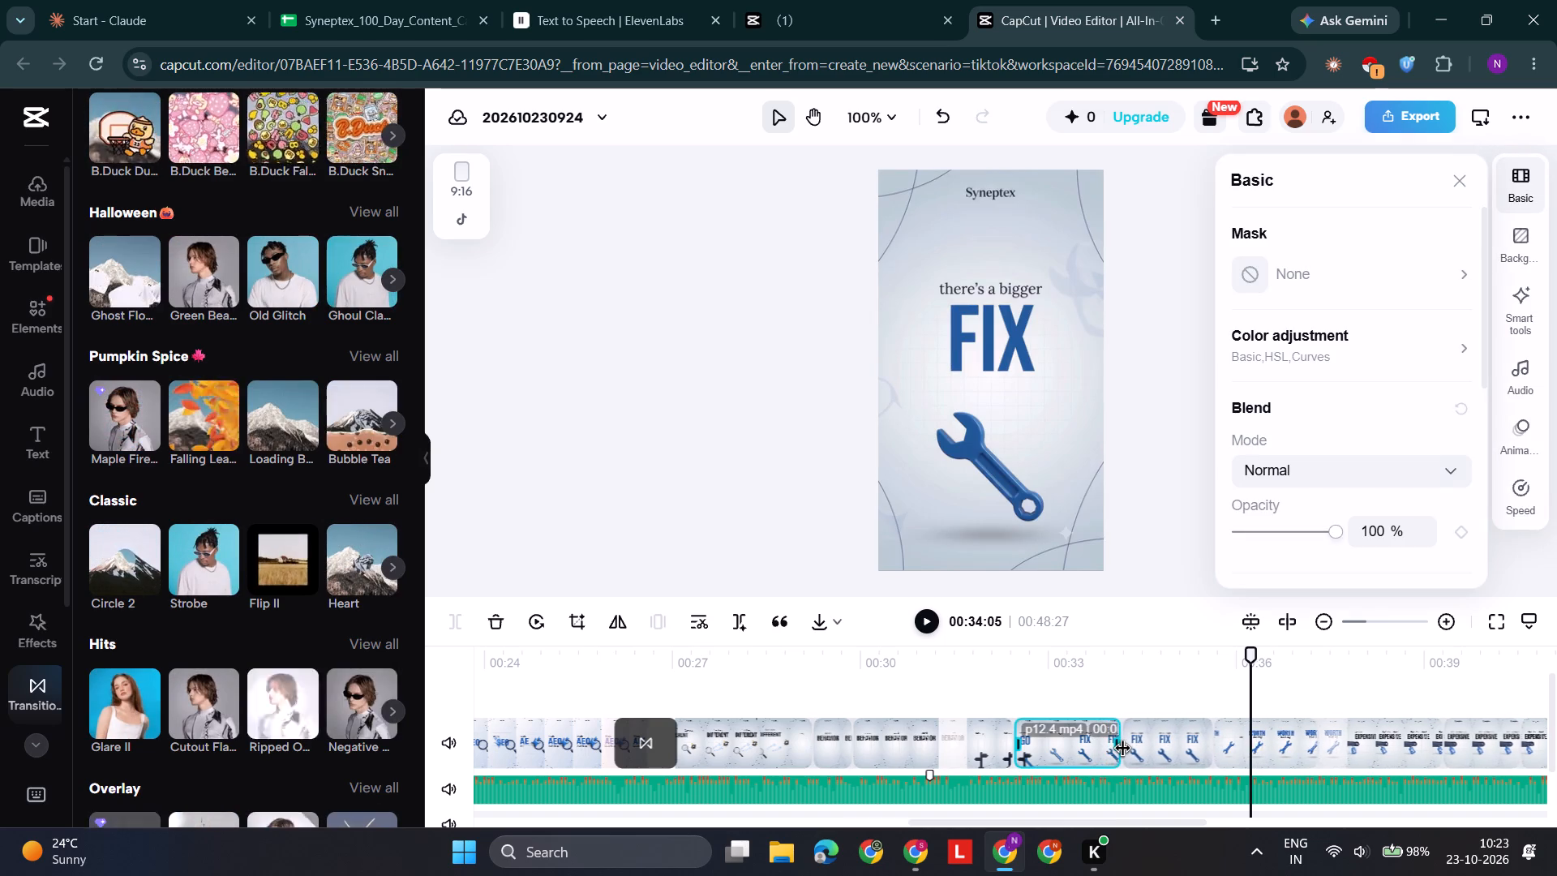
drag(1123, 750, 1126, 750)
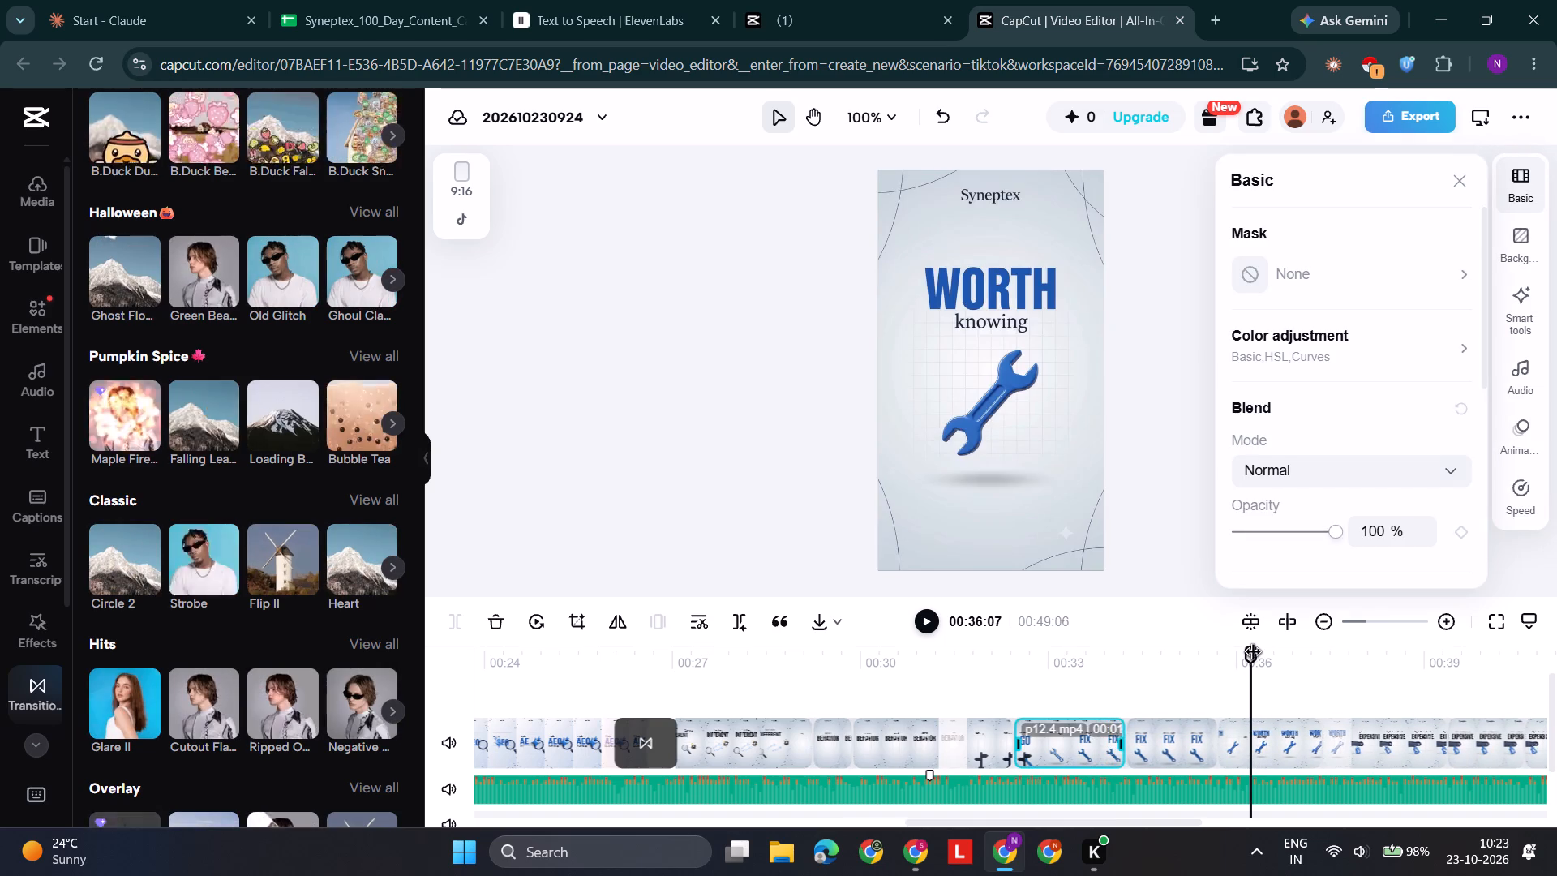
Play back from the extended "FIX" clip through "WORTH knowing" into "Myth: Getting found EXPENSIVE" to check the audio sync.
drag(1254, 654, 1080, 689)
key(space)
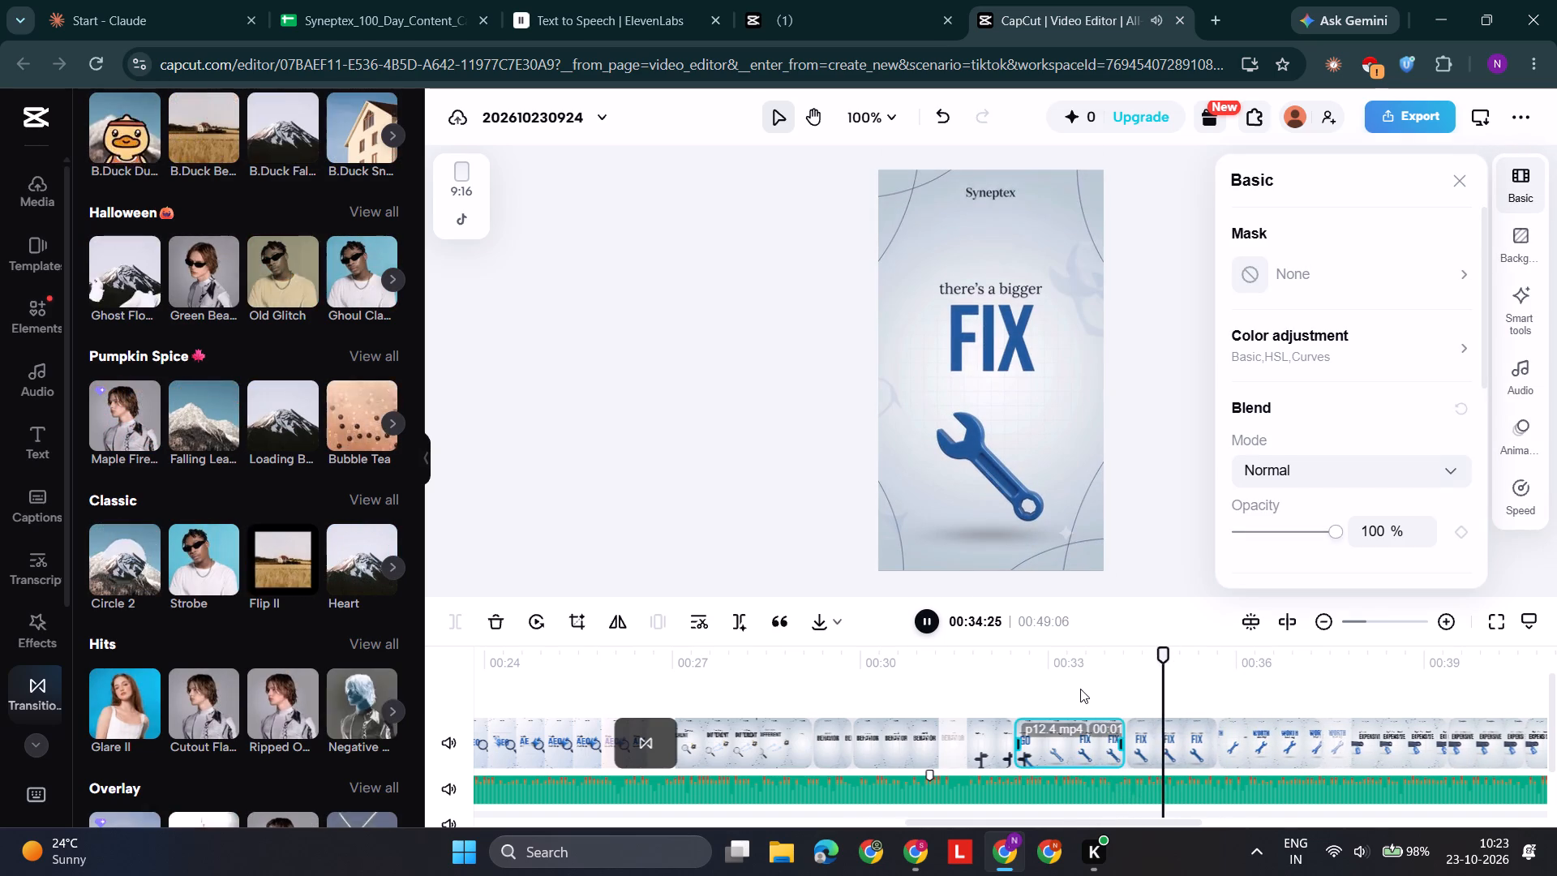
key(space)
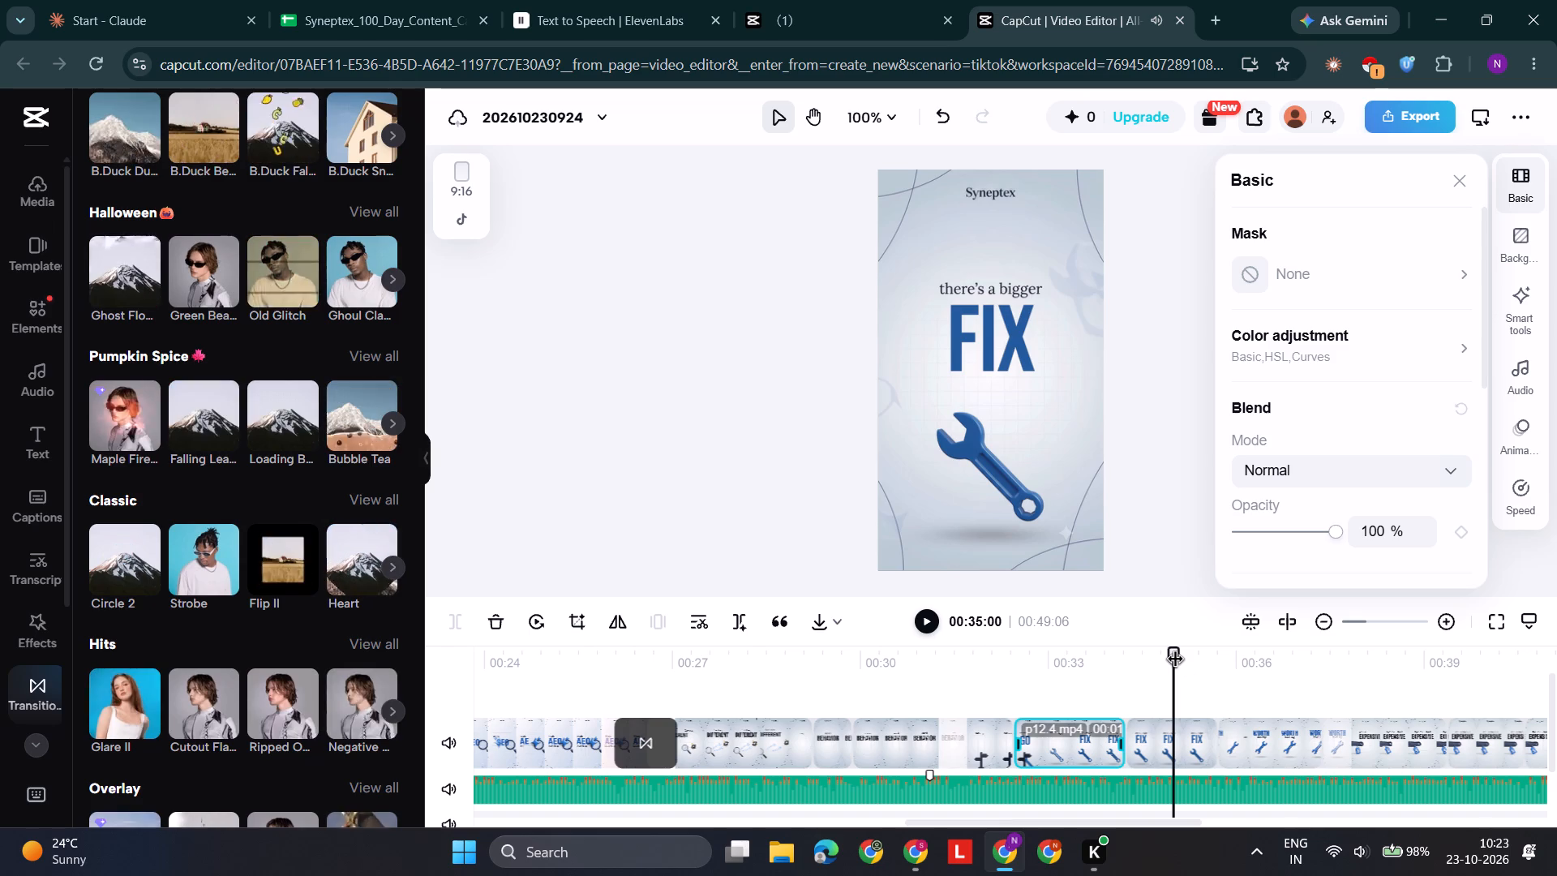
click(1176, 661)
key(space)
key(space)
key(space)
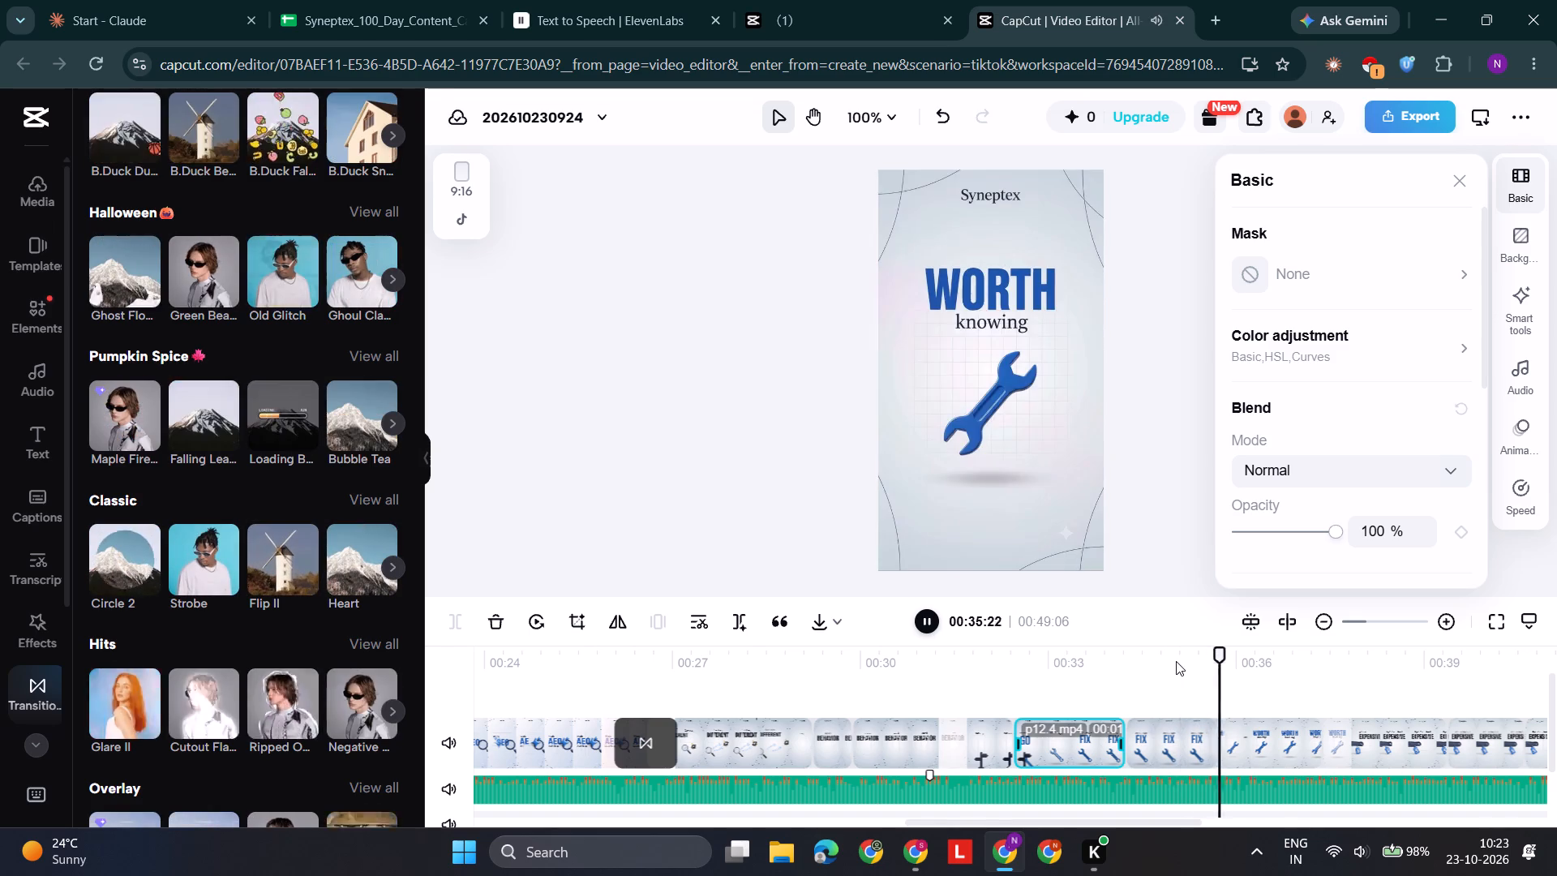
key(space)
key(space)
key(space)
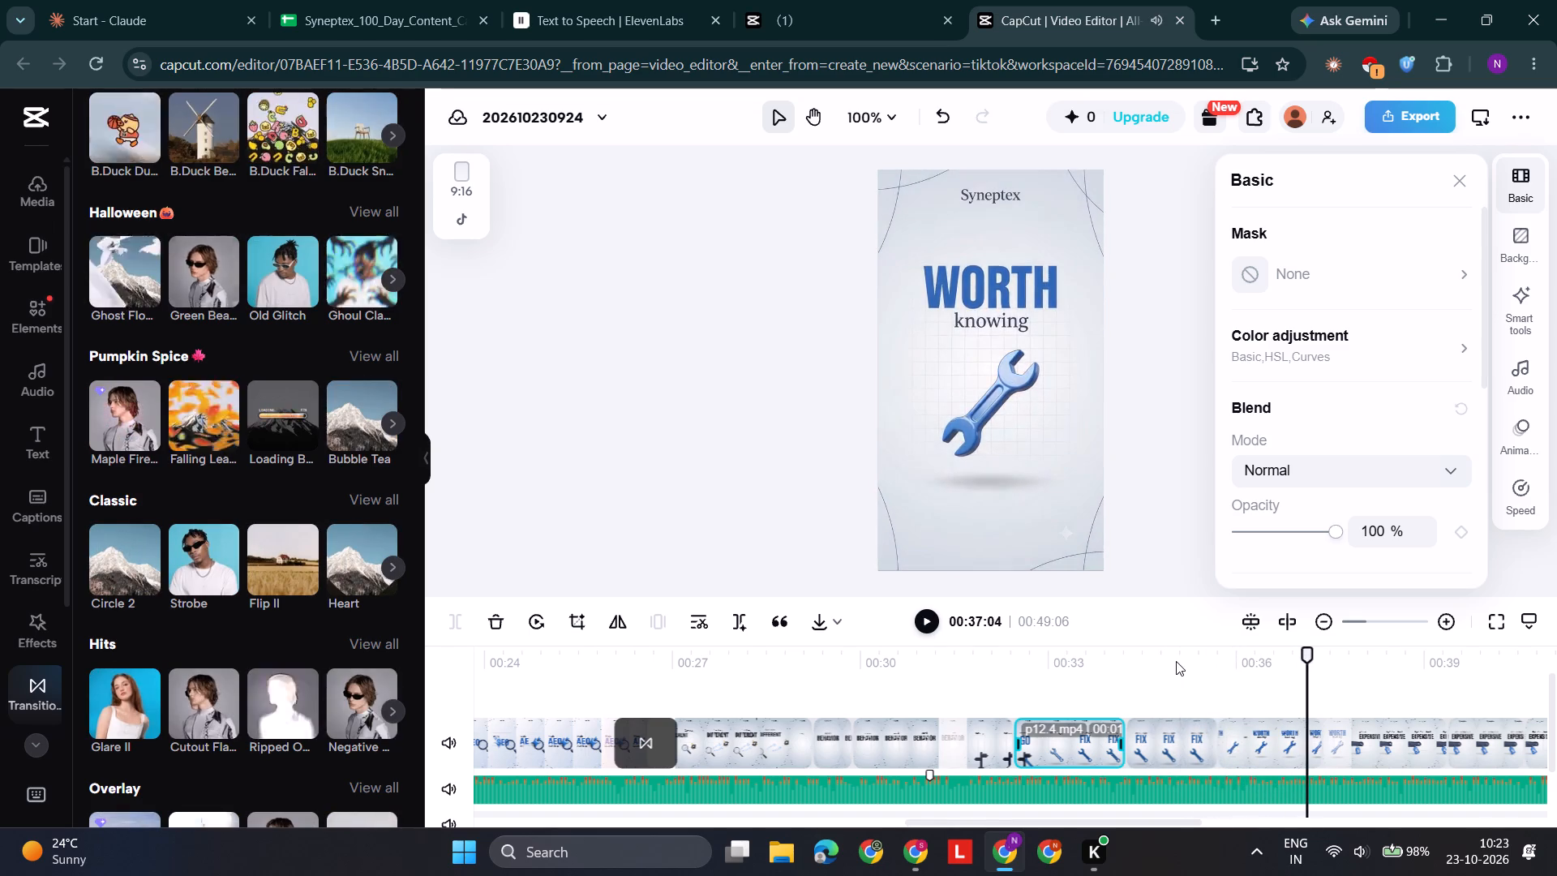
key(space)
key(space)
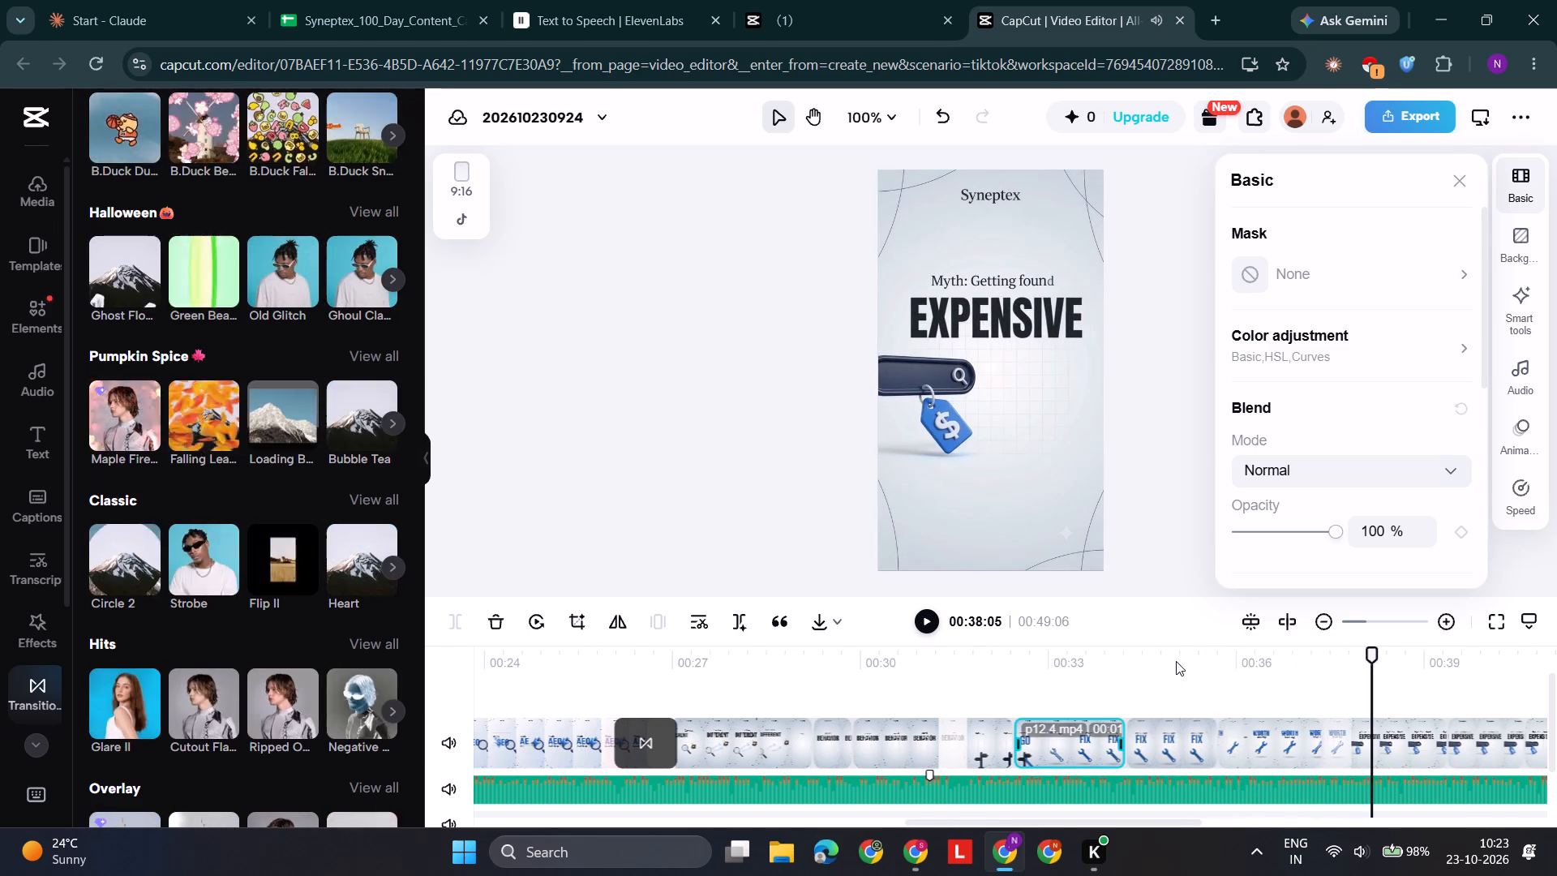
Fine-tune the end of the first p12.4 "there's a bigger FIX" clip, trimming it back to about 00:34:03.
drag(1367, 660, 1028, 689)
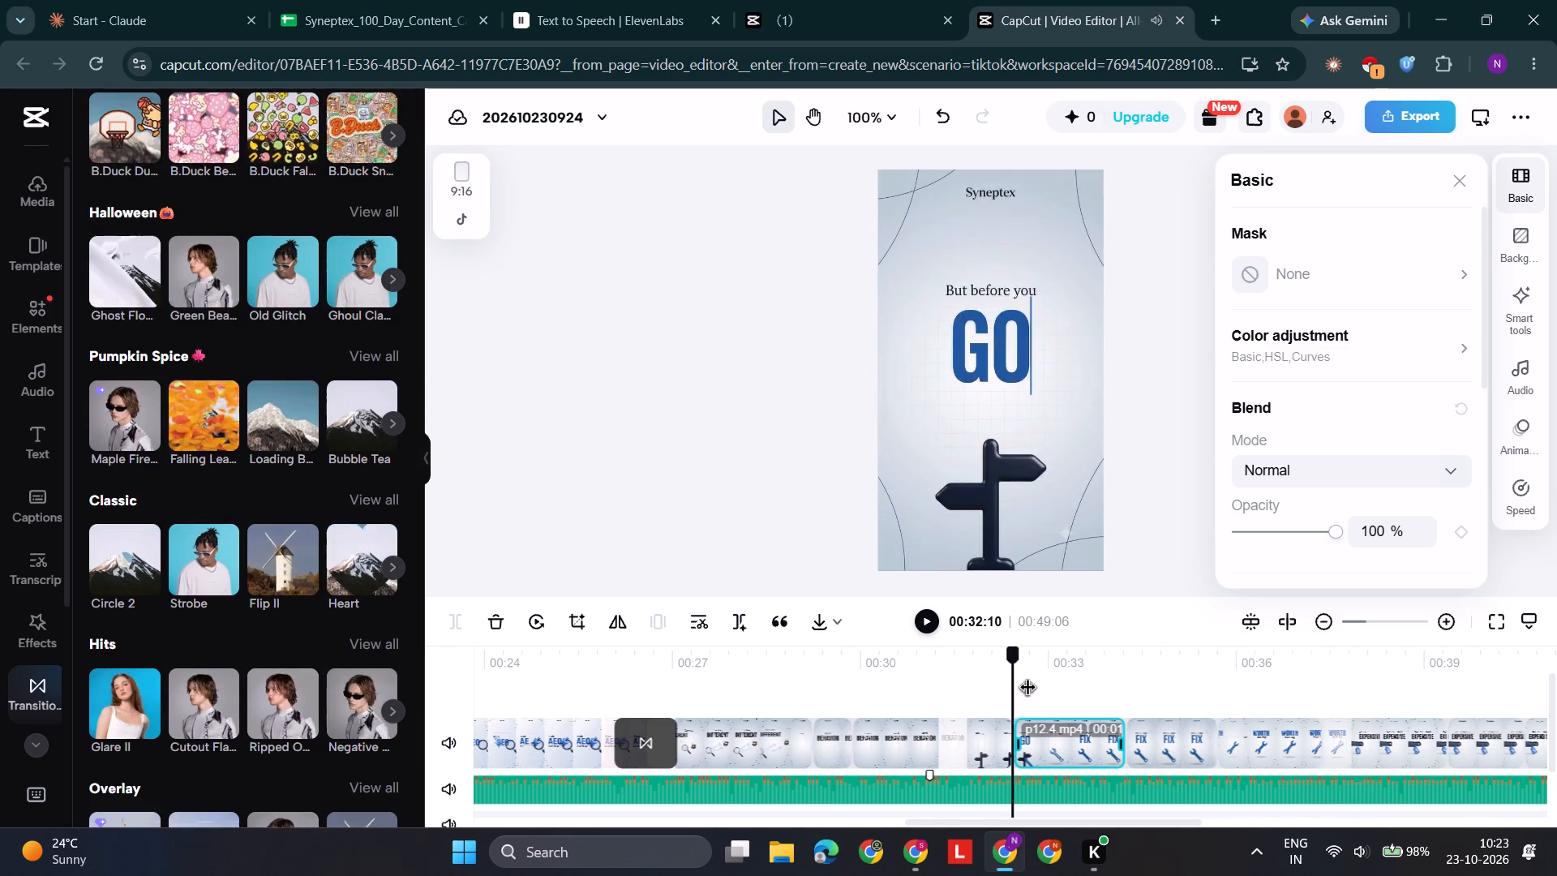
drag(1028, 689, 1103, 712)
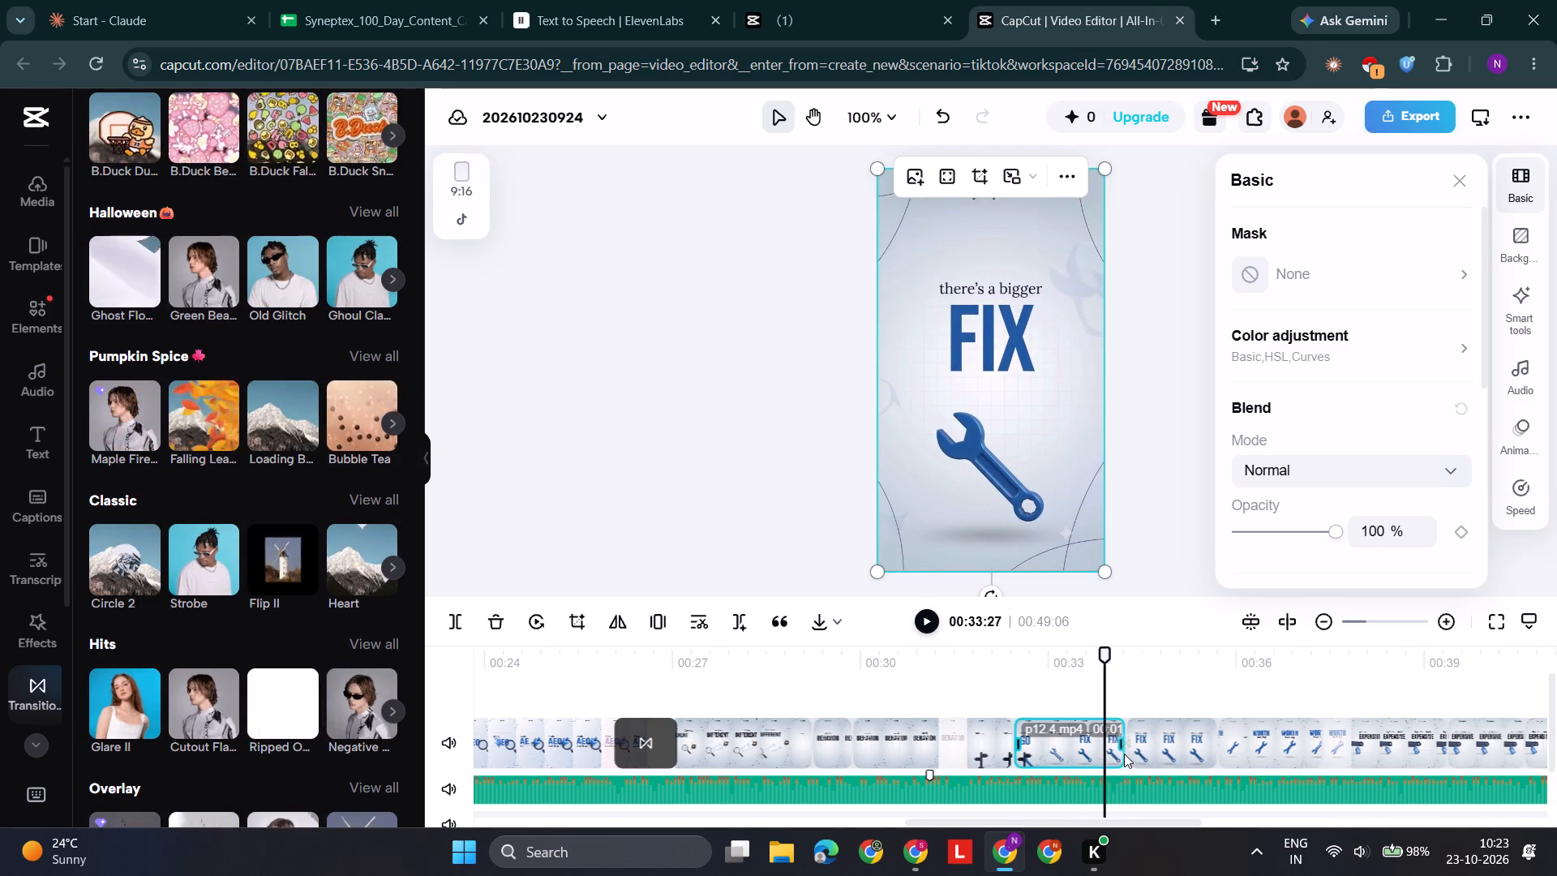
click(1085, 751)
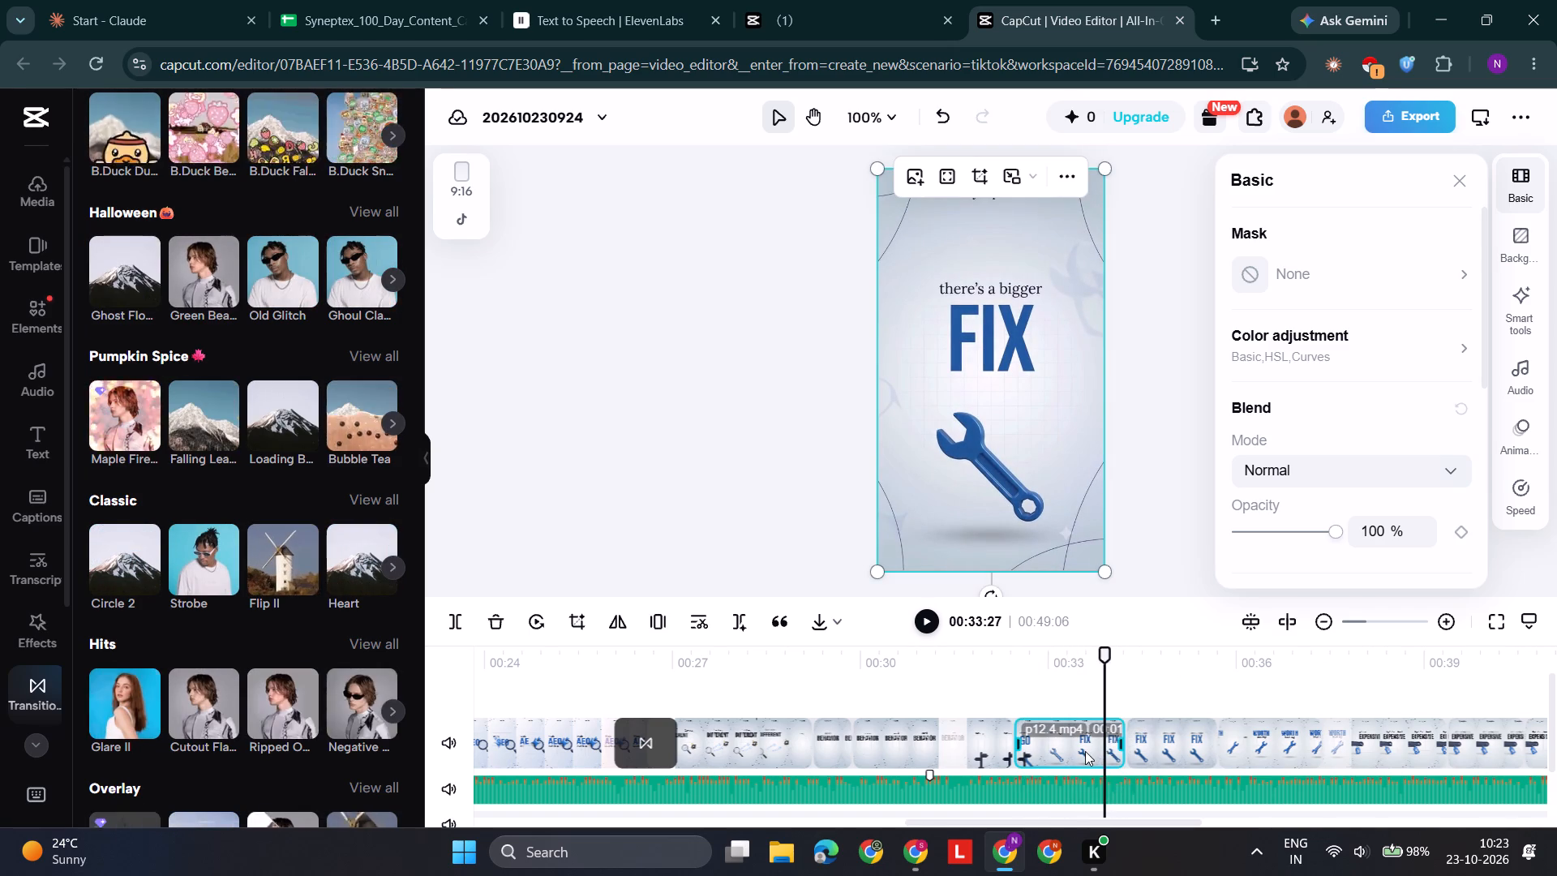
drag(1122, 743, 1135, 744)
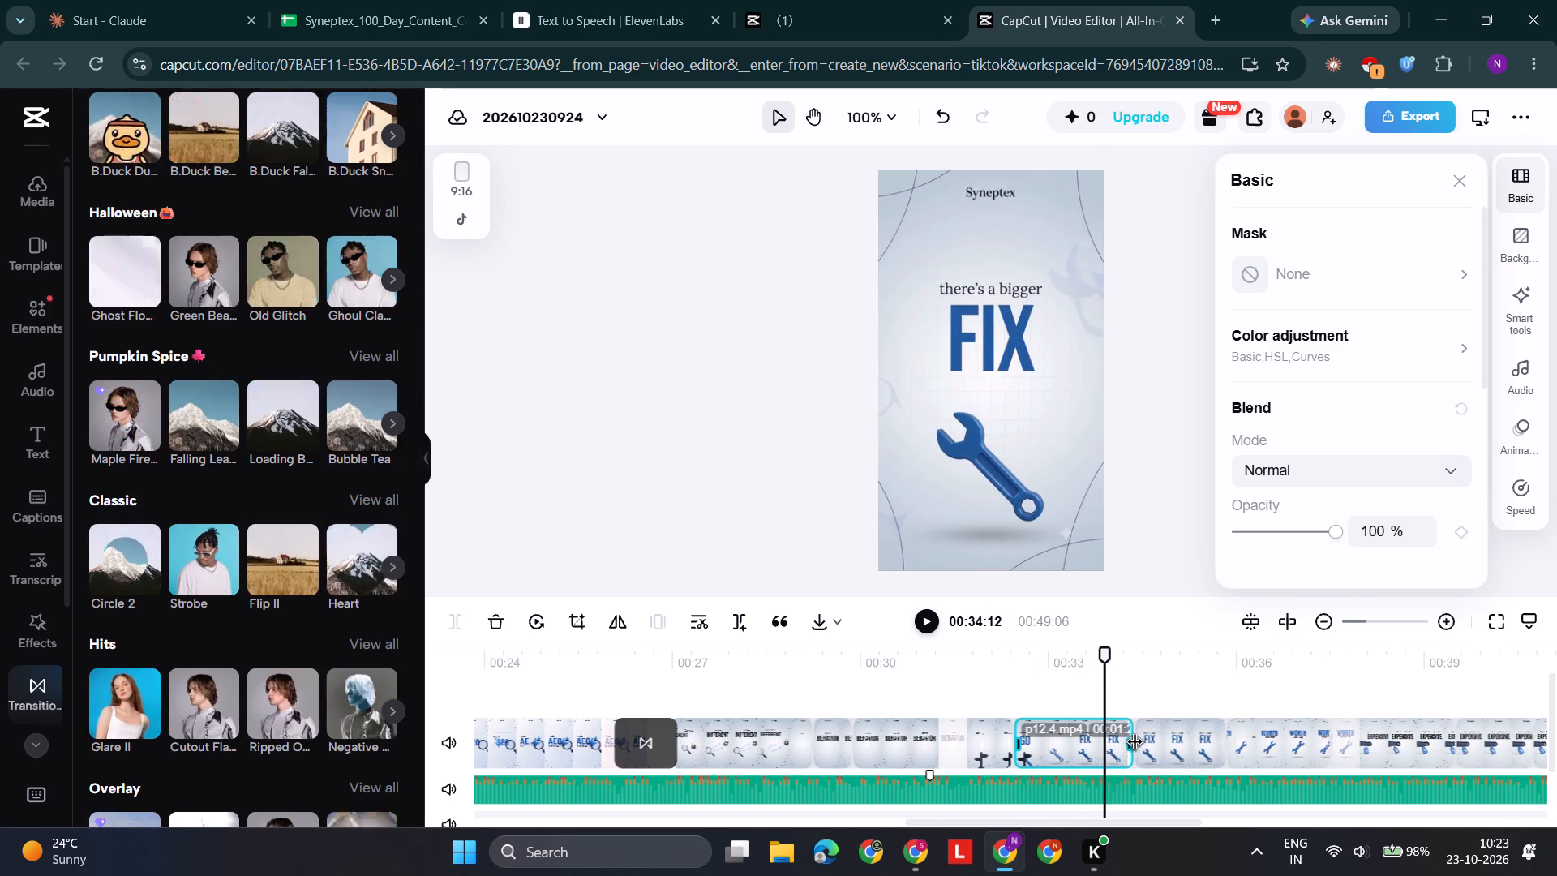
drag(1135, 744, 1124, 752)
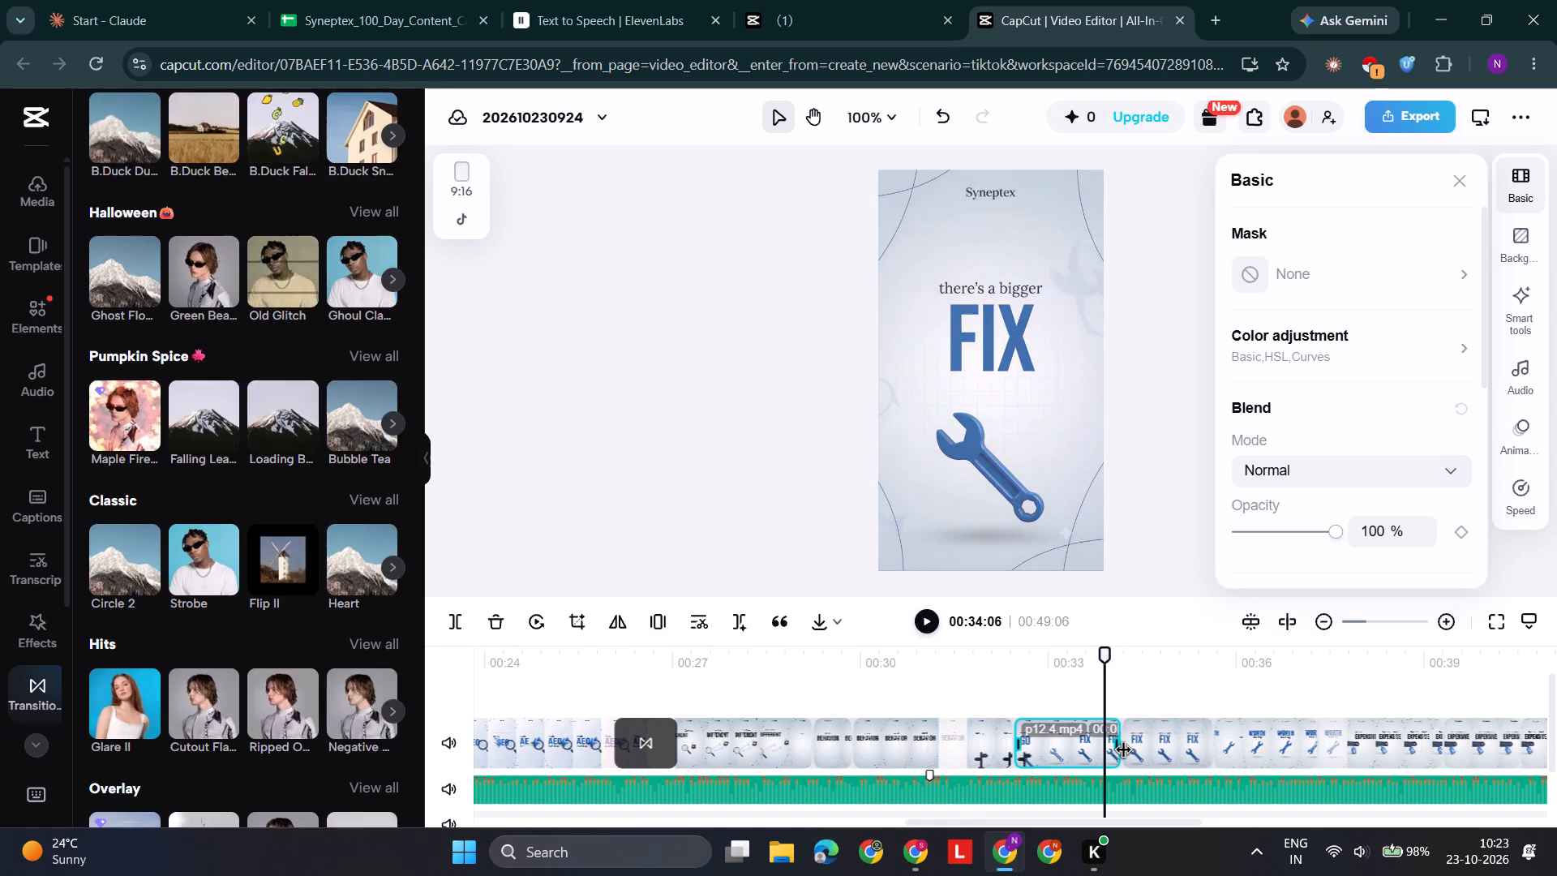
drag(1124, 752, 1126, 751)
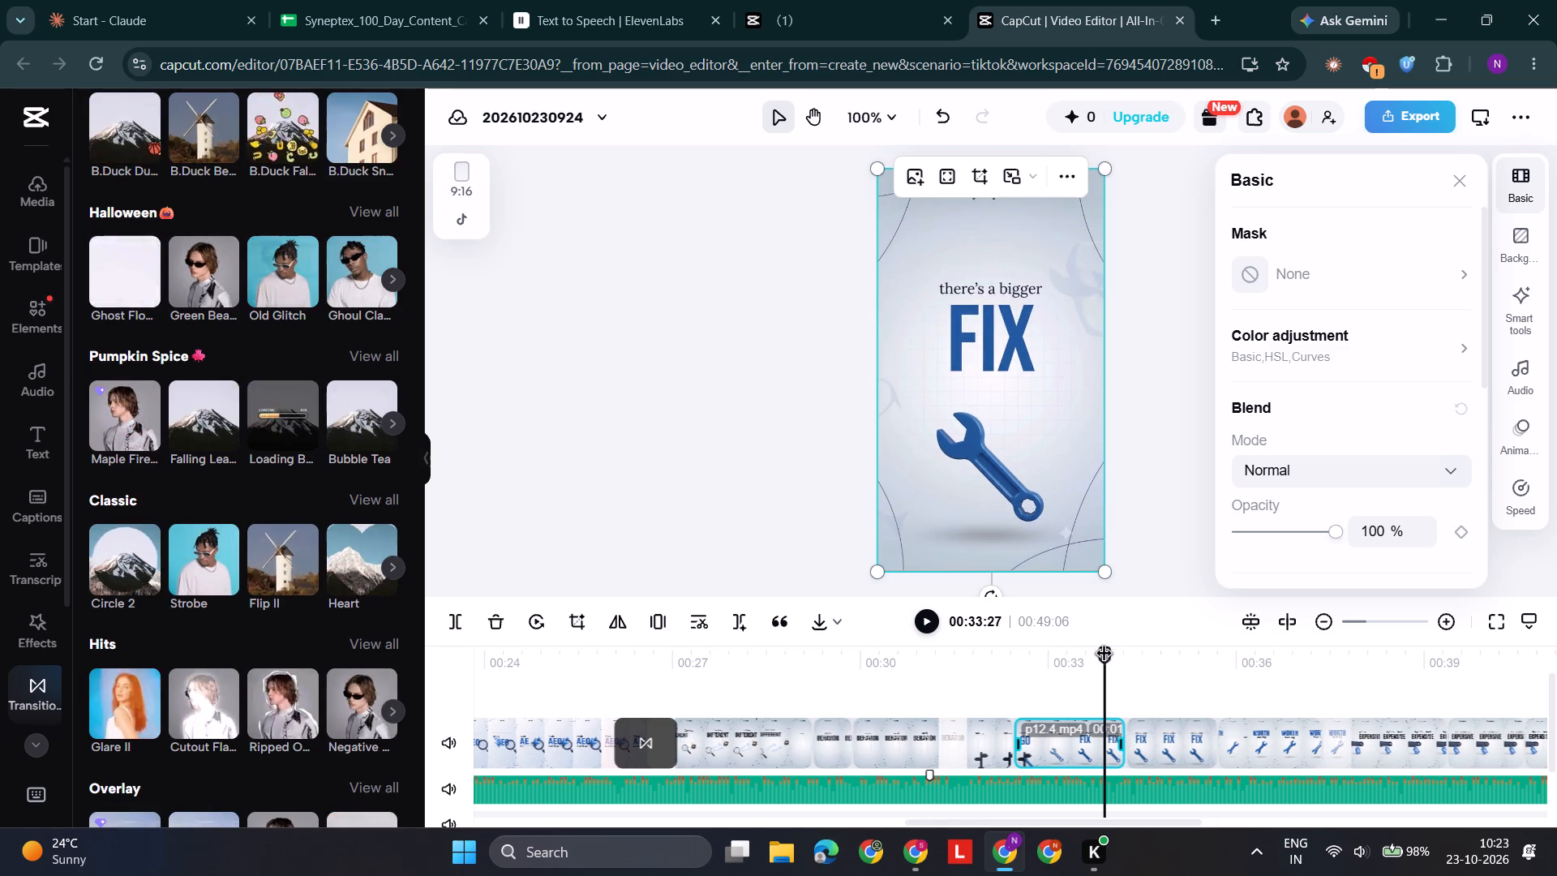
drag(1104, 653, 1134, 666)
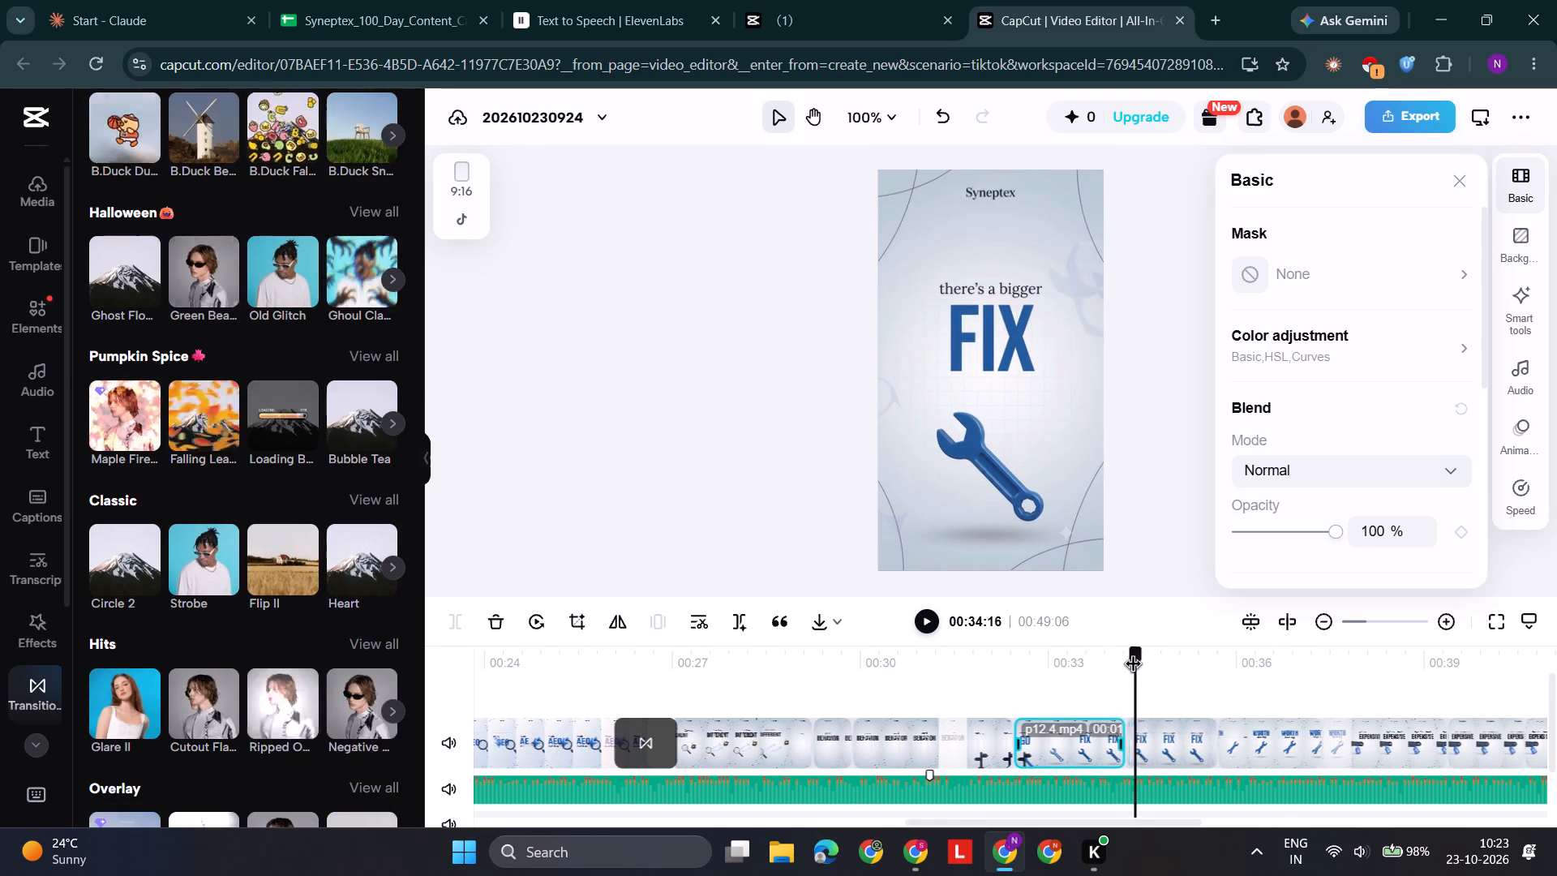
drag(1134, 666, 1114, 685)
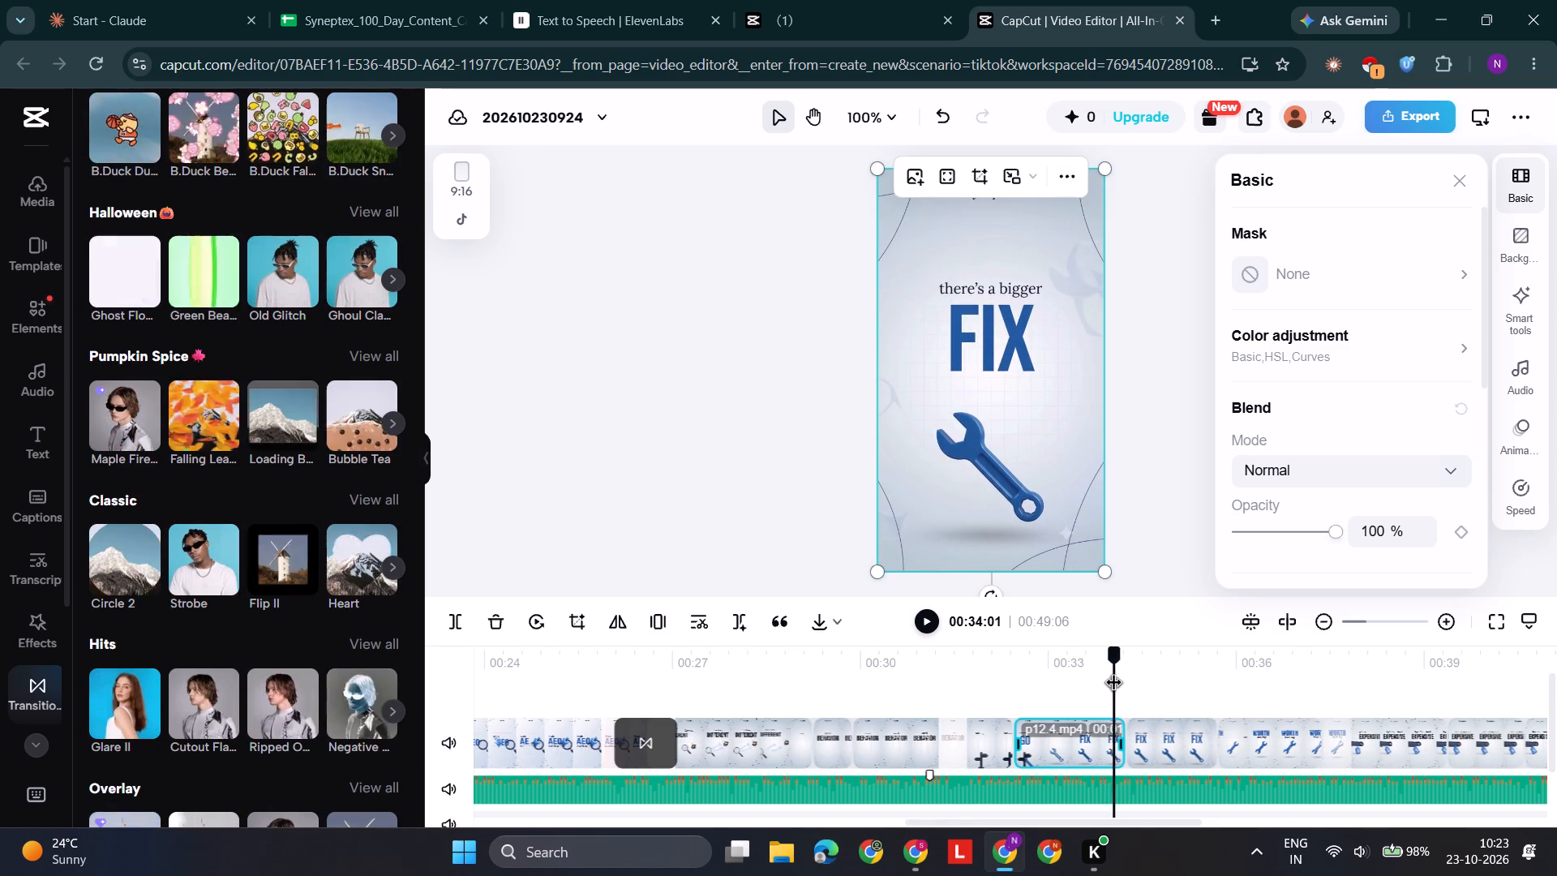
drag(1114, 685, 1117, 685)
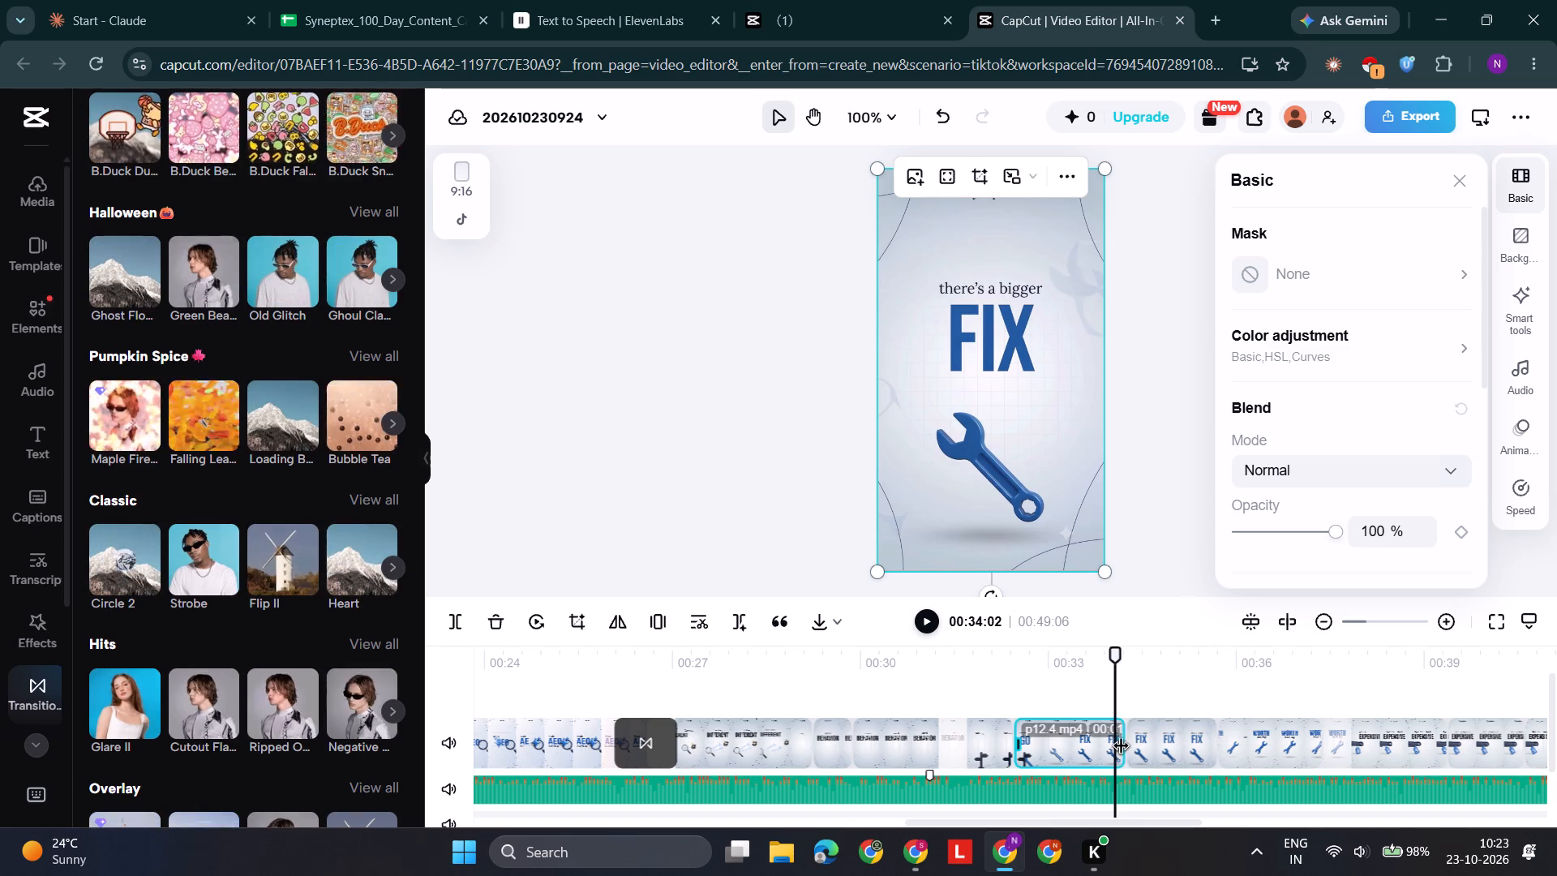
click(1122, 745)
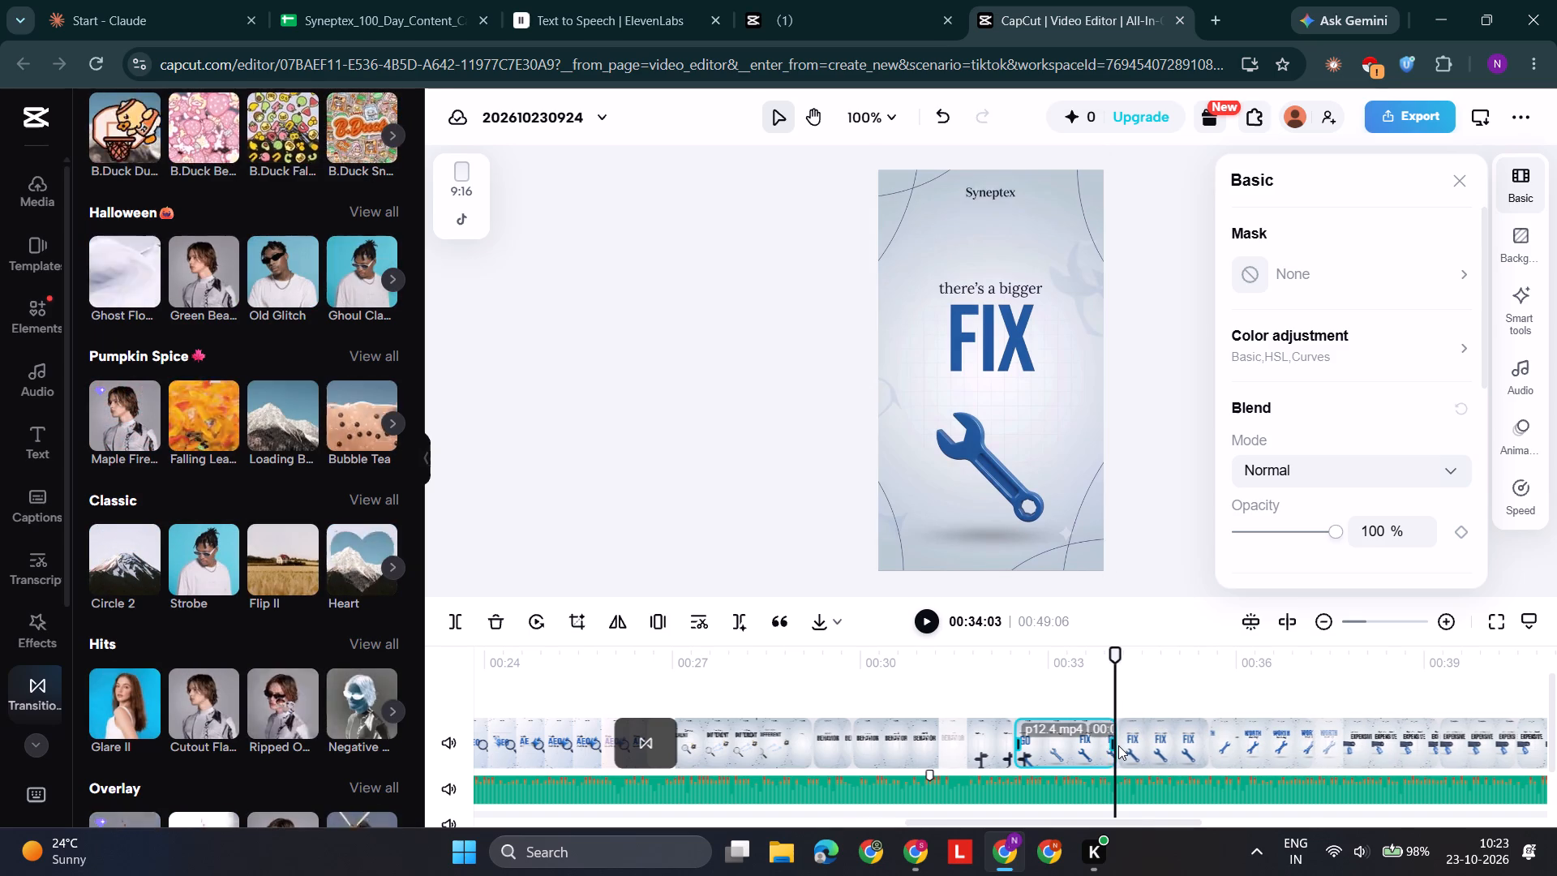
Review the trimmed "FIX" clip and the cuts through "WORTH knowing" into the "EXPENSIVE" scene for audio timing.
drag(1114, 662, 1066, 675)
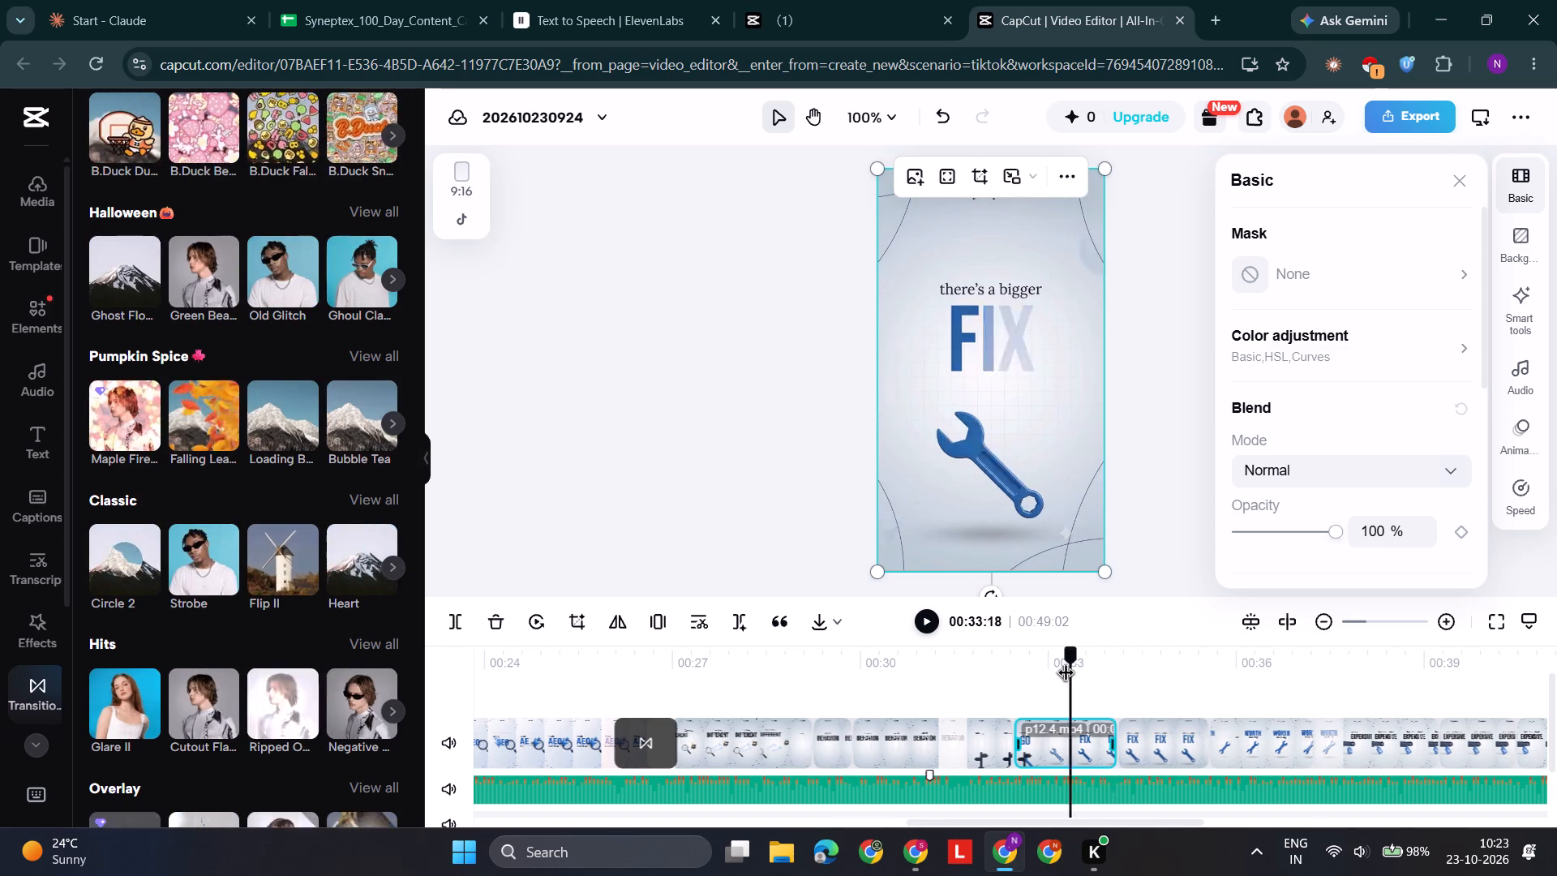
drag(1066, 675, 1156, 673)
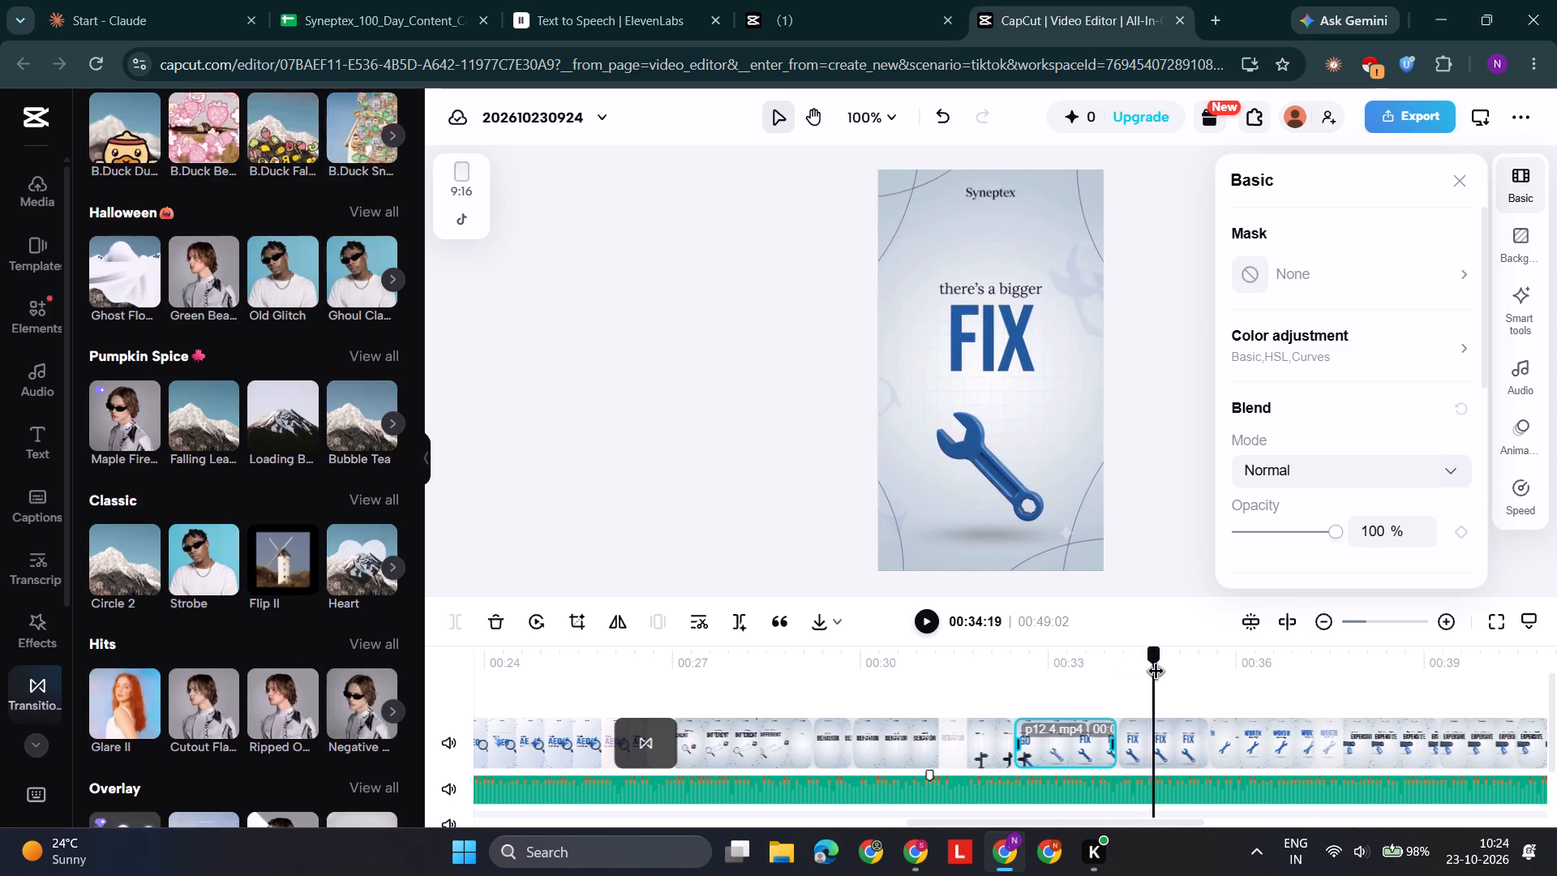
drag(1156, 673, 1263, 679)
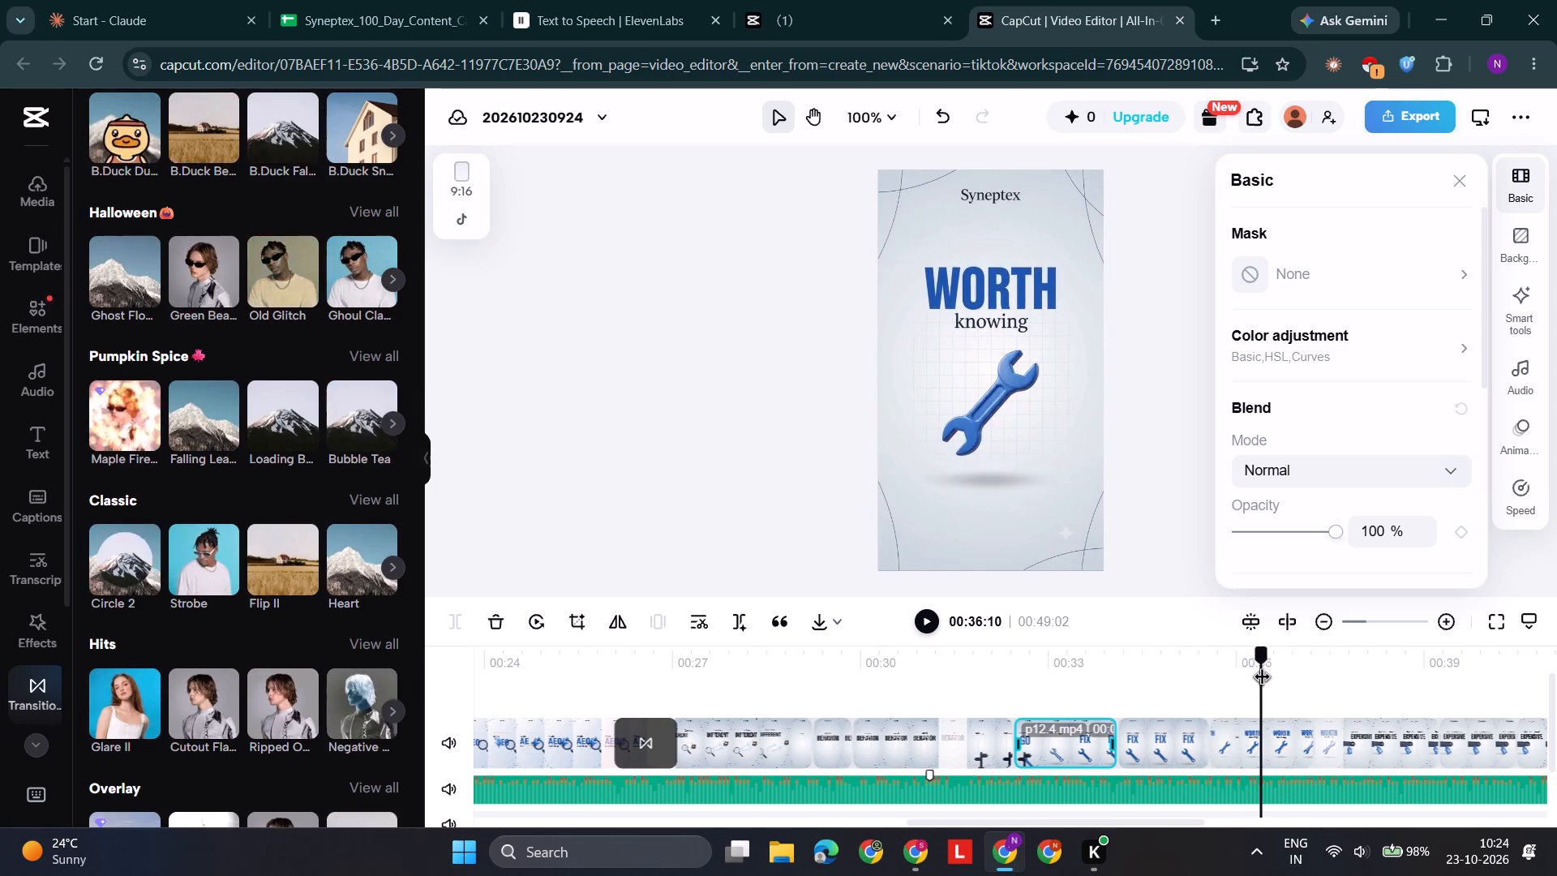
drag(1263, 679, 1118, 685)
key(space)
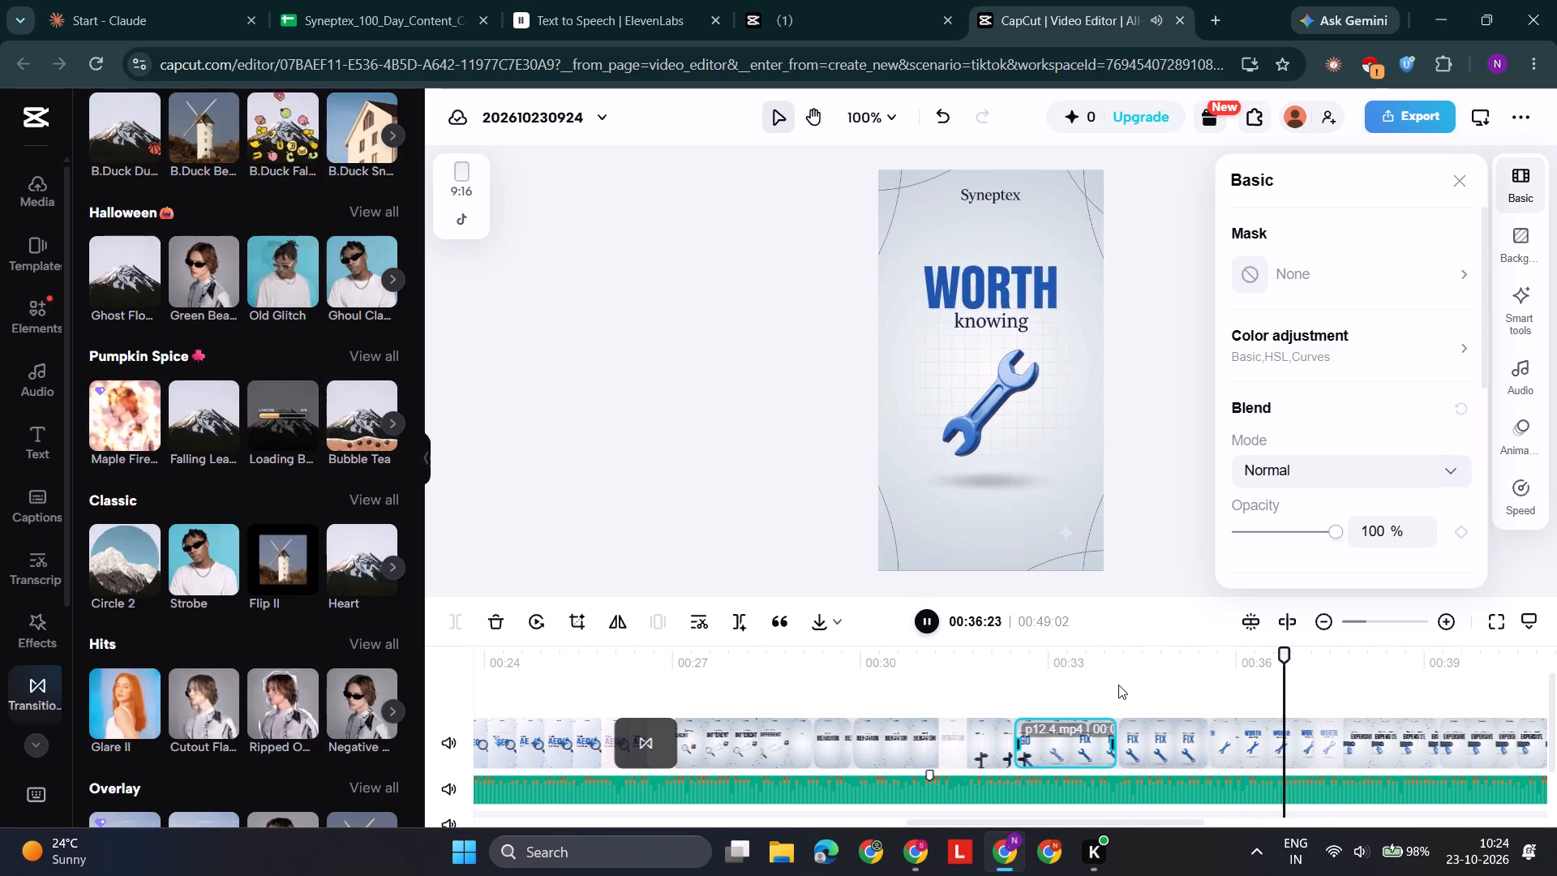
key(space)
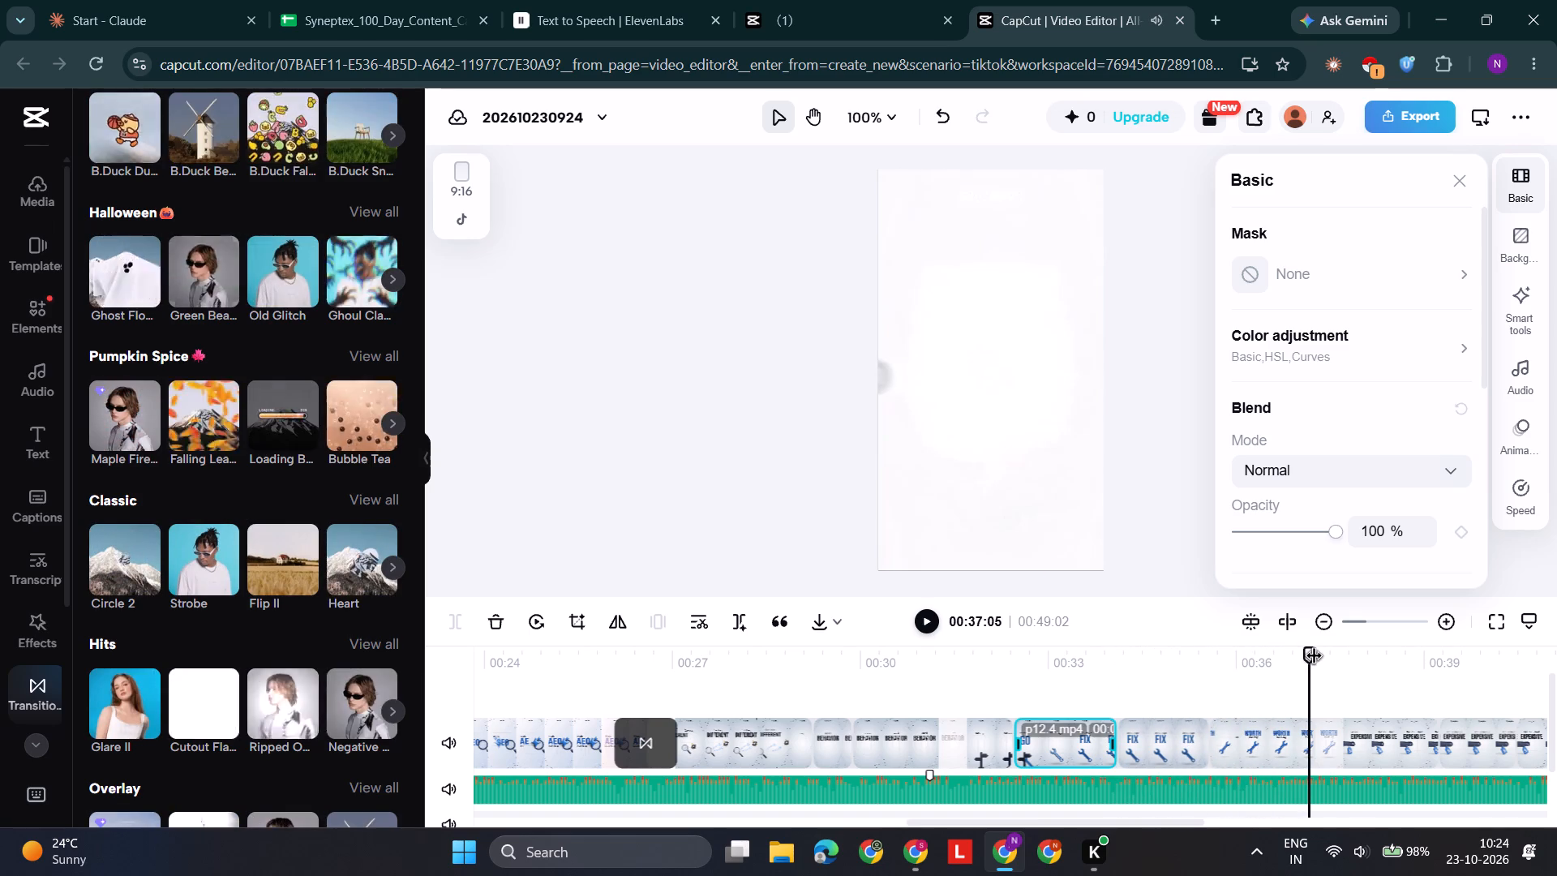
drag(1315, 658, 1152, 662)
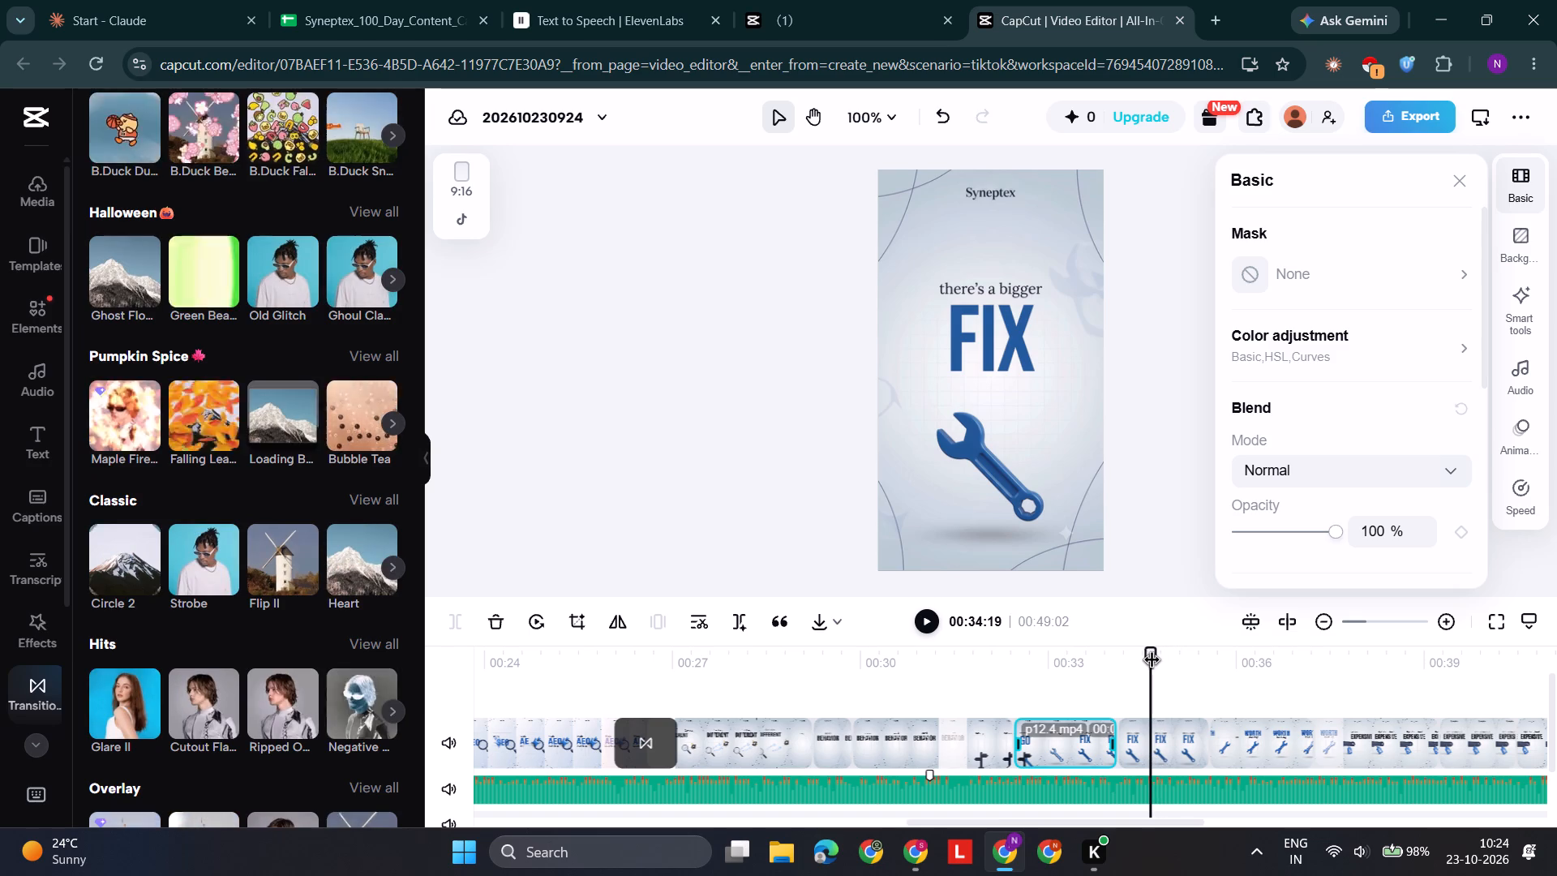
drag(1147, 659, 1210, 668)
key(space)
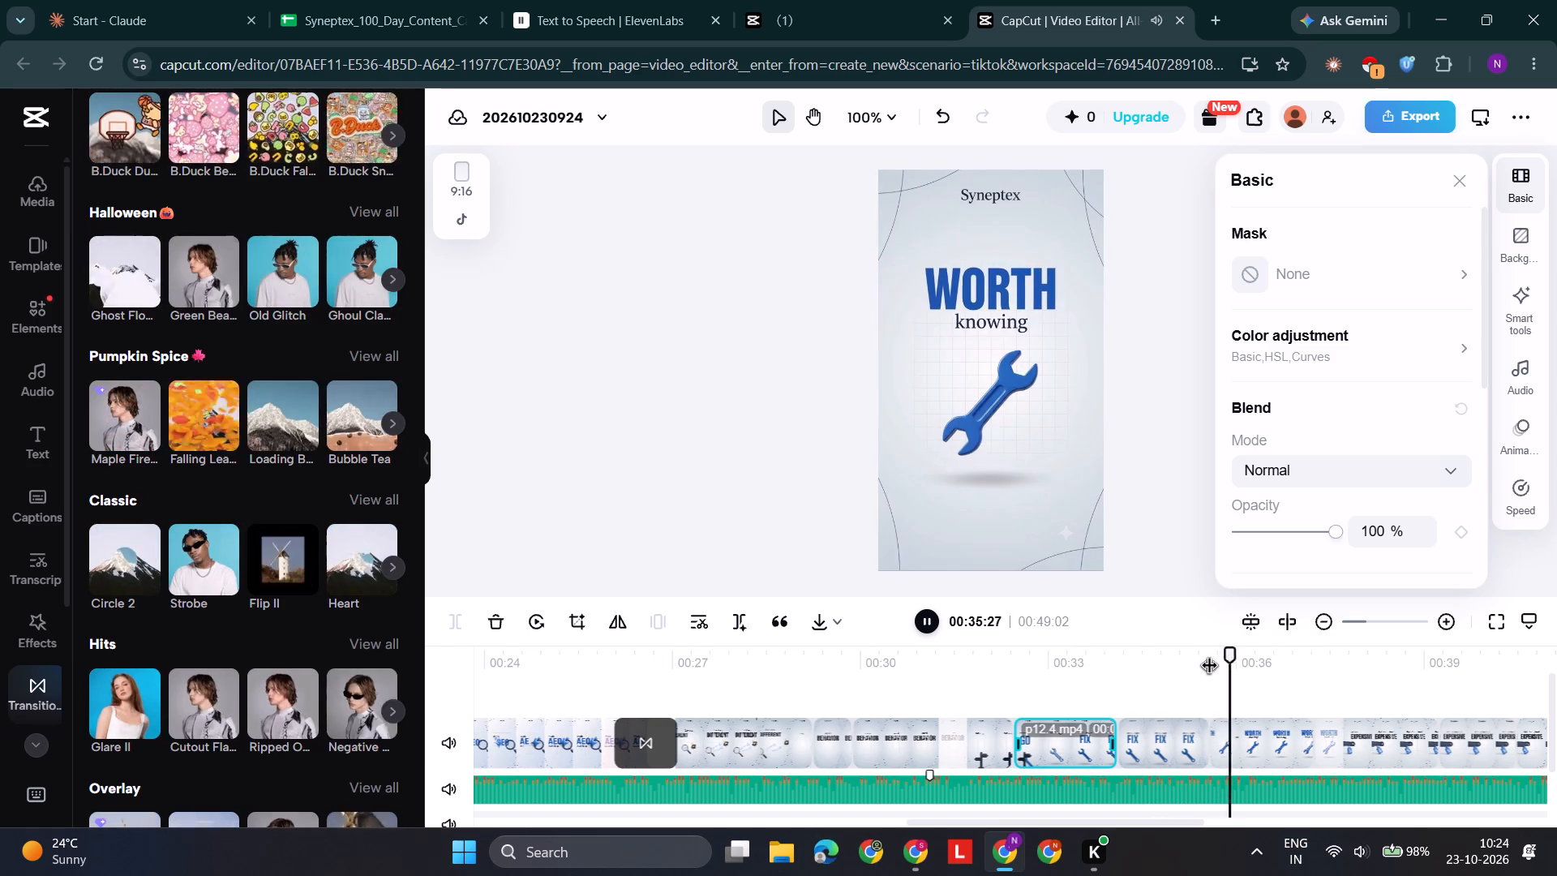
key(space)
key(space)
key(space)
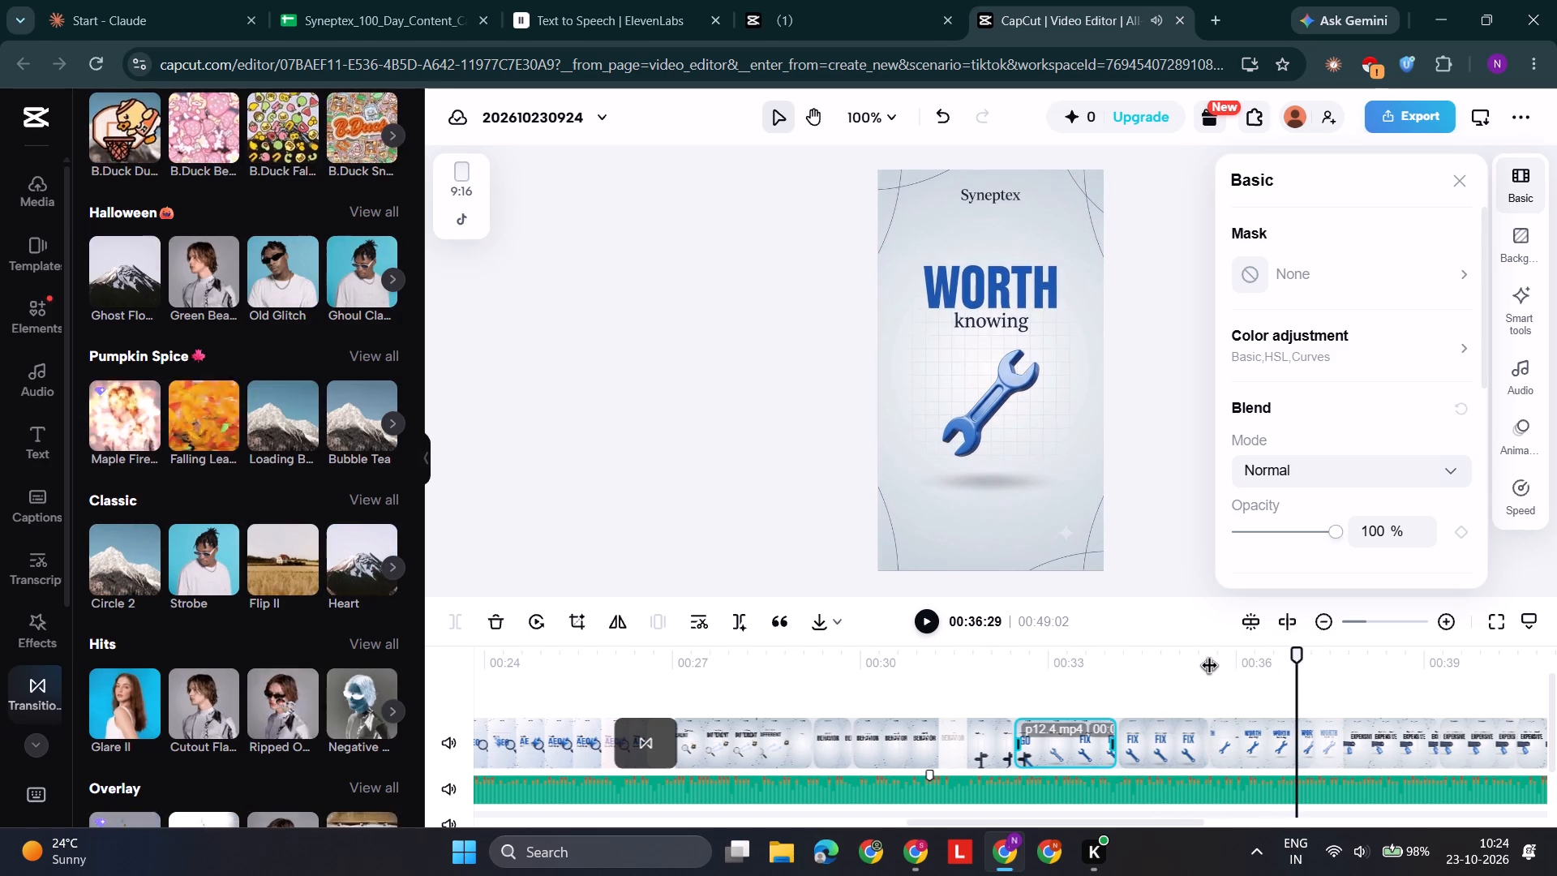
Listen around 00:36 in the "WORTH knowing" scene and add a marker to the p12.mp3 audio at 00:35:26.
drag(1305, 662, 1233, 683)
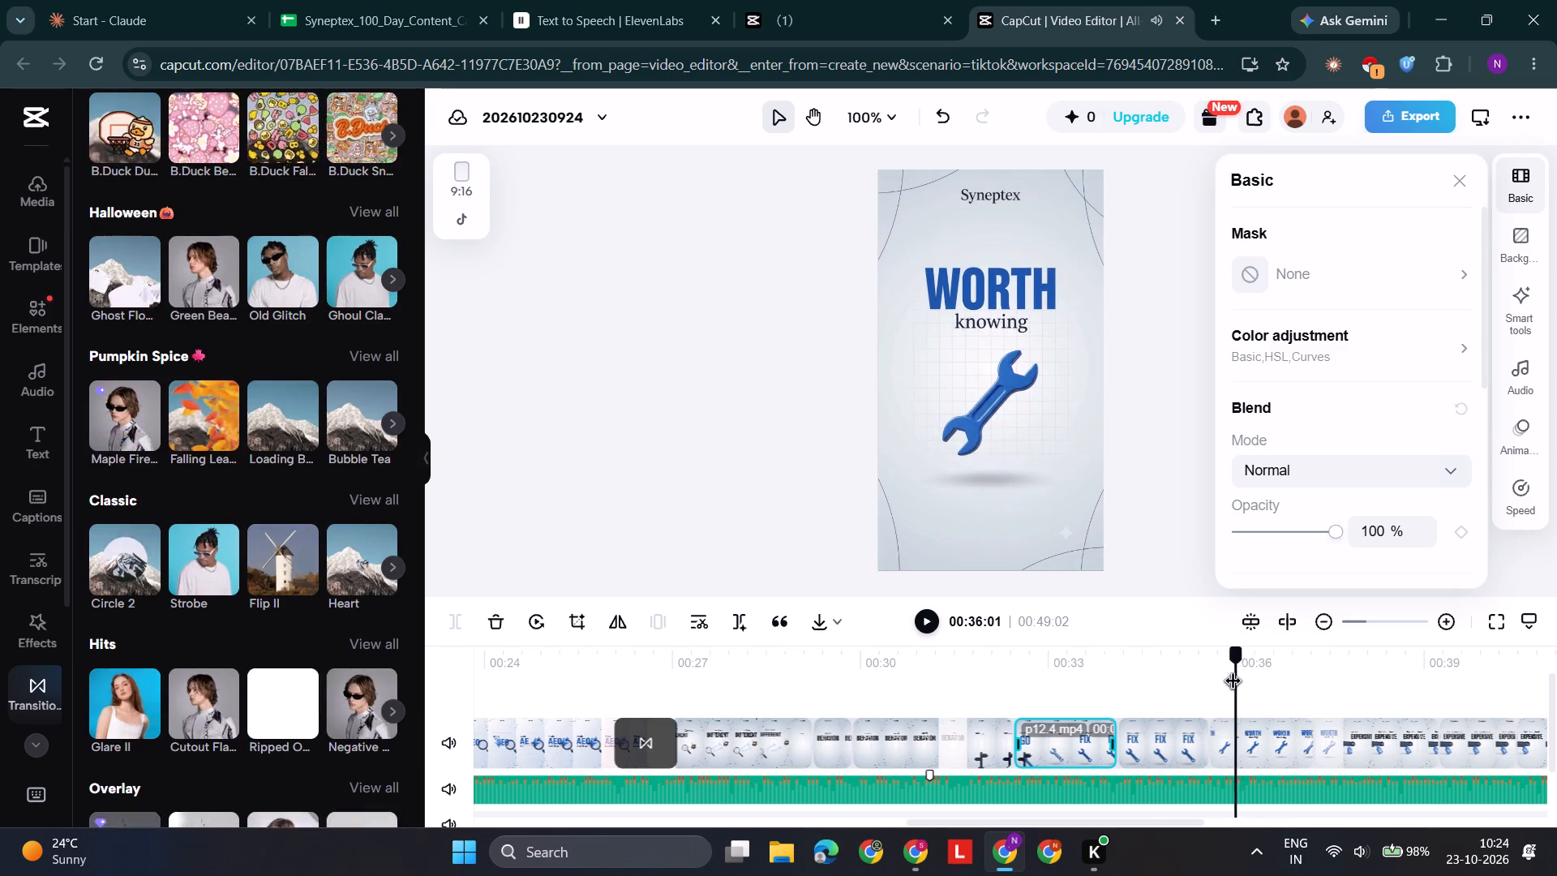
drag(1233, 683, 1235, 685)
key(space)
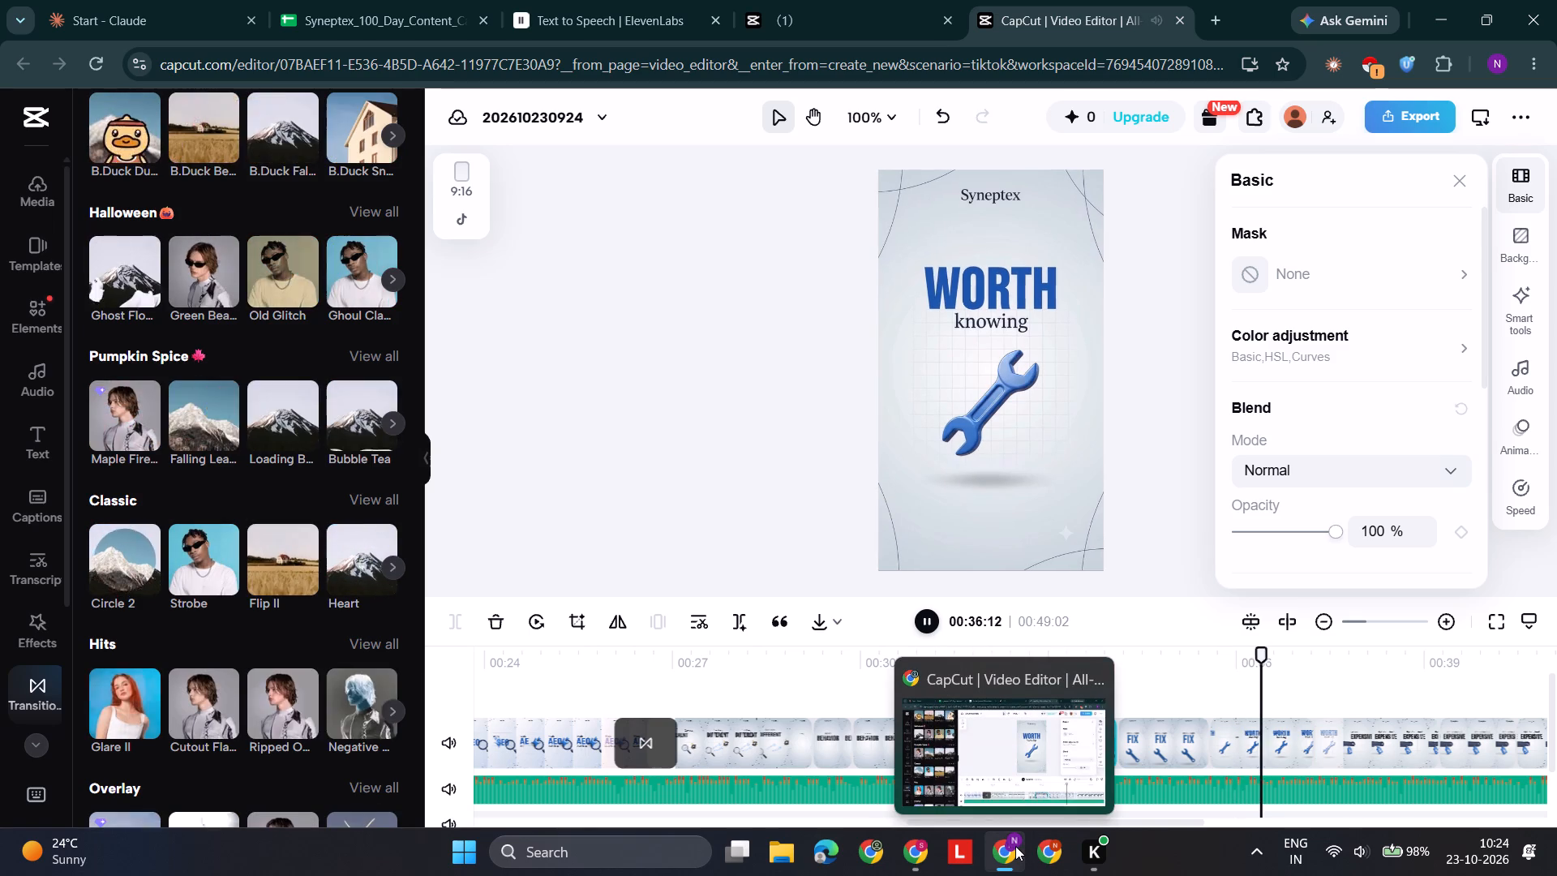
key(space)
drag(1272, 658, 1225, 682)
key(space)
key(space)
key(space)
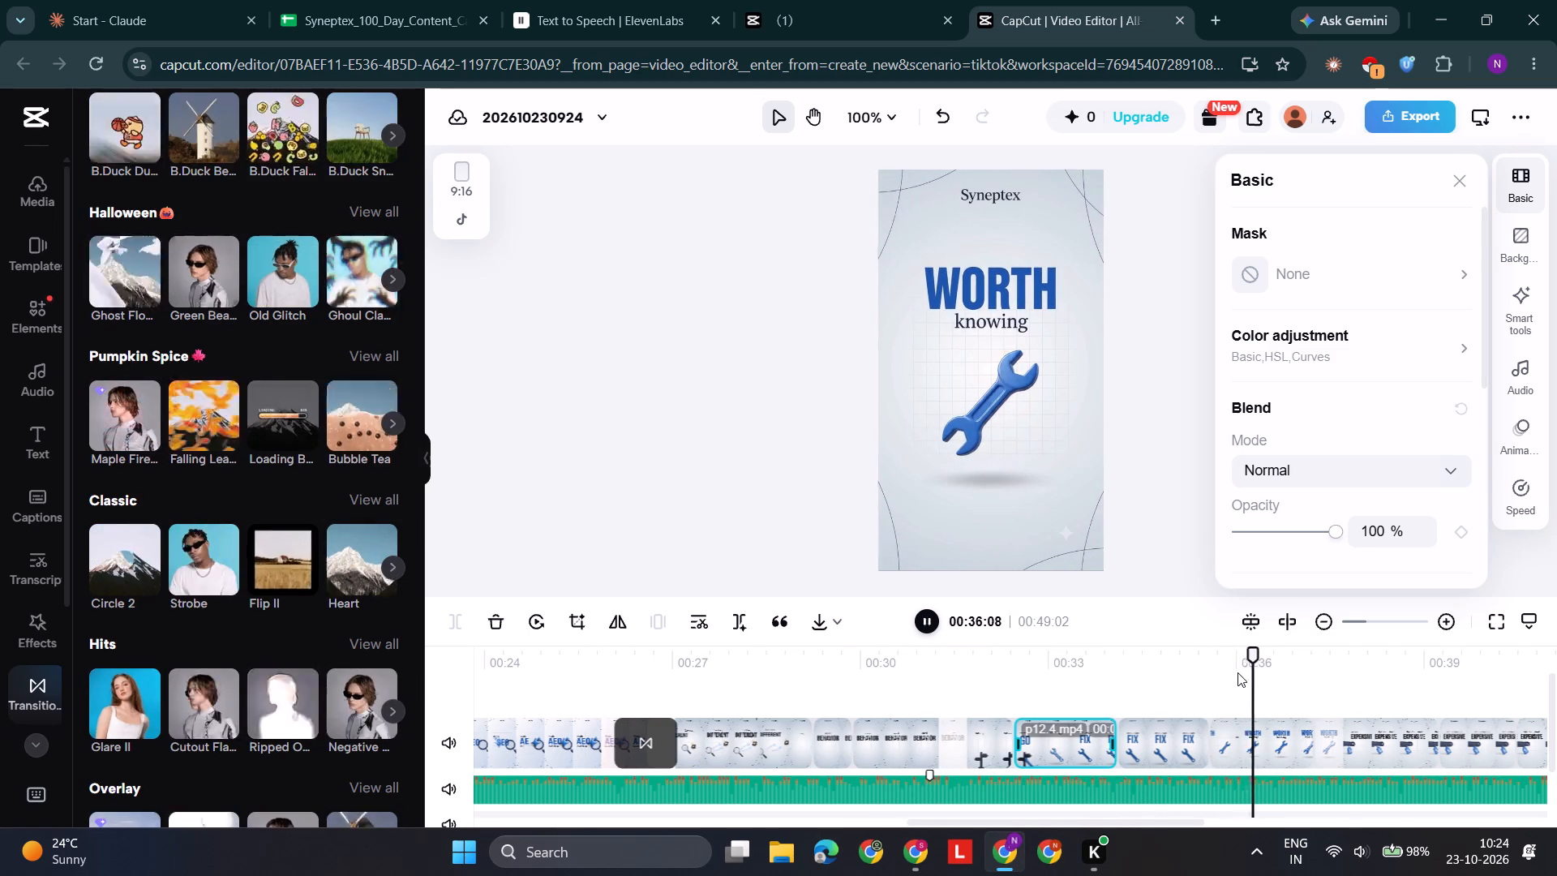
key(space)
drag(1269, 655, 1228, 680)
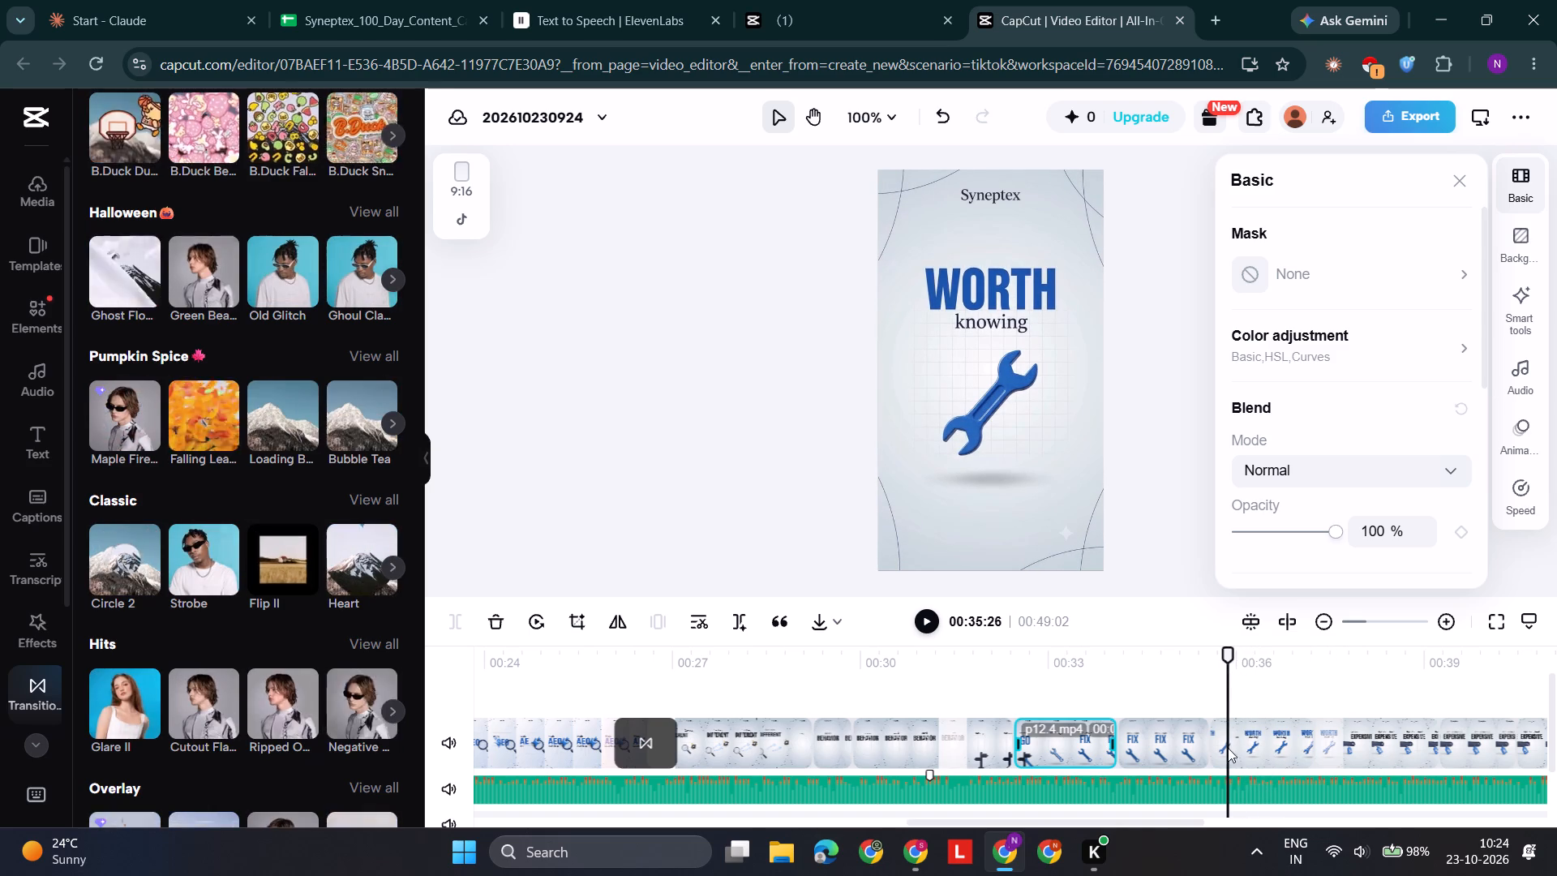
click(1261, 802)
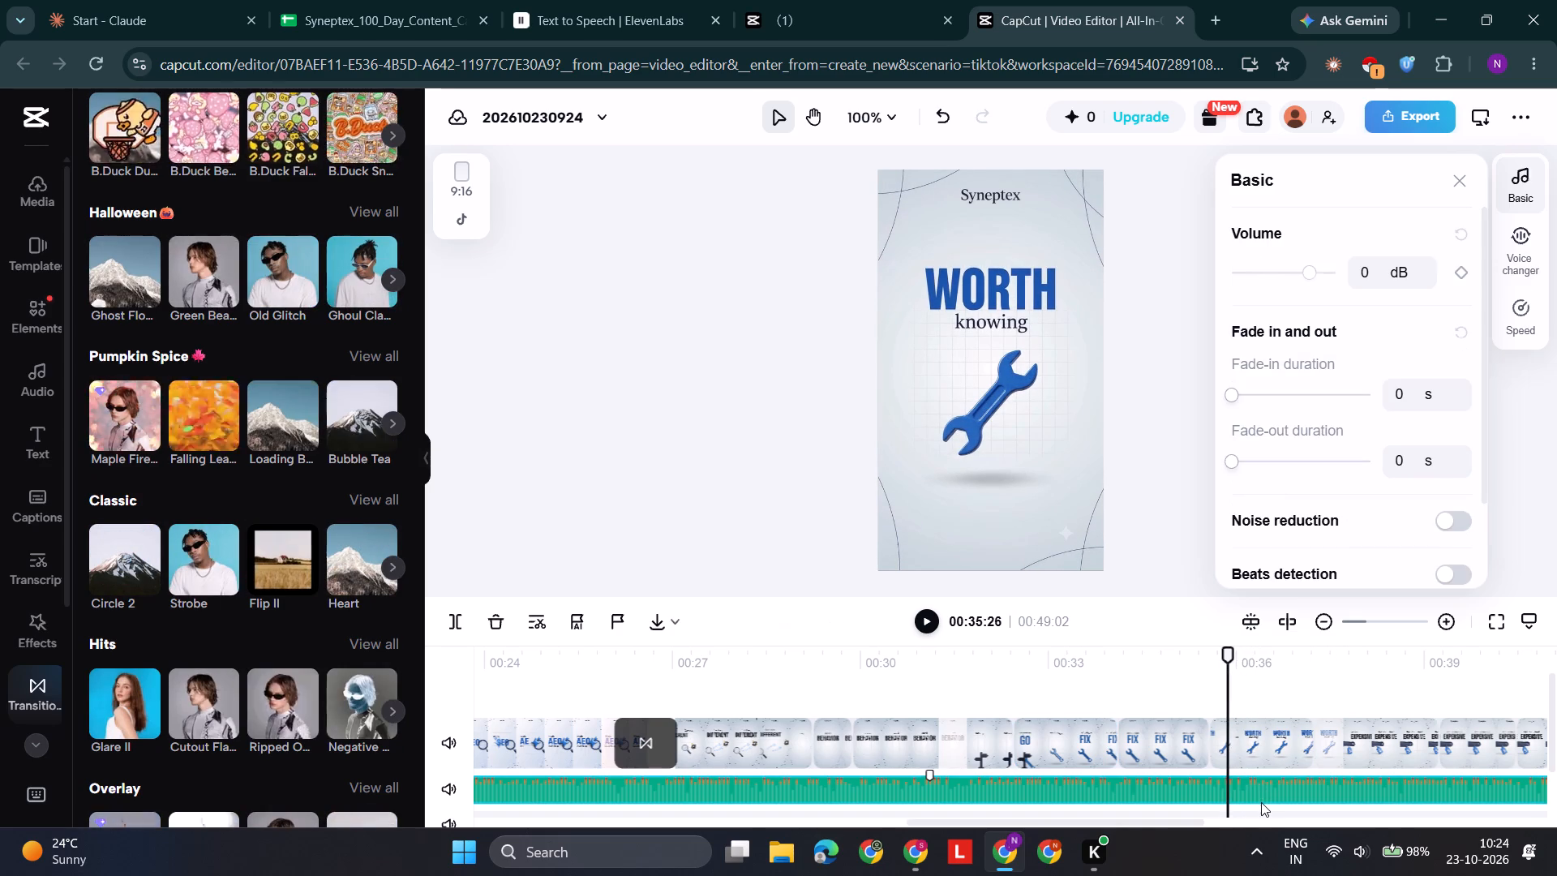
click(619, 614)
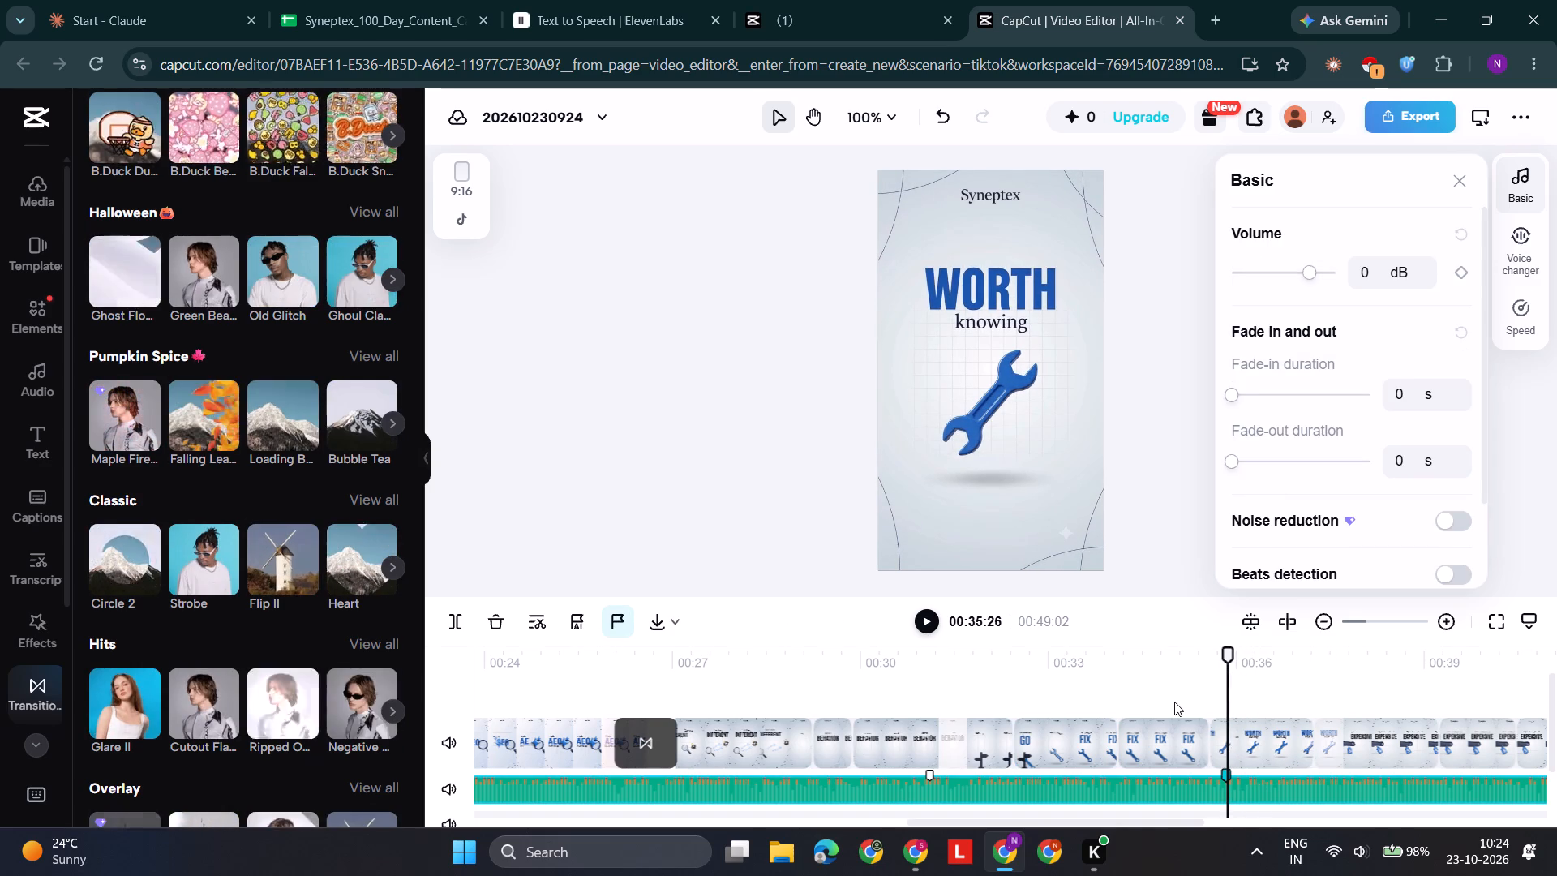
Extend the end of the p12_104.png "FIX" freeze frame to the audio marker at 00:35:26.
drag(1237, 657, 1216, 673)
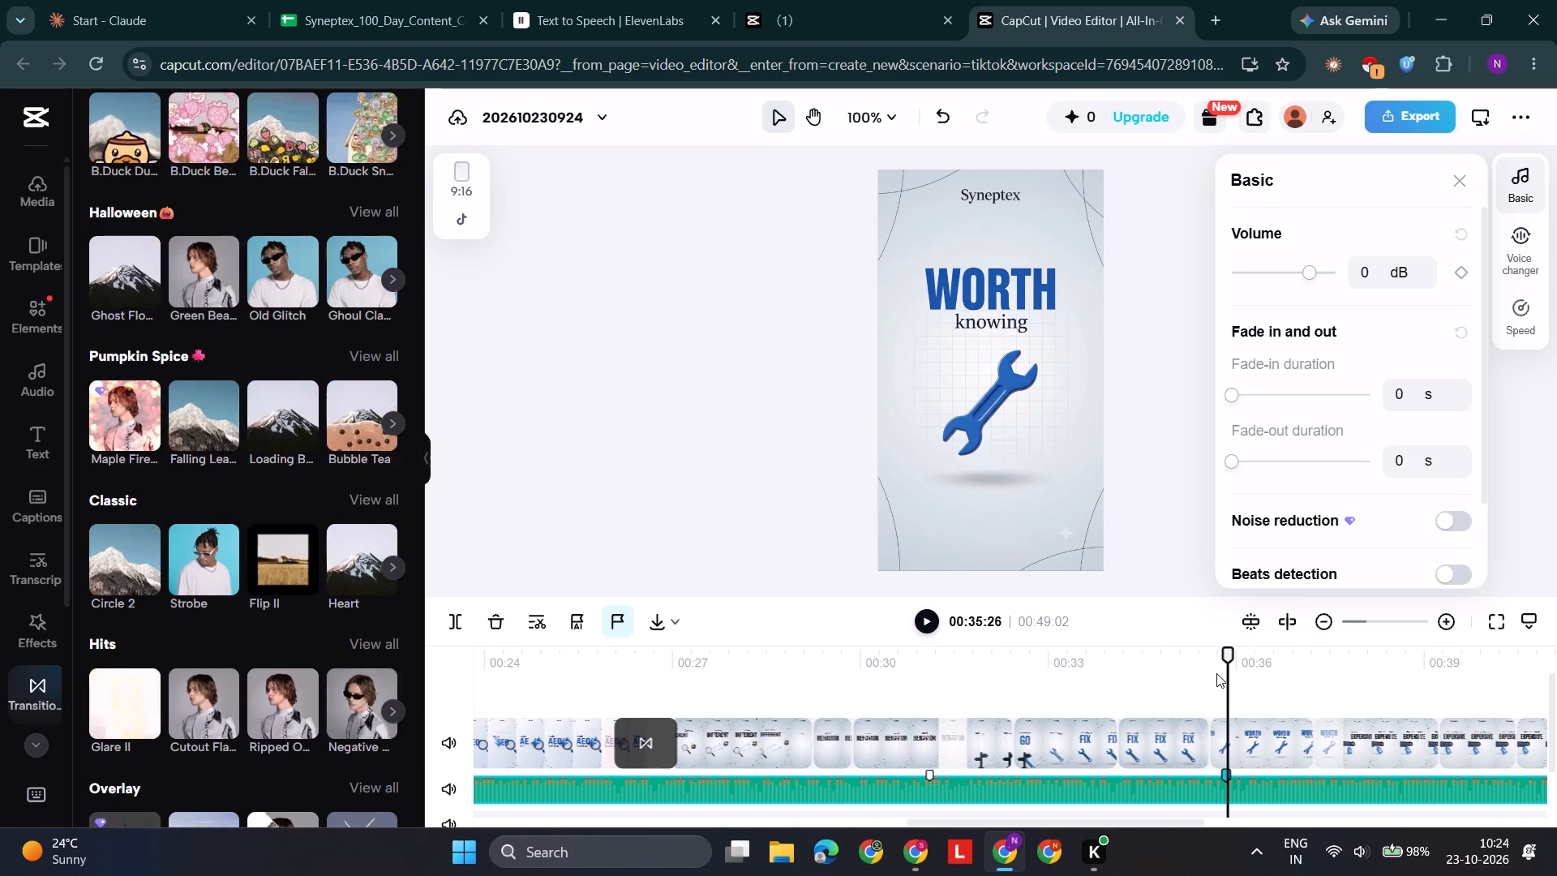
drag(1216, 673, 1216, 671)
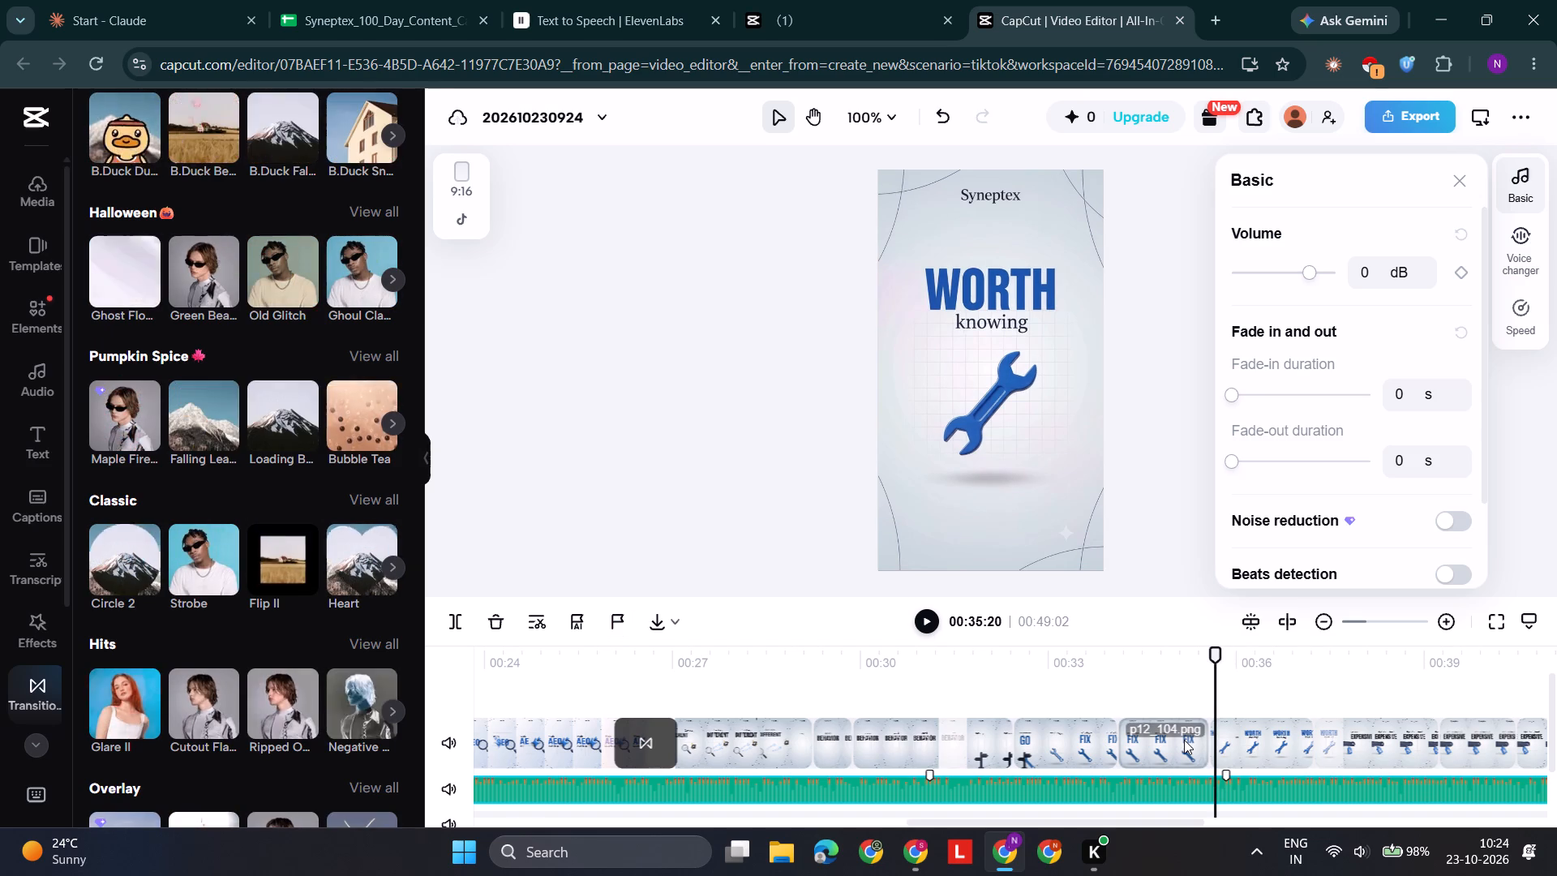
click(1184, 740)
drag(1207, 745, 1229, 749)
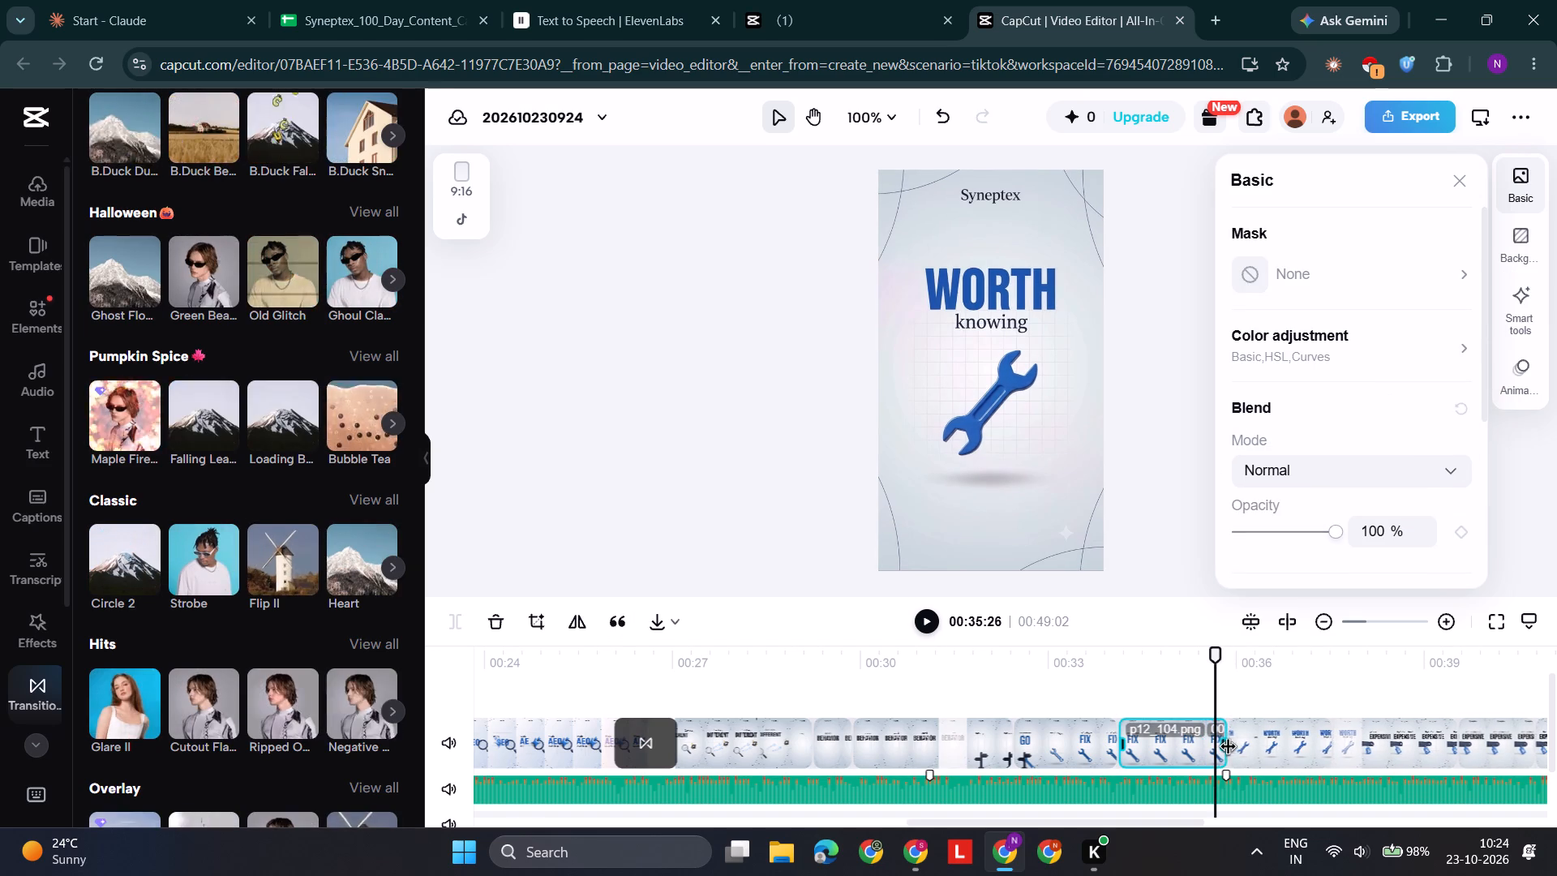
drag(1229, 749, 1229, 752)
Add a Glare II transition lasting 0.8 s between the p12_104.png freeze frame and the "WORTH knowing" clip.
click(1229, 748)
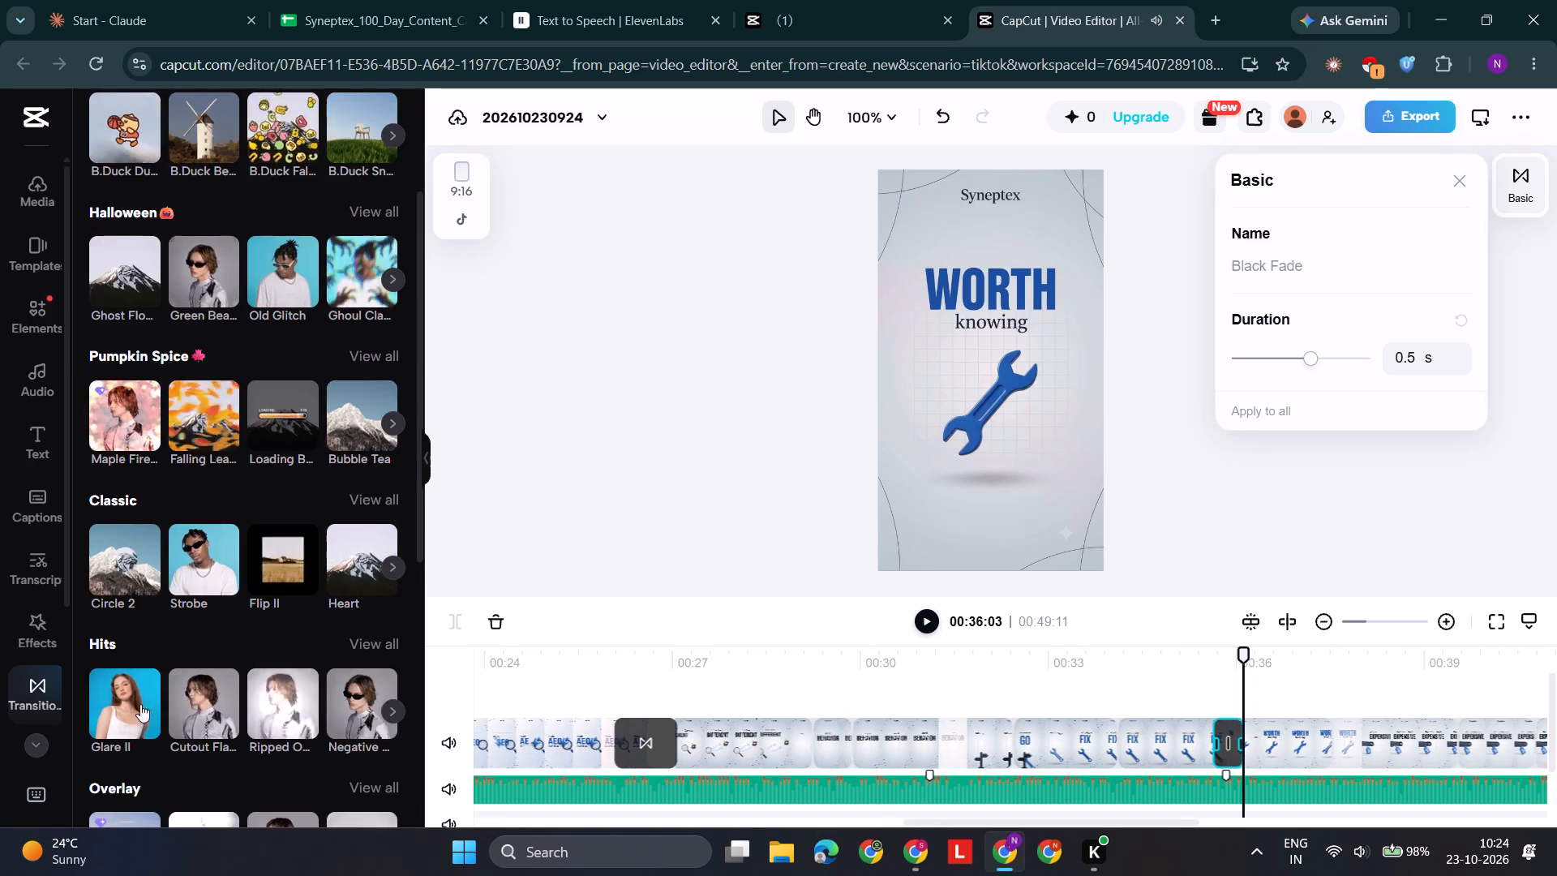
click(101, 721)
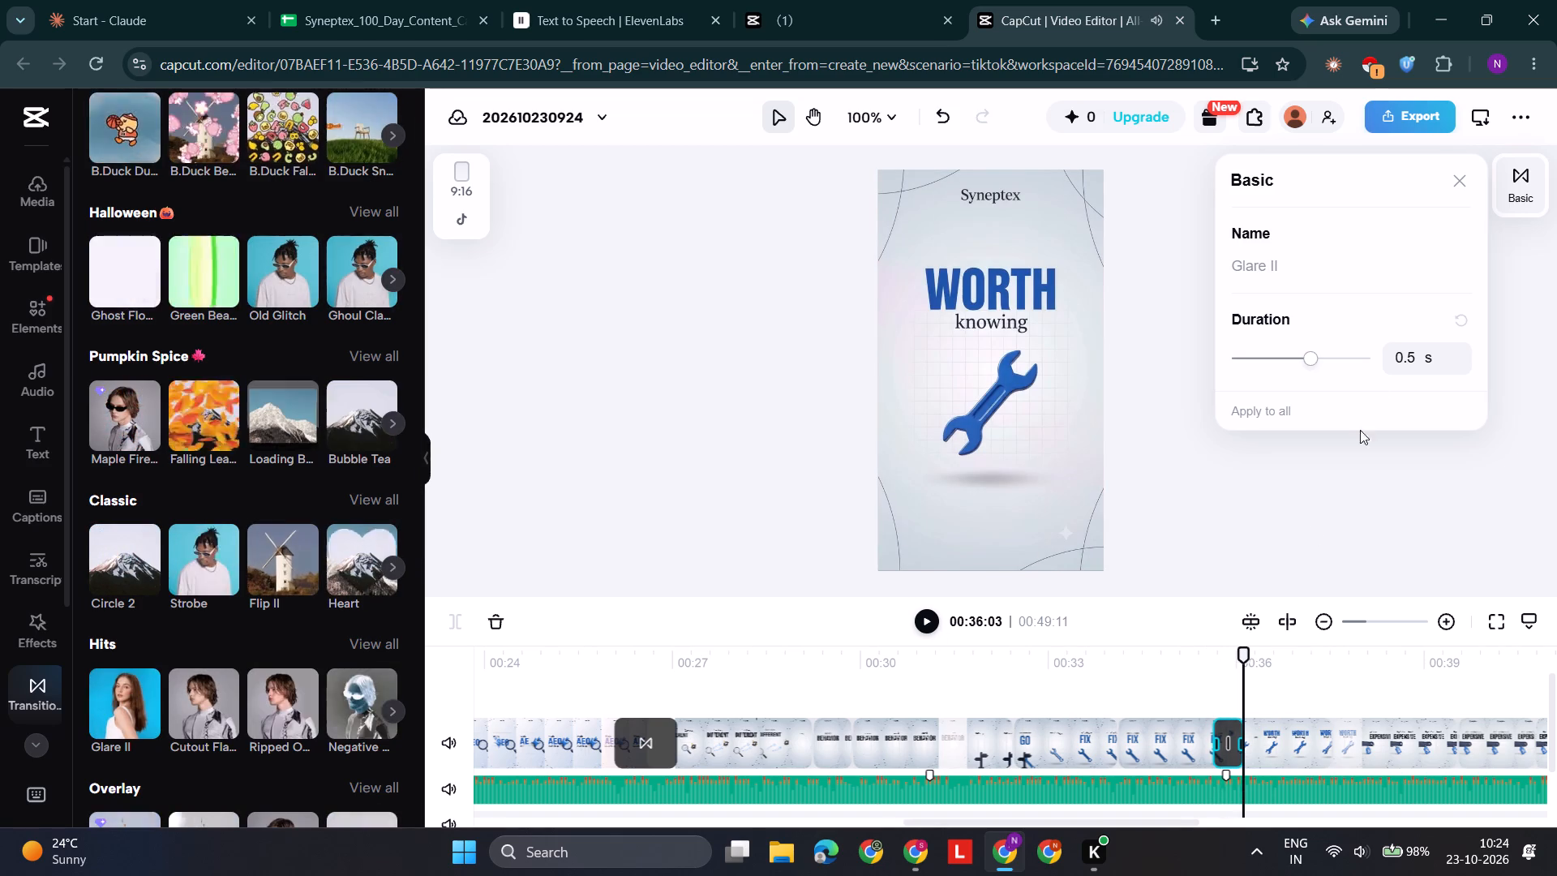
click(1405, 354)
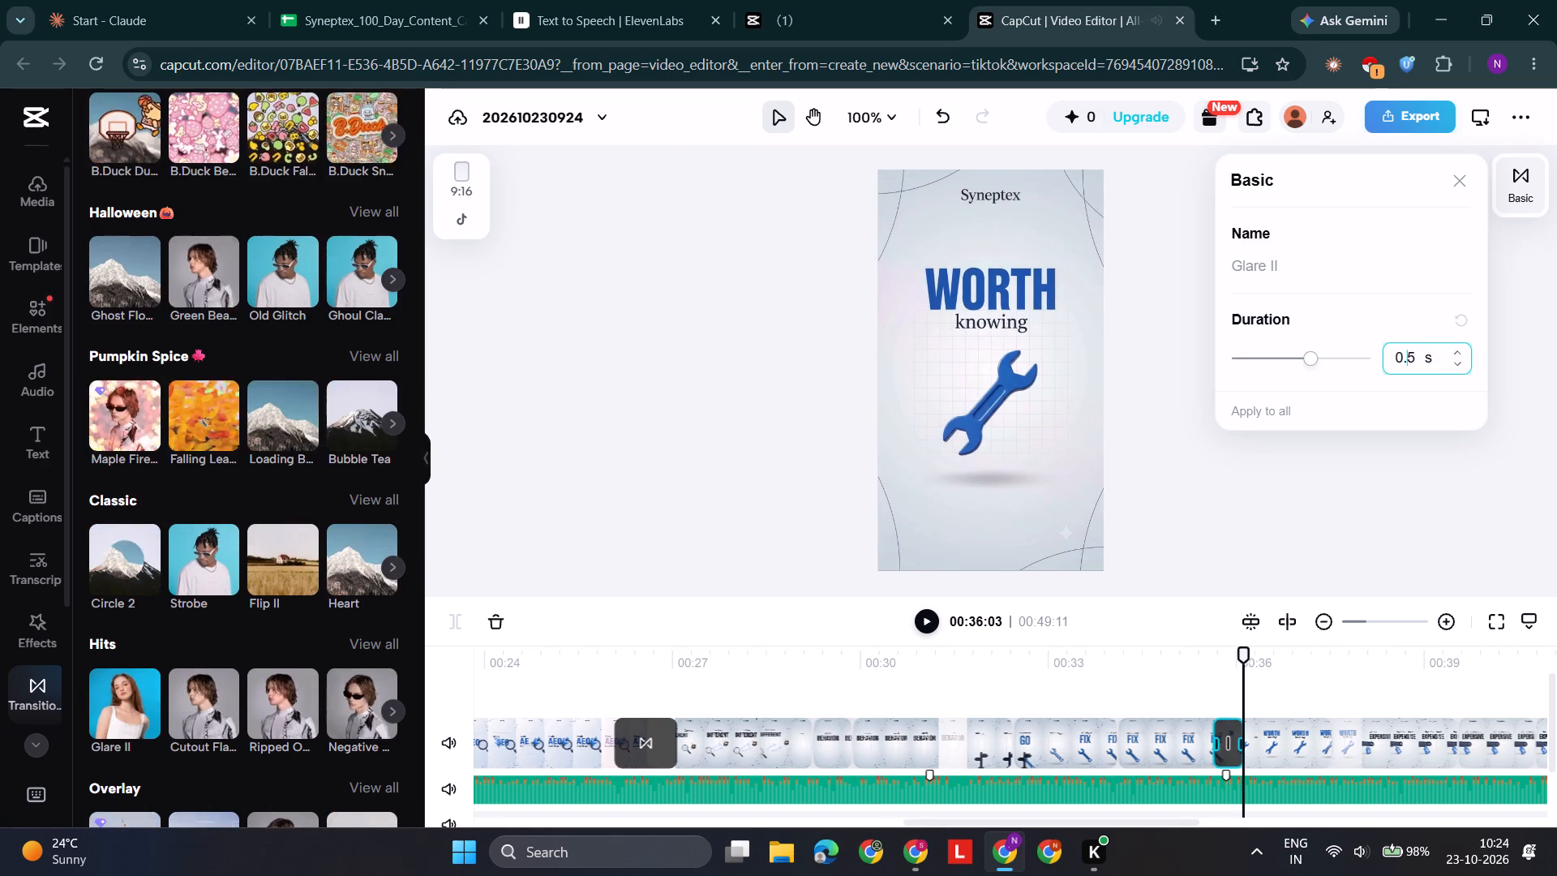
key(Up)
key(Up)
key(Up)
Play back from before the Glare II transition through "EXPENSIVE" and "FREE" into "Save this", rechecking the last cut against the audio.
drag(1241, 655, 1092, 659)
key(space)
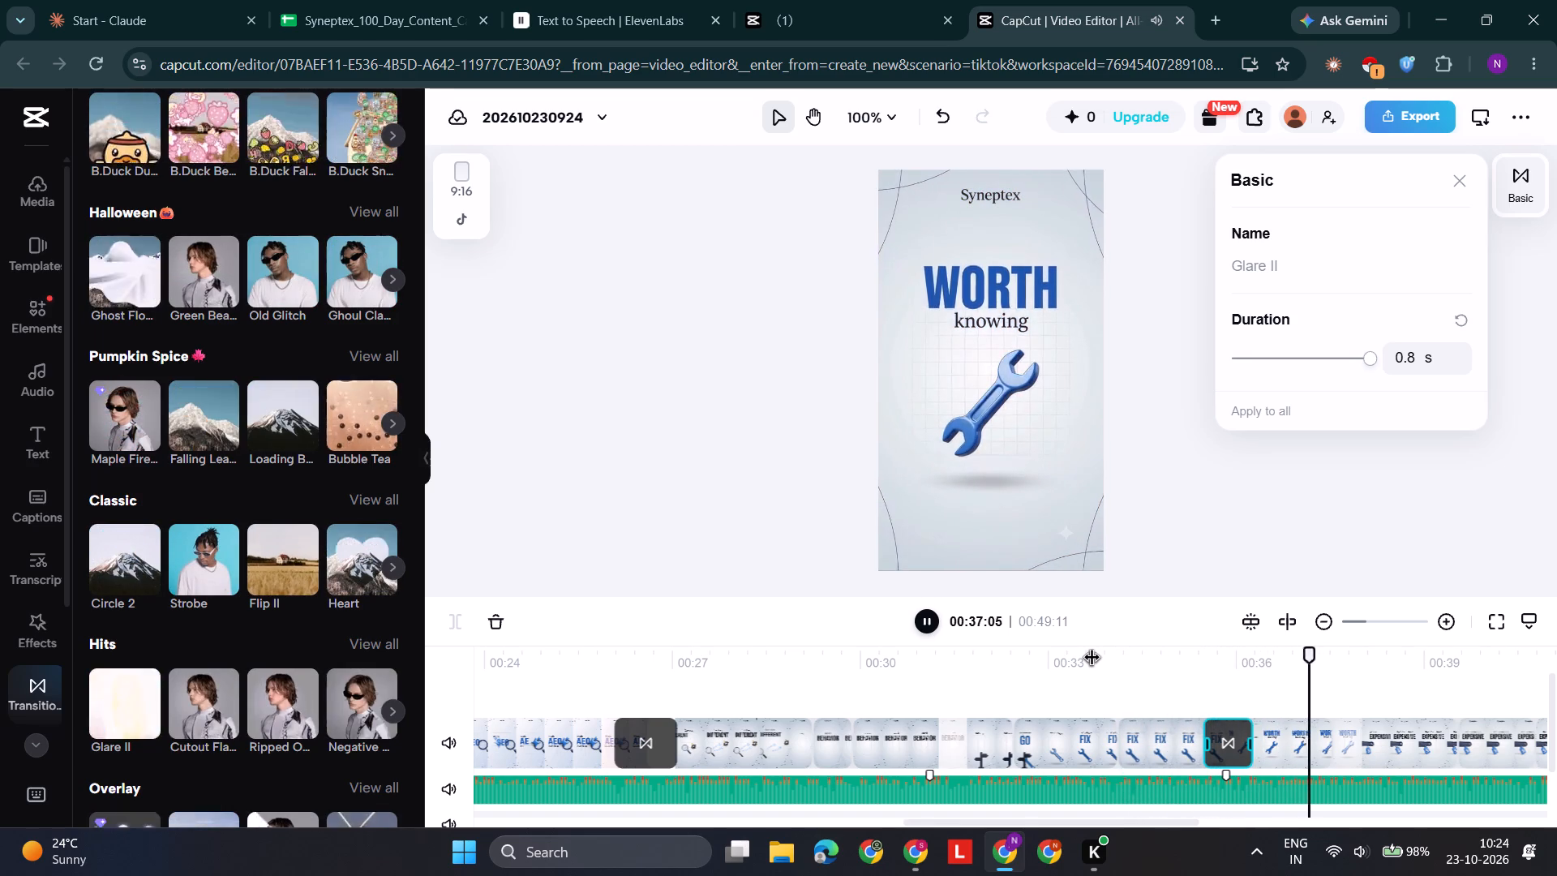
key(space)
key(space)
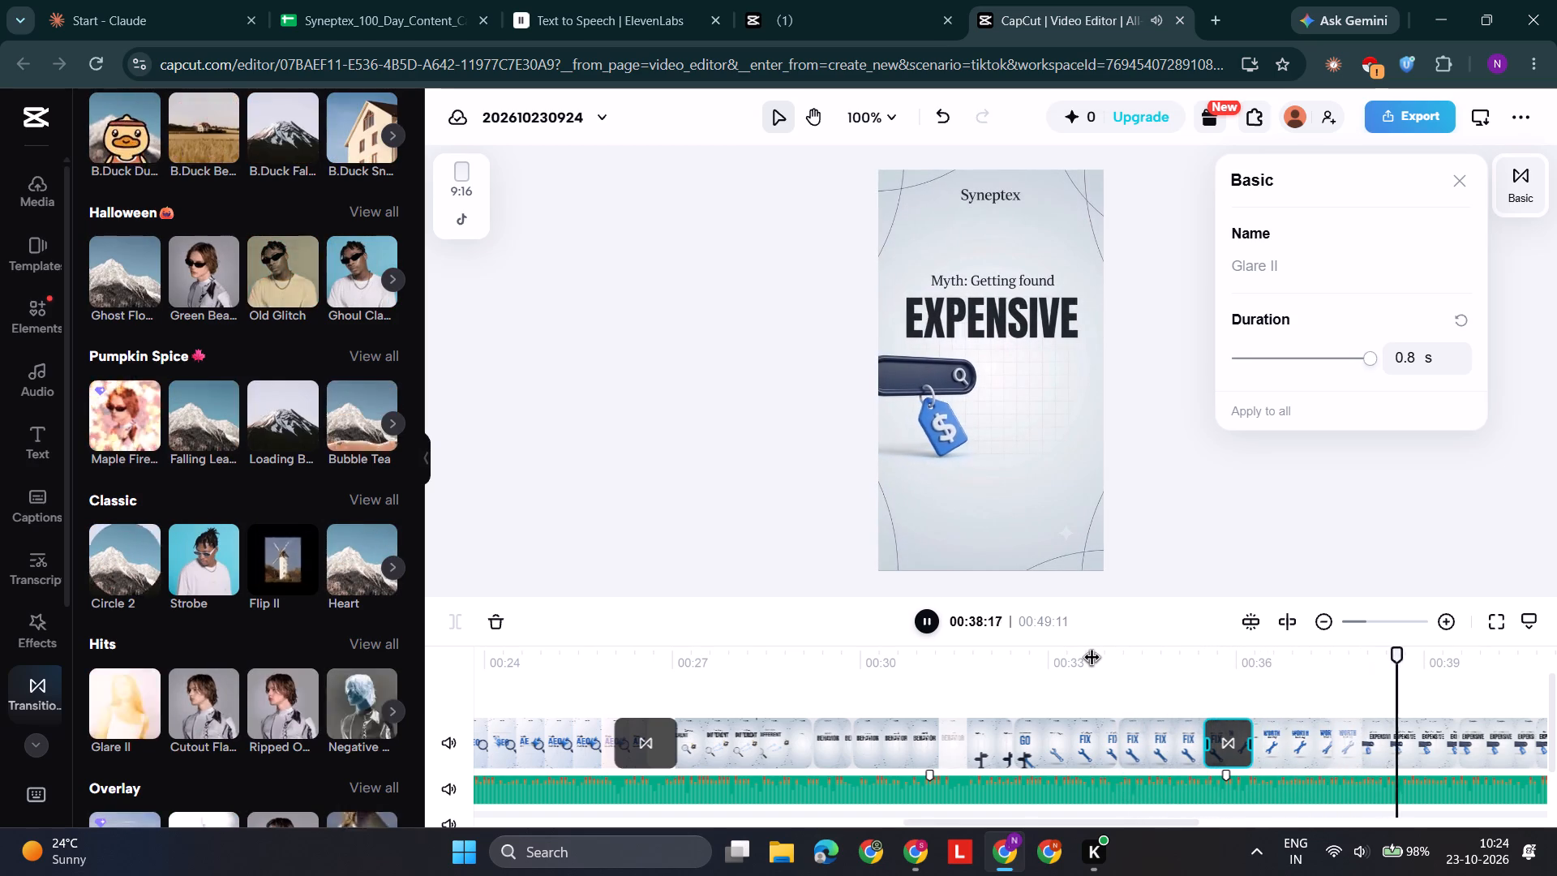
scroll(1354, 726, left, 2)
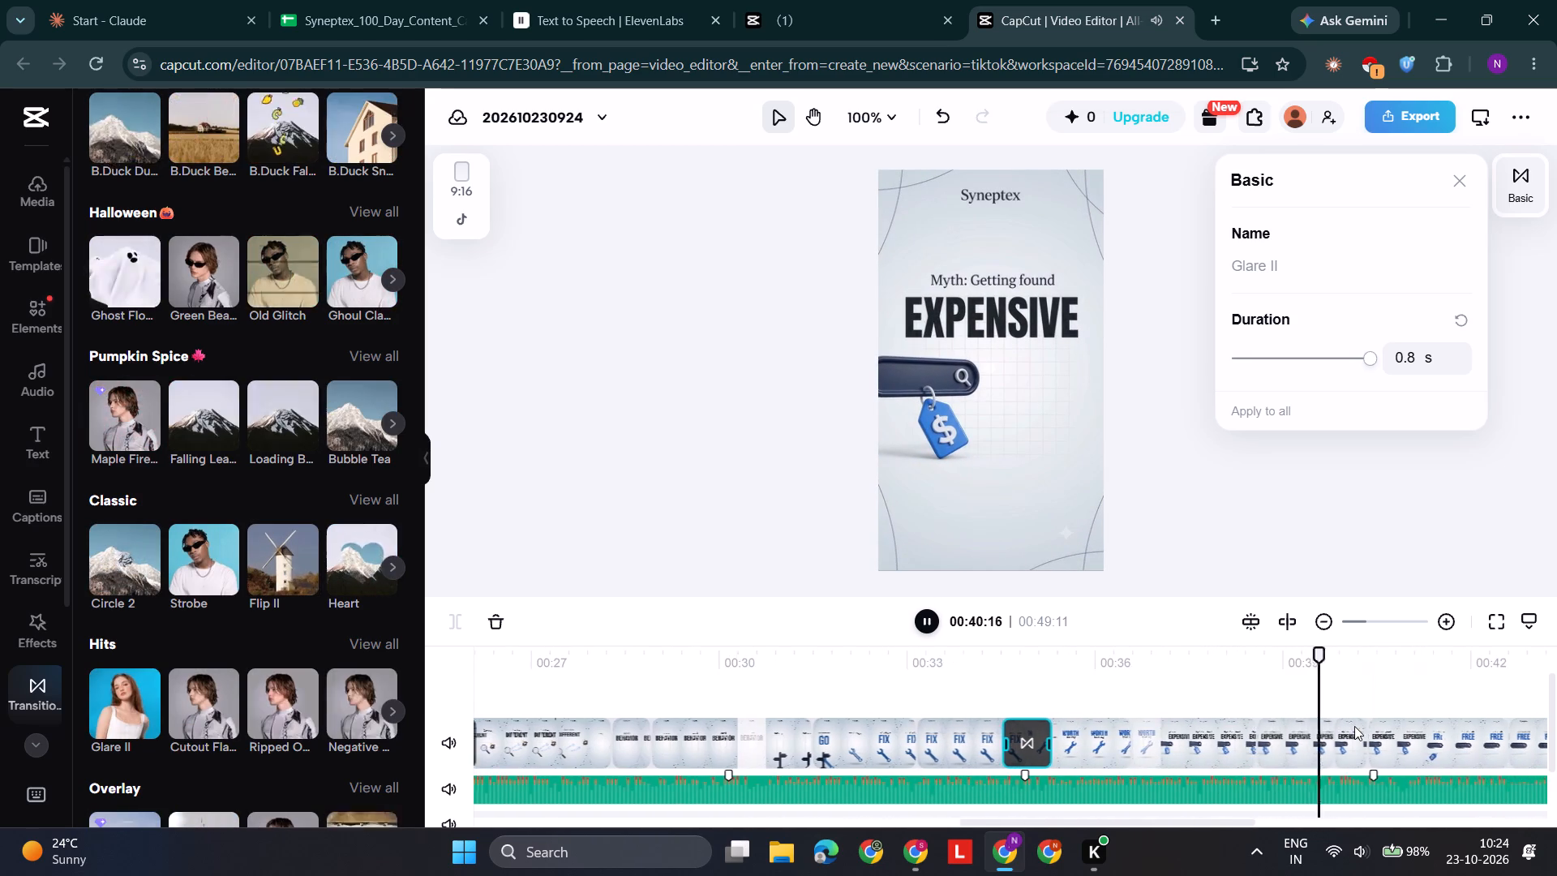
scroll(1354, 726, left, 1)
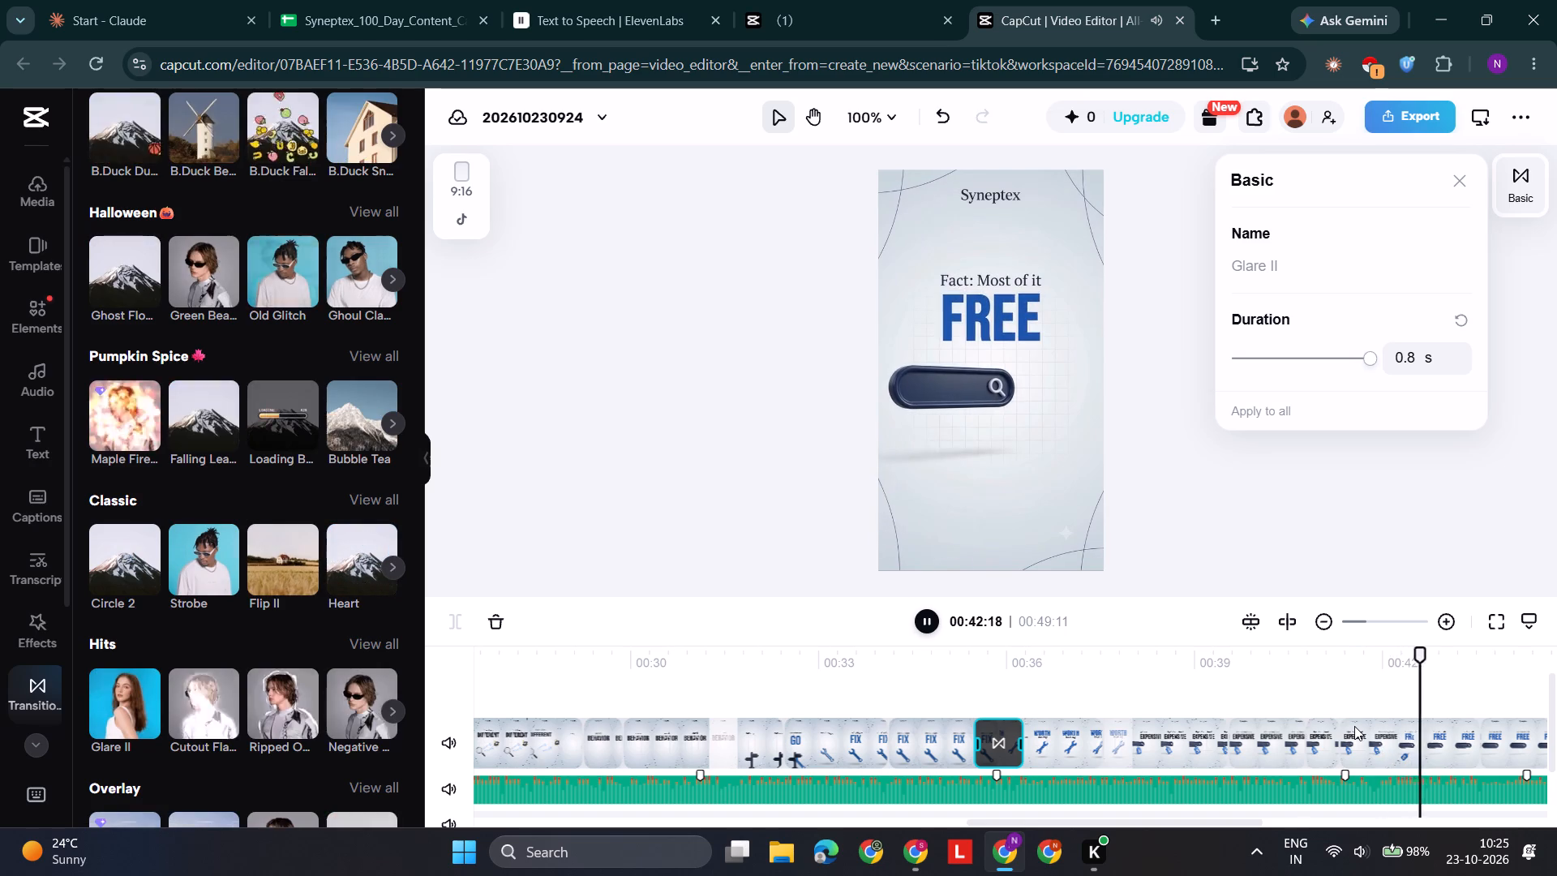
scroll(1354, 726, left, 2)
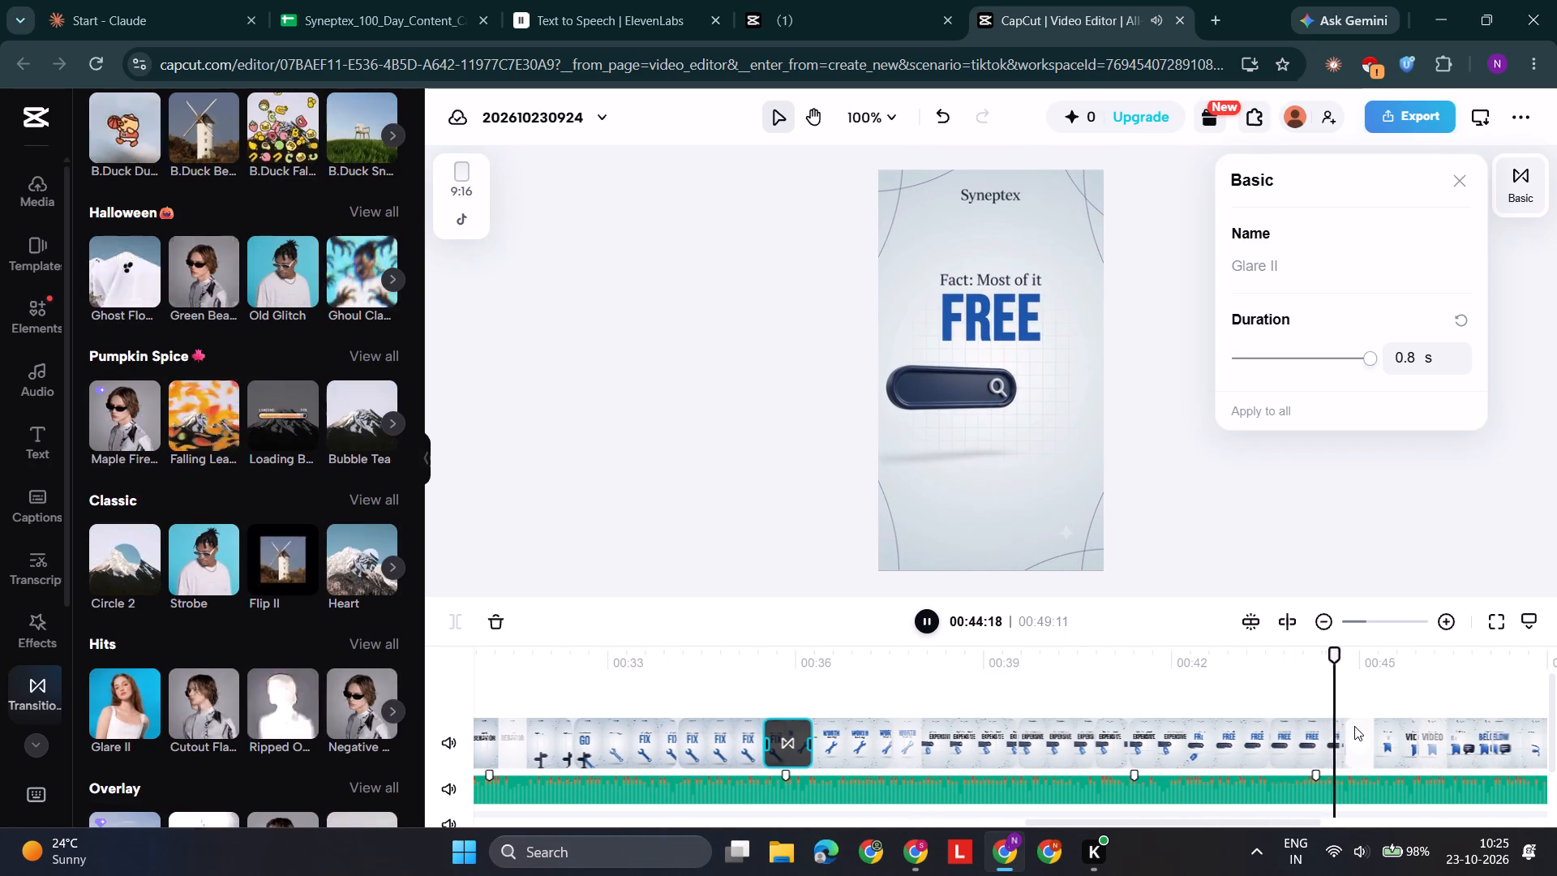
scroll(1354, 726, left, 1)
key(space)
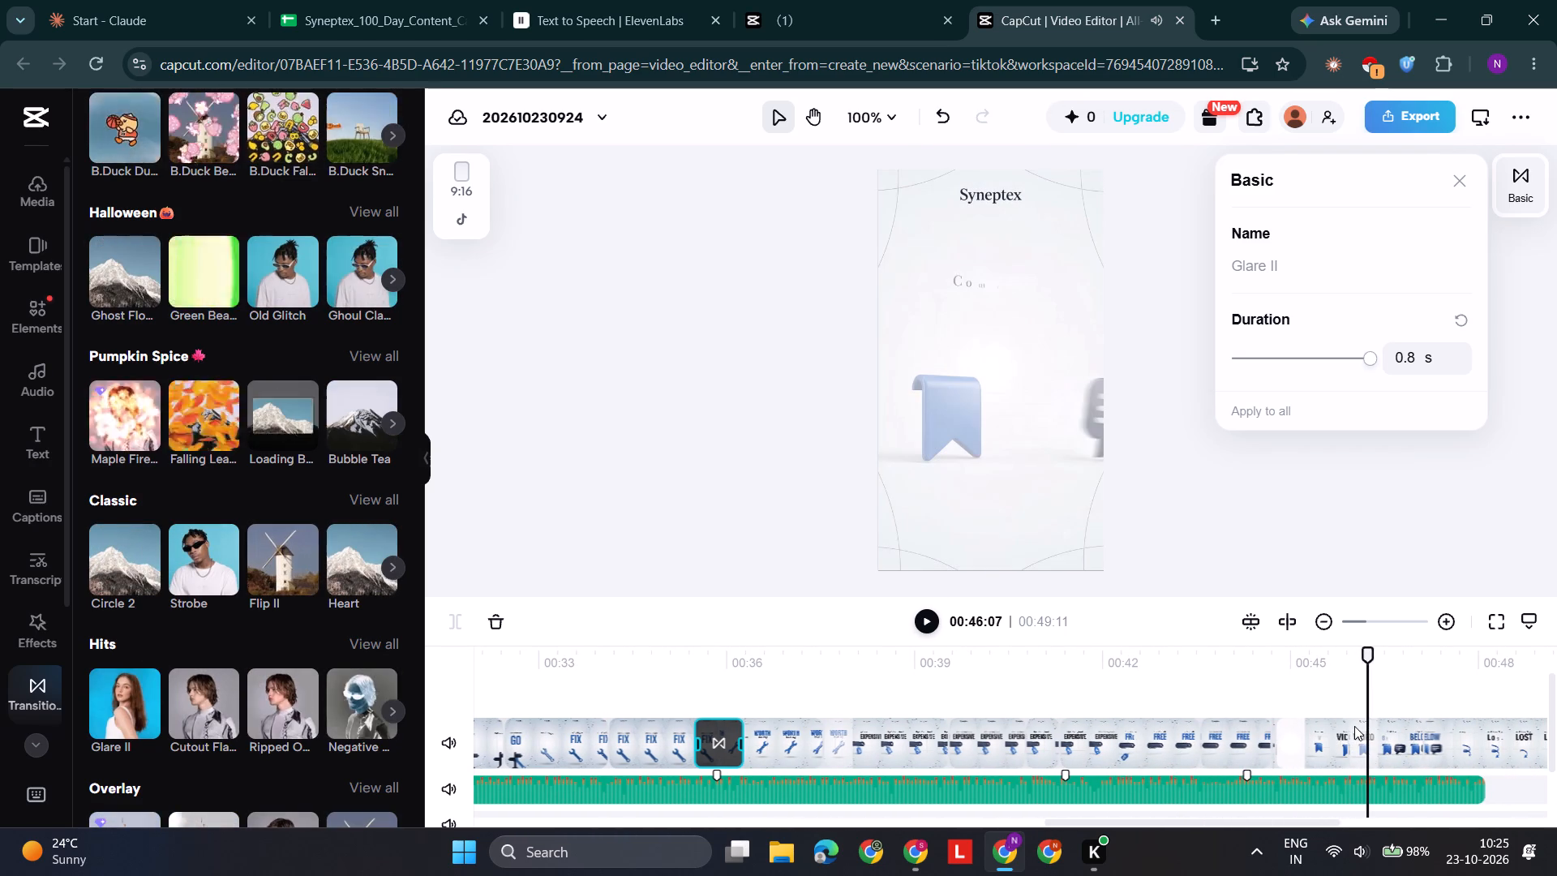
drag(1372, 659, 1053, 698)
key(space)
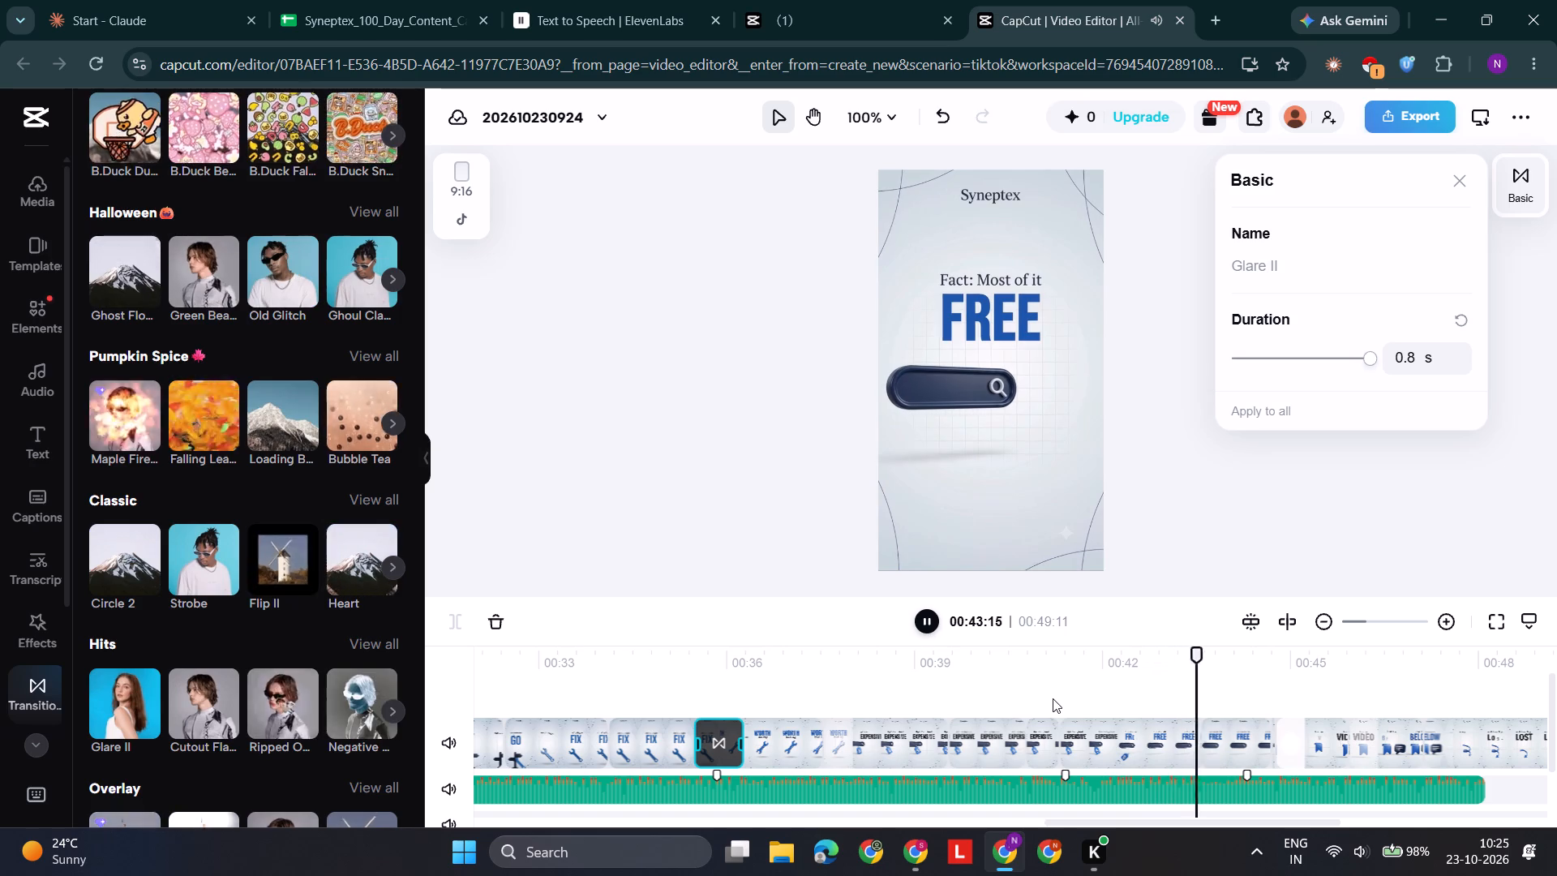
key(space)
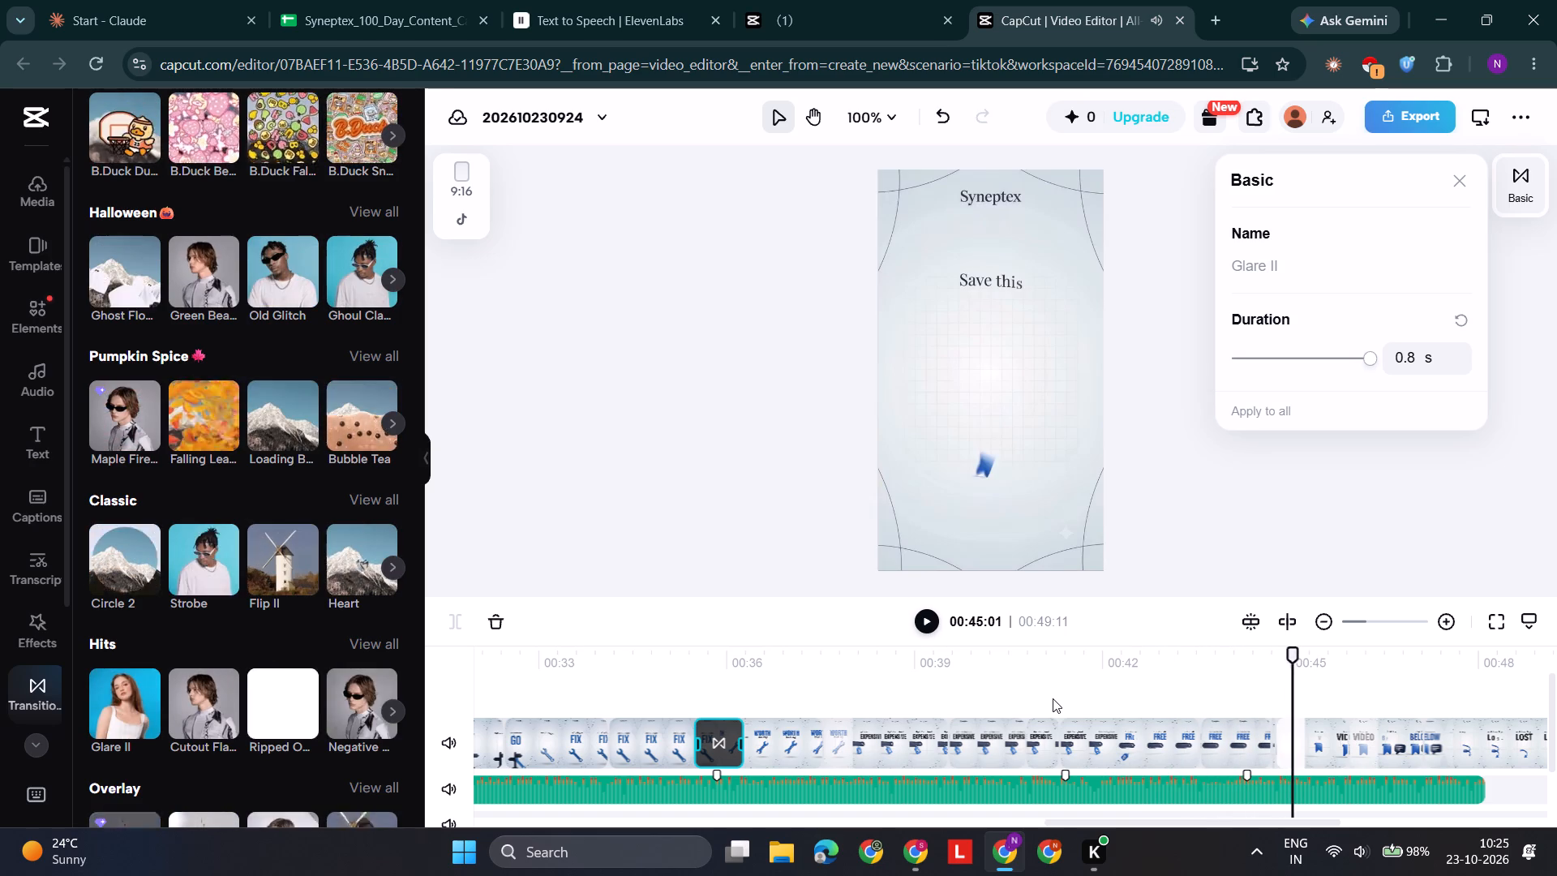
drag(1290, 655, 1269, 660)
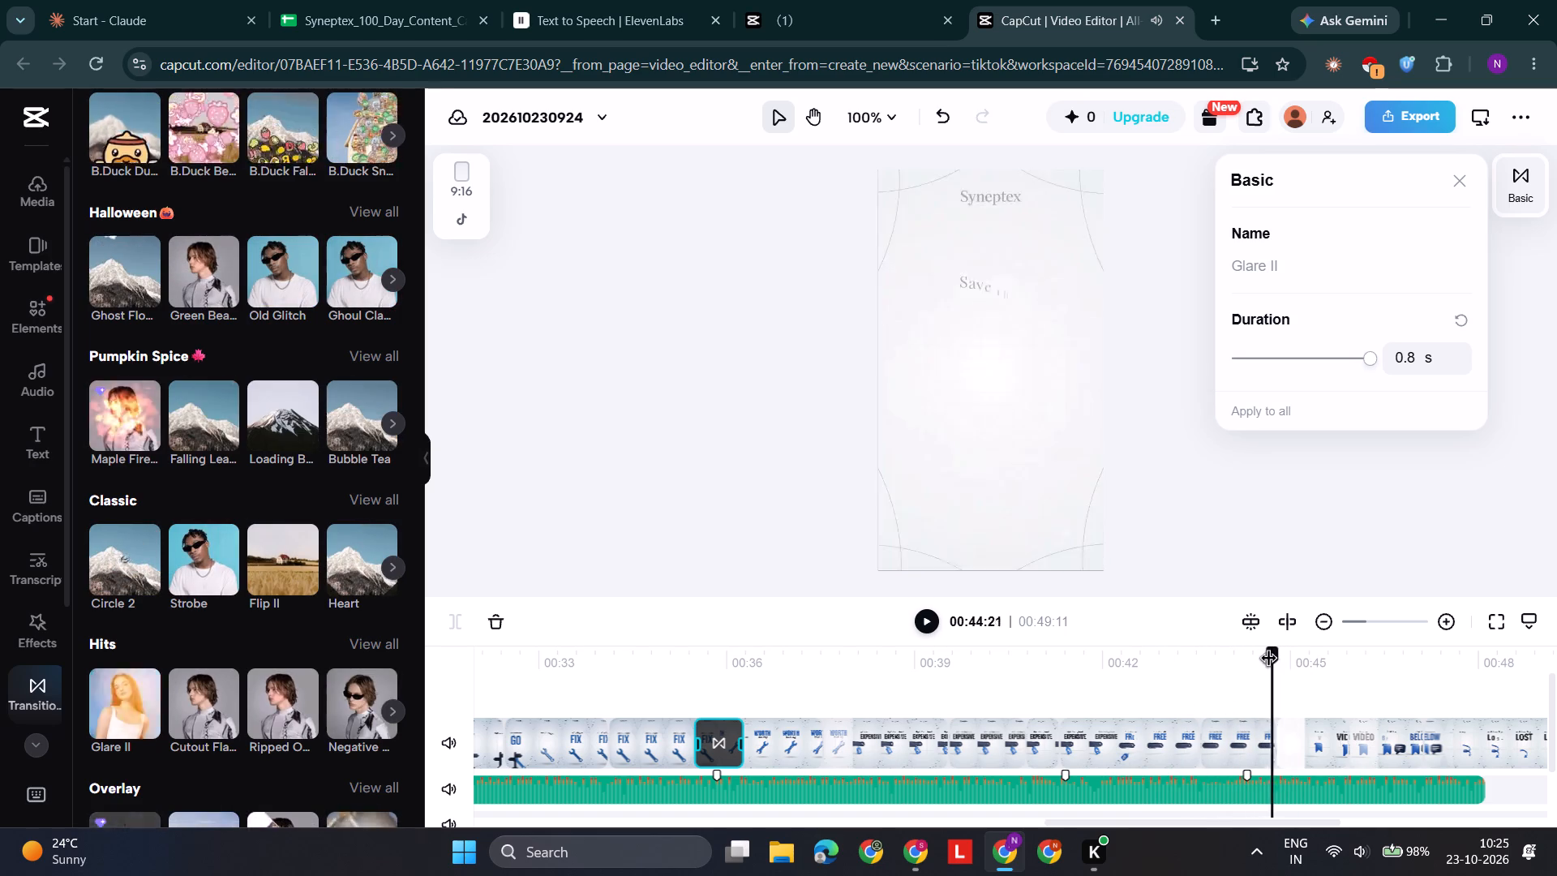
drag(1269, 660, 1288, 667)
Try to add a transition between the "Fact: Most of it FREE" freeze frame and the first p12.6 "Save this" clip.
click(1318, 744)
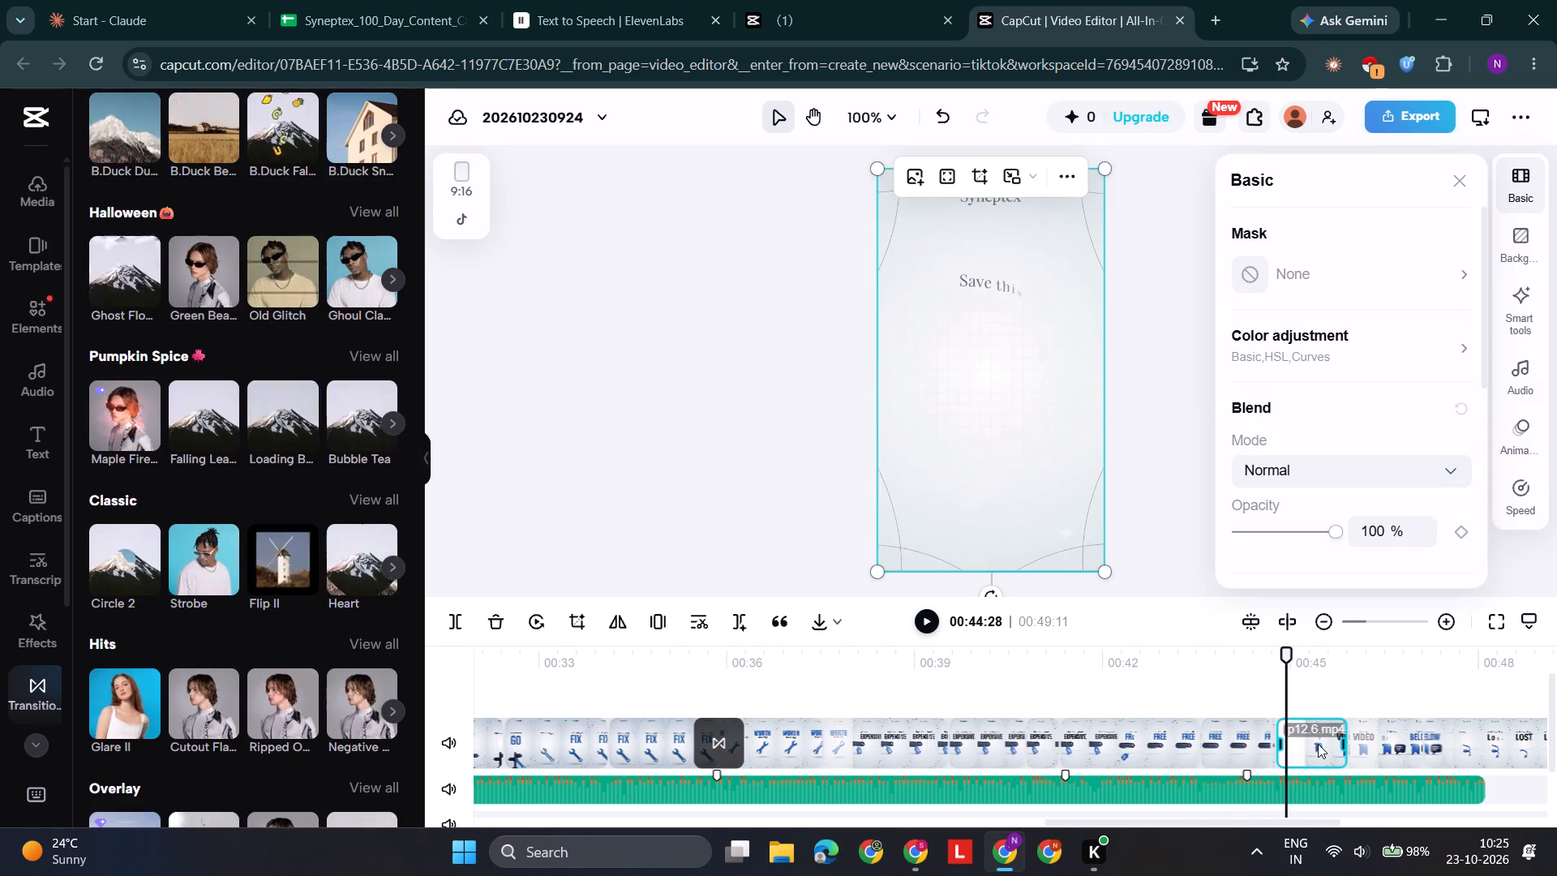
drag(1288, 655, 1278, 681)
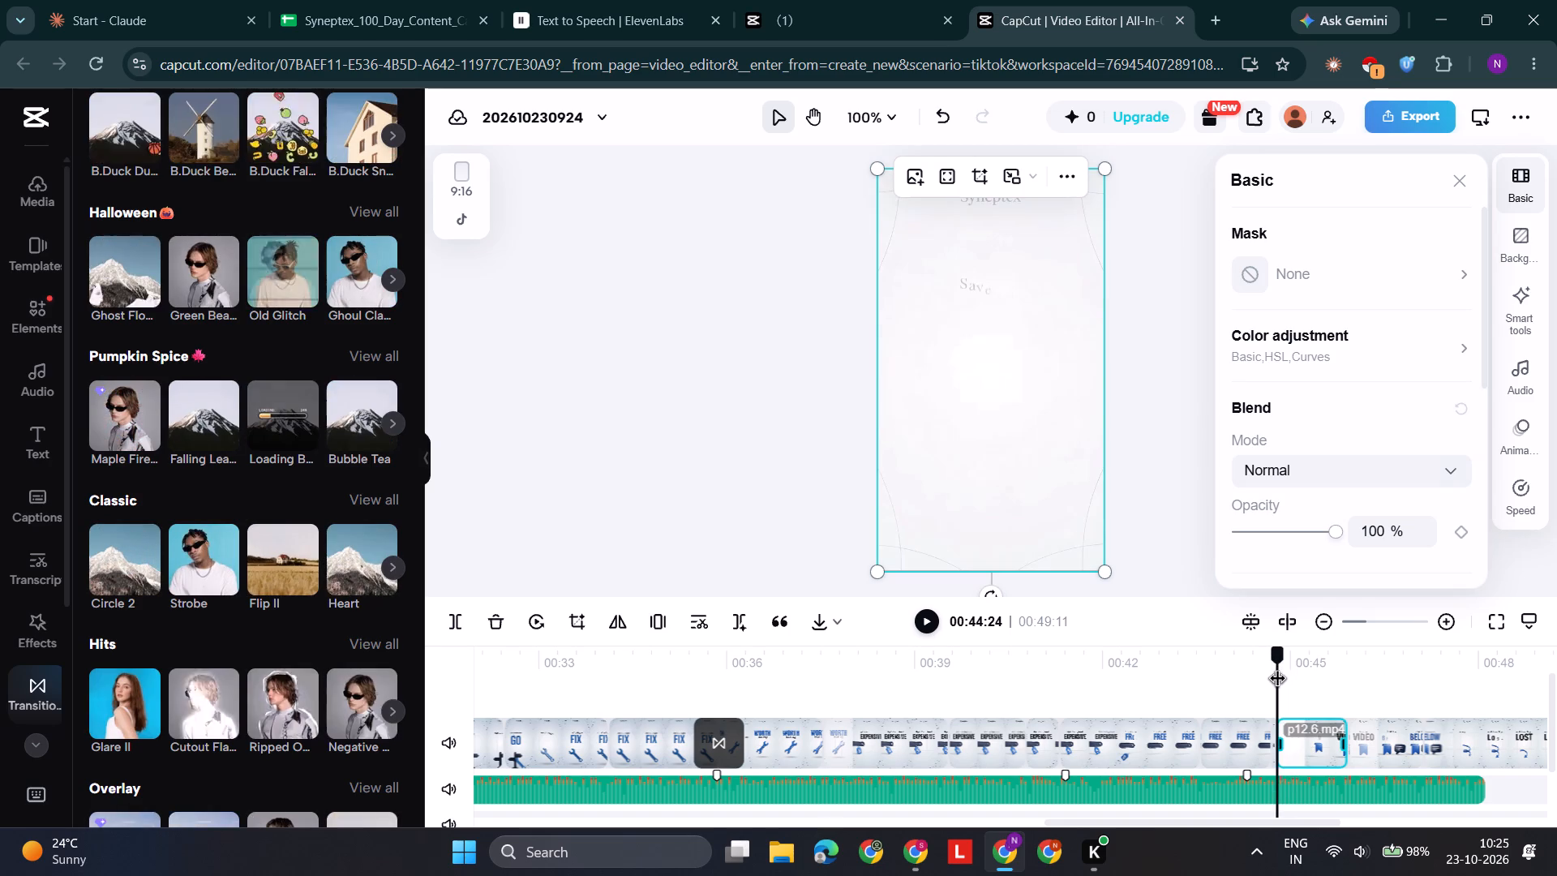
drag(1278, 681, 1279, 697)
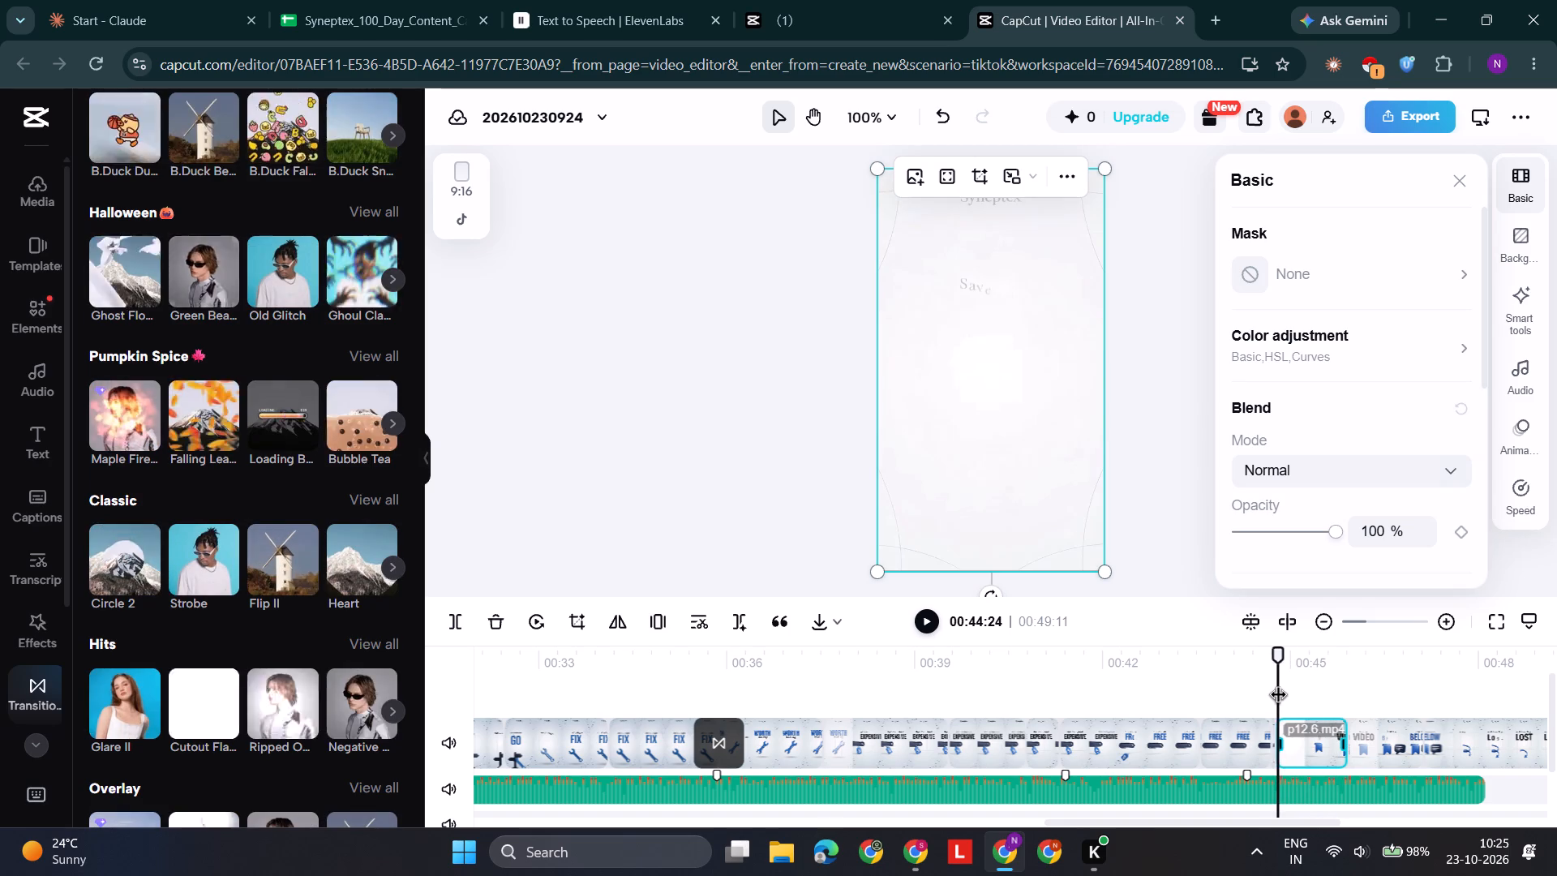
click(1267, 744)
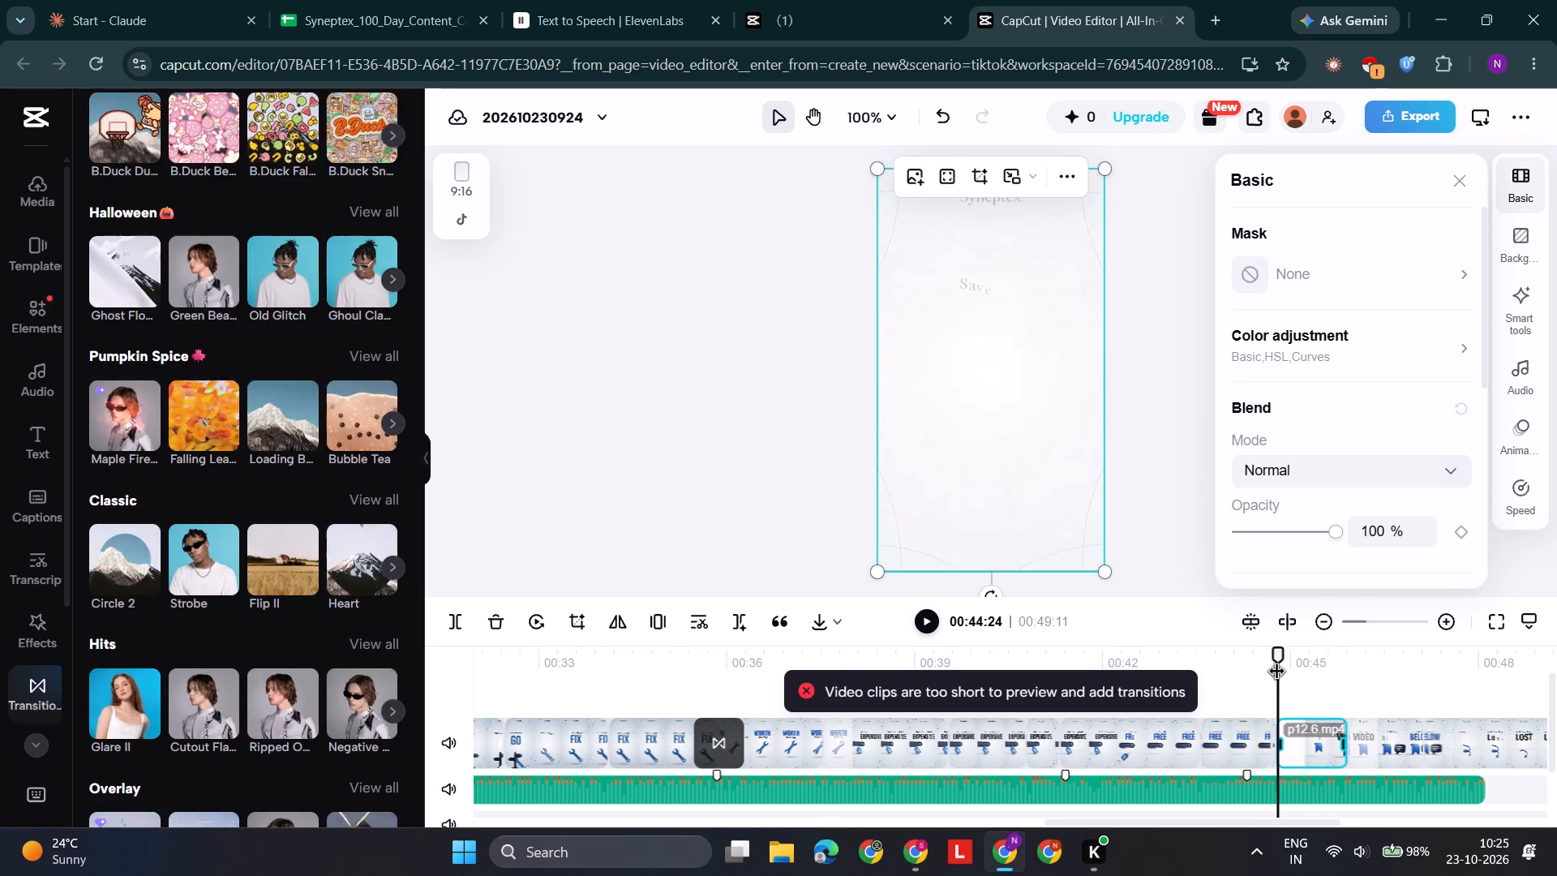
Trim the end of the "Fact: Most of it FREE" freeze frame back to the audio marker at about 00:44:10.
drag(1276, 663, 1255, 672)
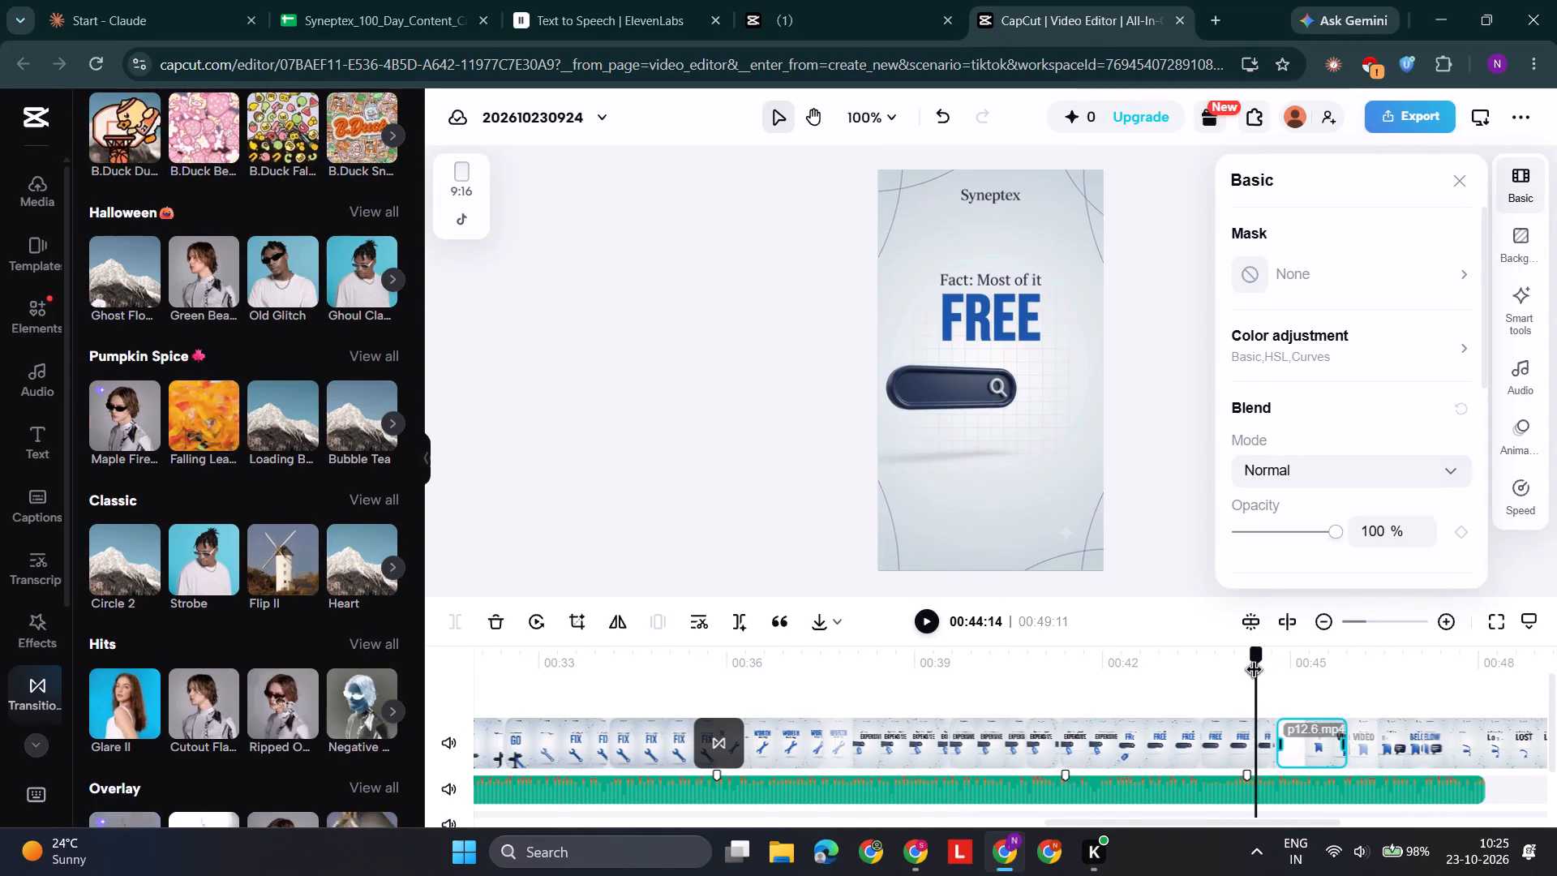
drag(1255, 672, 1244, 677)
key(space)
key(space)
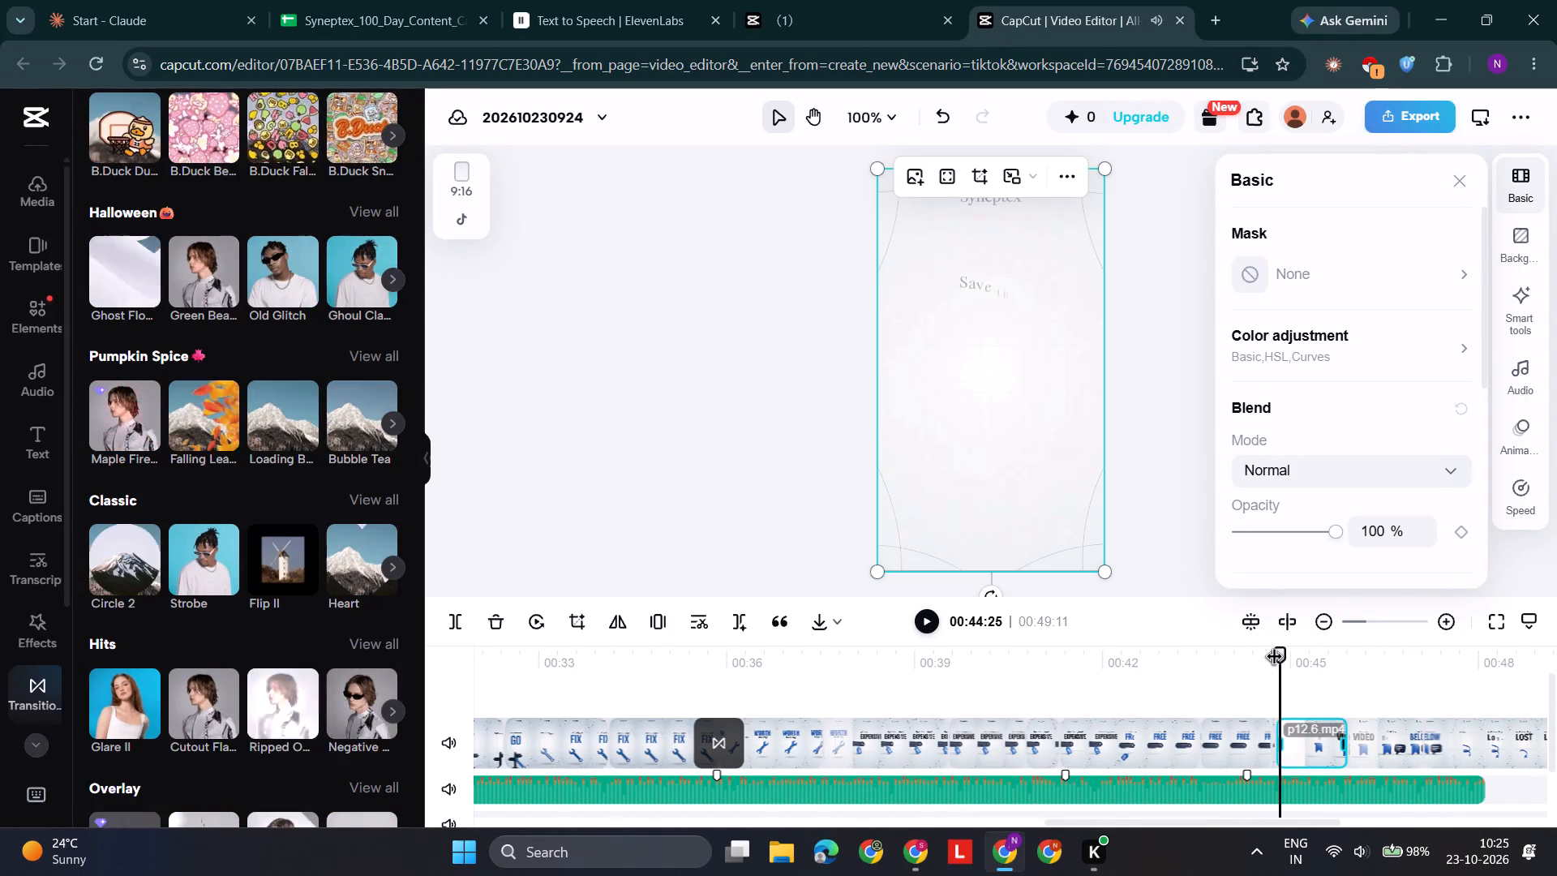
drag(1279, 655, 1248, 671)
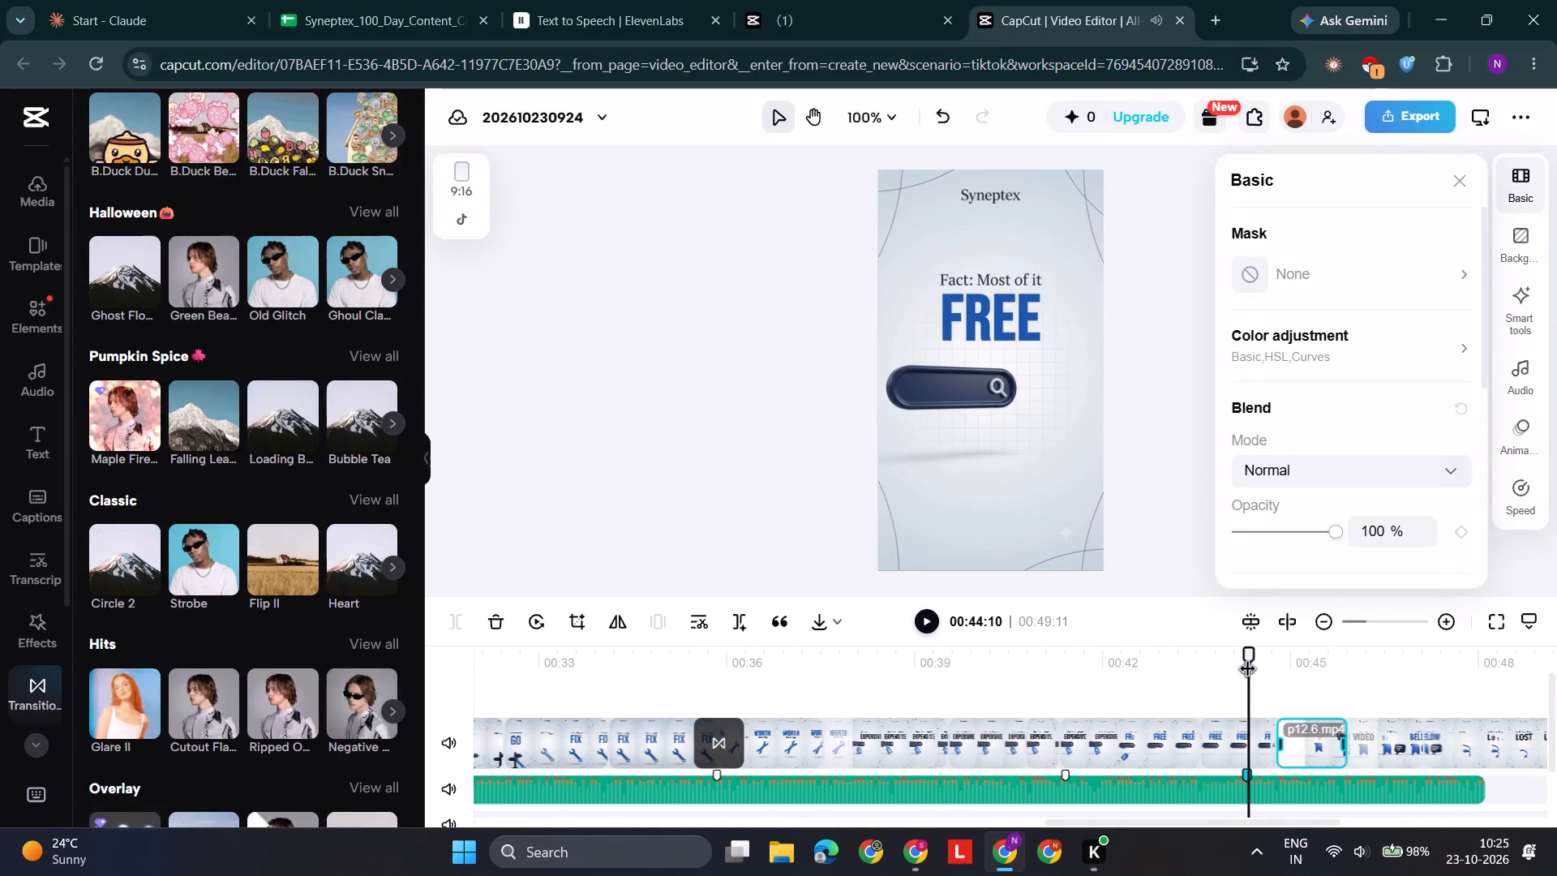
click(1233, 761)
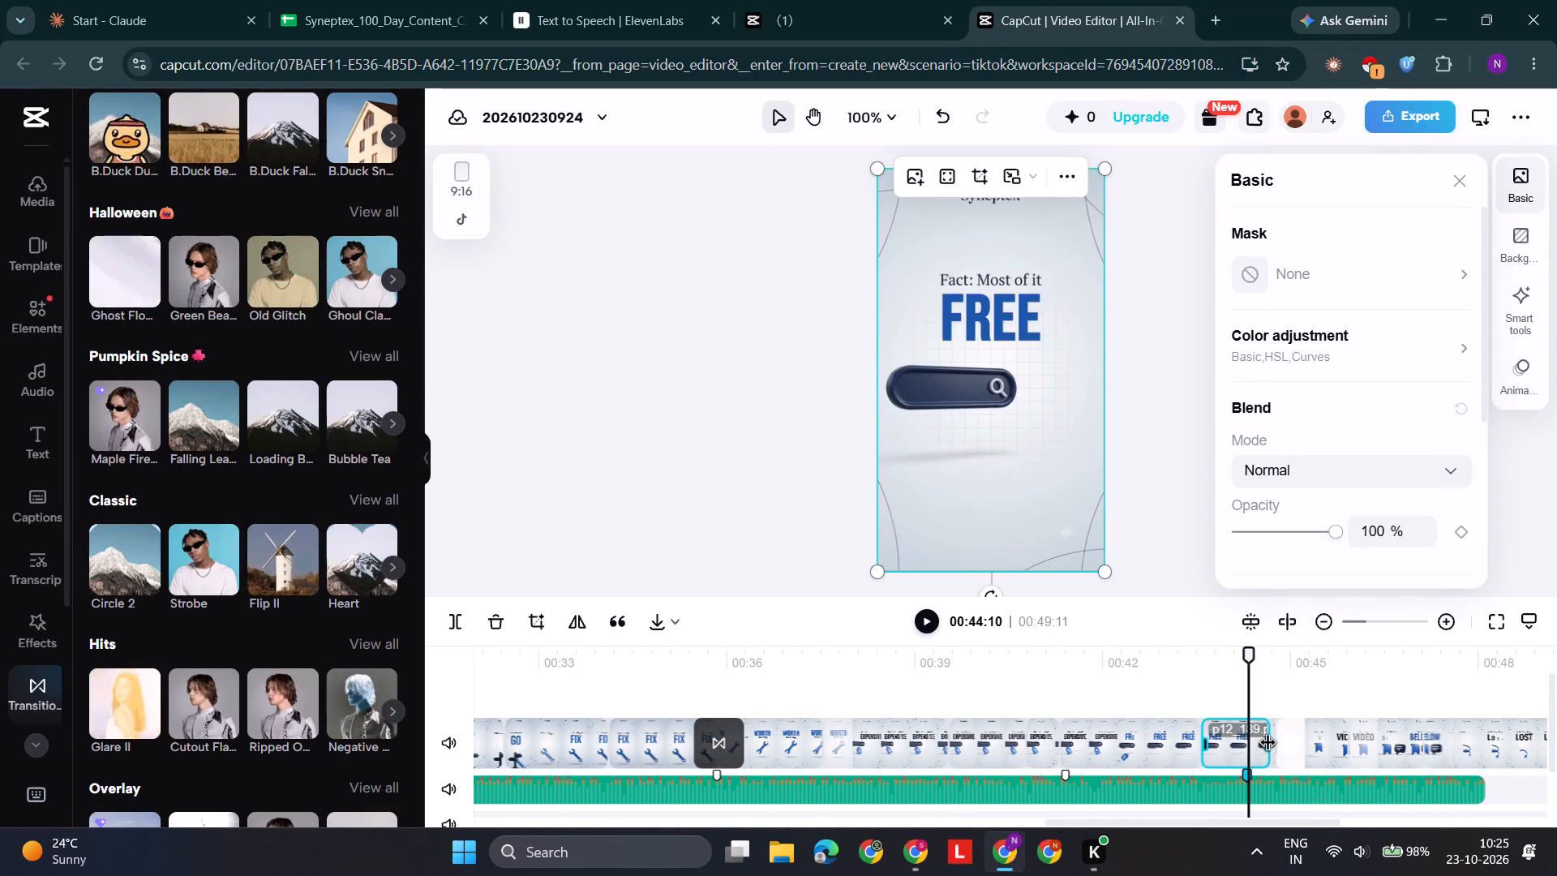
drag(1268, 745, 1252, 749)
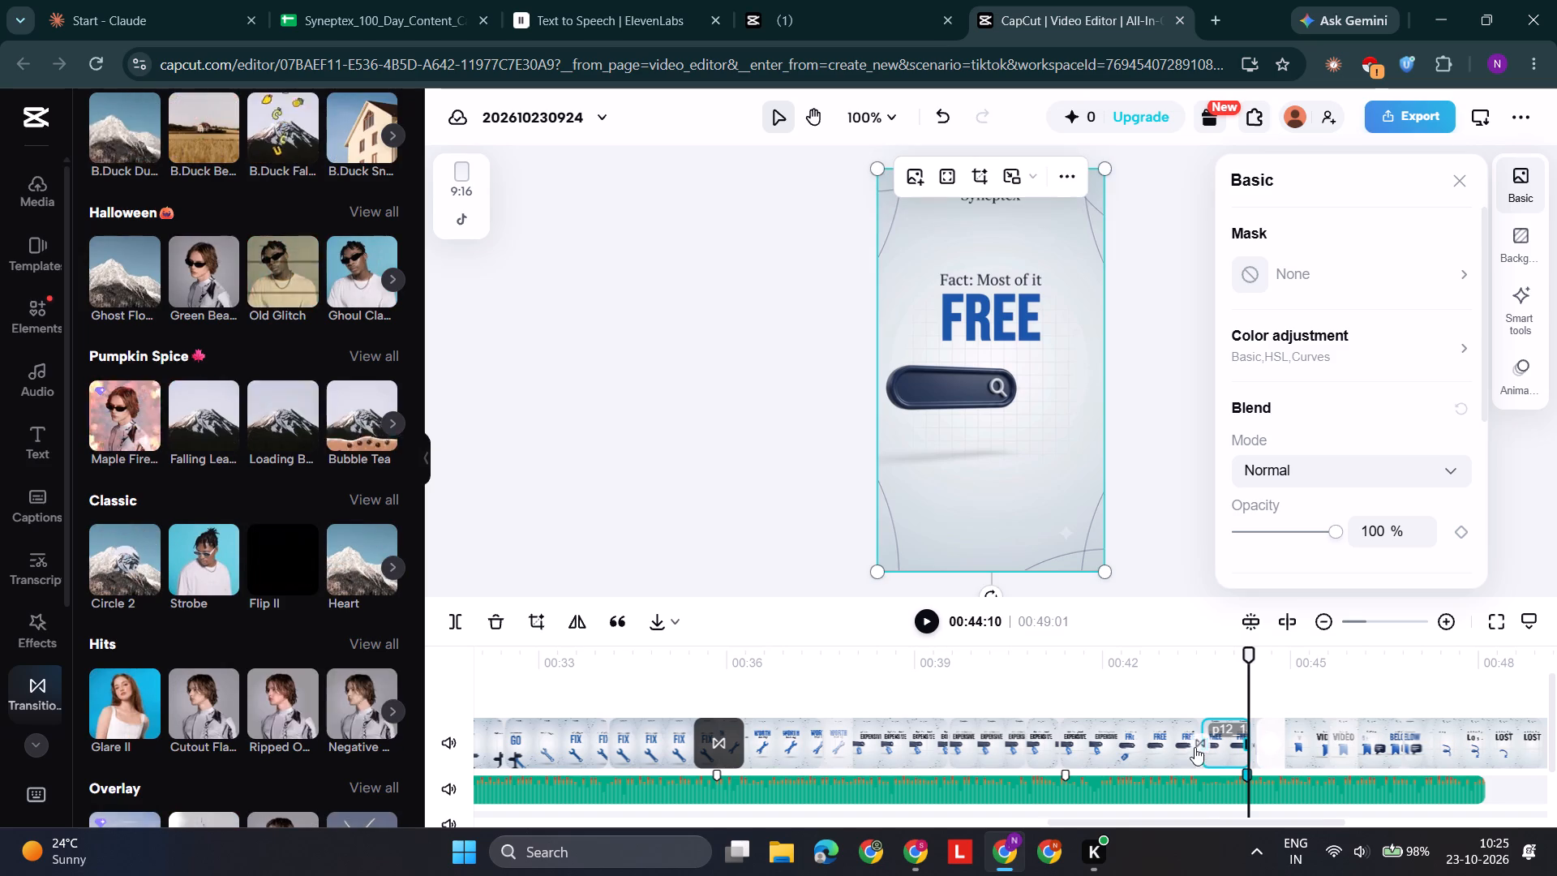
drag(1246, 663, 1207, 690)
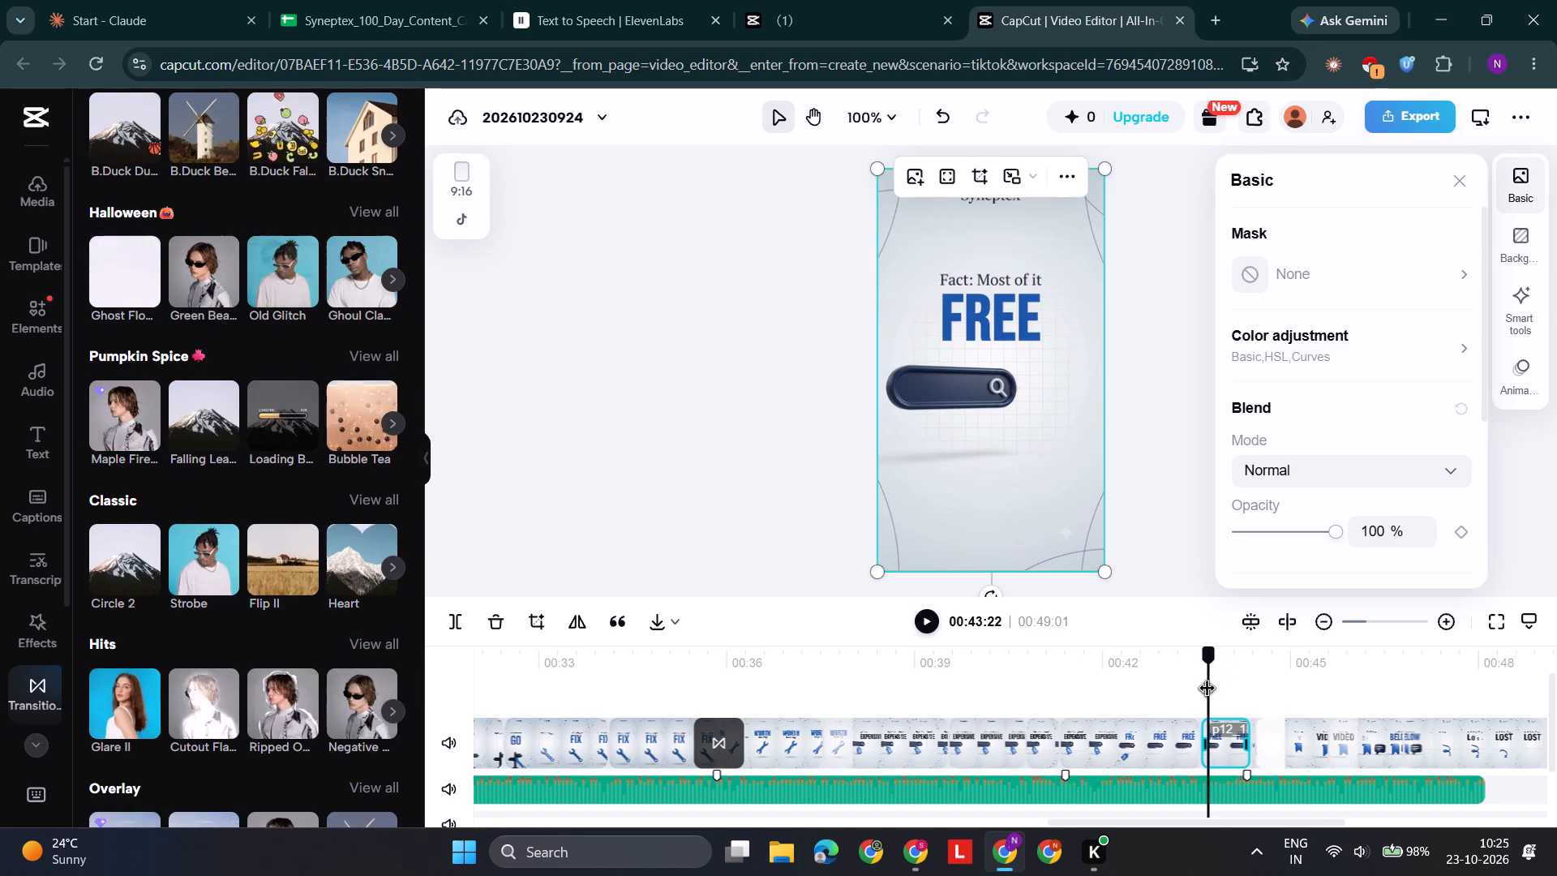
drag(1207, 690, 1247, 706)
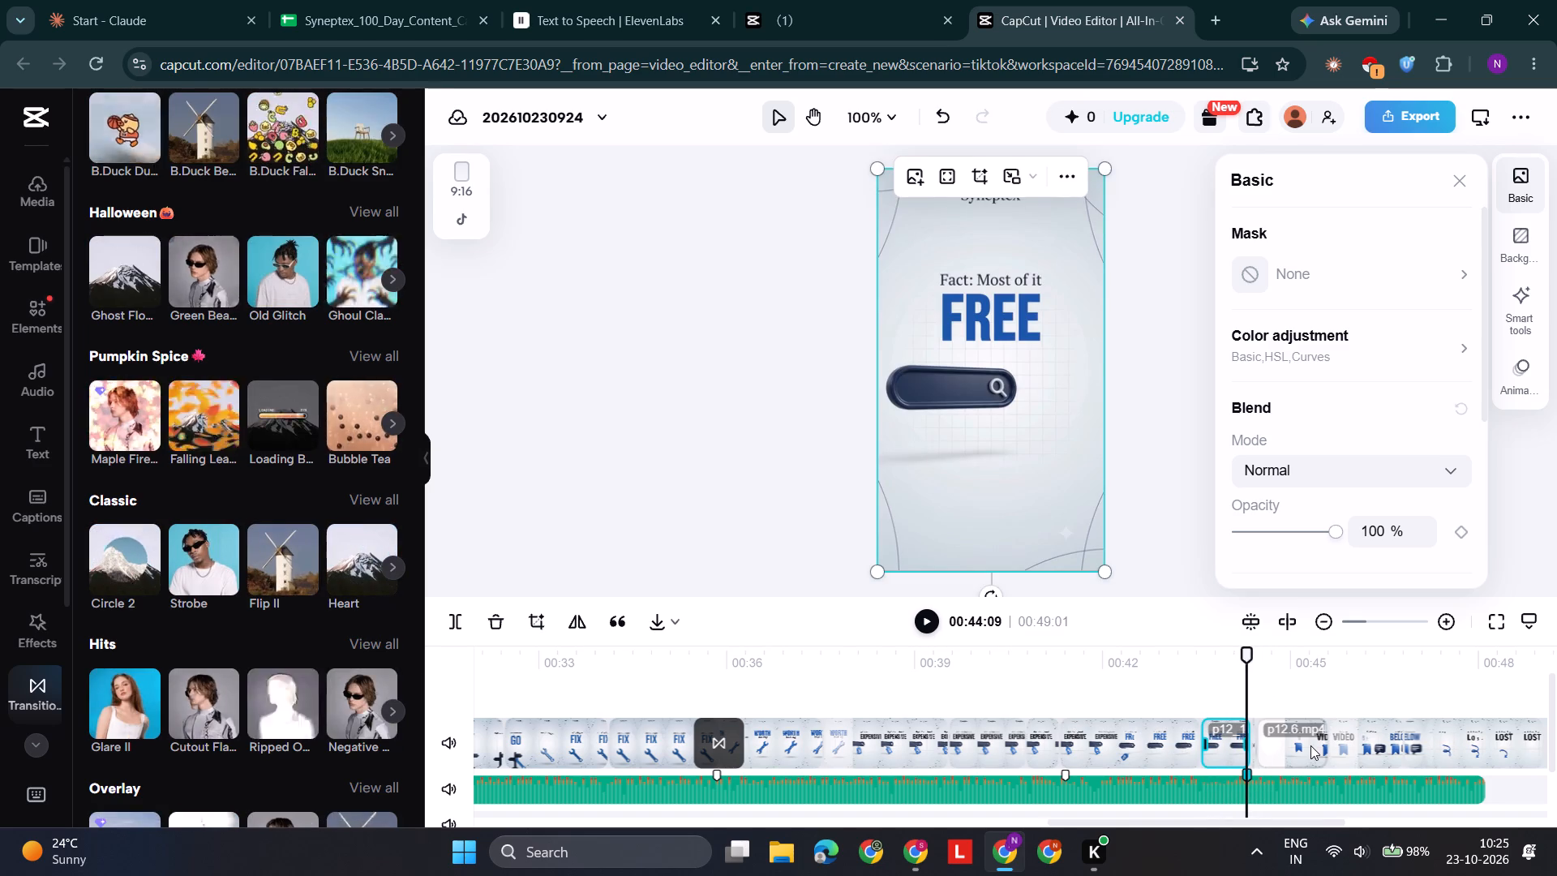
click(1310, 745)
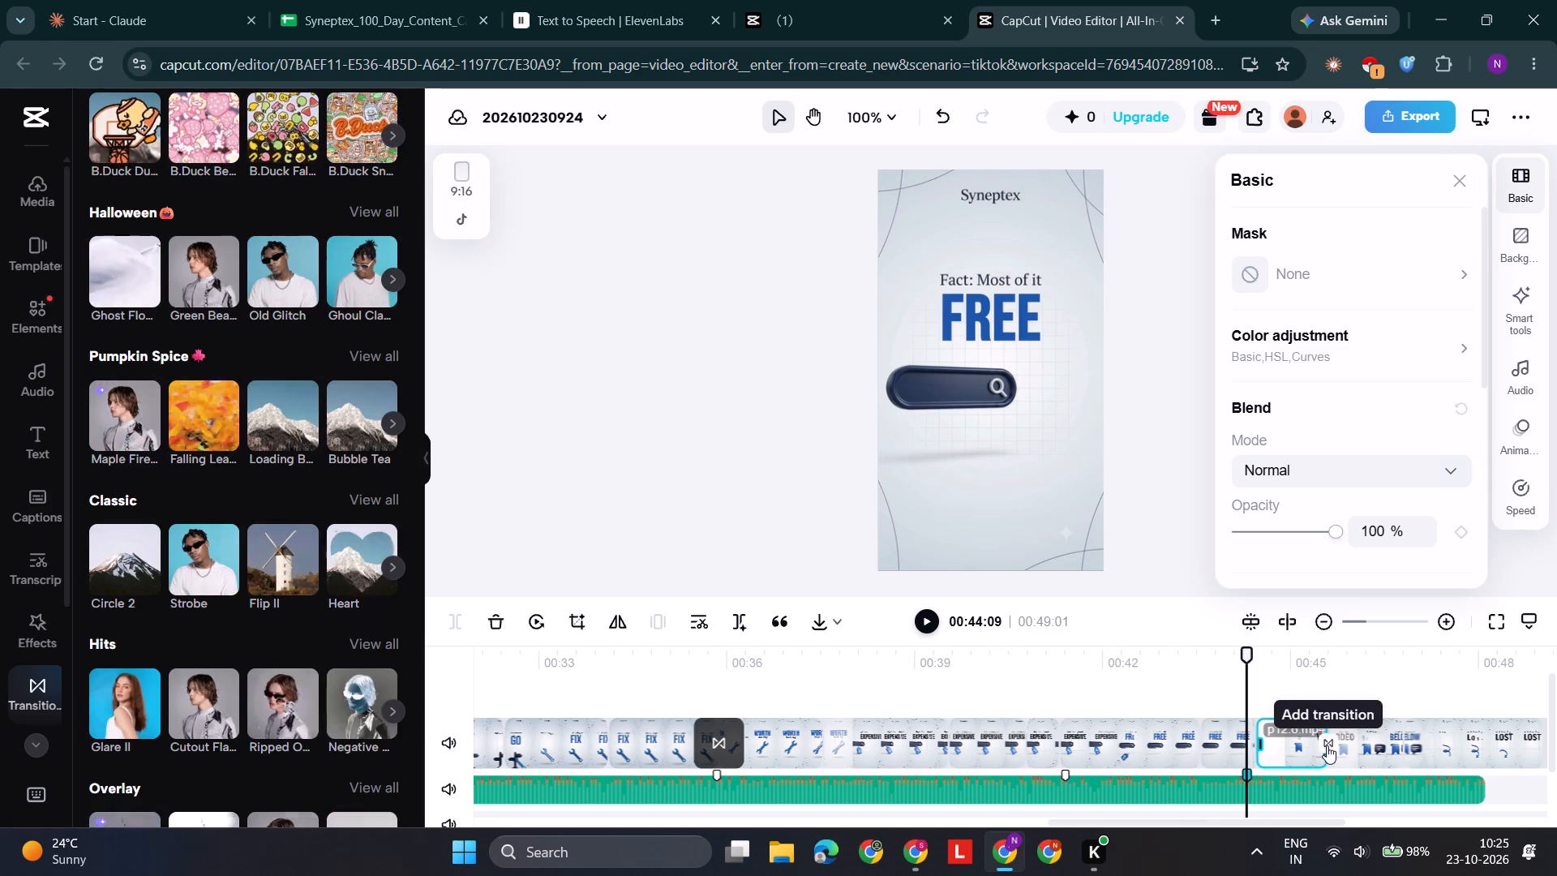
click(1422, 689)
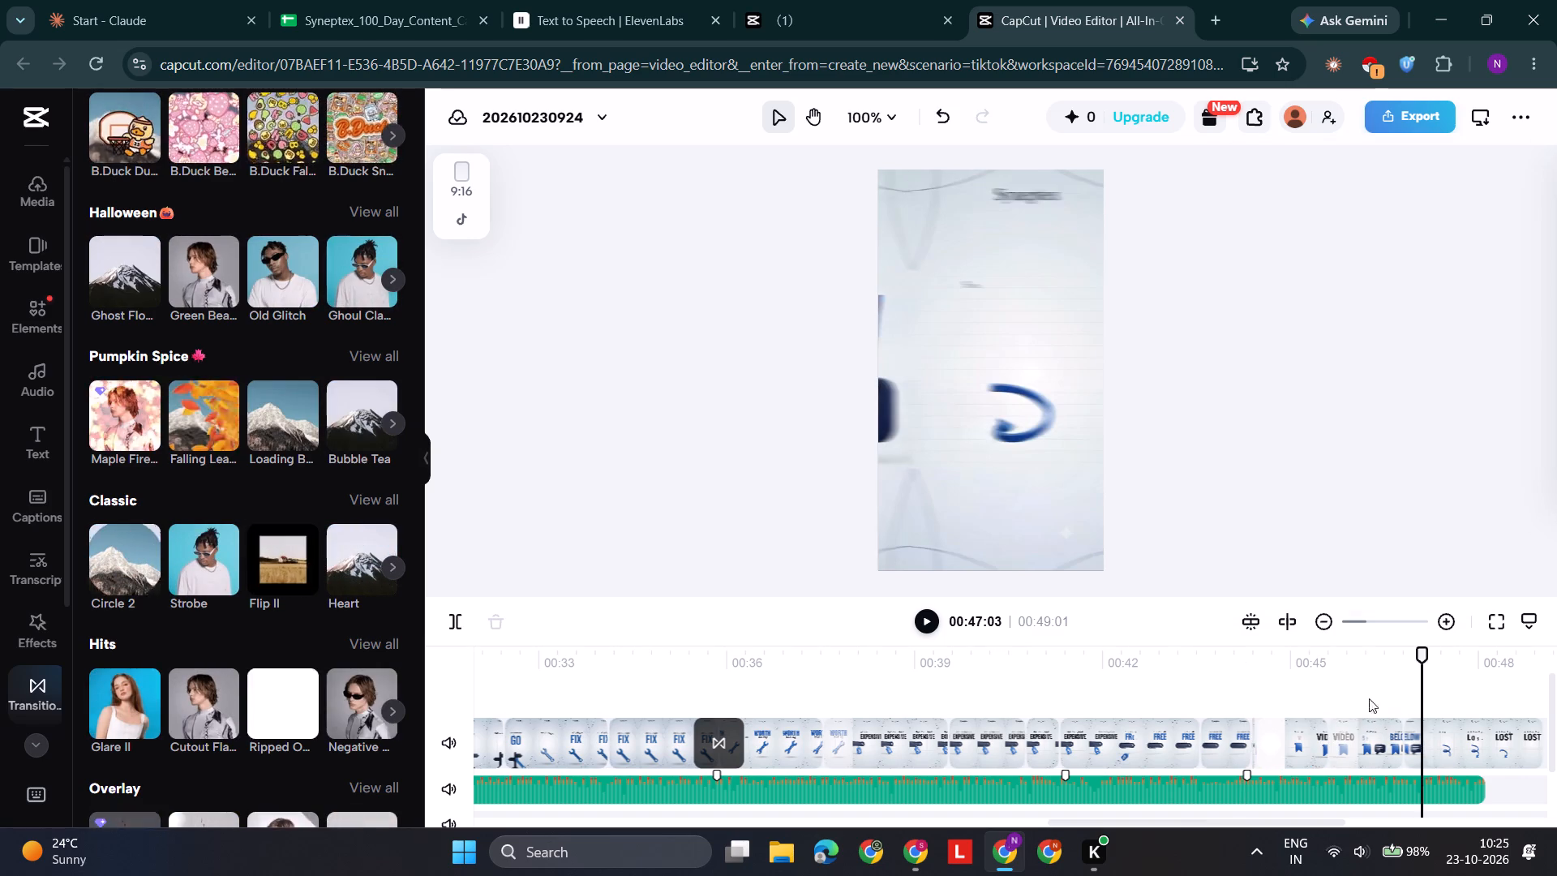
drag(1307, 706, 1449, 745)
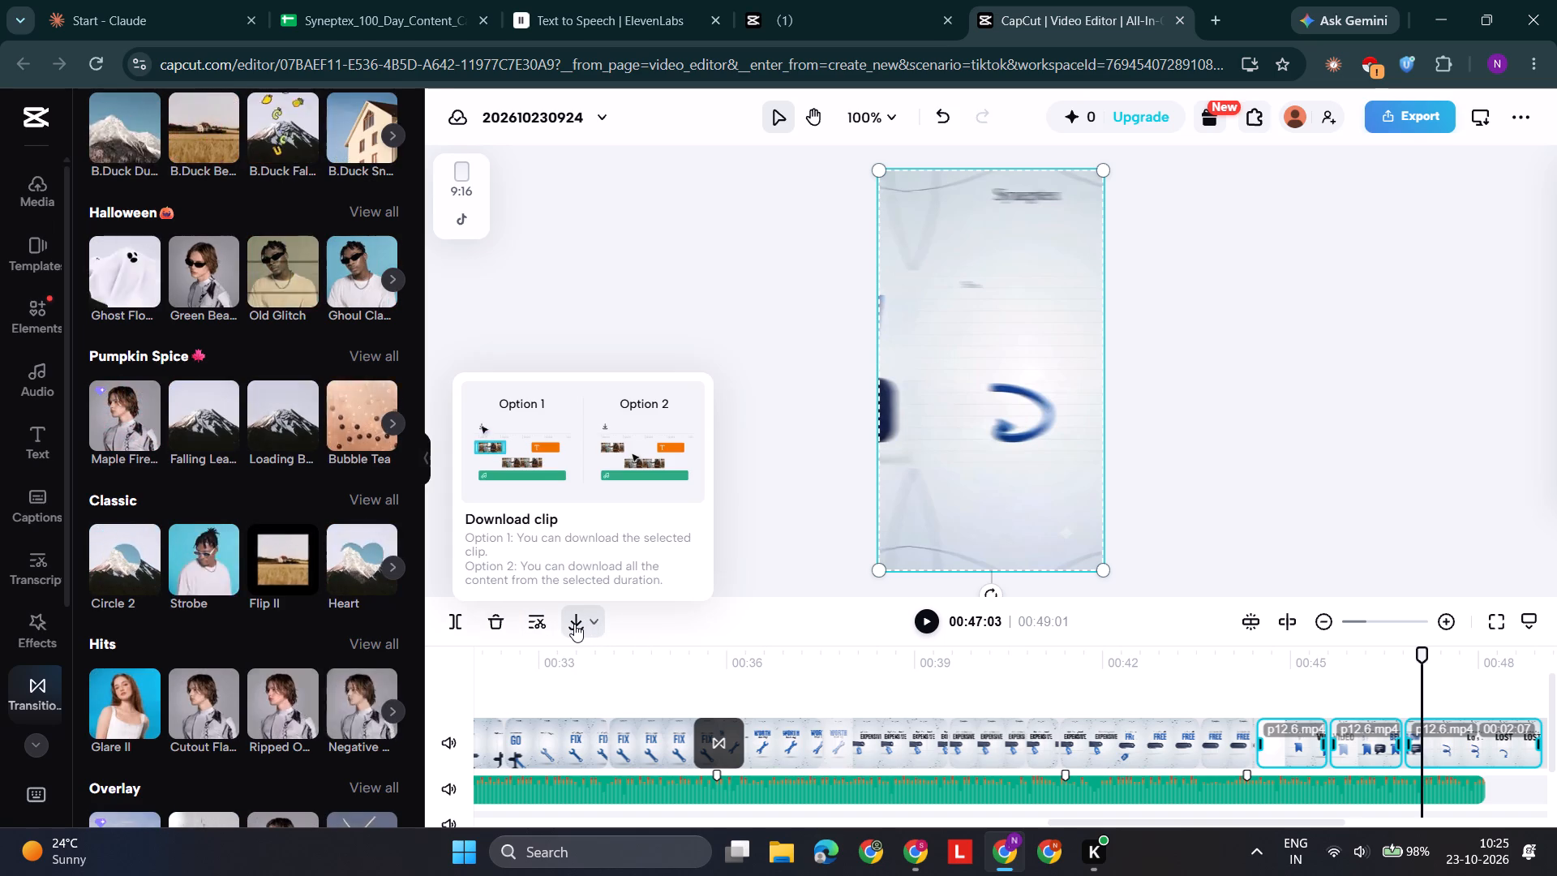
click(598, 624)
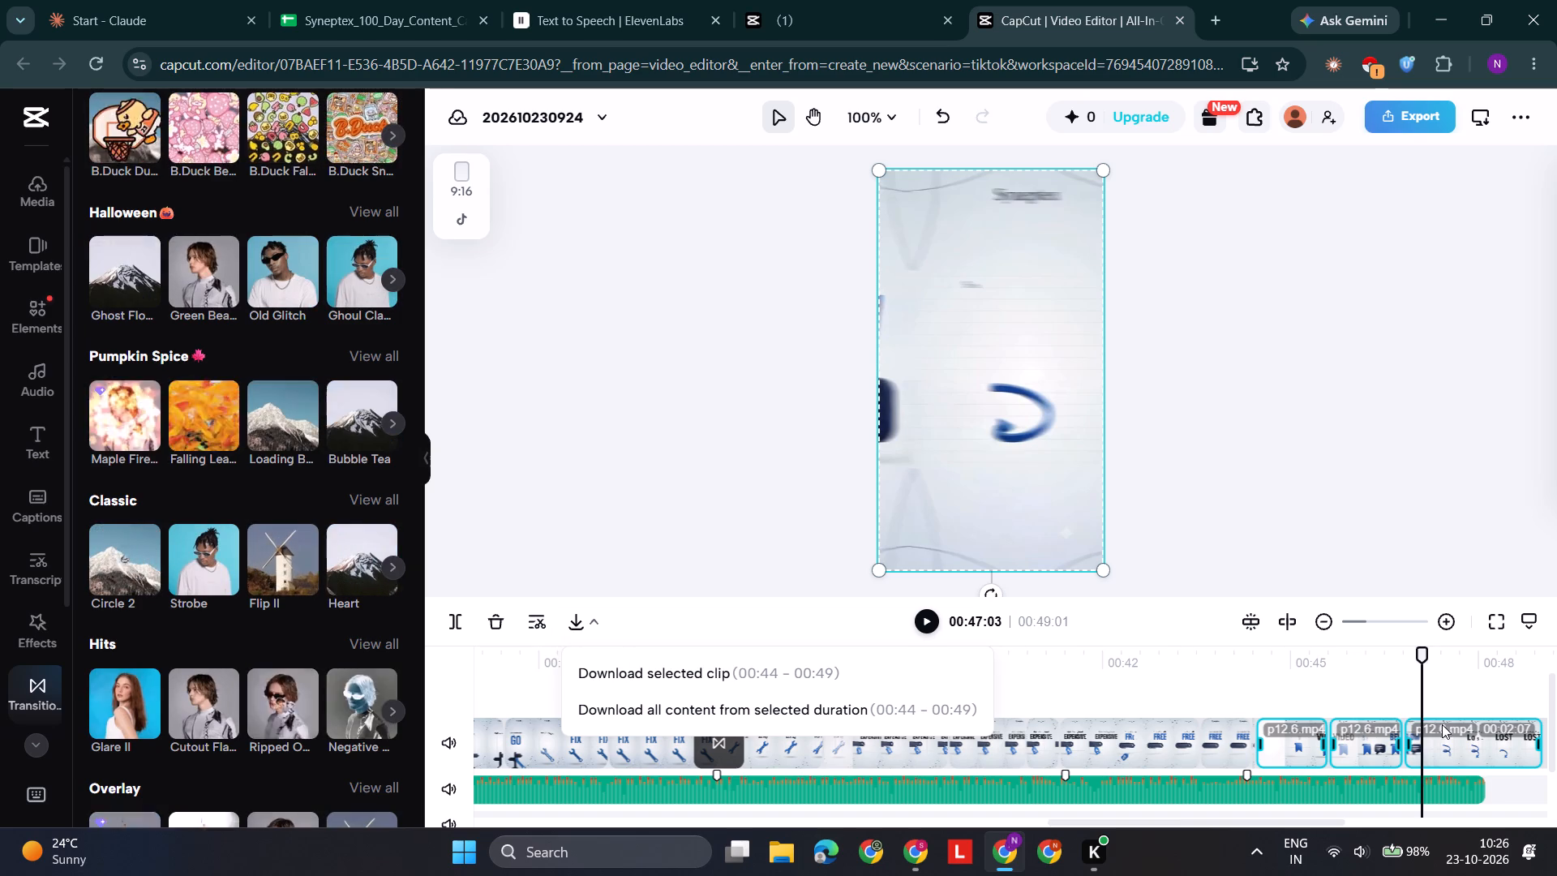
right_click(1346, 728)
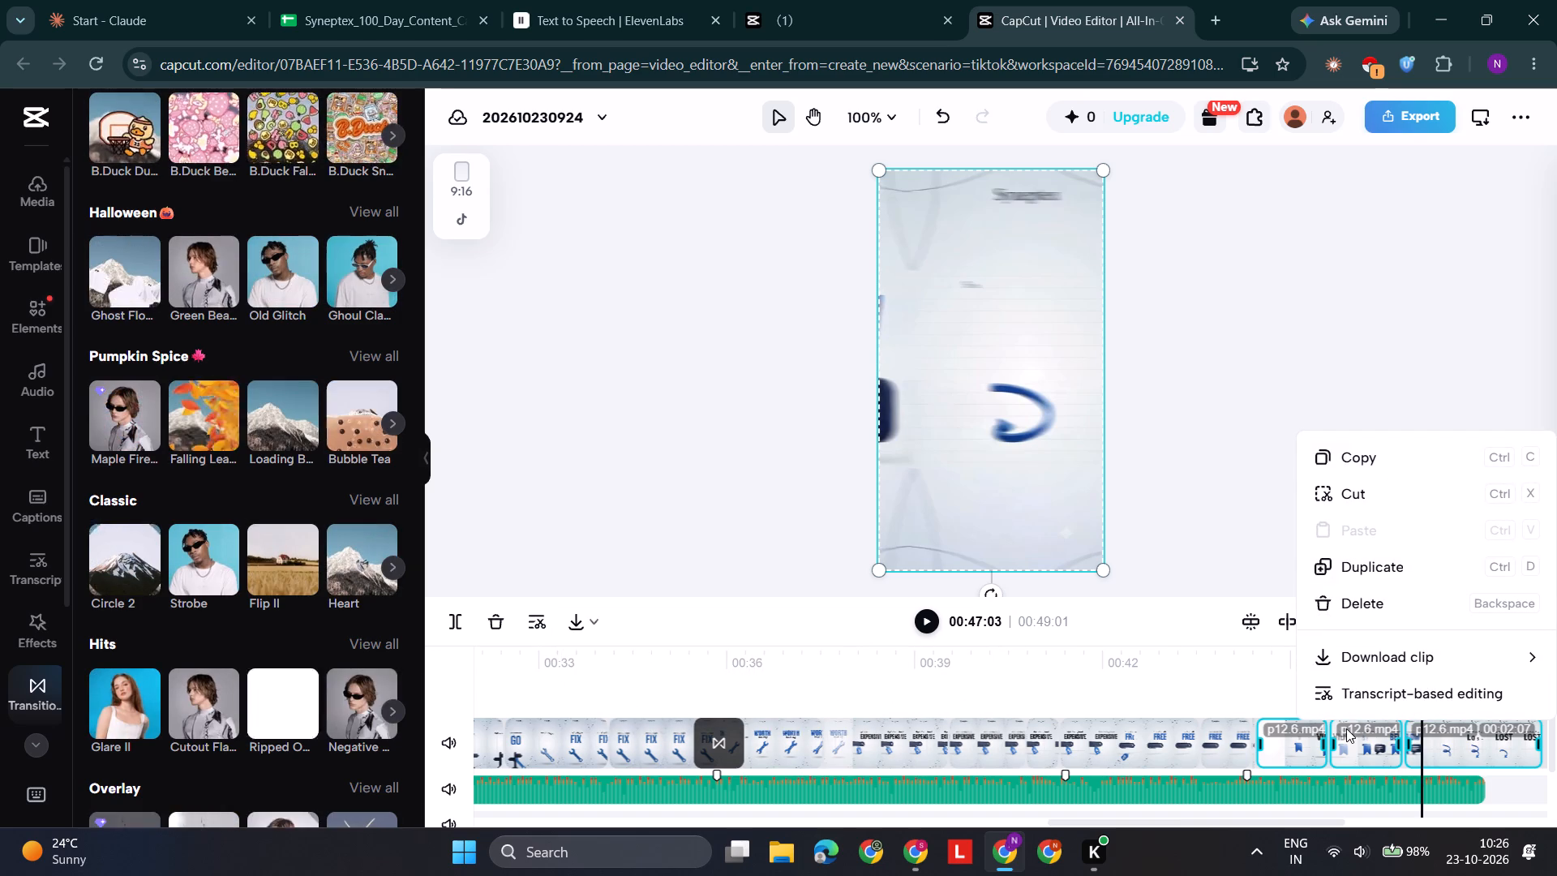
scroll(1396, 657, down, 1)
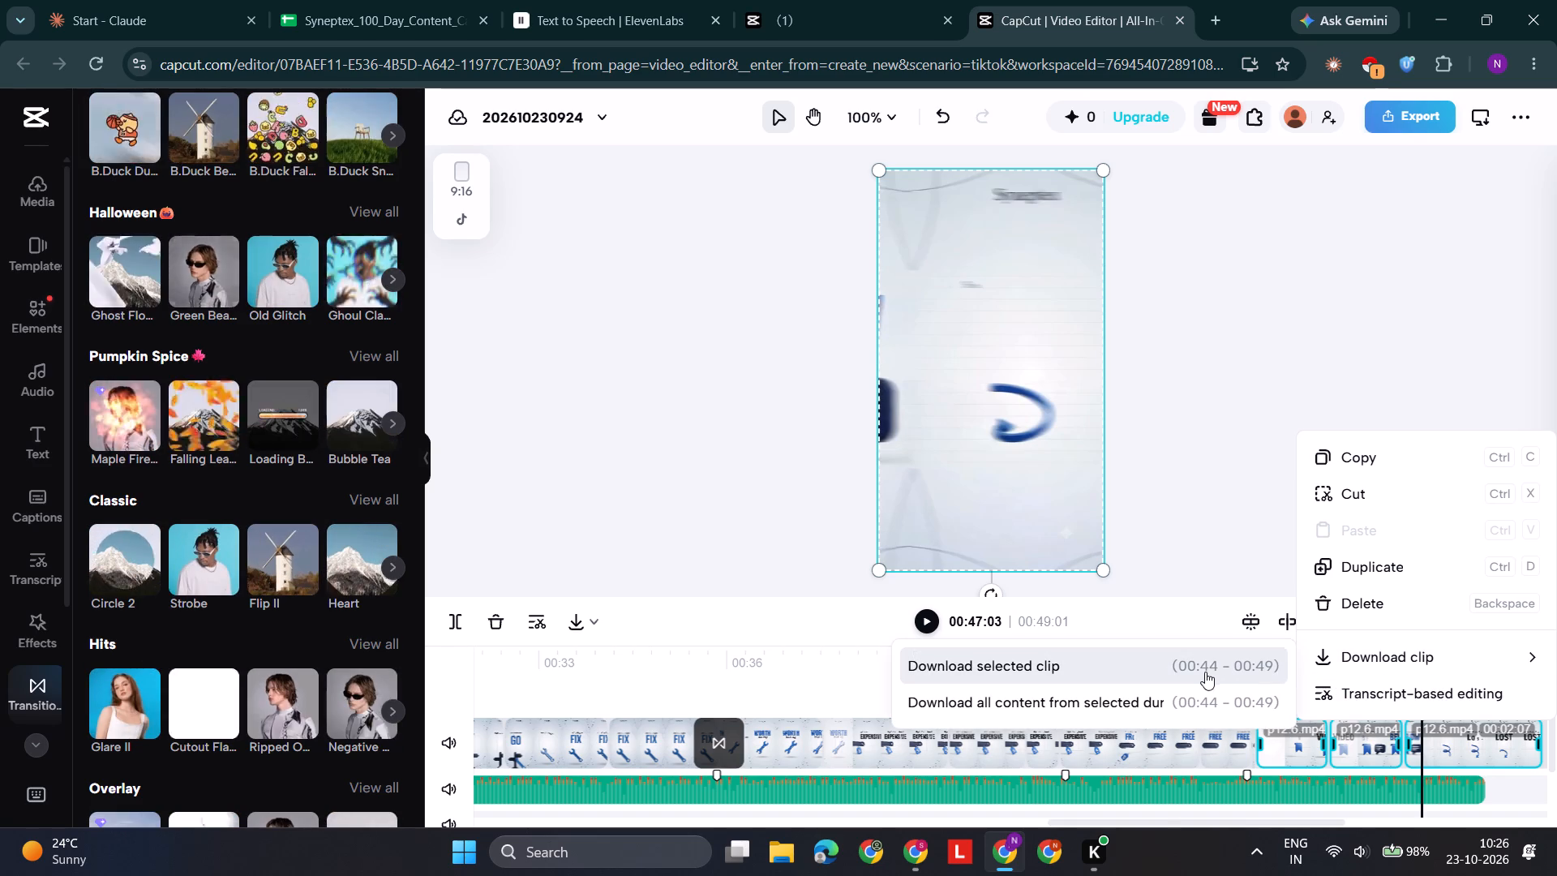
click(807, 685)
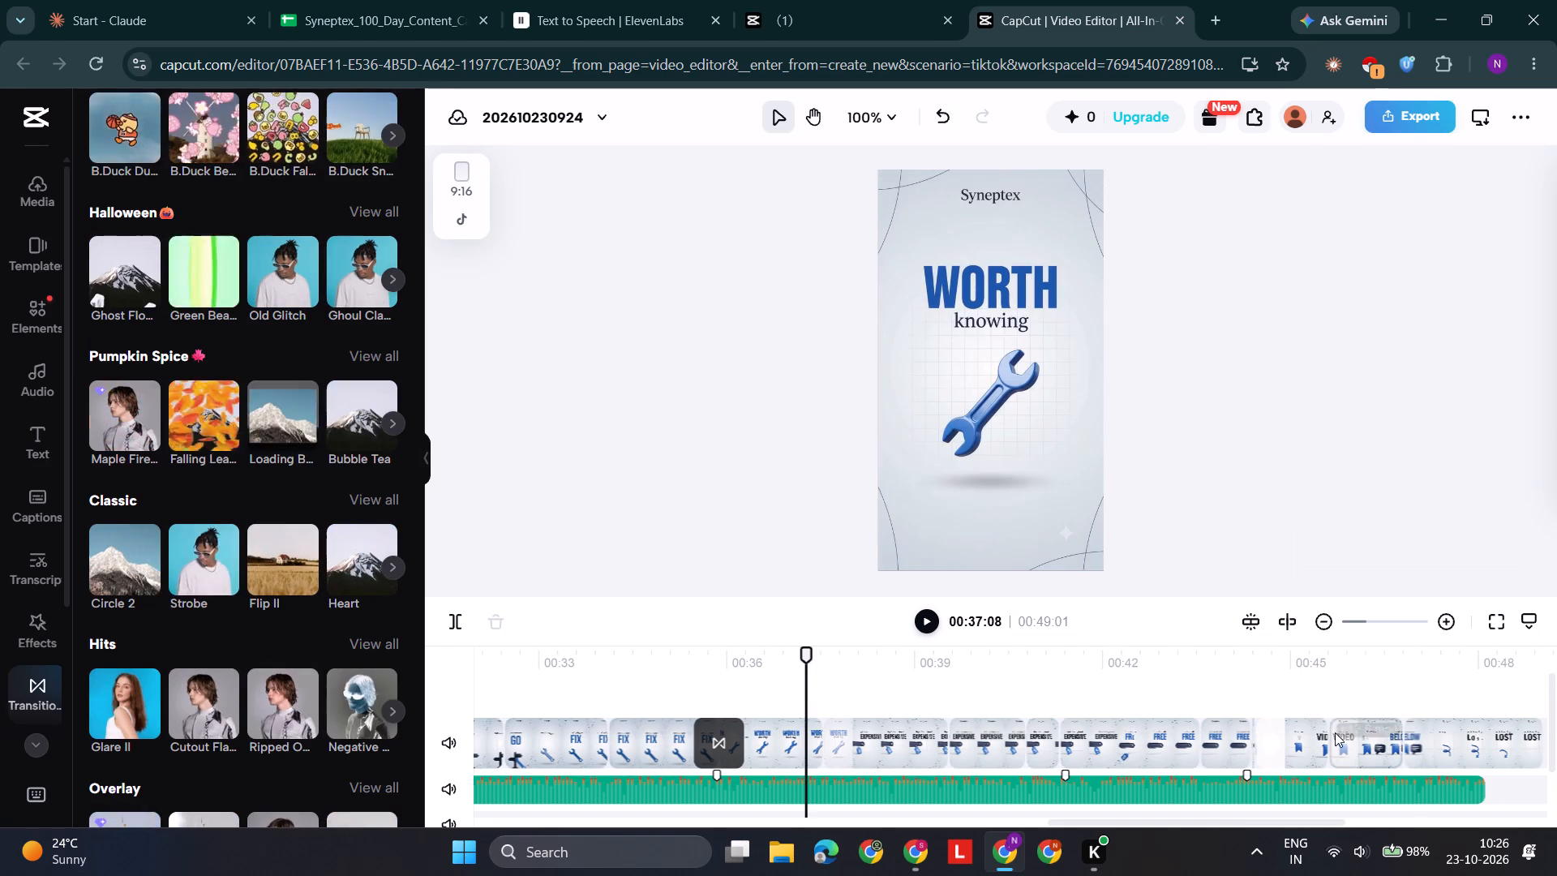
Play back from the end of "EXPENSIVE" through "Fact: Most of it FREE" into "Save this" to check the cut against the audio.
click(1223, 748)
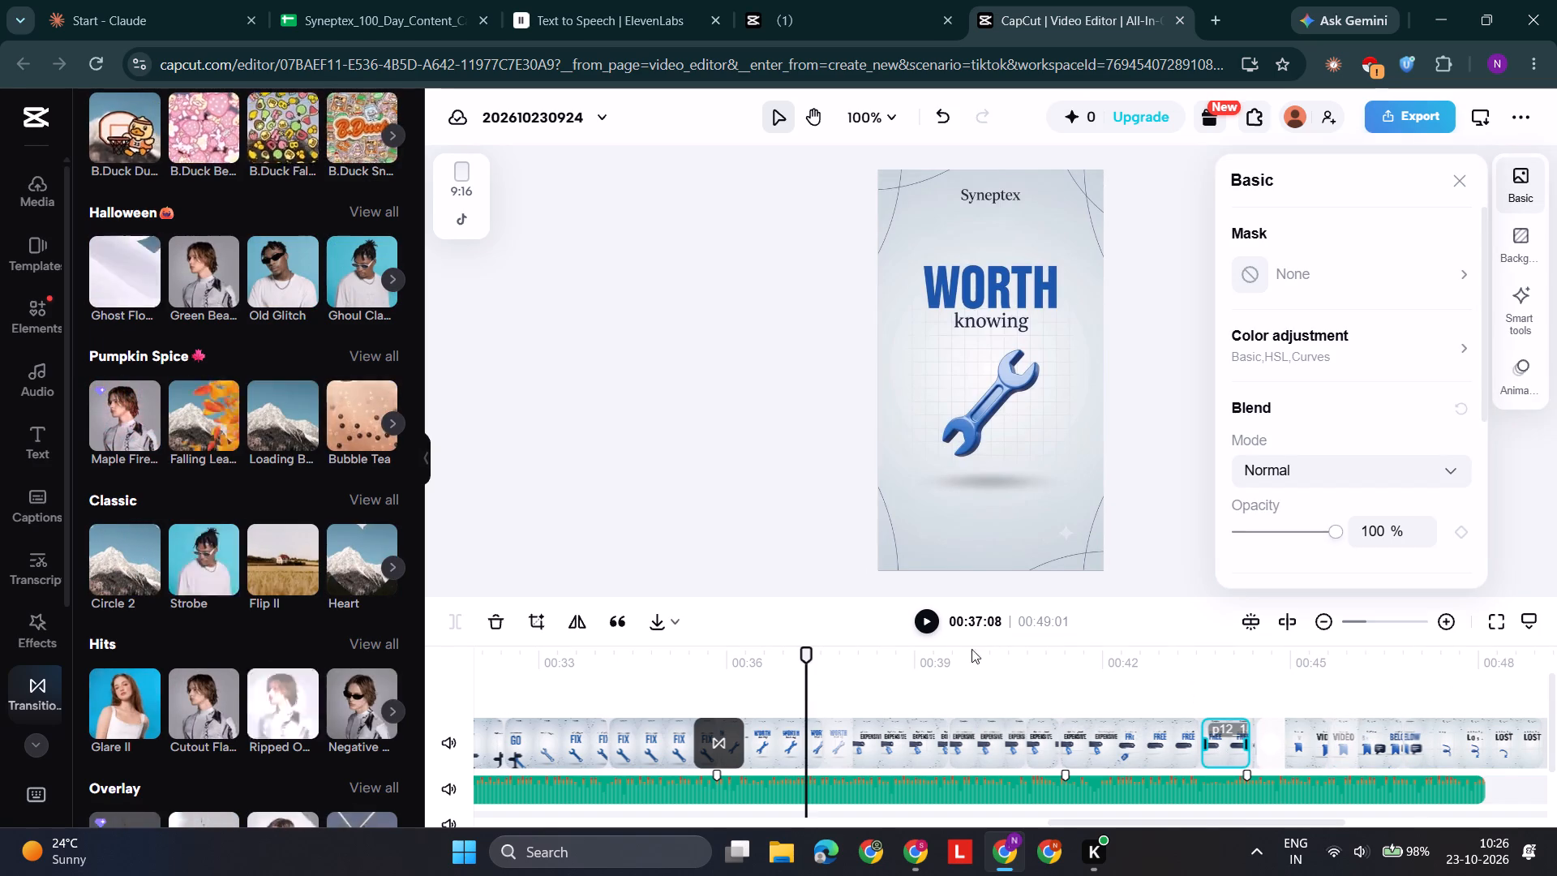
drag(809, 646, 1057, 692)
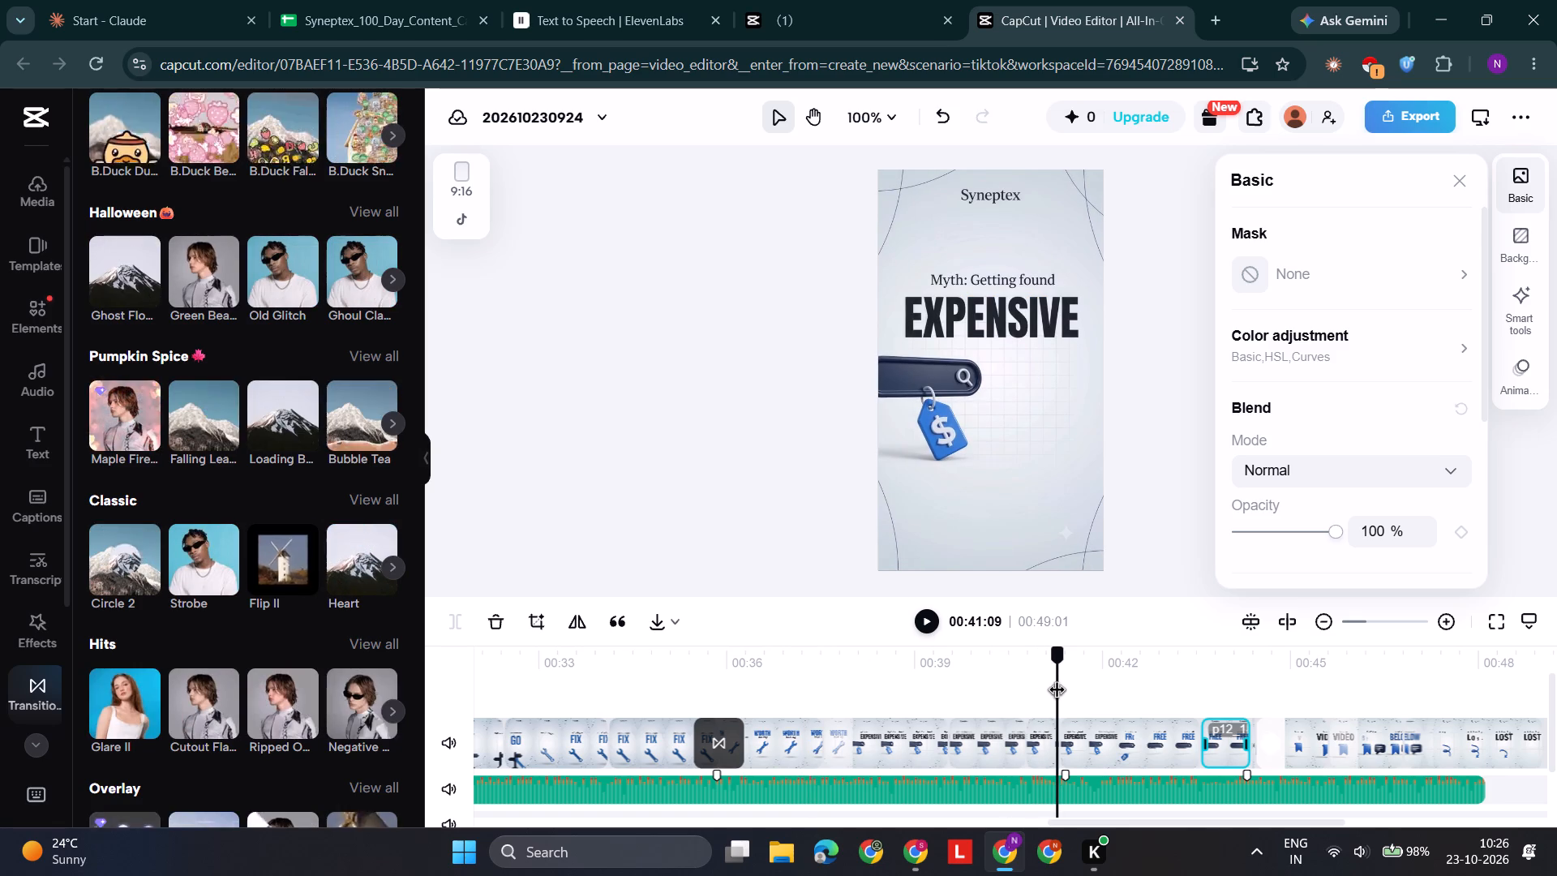
drag(1057, 692, 1070, 700)
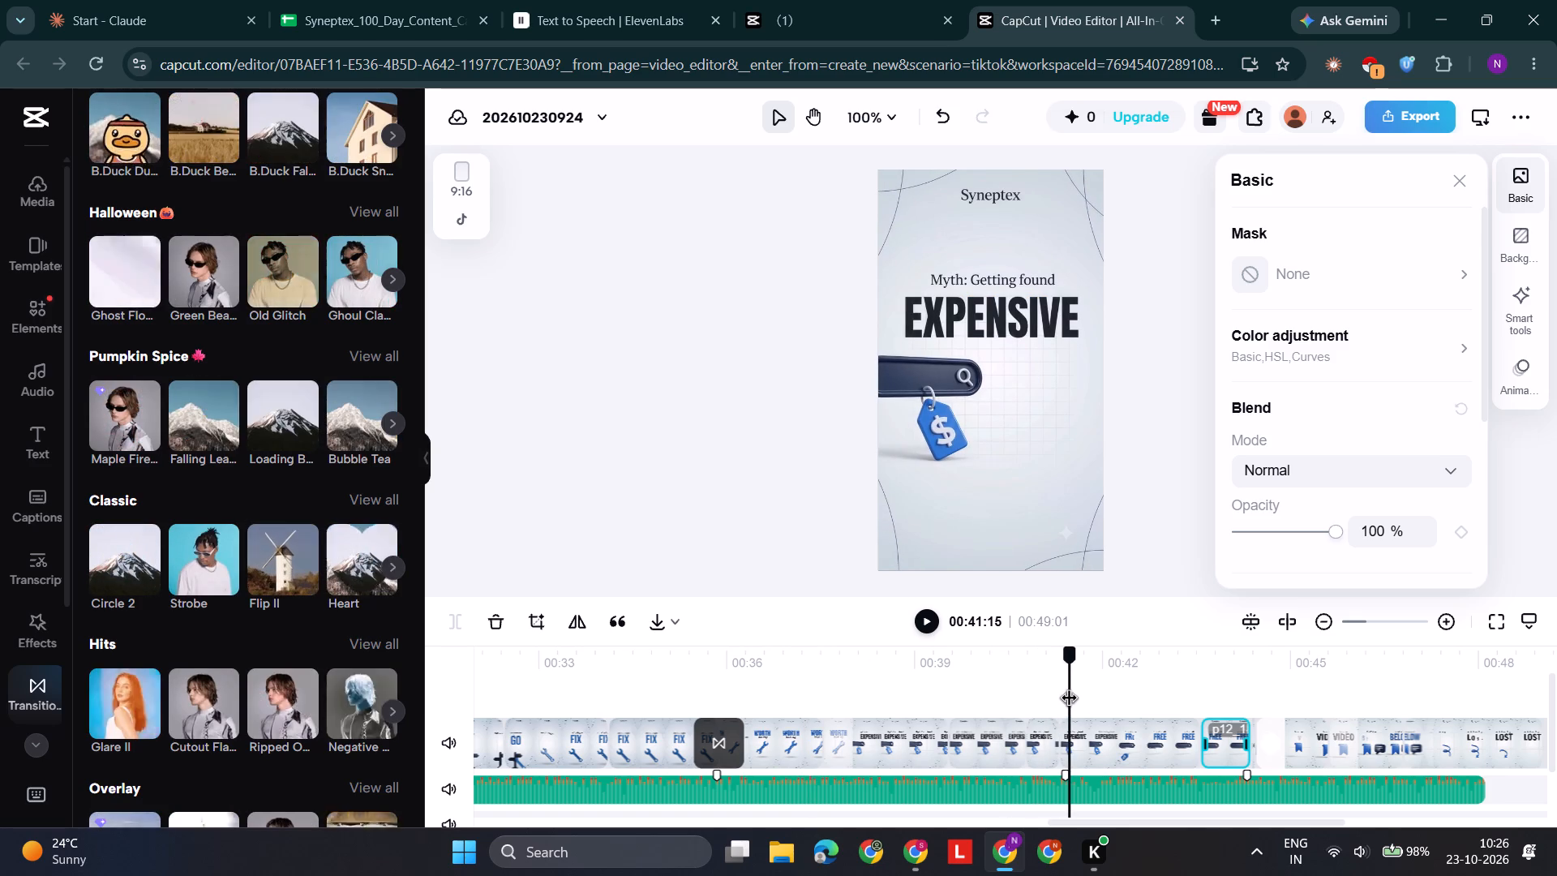
drag(1070, 700, 1057, 708)
key(space)
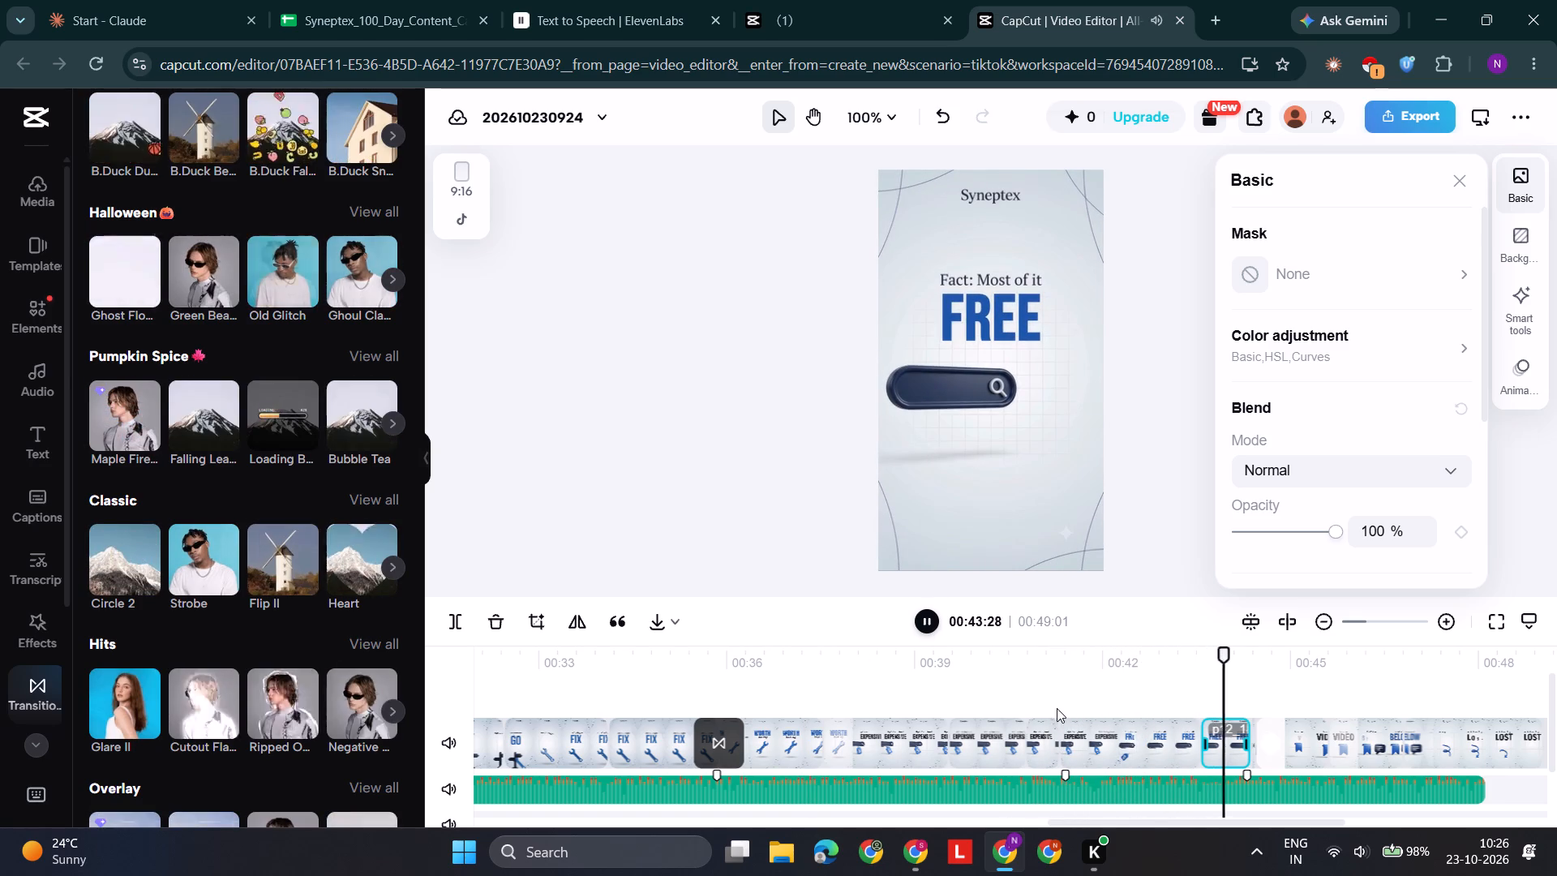
key(space)
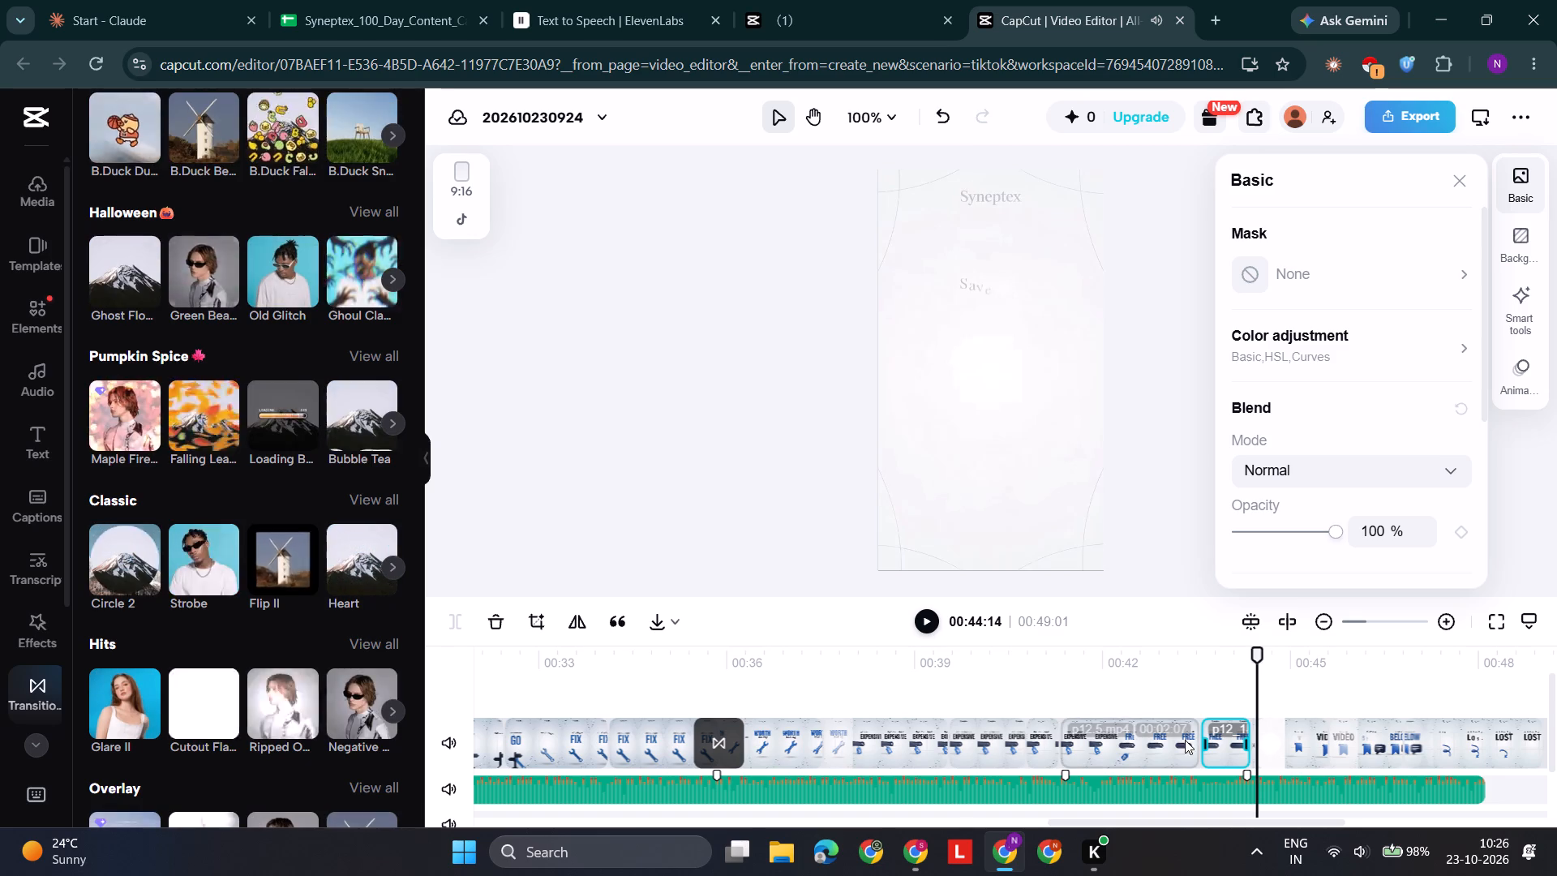
Extend the end of the p12.5 "Fact: Most of it FREE" clip to the audio marker, making it 00:03:01 long, and play back its ending.
click(1186, 745)
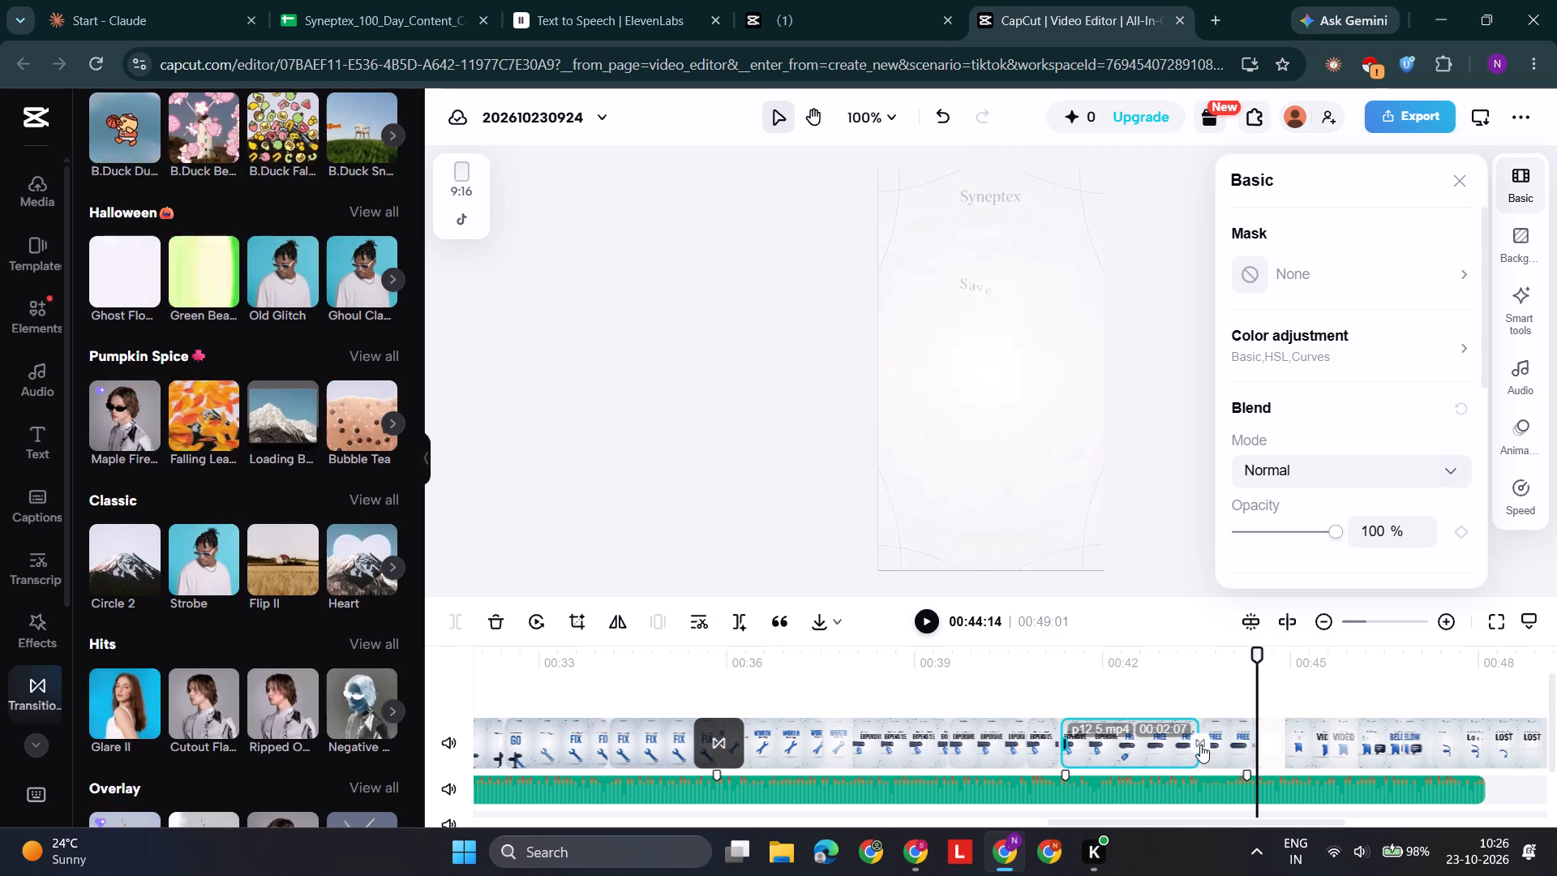
drag(1195, 748, 1211, 748)
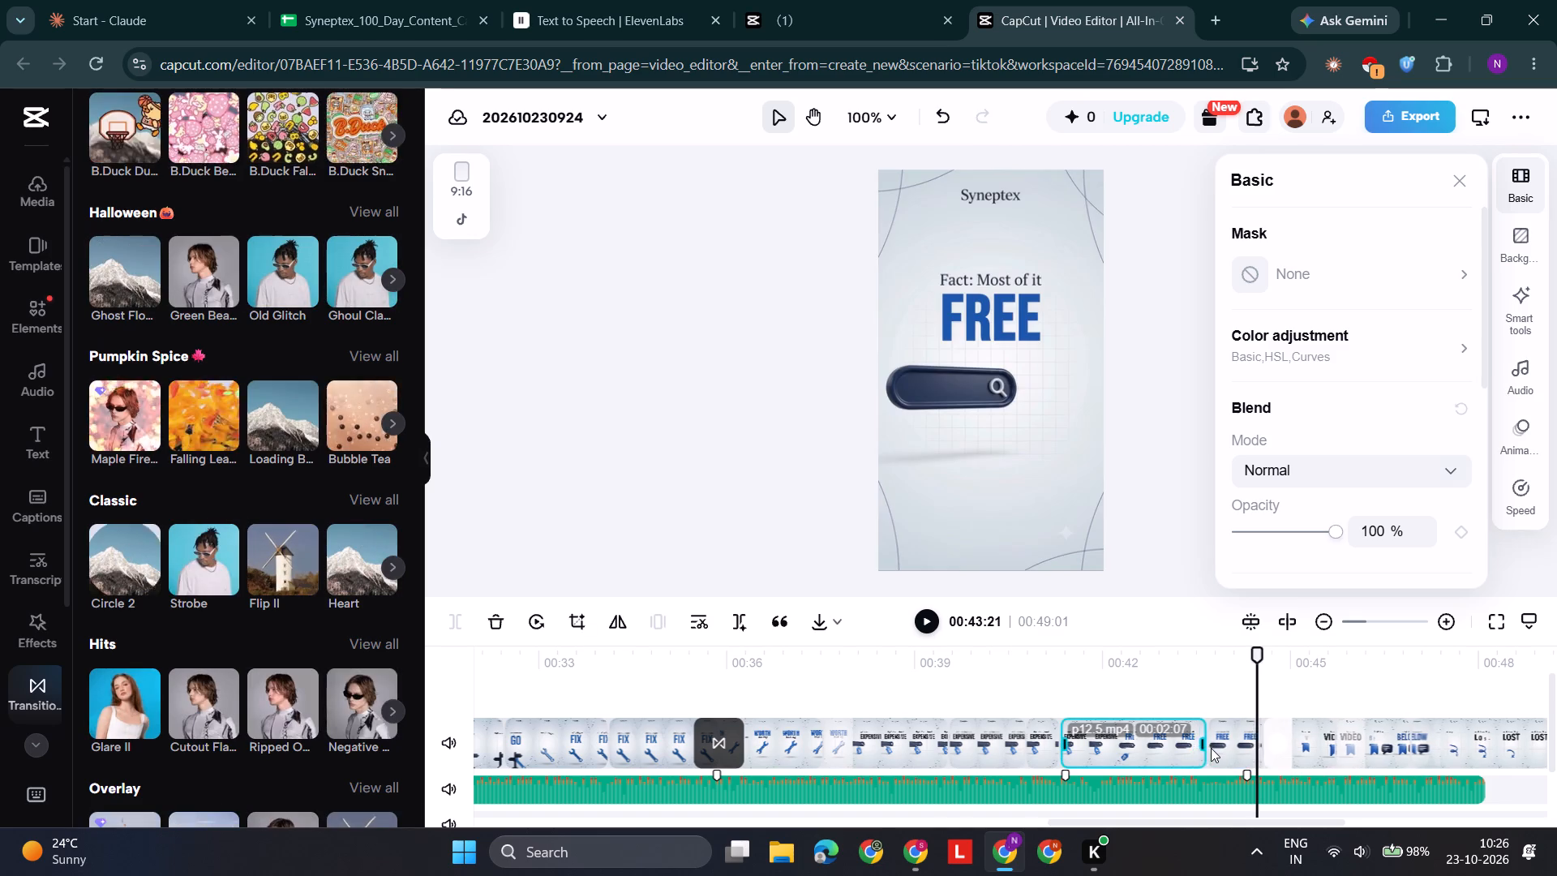
drag(1211, 748, 1242, 746)
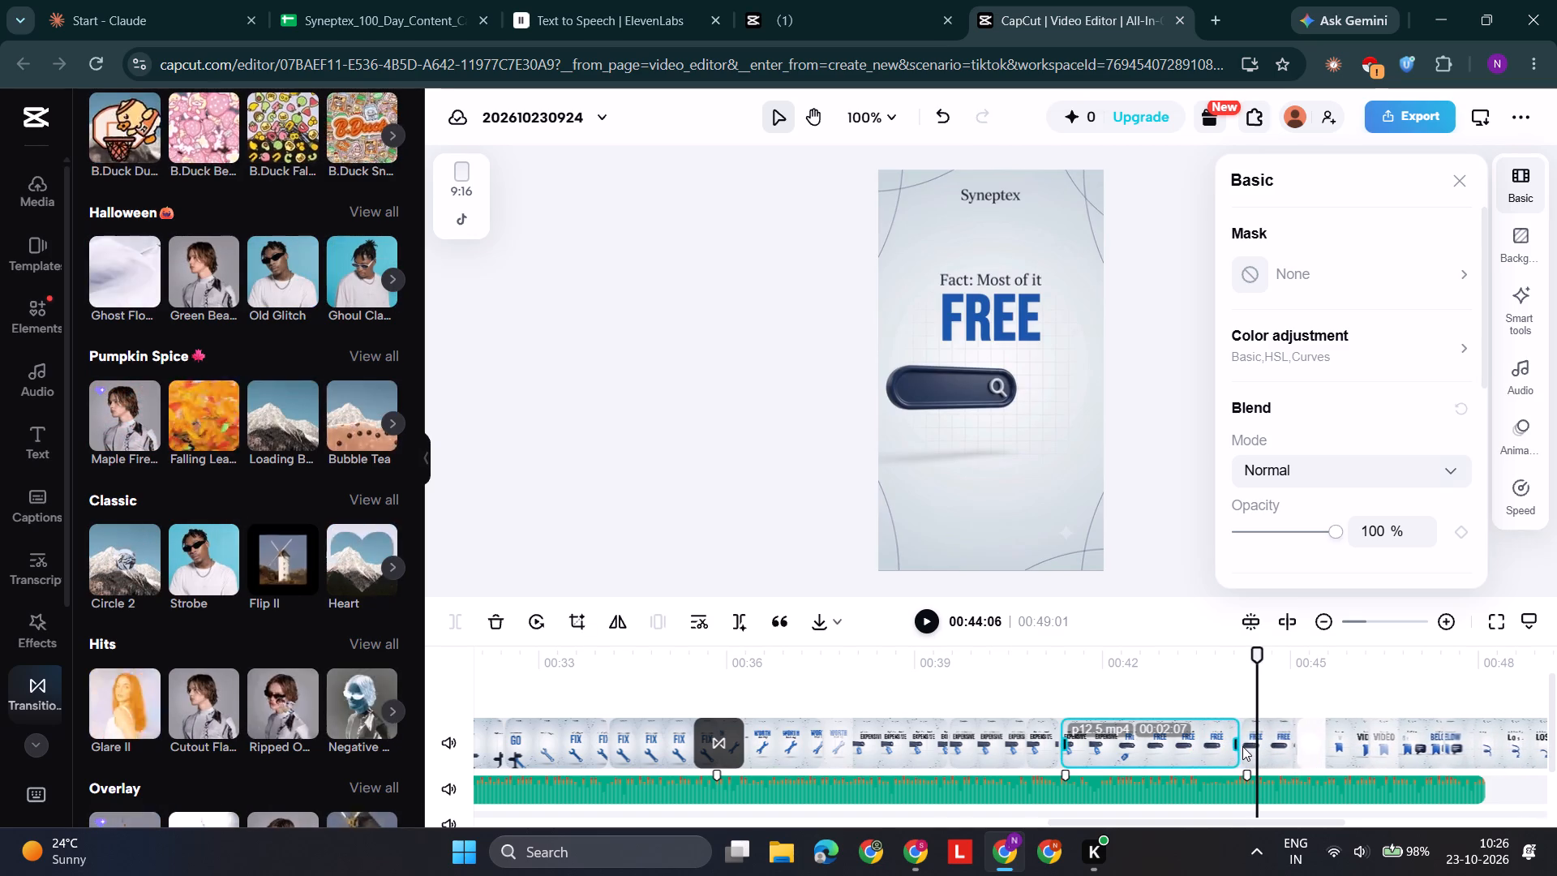
drag(1242, 746, 1250, 745)
drag(1258, 651, 1250, 655)
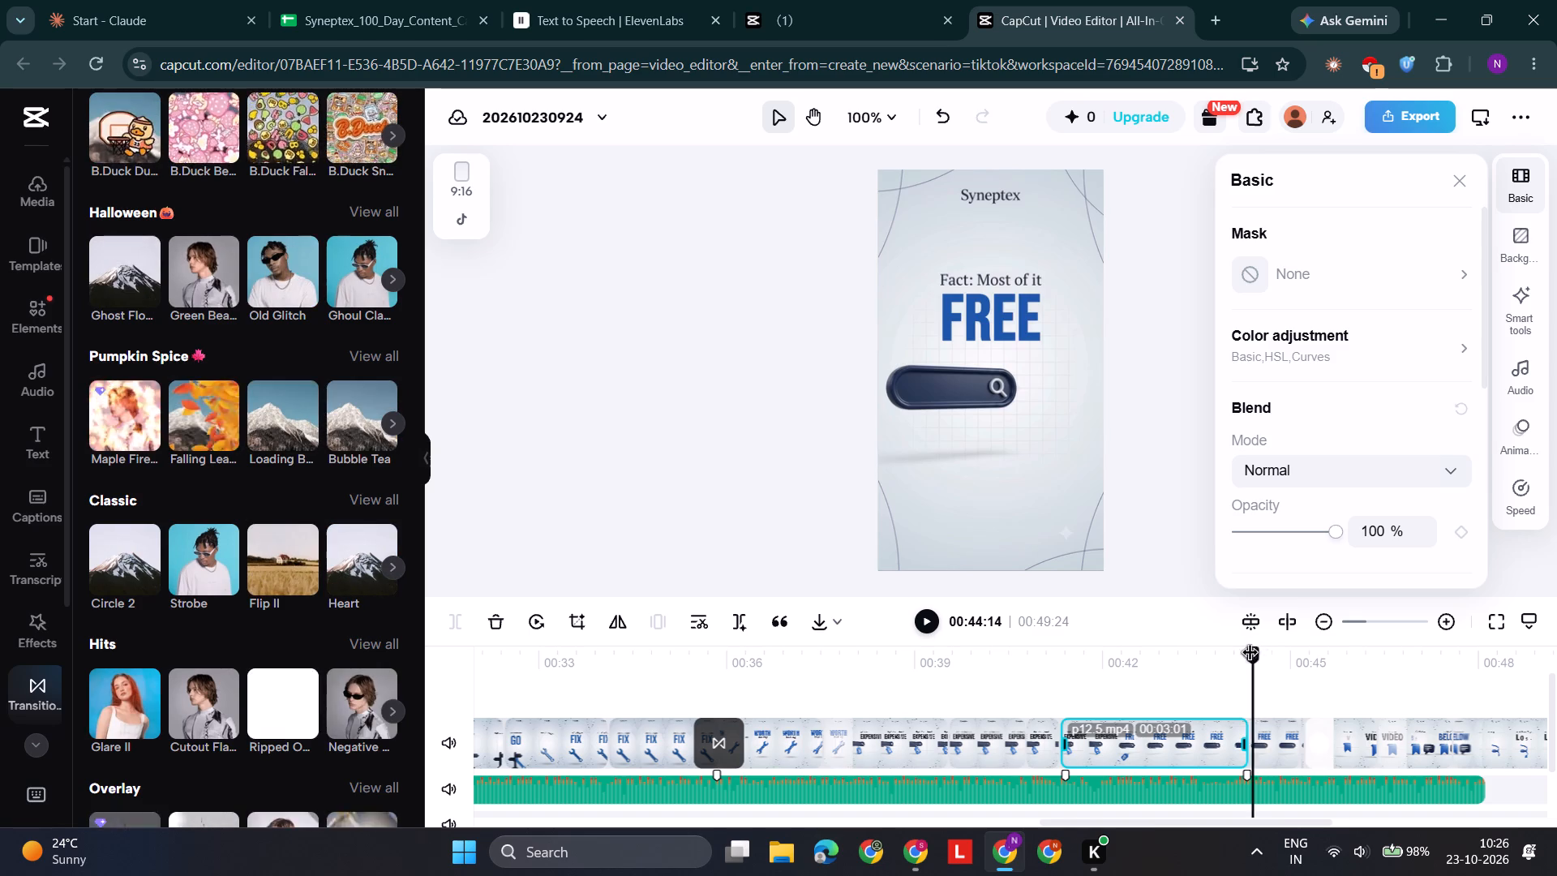
drag(1250, 655, 1178, 672)
key(space)
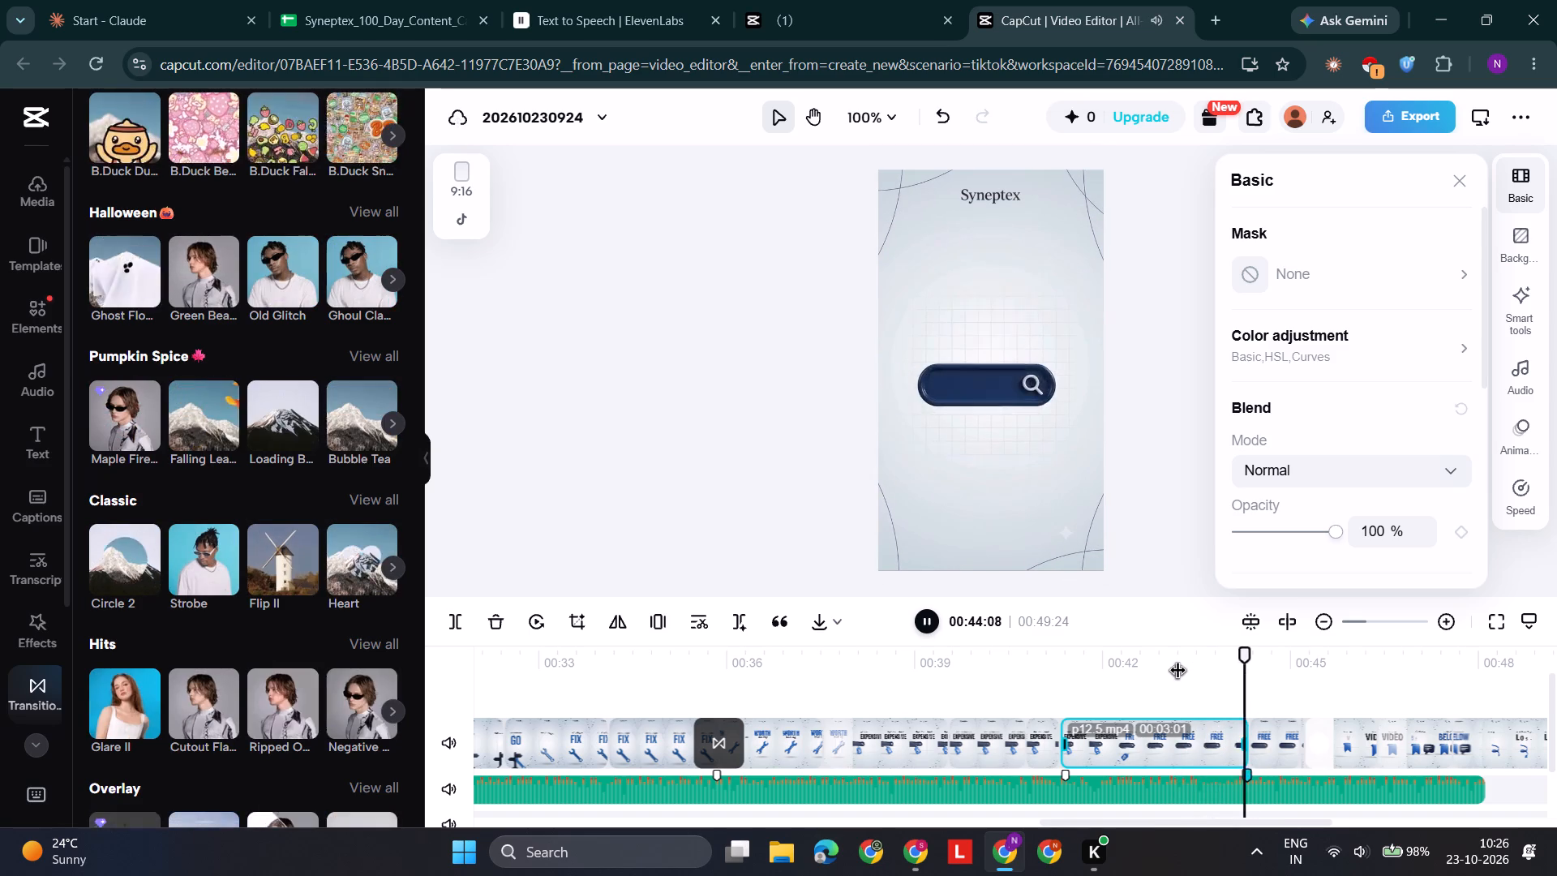
key(space)
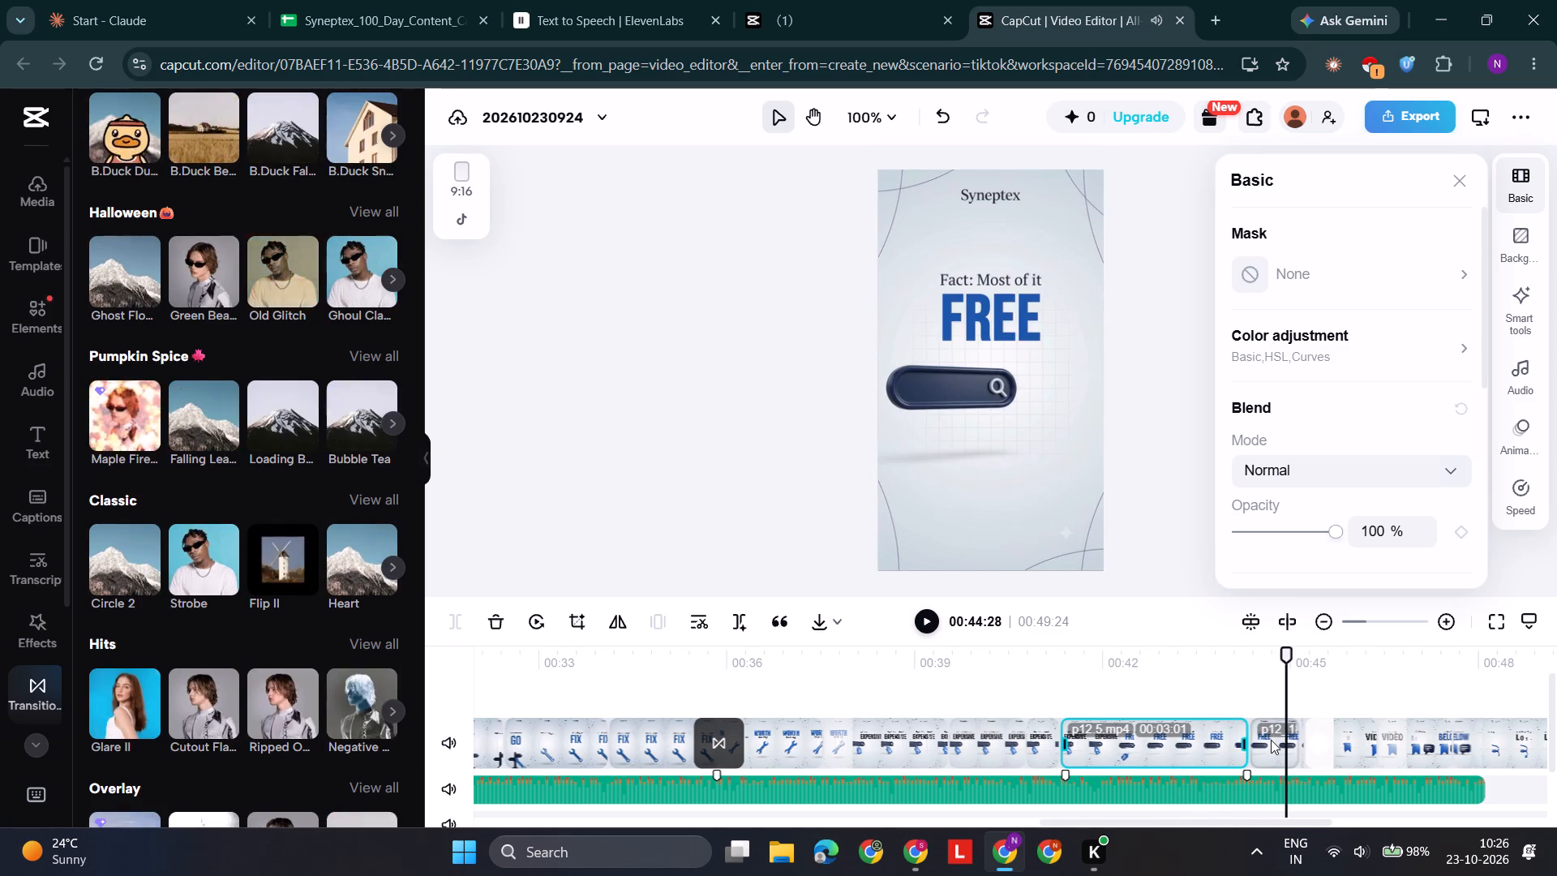
Delete the "Fact: Most of it FREE" freeze frame and the leftover clip sliver before the first p12.6 clip.
click(1271, 740)
key(Delete)
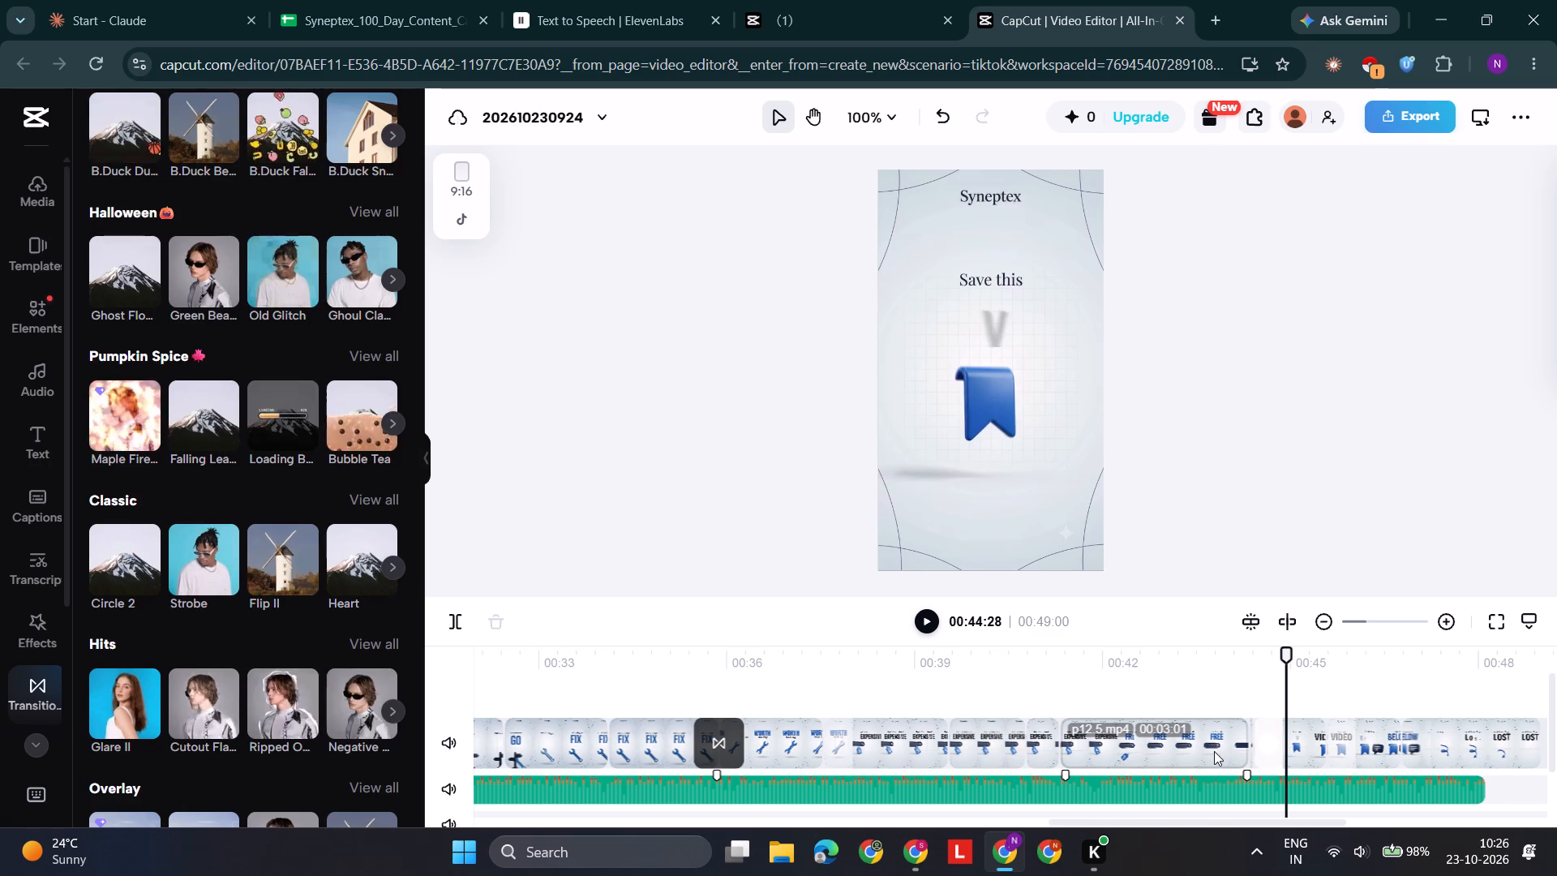
drag(1288, 644, 1254, 676)
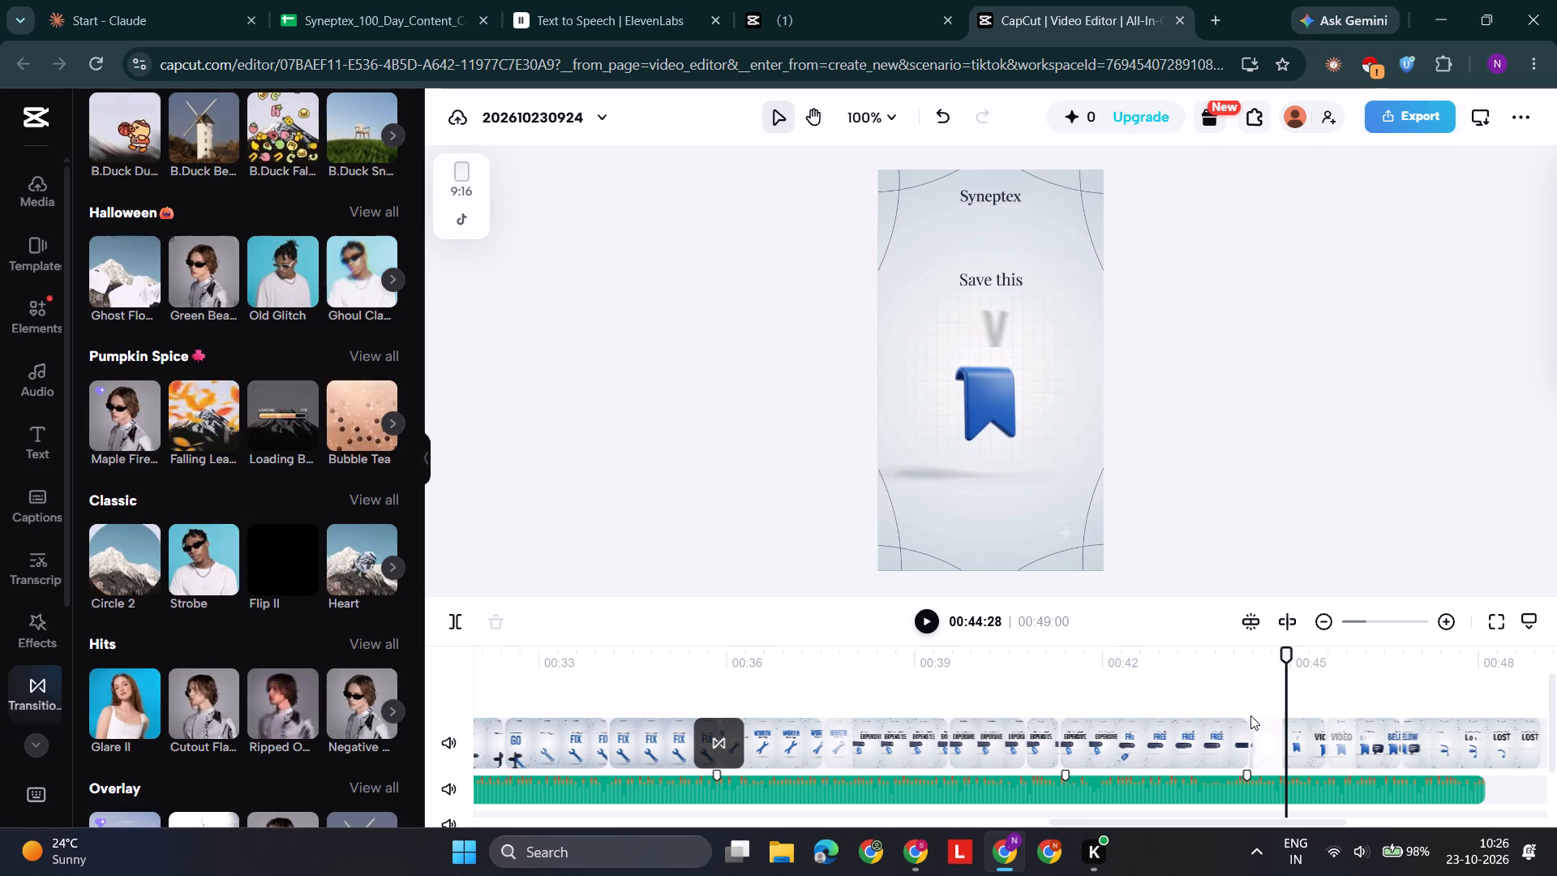
click(1253, 765)
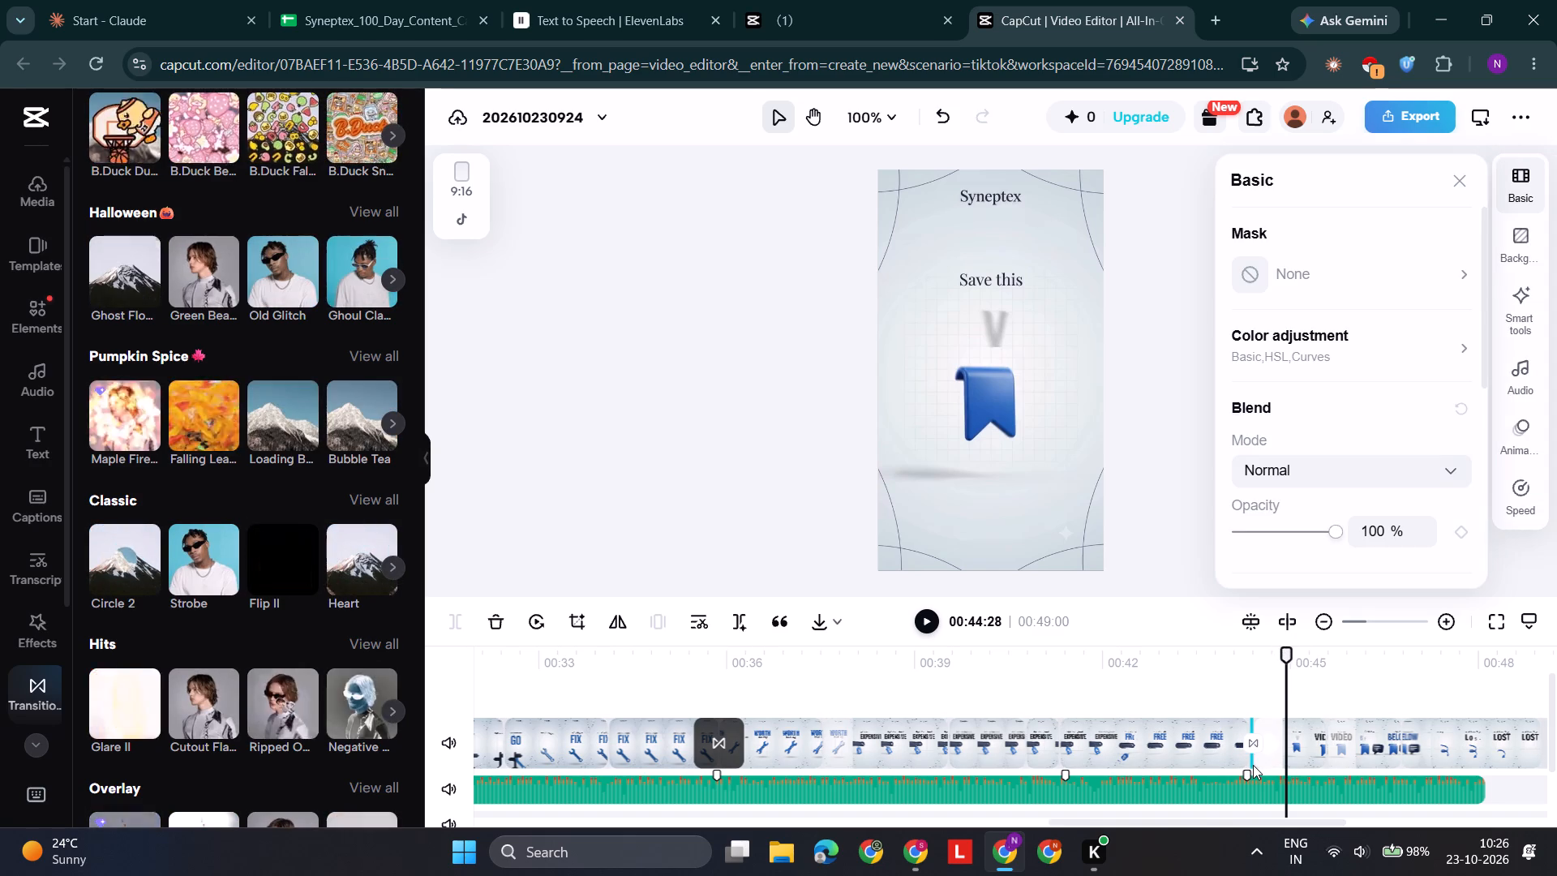
key(Delete)
Add a Black Fade transition between the p12.5 "FREE" clip and the first p12.6 clip, lasting 0.6 s.
click(1248, 745)
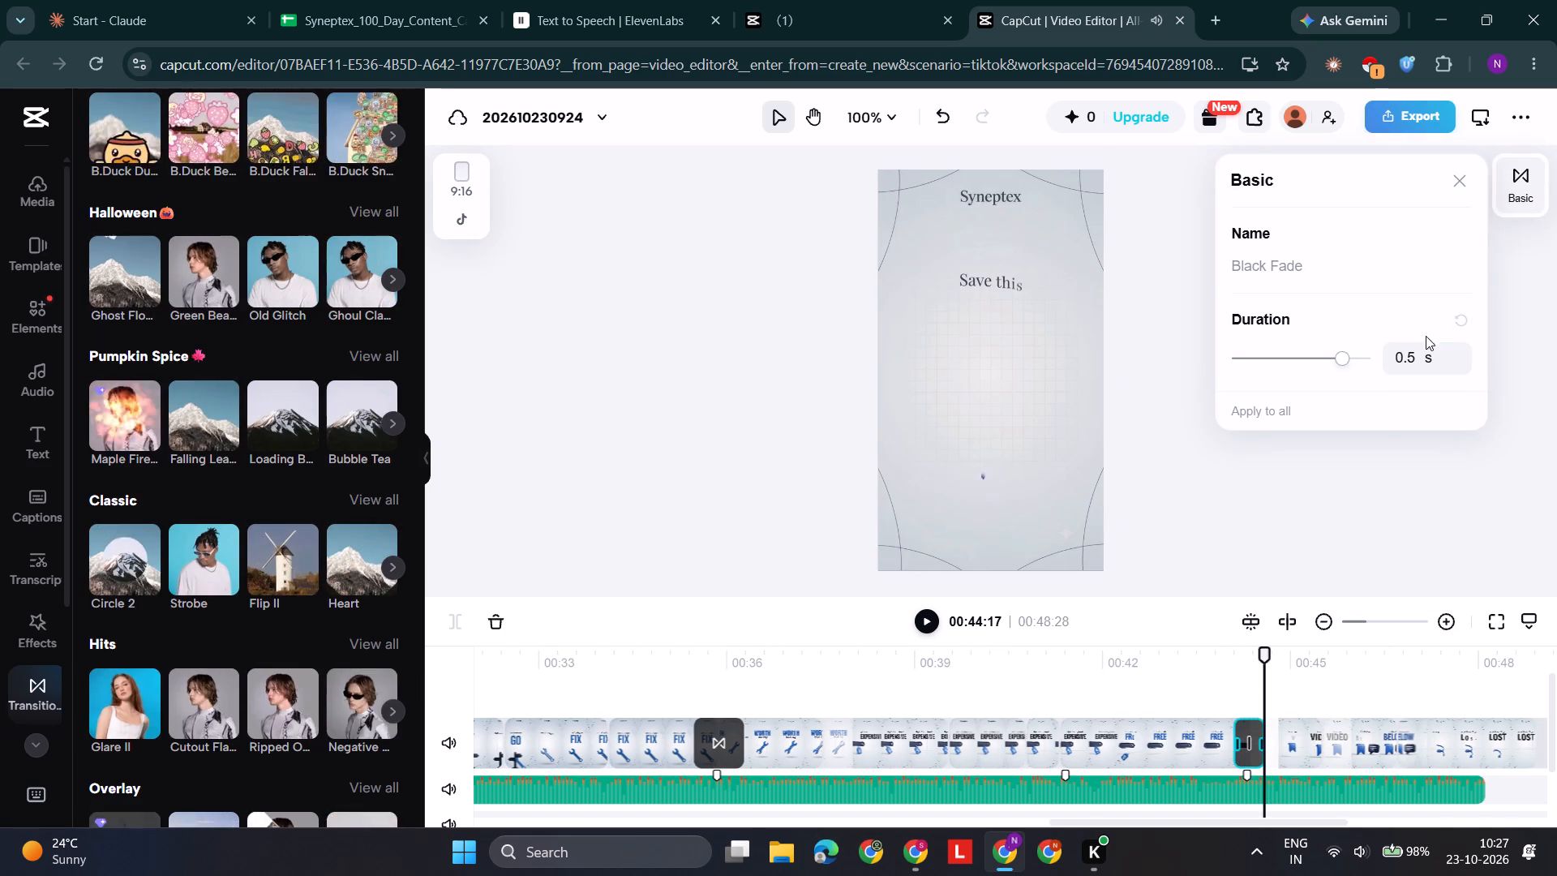
click(1404, 361)
key(Up)
key(Up)
key(Up)
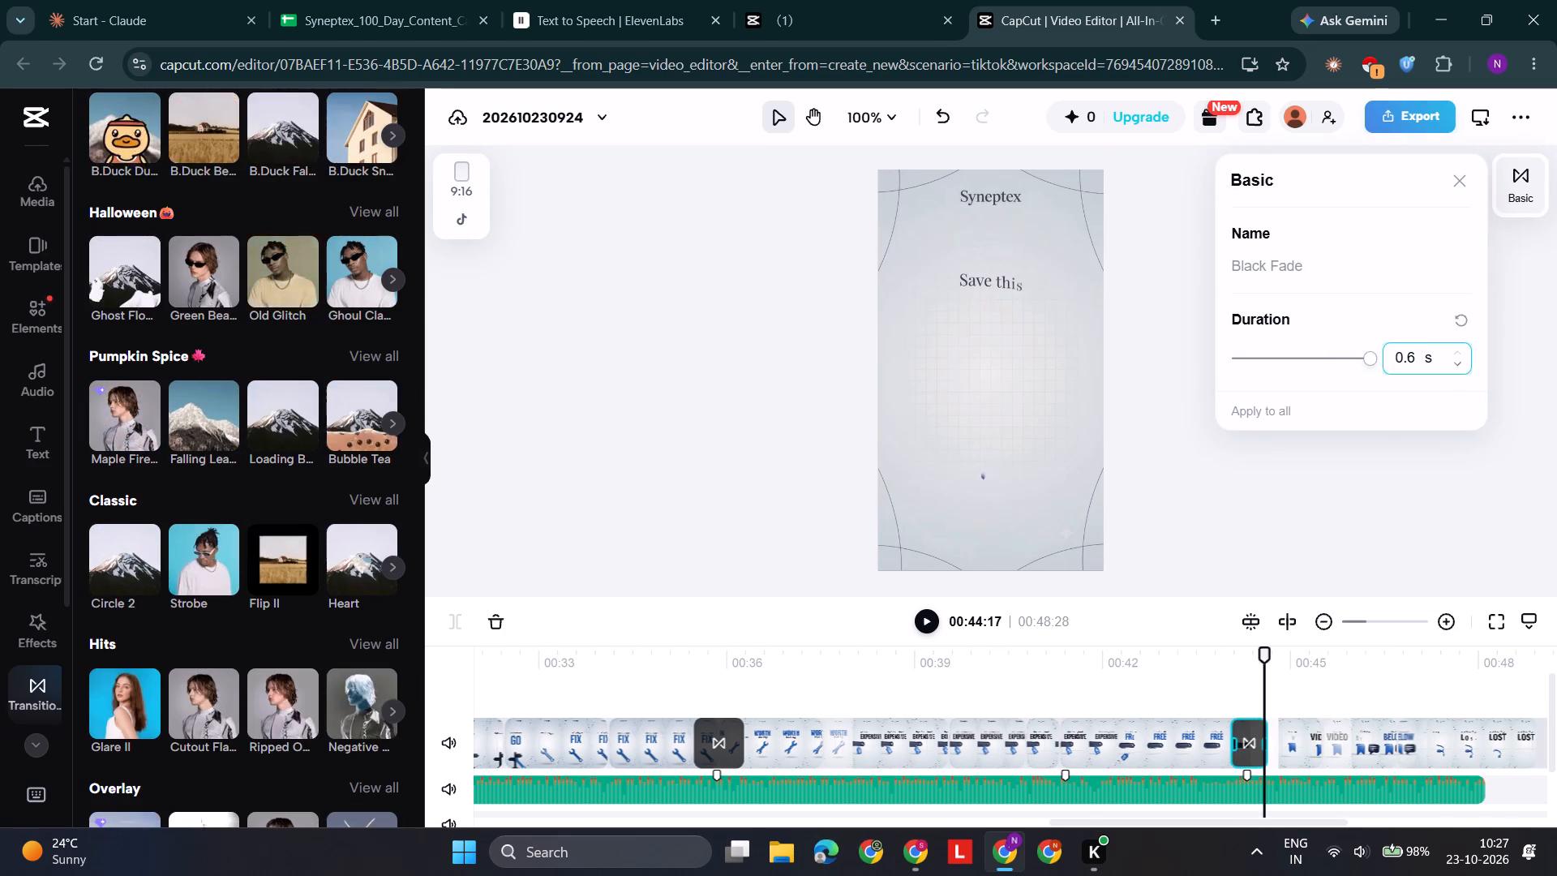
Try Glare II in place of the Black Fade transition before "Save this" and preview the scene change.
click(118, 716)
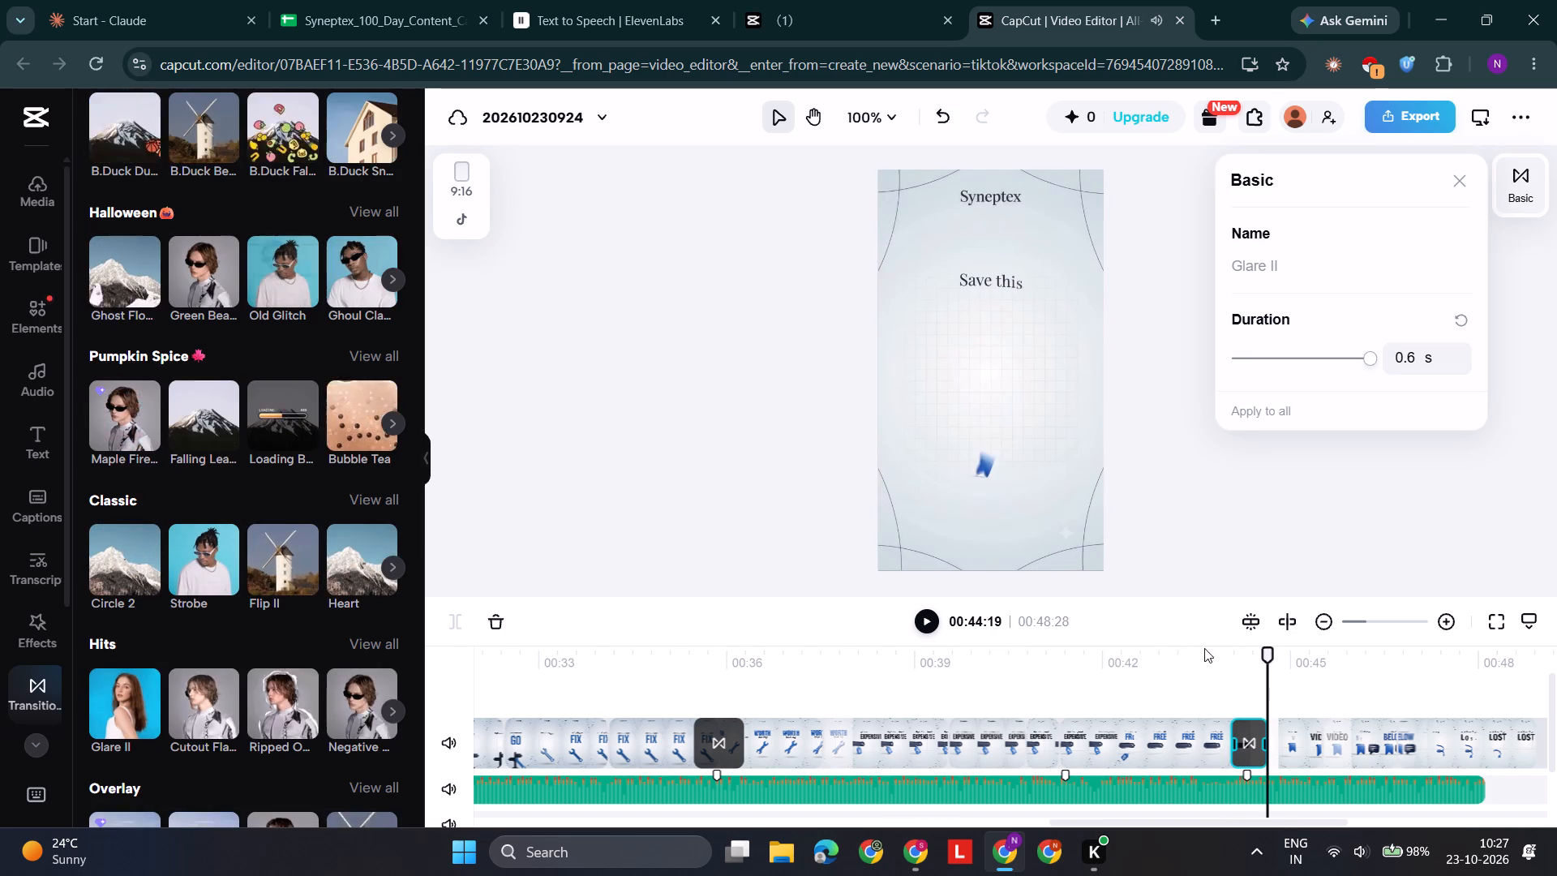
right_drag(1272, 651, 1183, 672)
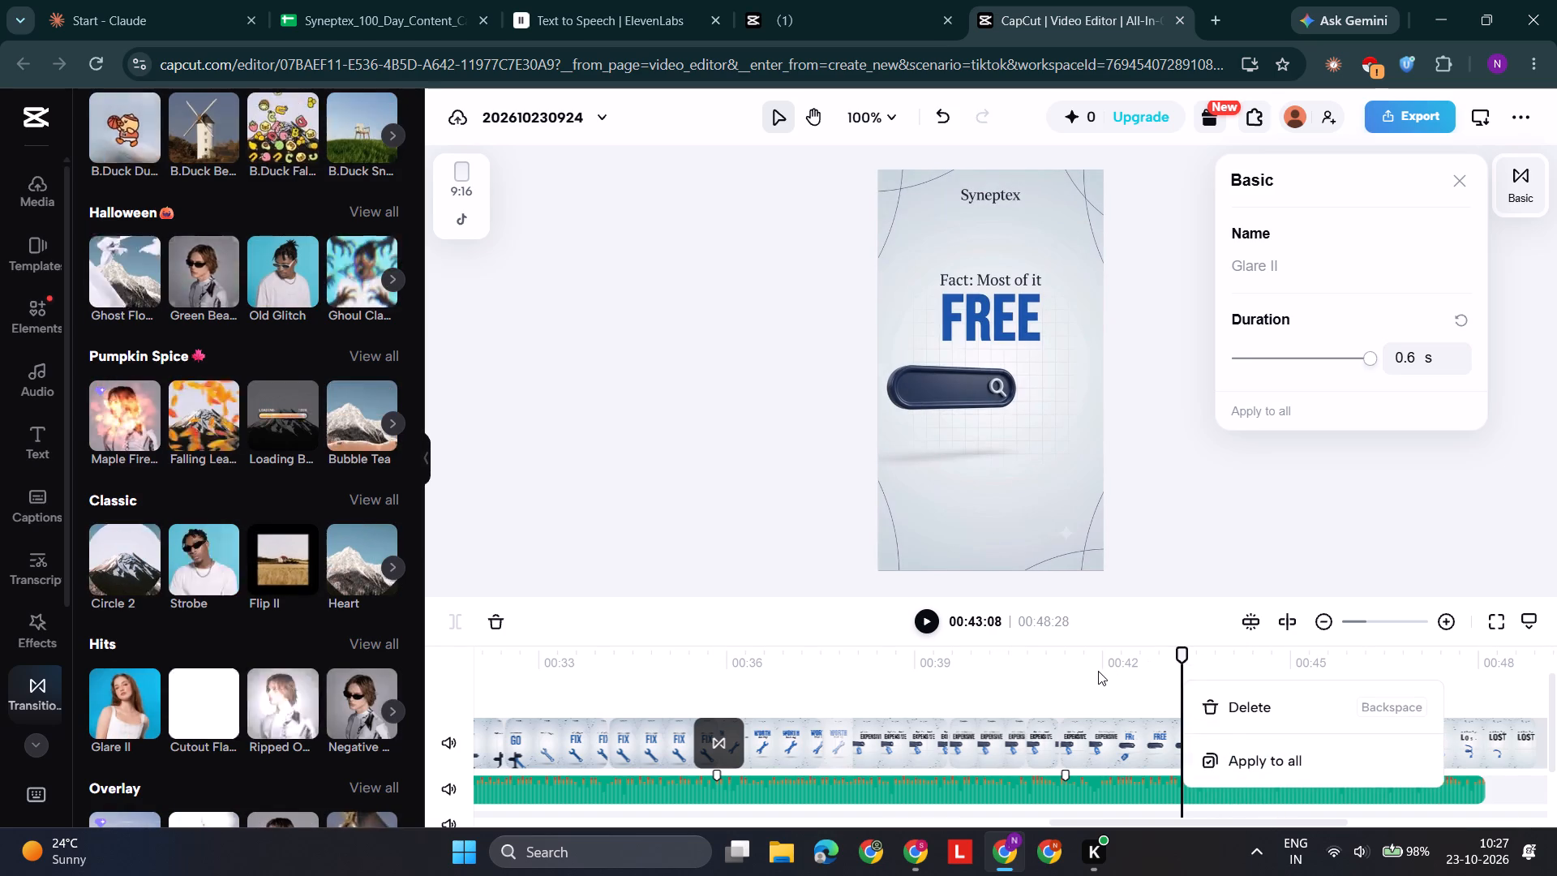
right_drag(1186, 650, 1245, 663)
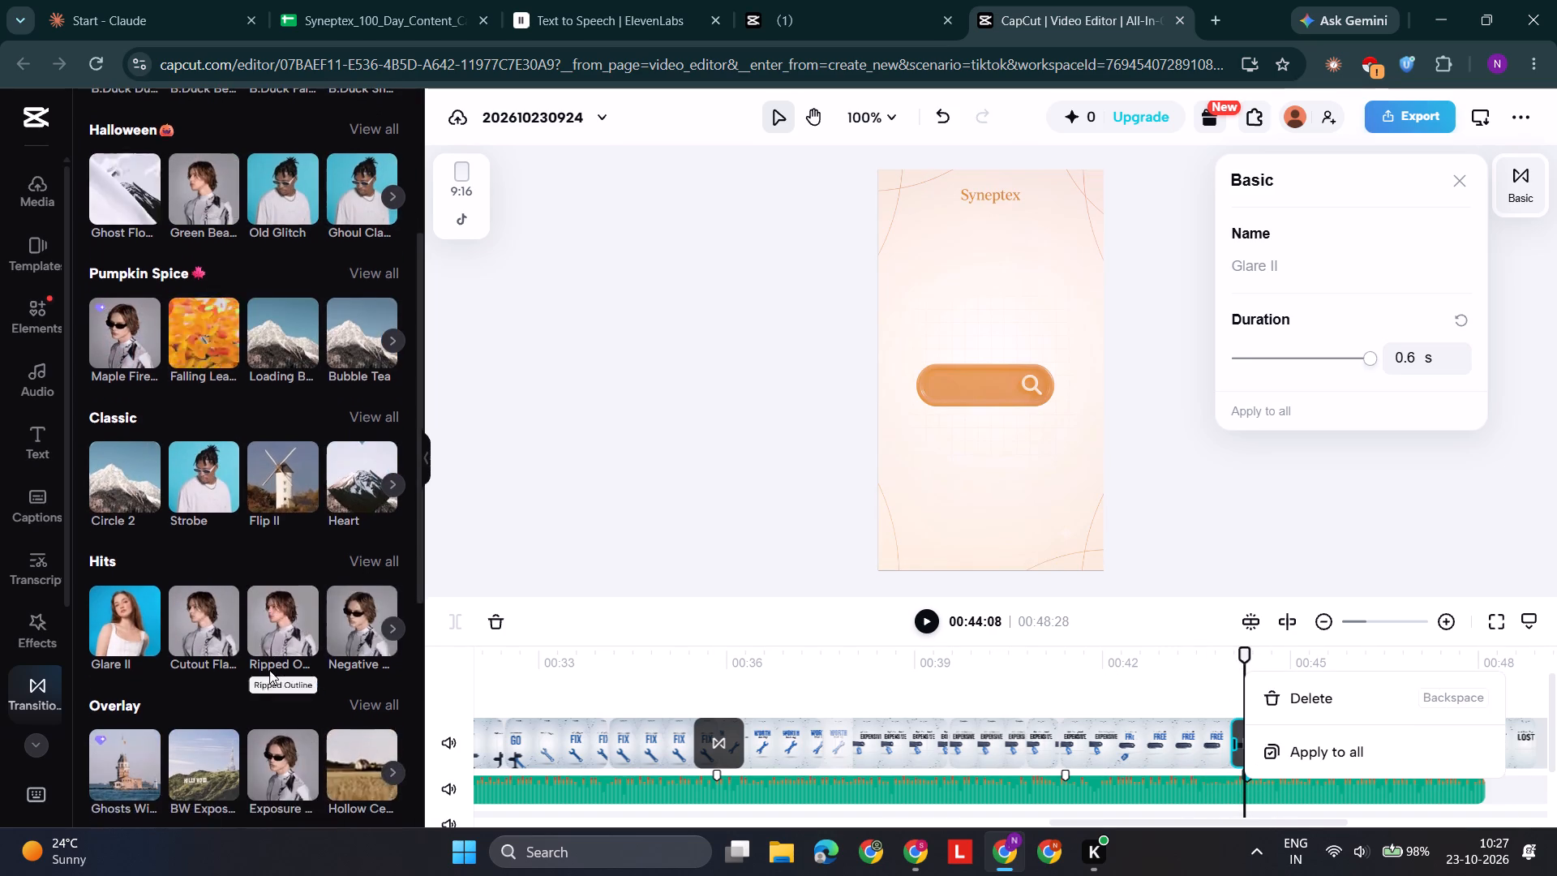
Replace the transition before "Save this" with Pull Out from the Trending transitions.
scroll(269, 670, up, 3)
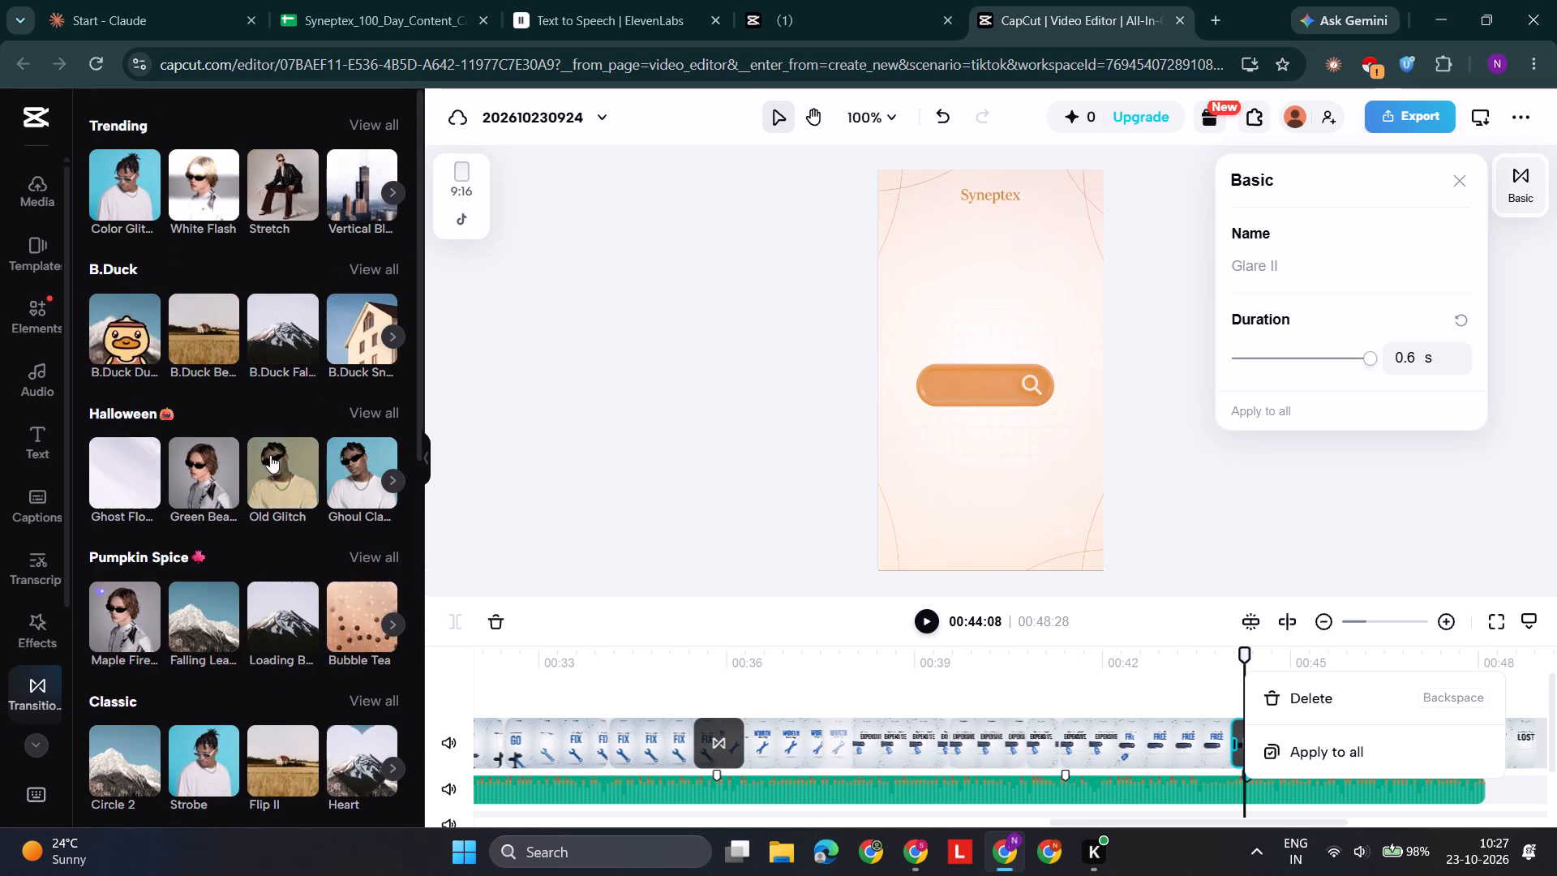
click(370, 124)
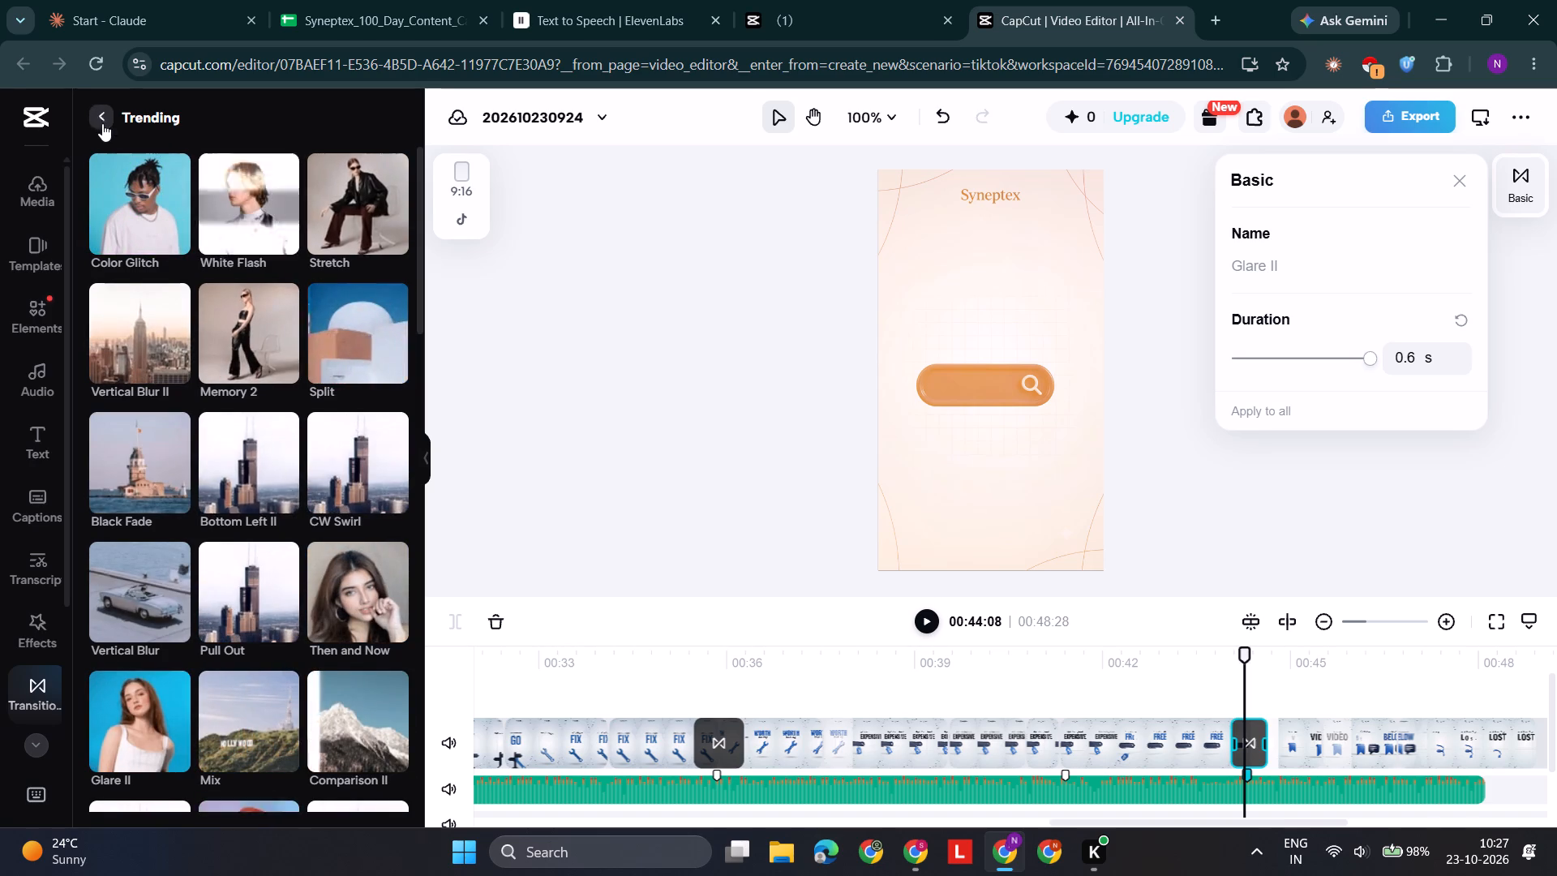
scroll(257, 265, down, 1)
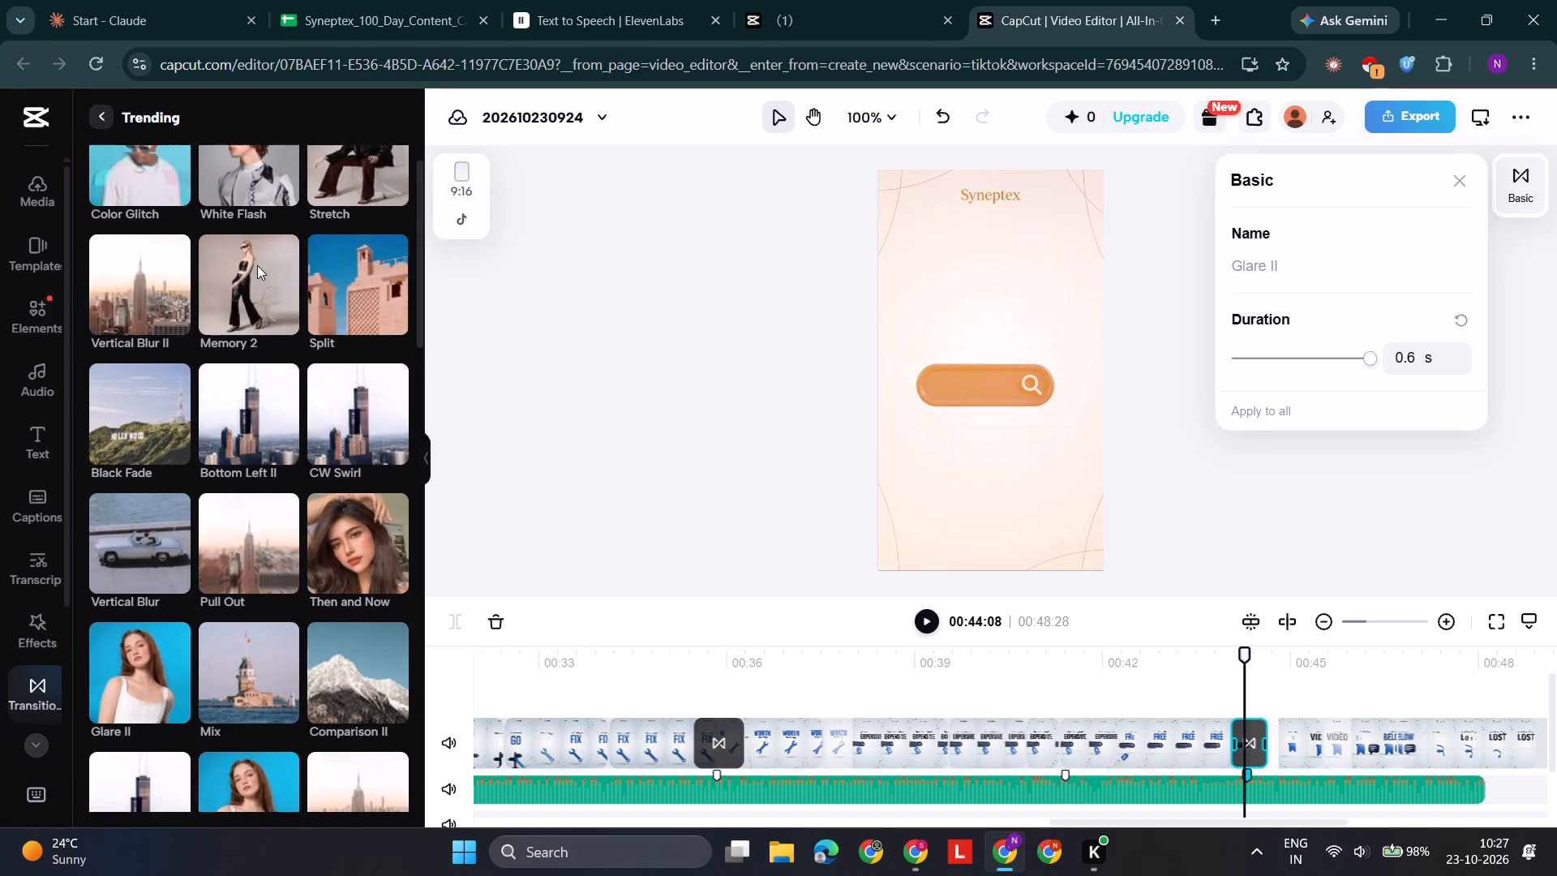
scroll(257, 265, down, 2)
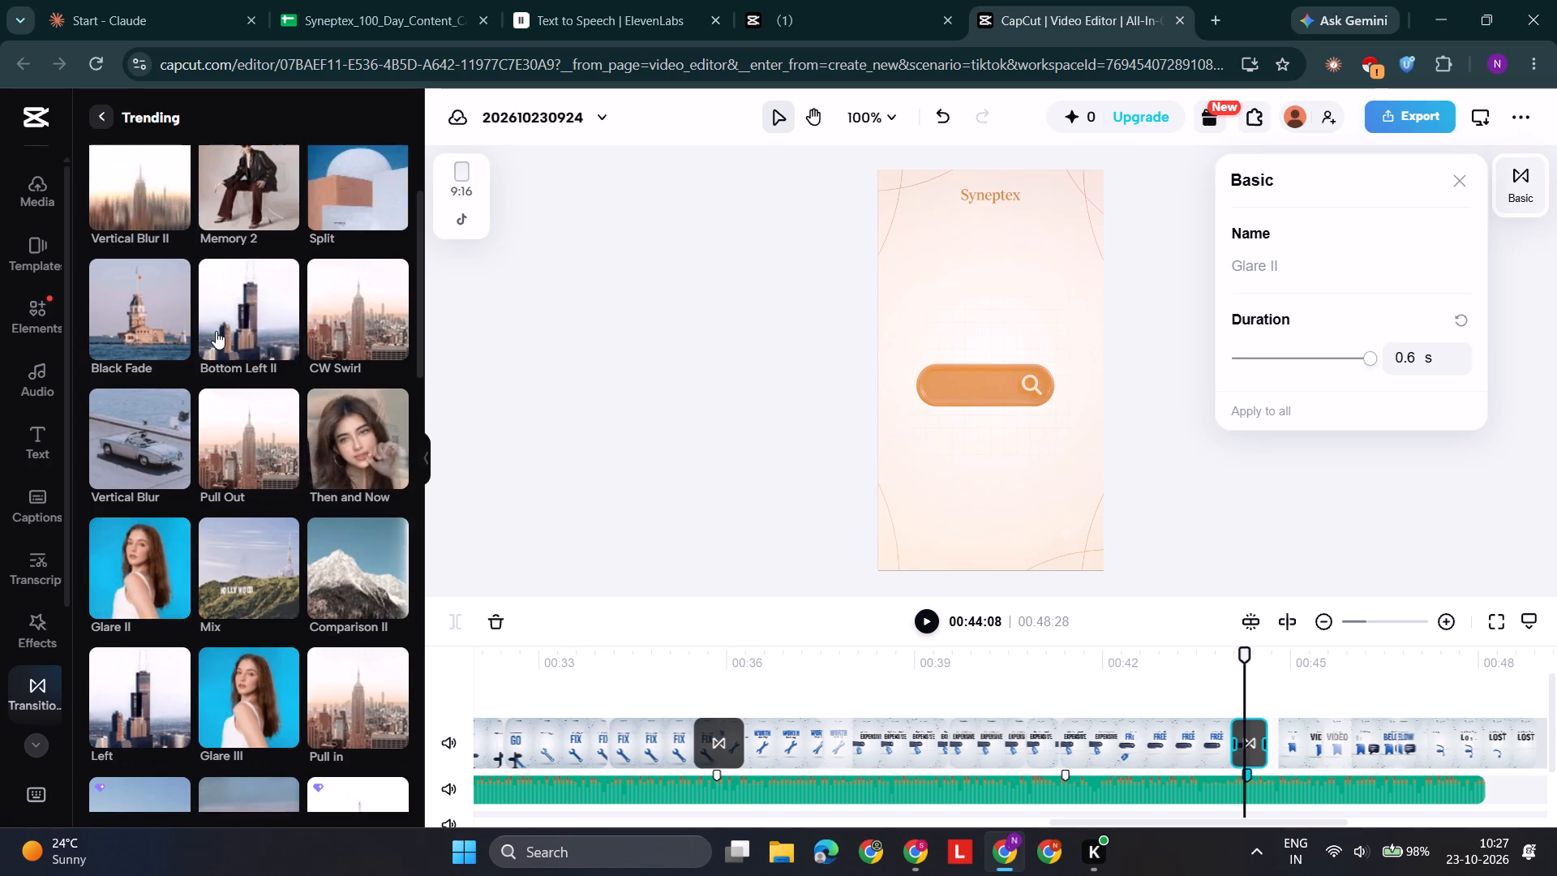
click(239, 425)
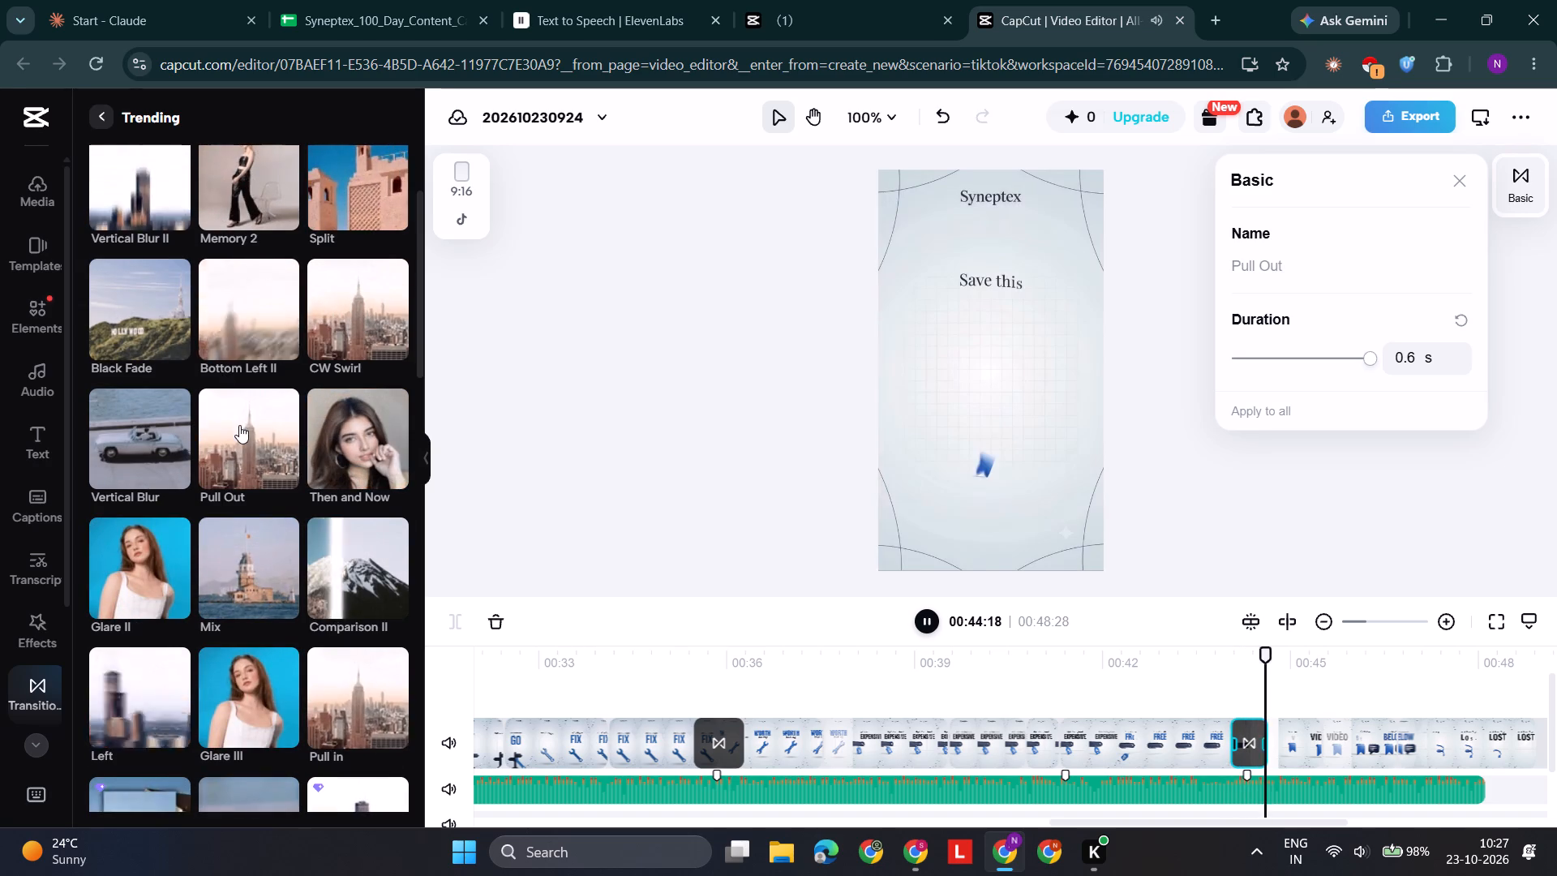
Play back the Pull Out transition before "Save this" and the closing scenes through "so it doesn't get LOST".
drag(1263, 654, 1228, 668)
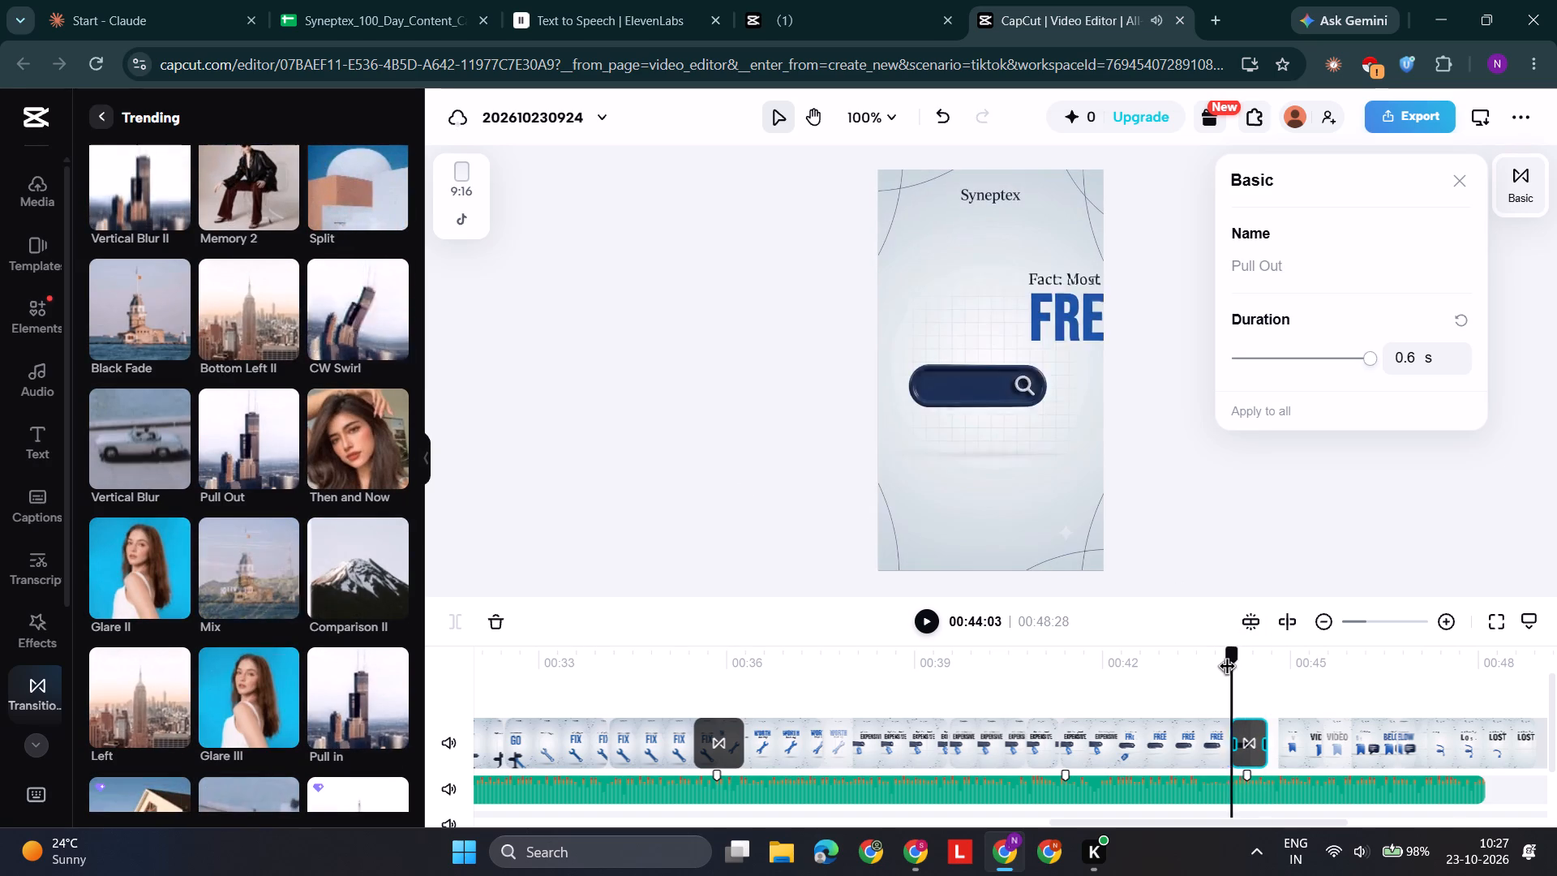
drag(1228, 668, 1216, 673)
click(928, 624)
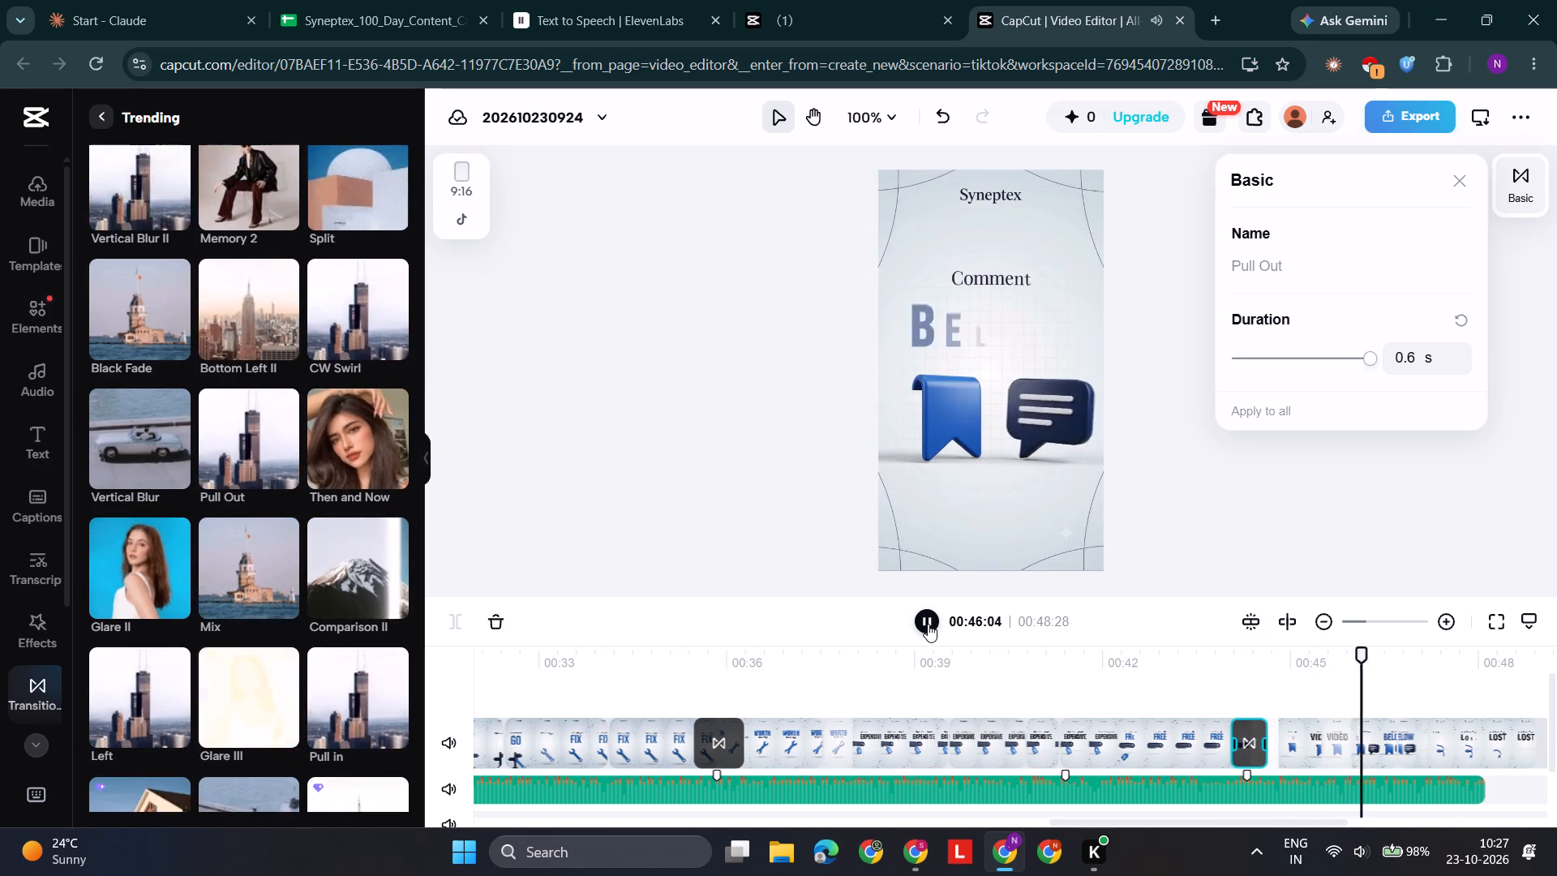
click(928, 624)
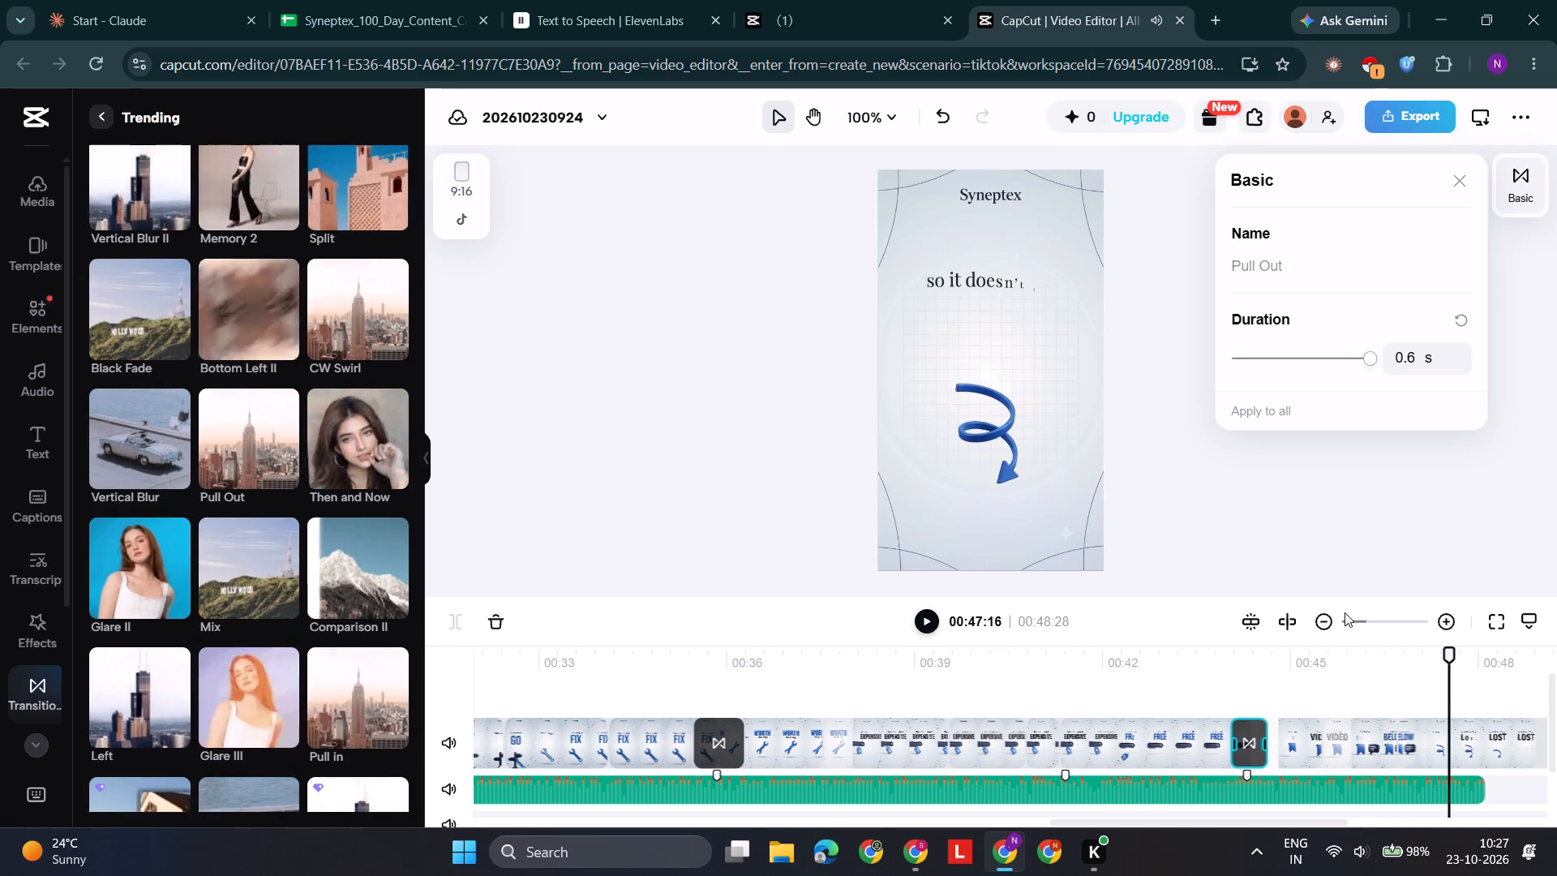
click(929, 625)
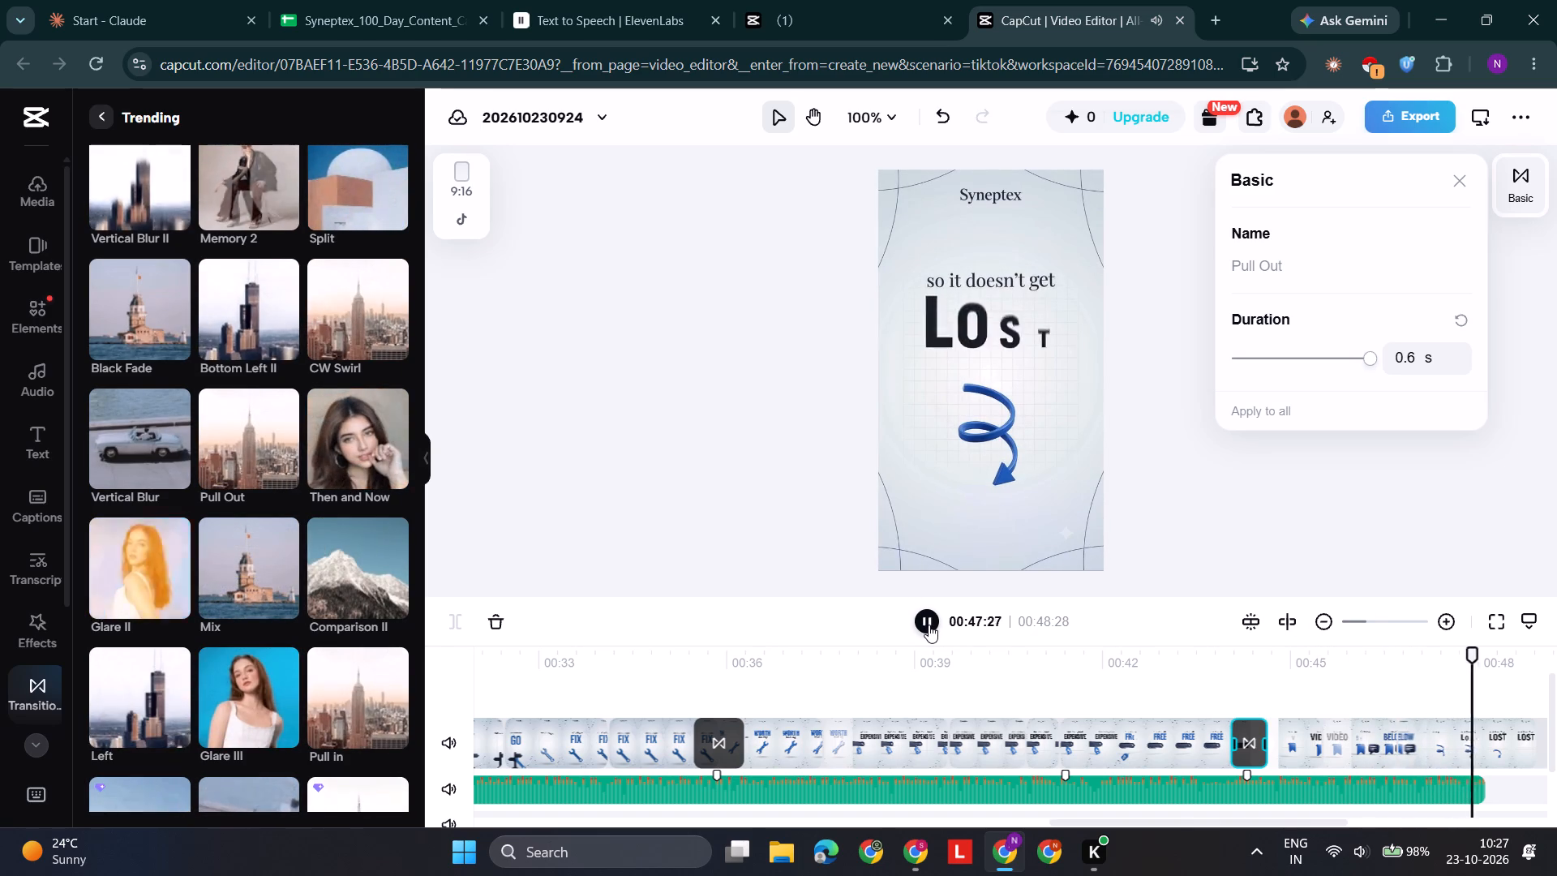
click(929, 625)
Preview the video from its start through the first transition, and park the playhead at 00:09:15, just before "Here's the THING".
drag(1499, 657, 417, 741)
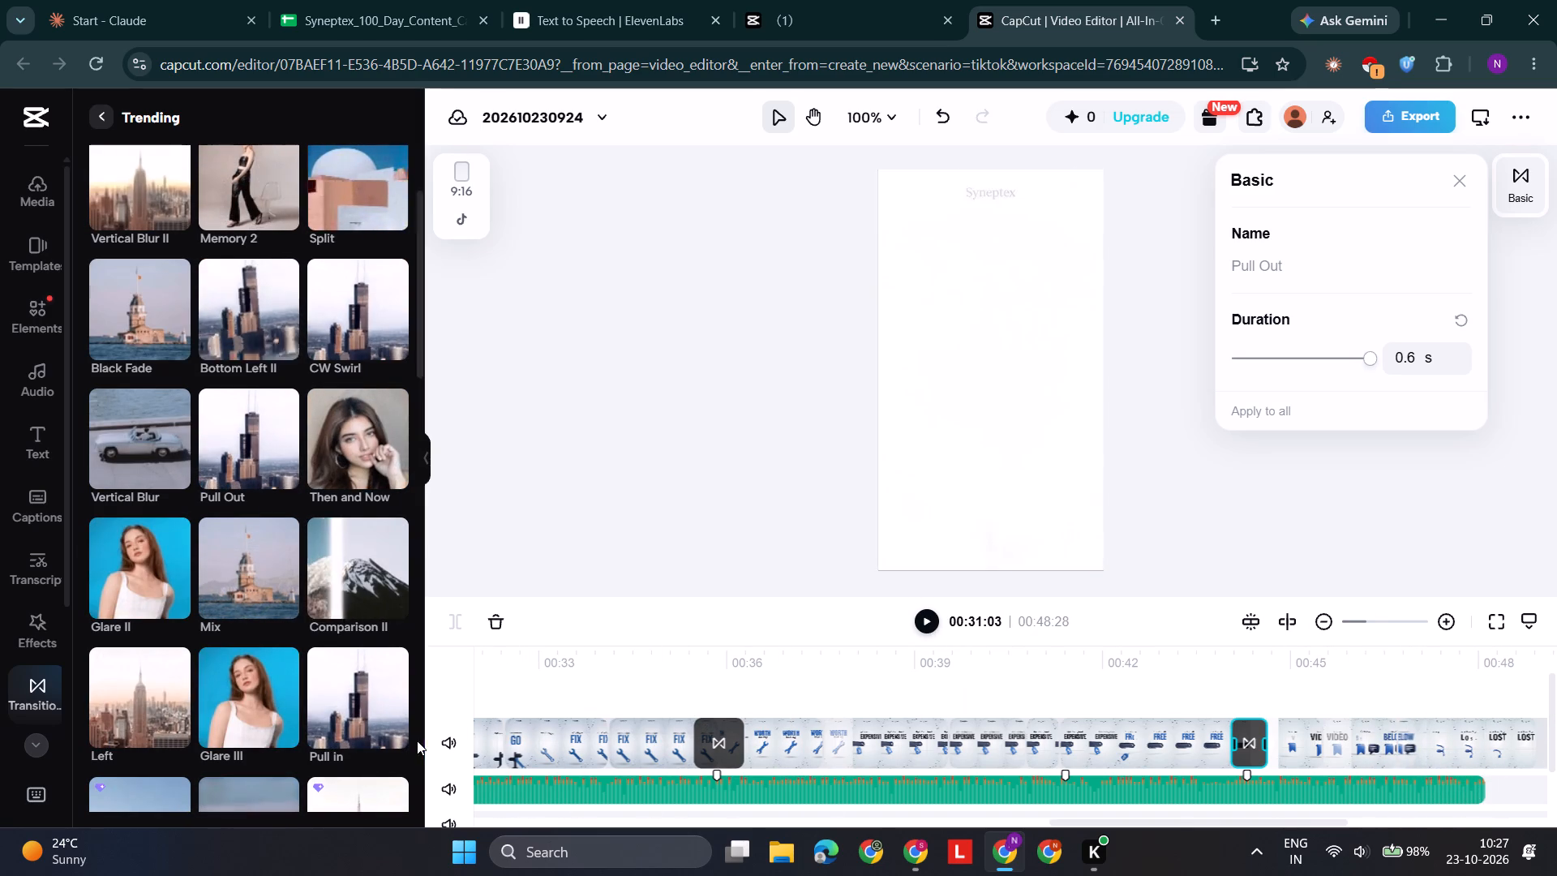
drag(417, 741, 419, 741)
scroll(626, 742, right, 3)
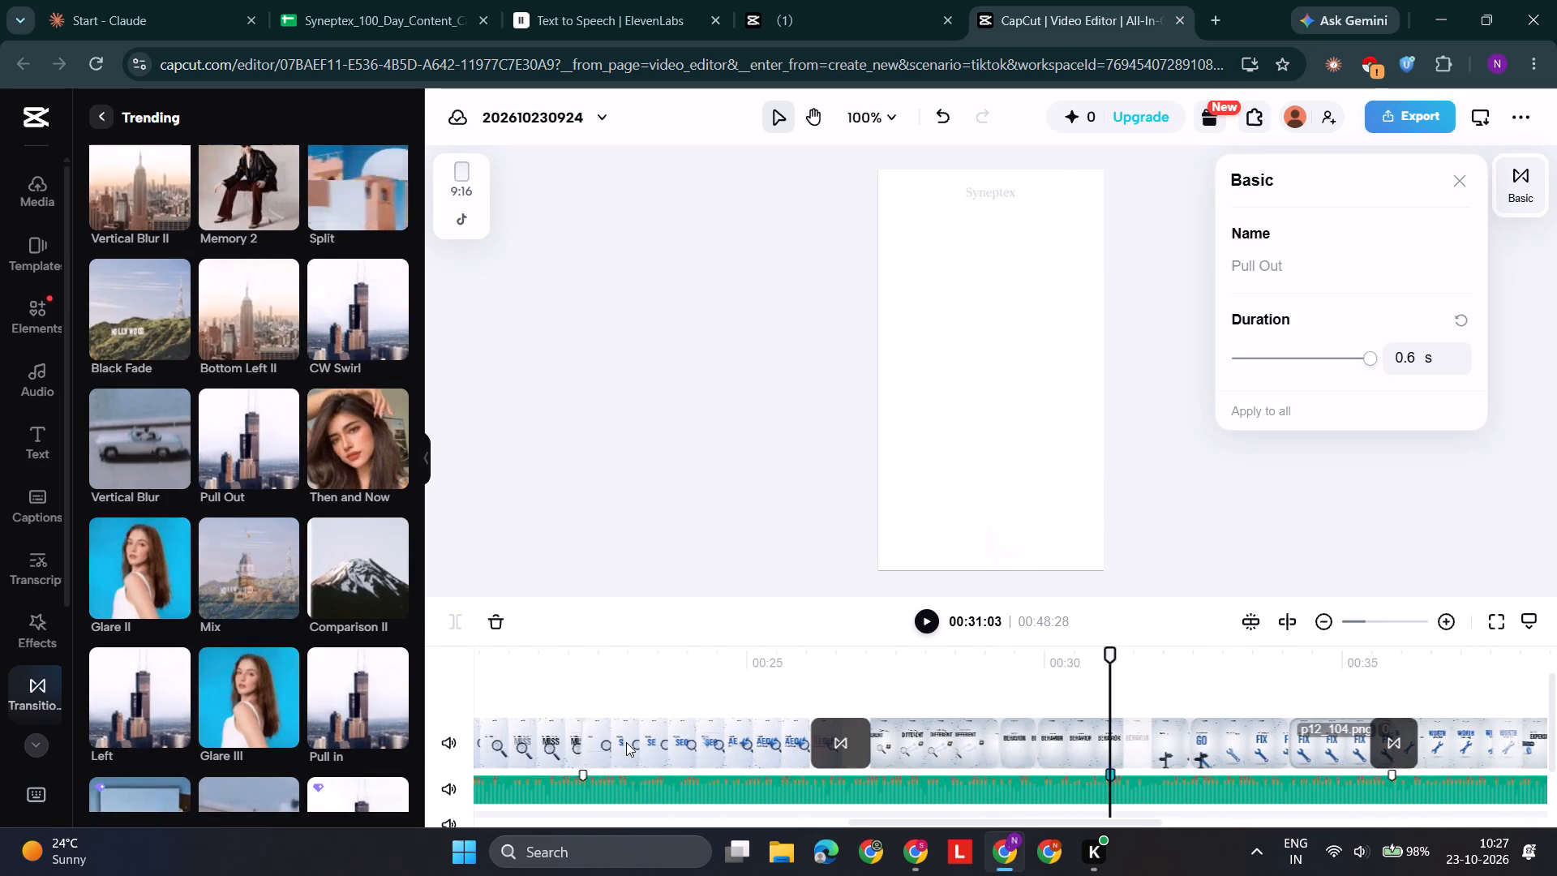
scroll(626, 742, right, 2)
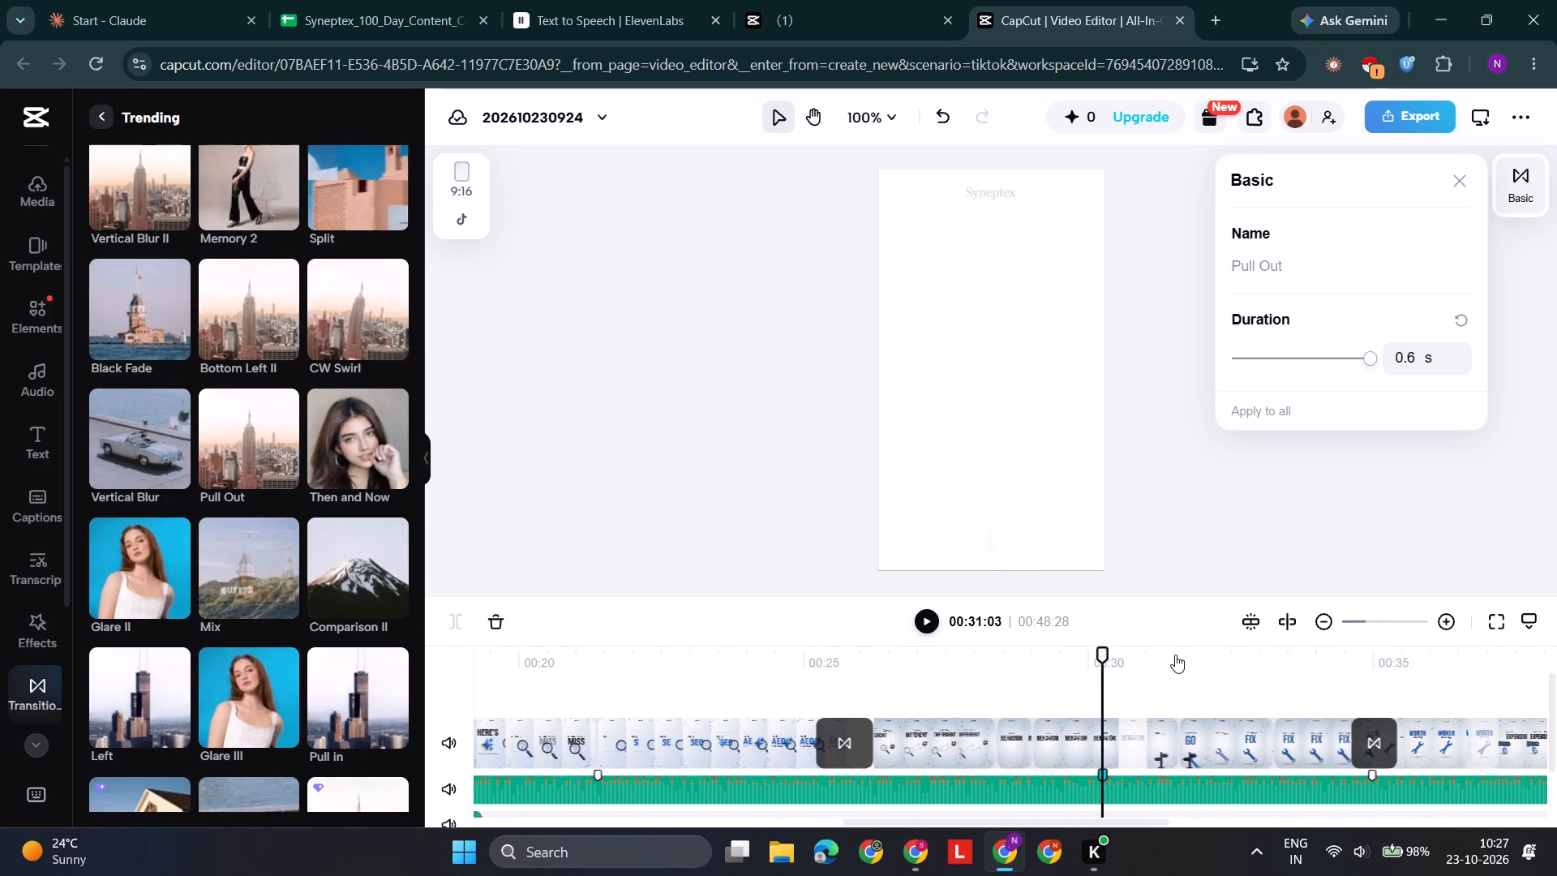
scroll(1175, 655, right, 1)
drag(1136, 654, 366, 788)
scroll(687, 738, right, 6)
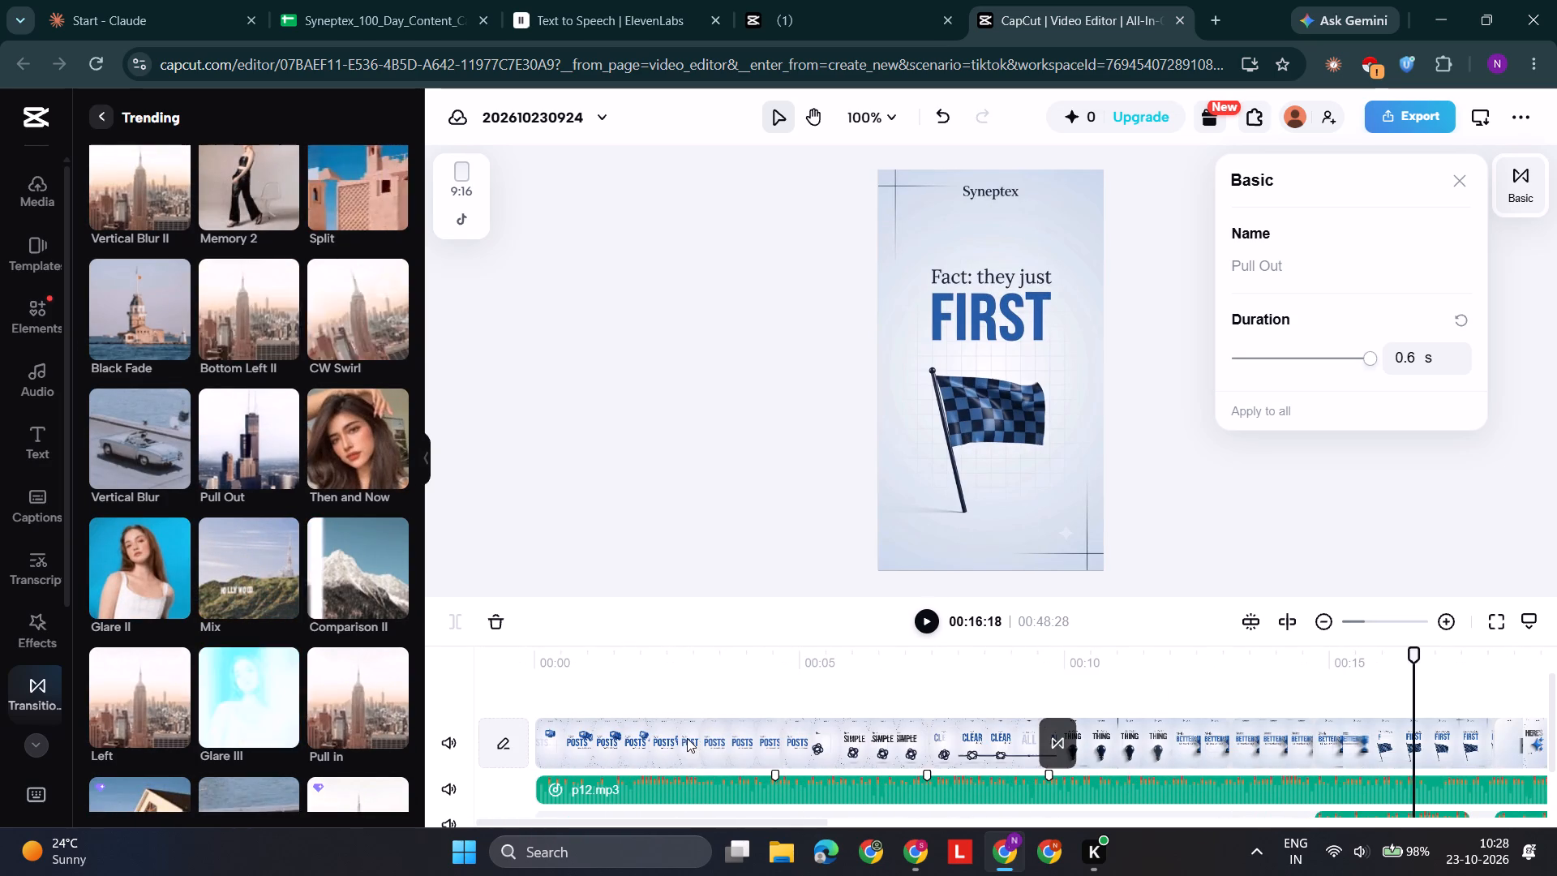
scroll(687, 738, right, 2)
click(550, 680)
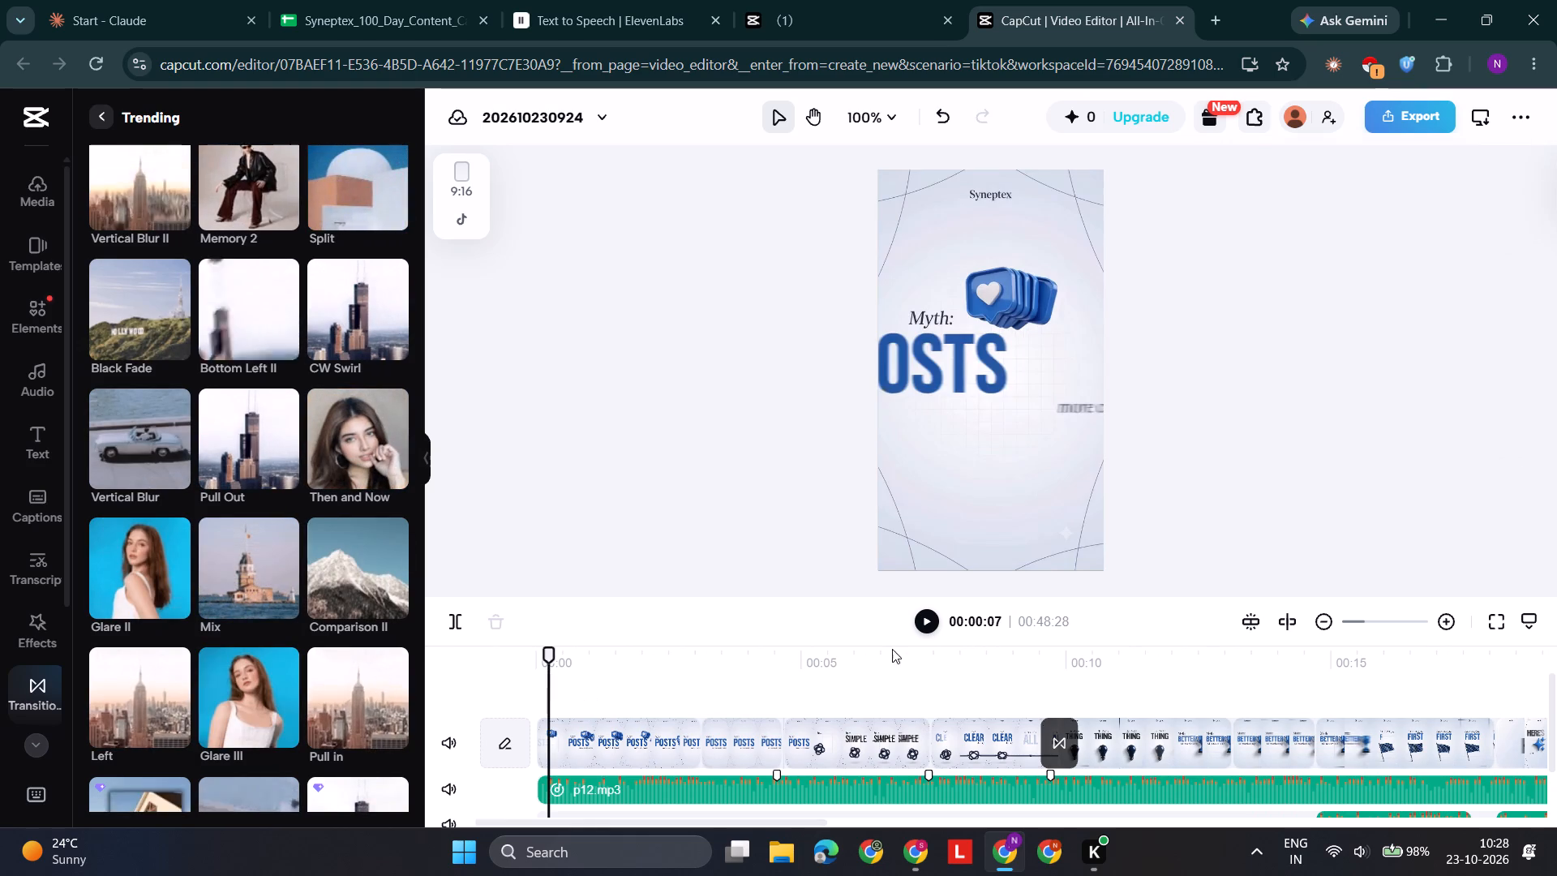
drag(544, 655, 504, 663)
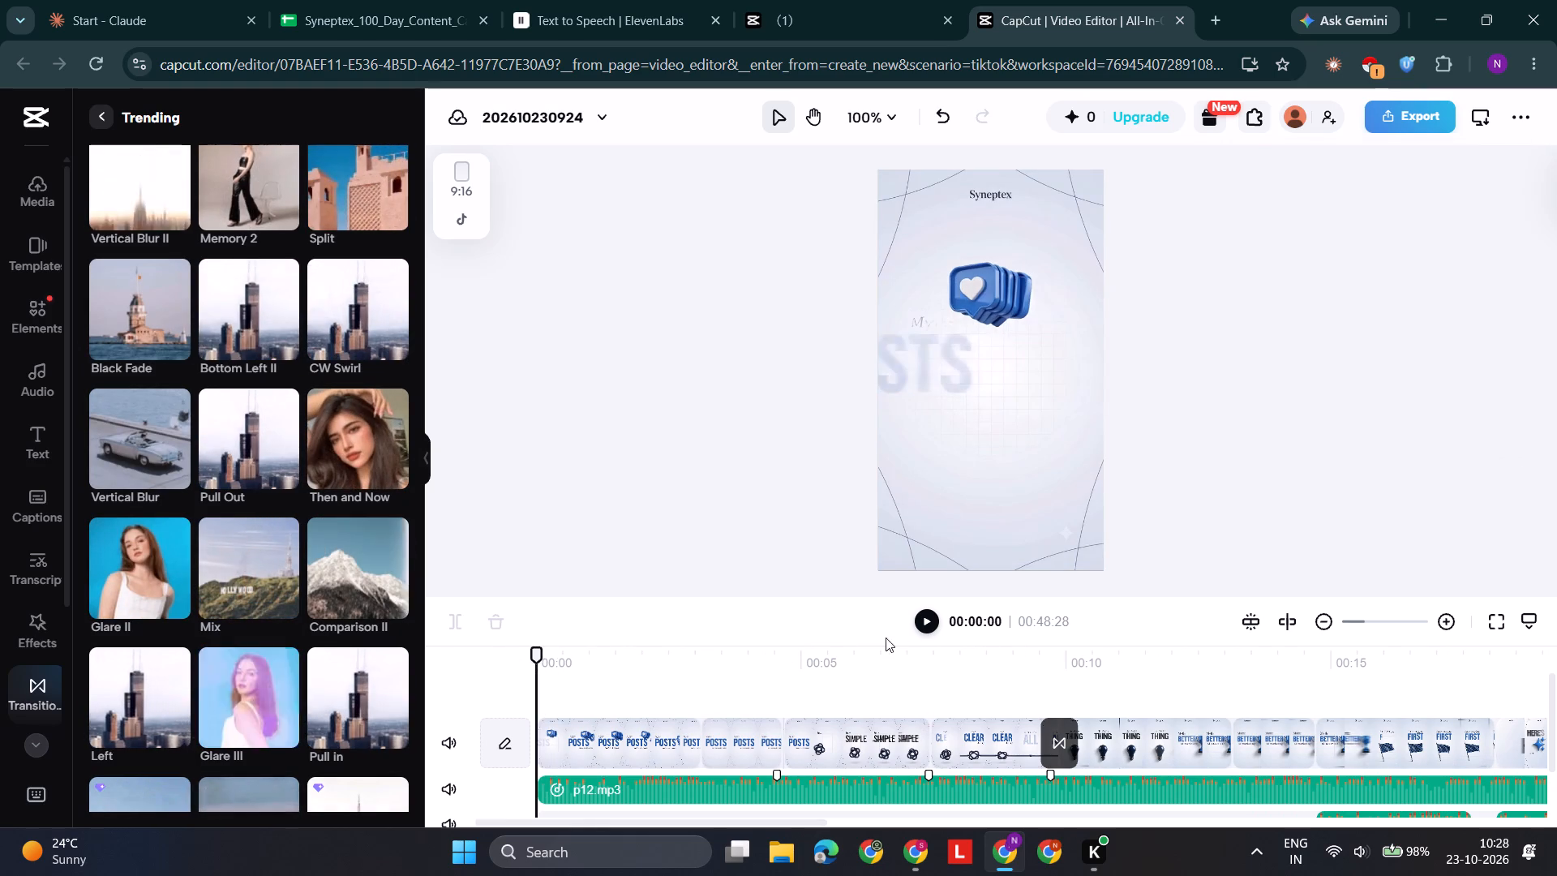
click(925, 623)
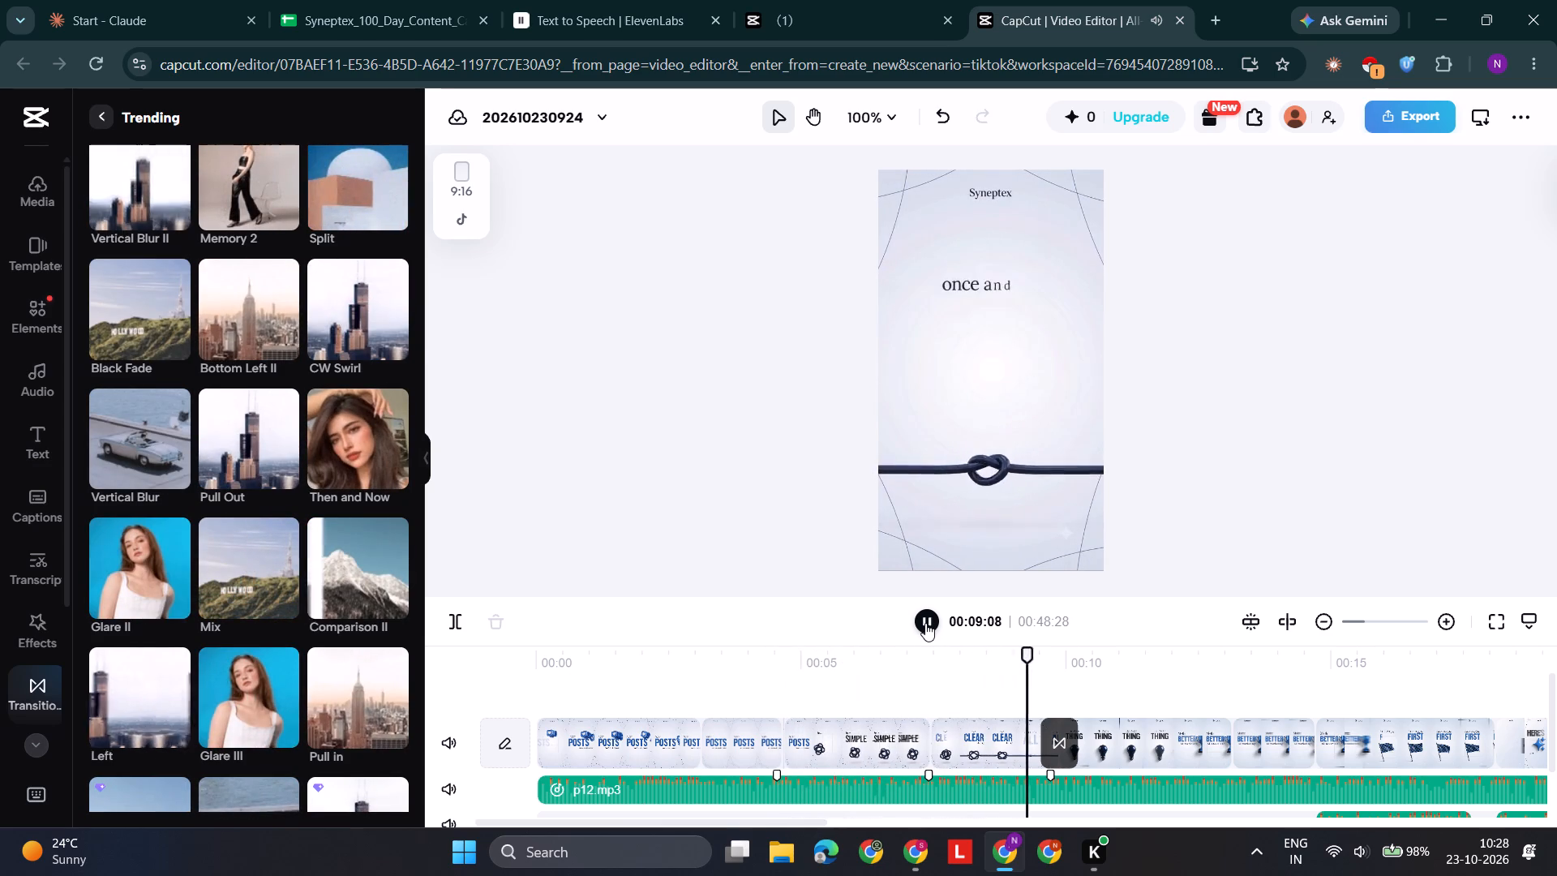
click(925, 623)
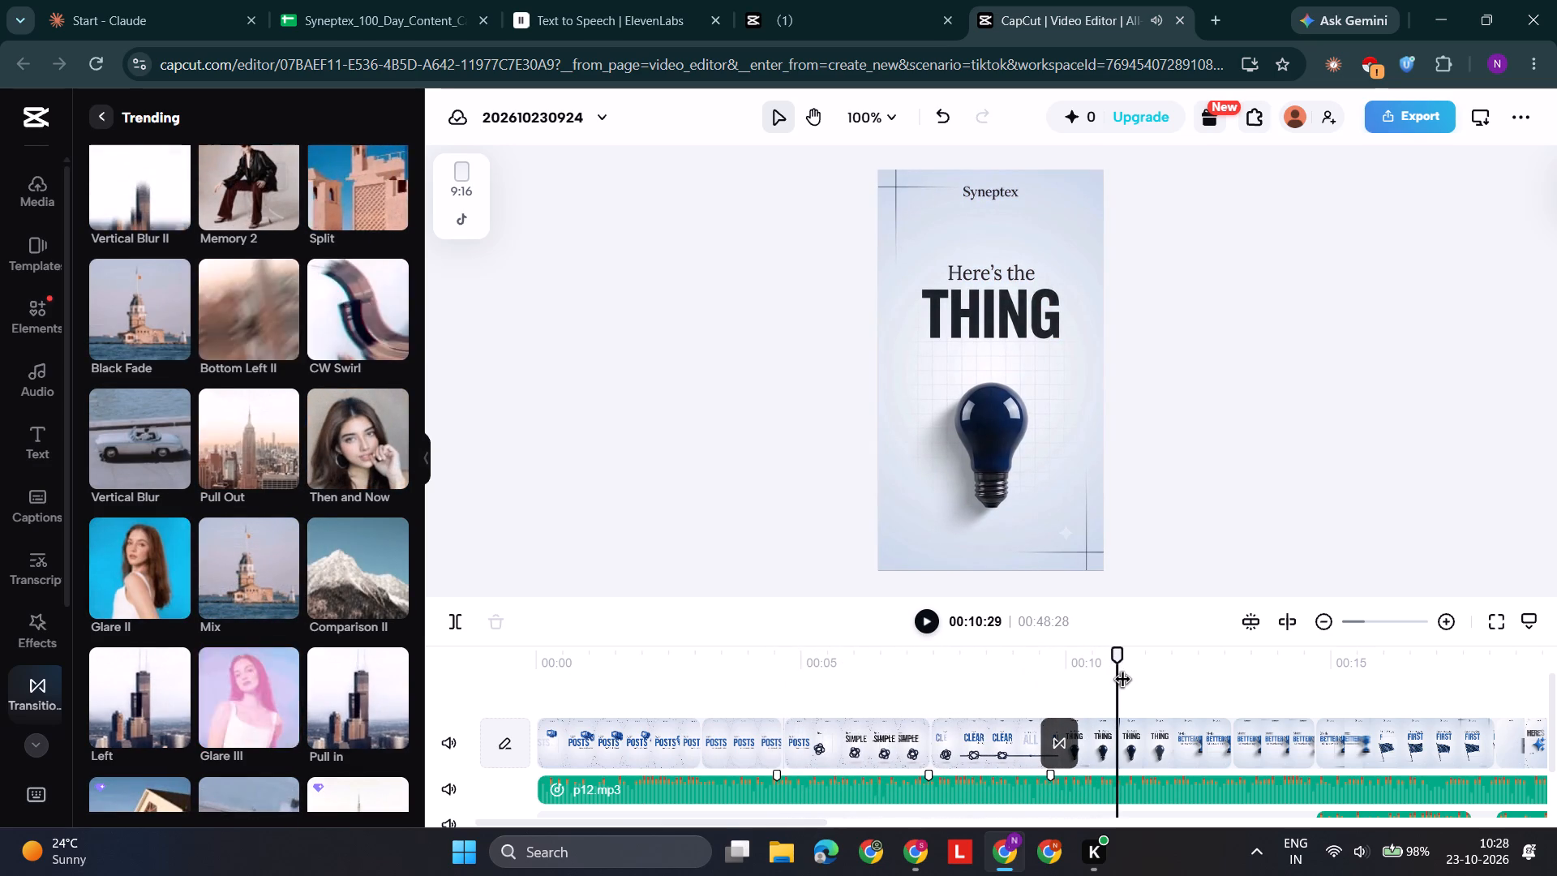
scroll(1123, 681, down, 1)
drag(1118, 664, 1049, 690)
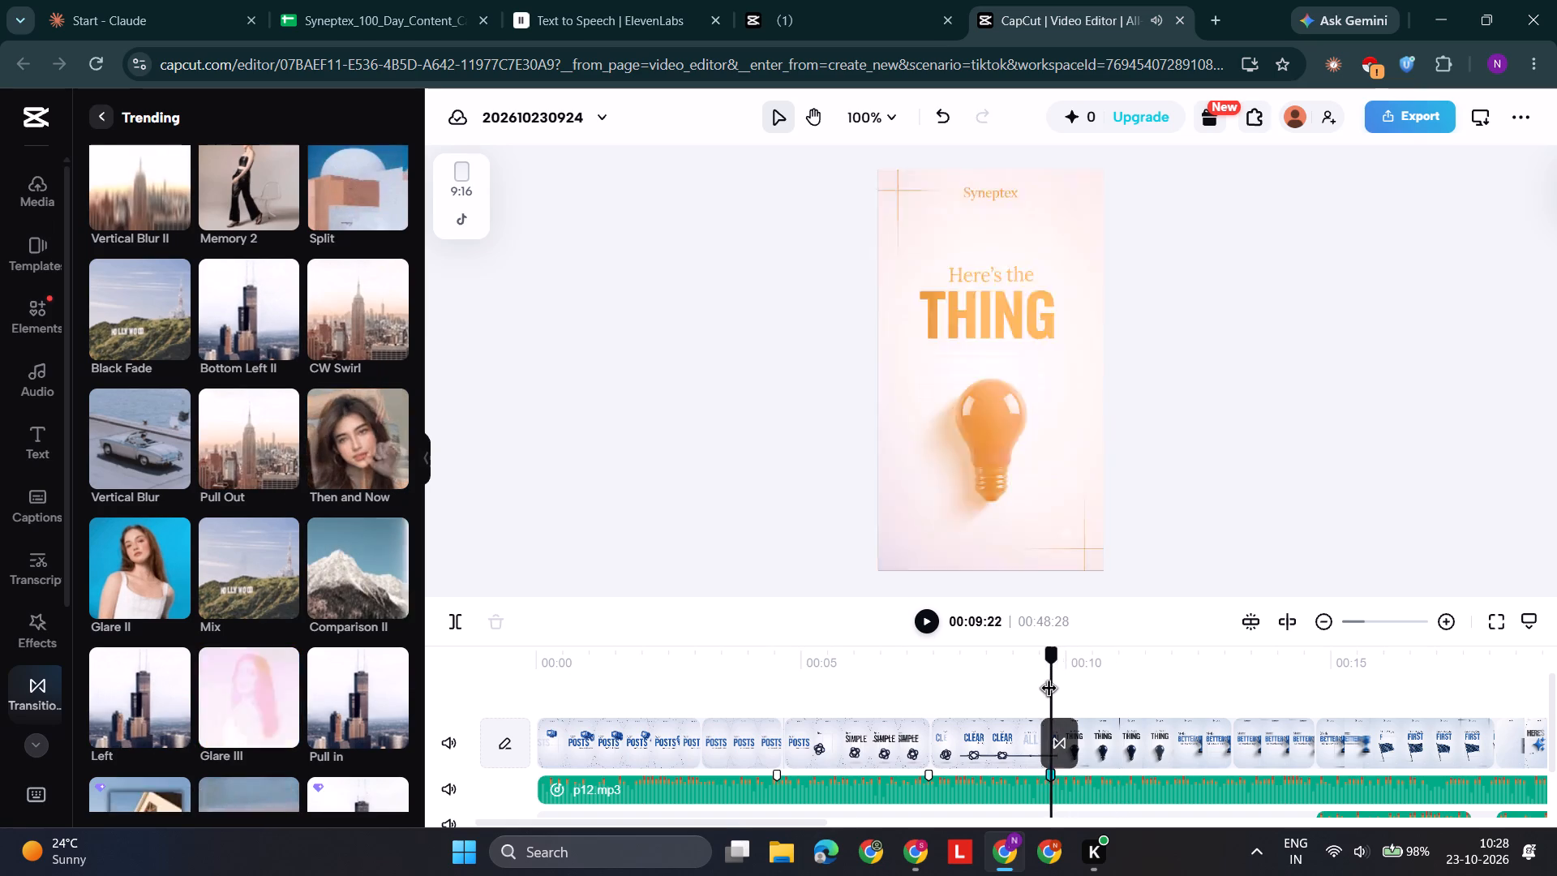
drag(1049, 690, 1040, 698)
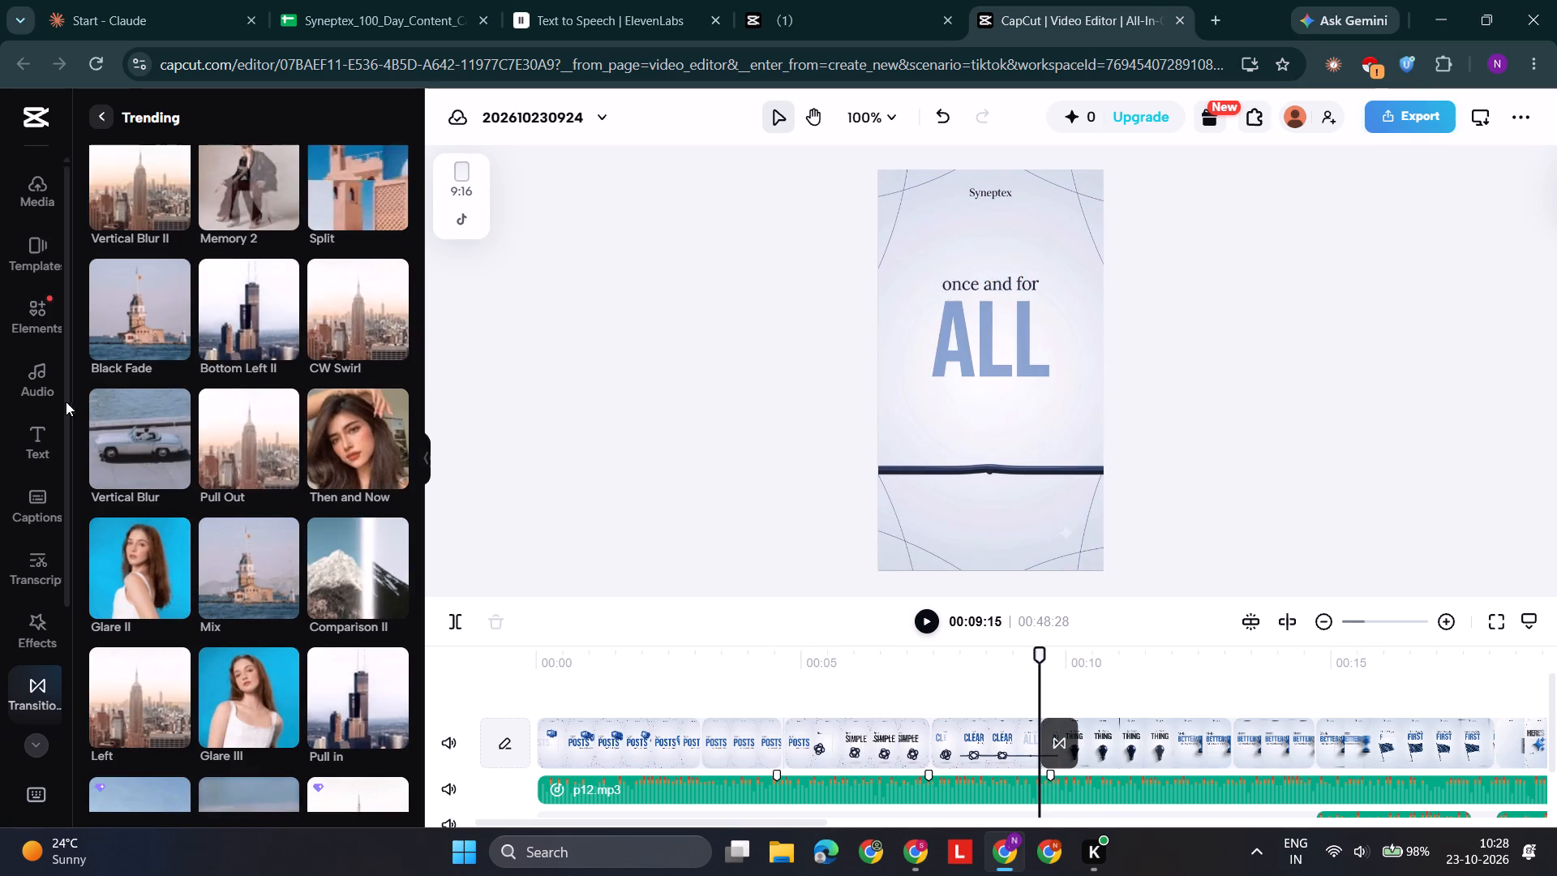
Search the sound effects library for camera.
click(52, 400)
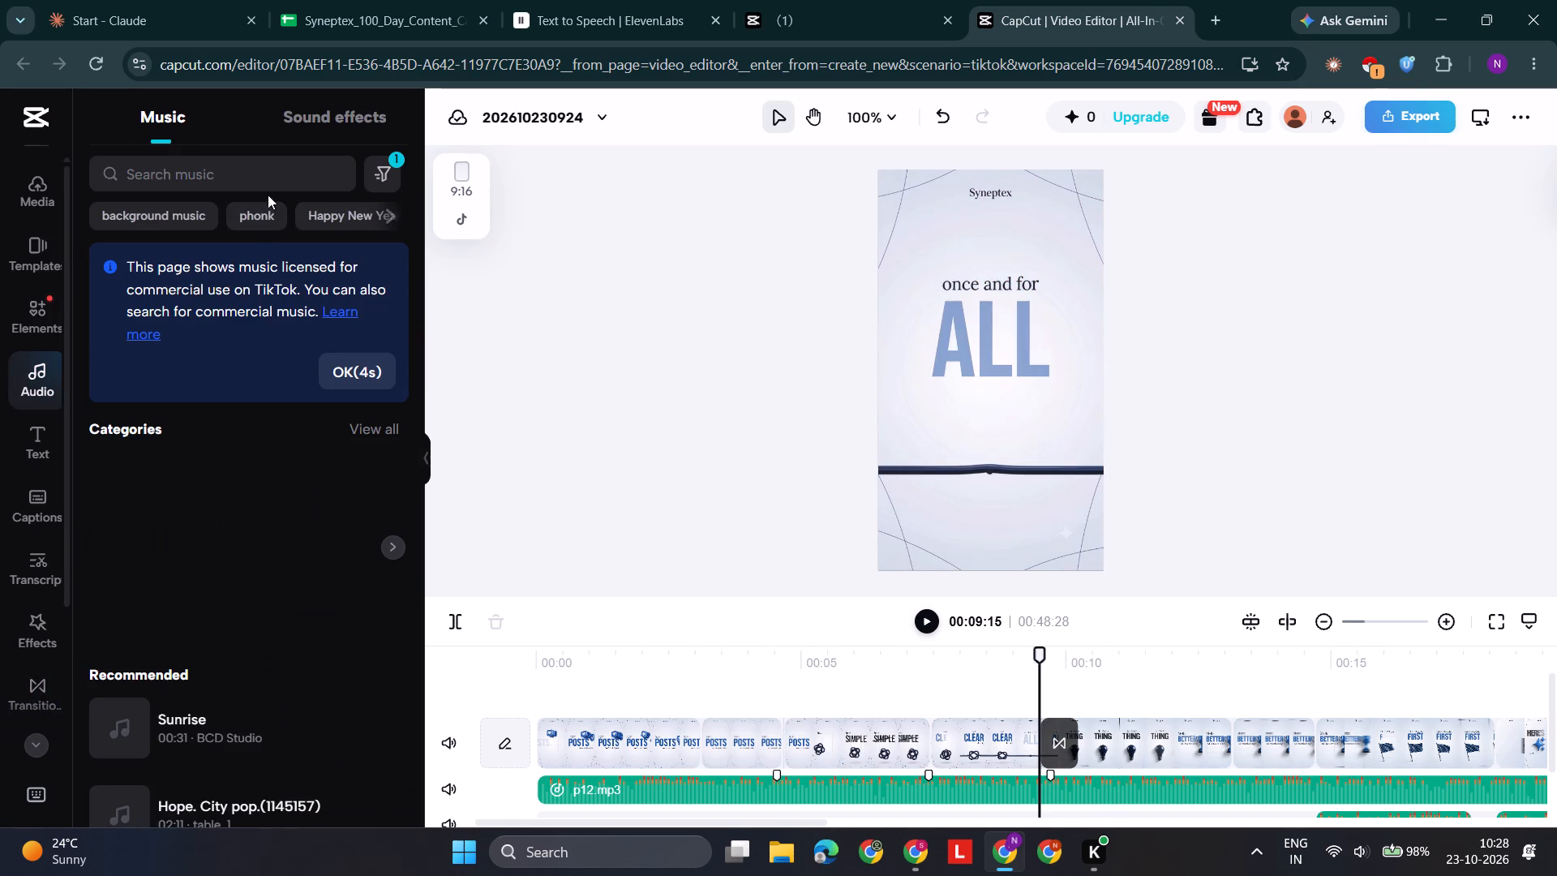
click(343, 104)
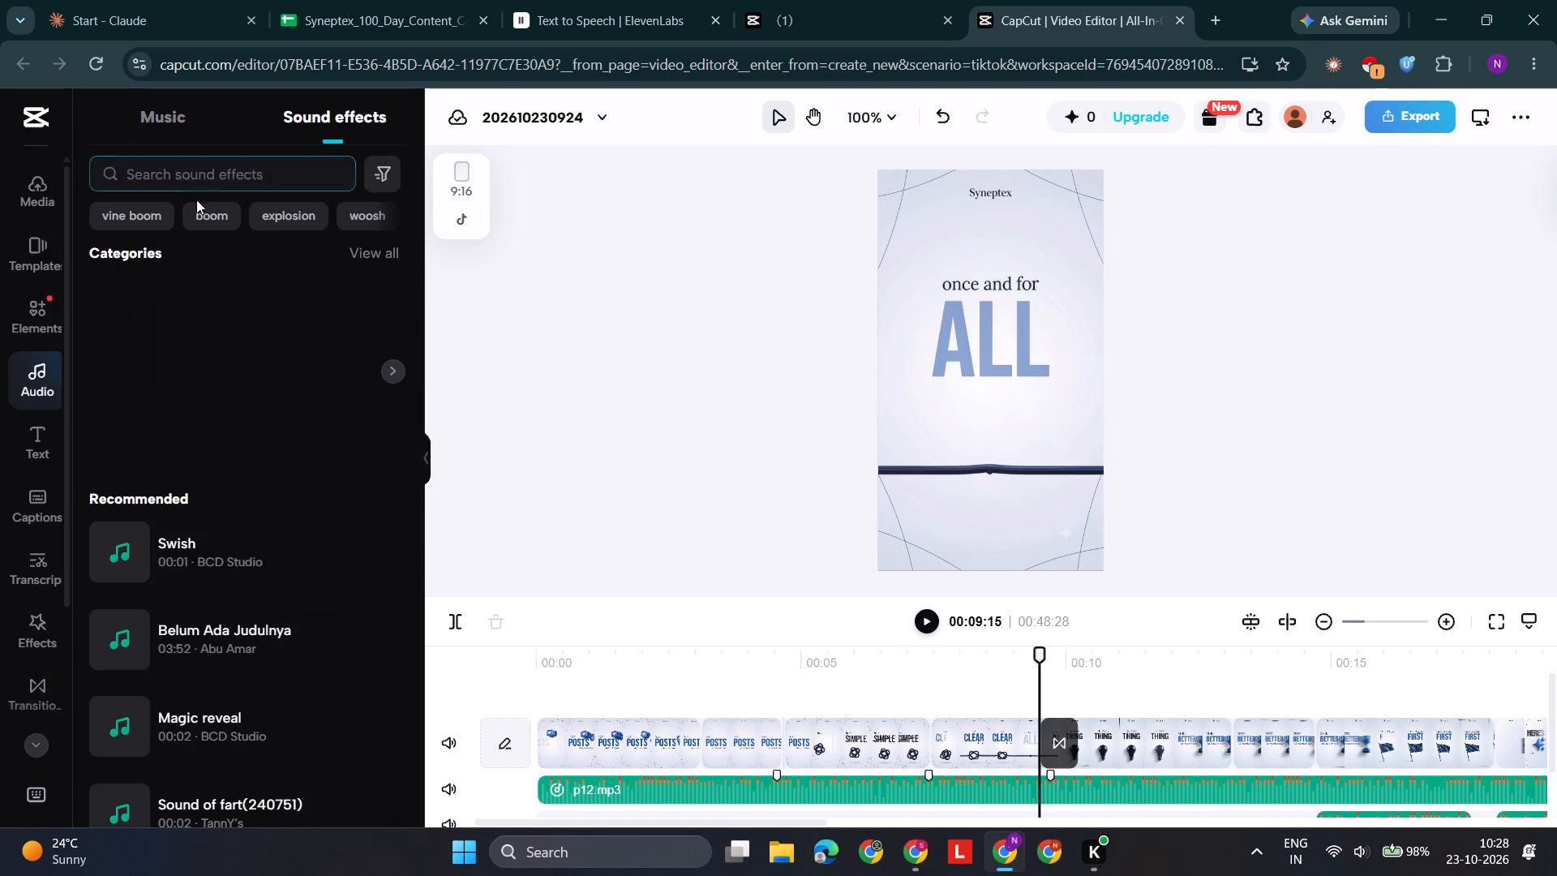
click(207, 180)
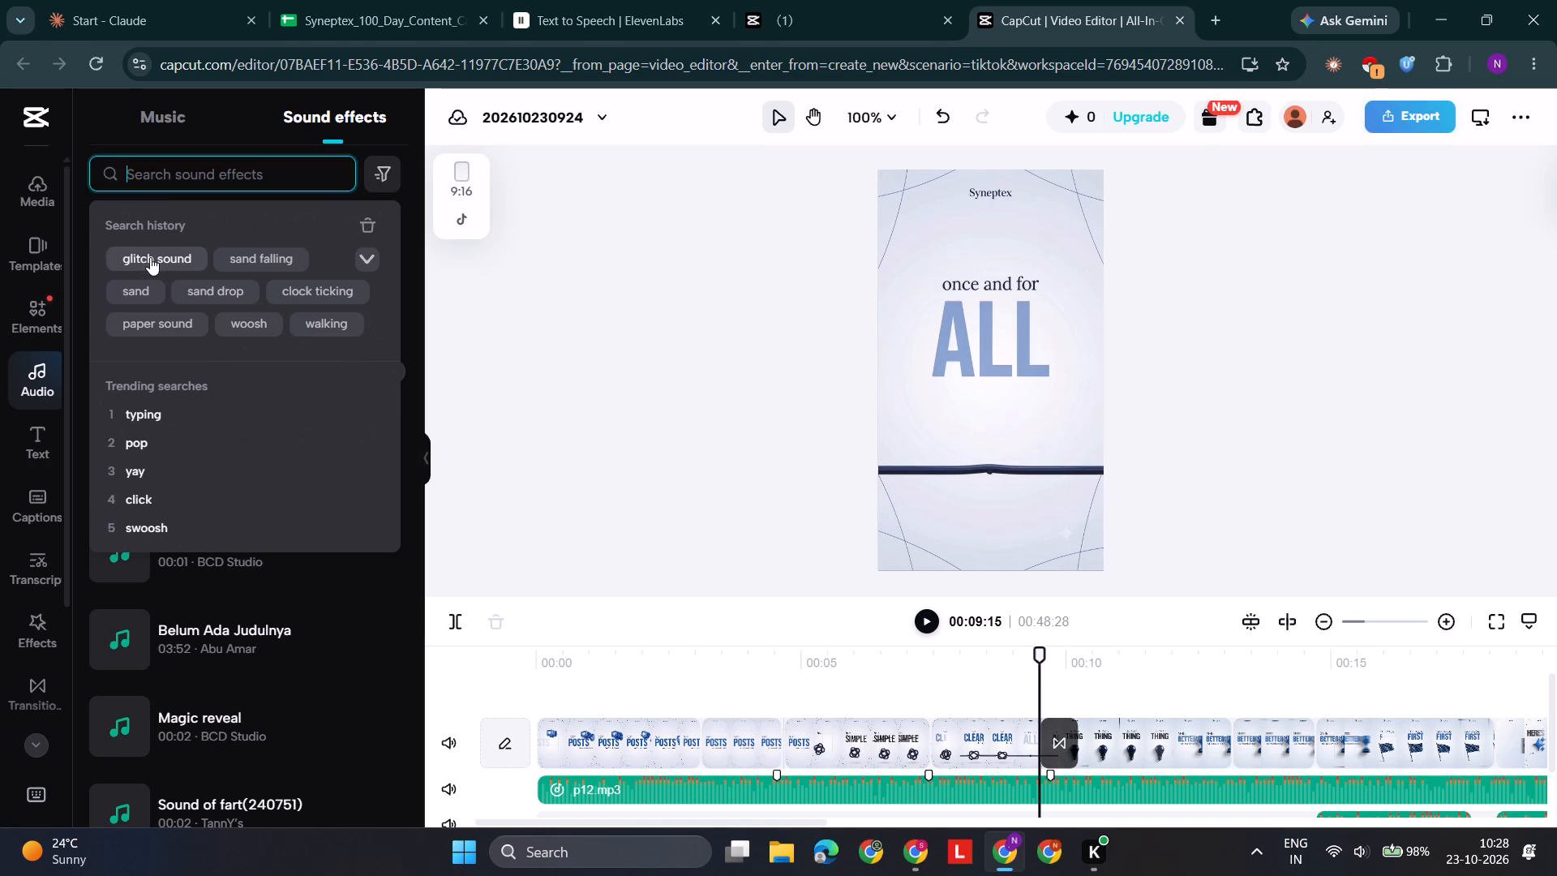
text(camera)
key(space)
key(Return)
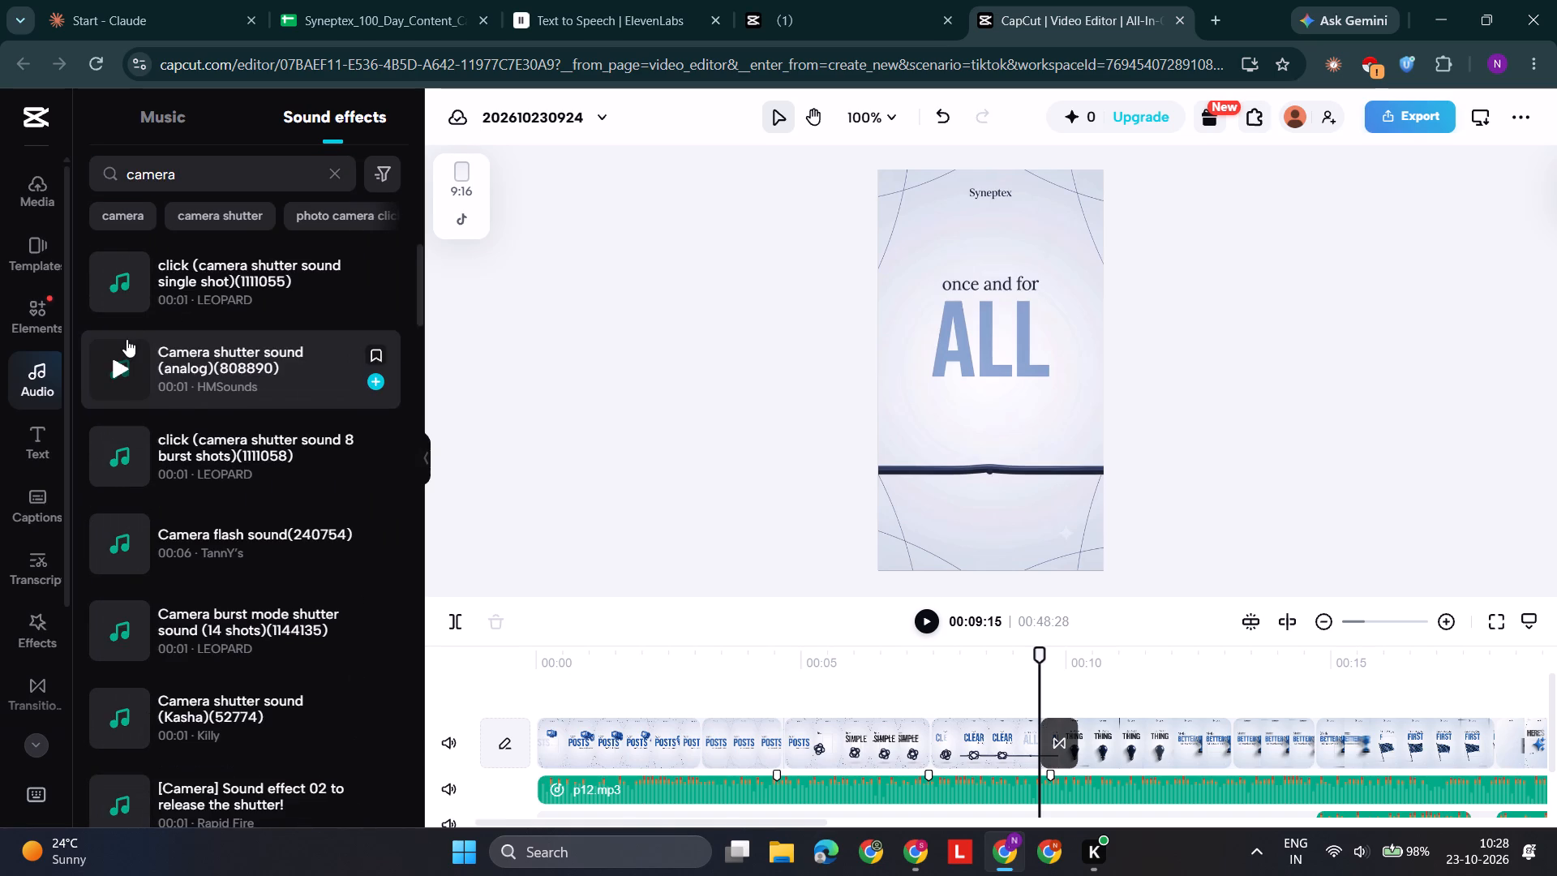
Audition the camera sound effects one after another, from the single-shot shutter click to "Shutter sound, cashier, camera".
click(125, 285)
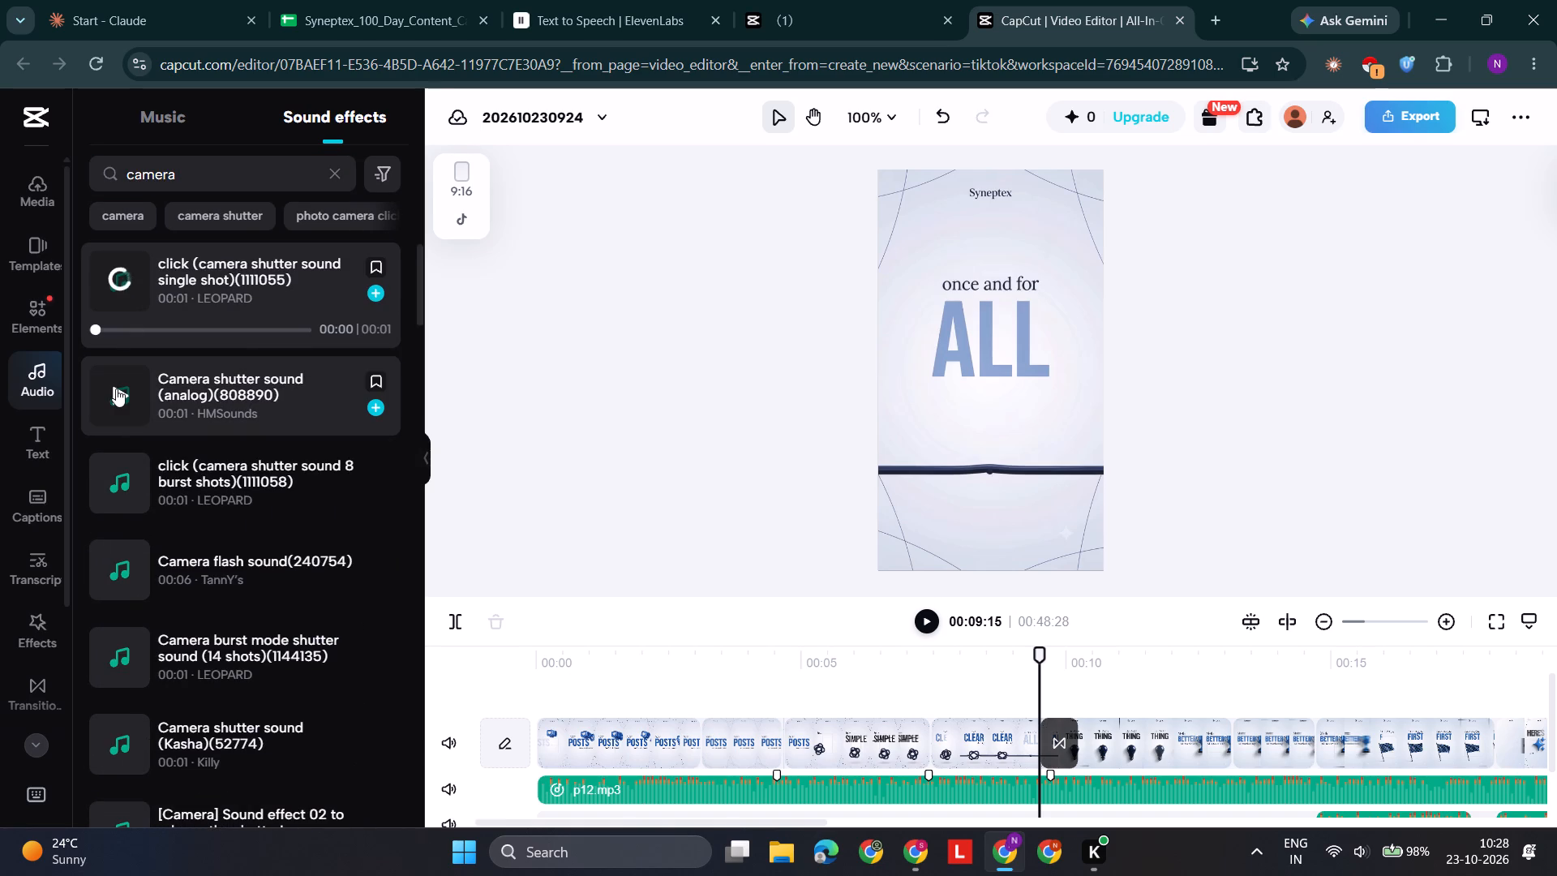
click(116, 389)
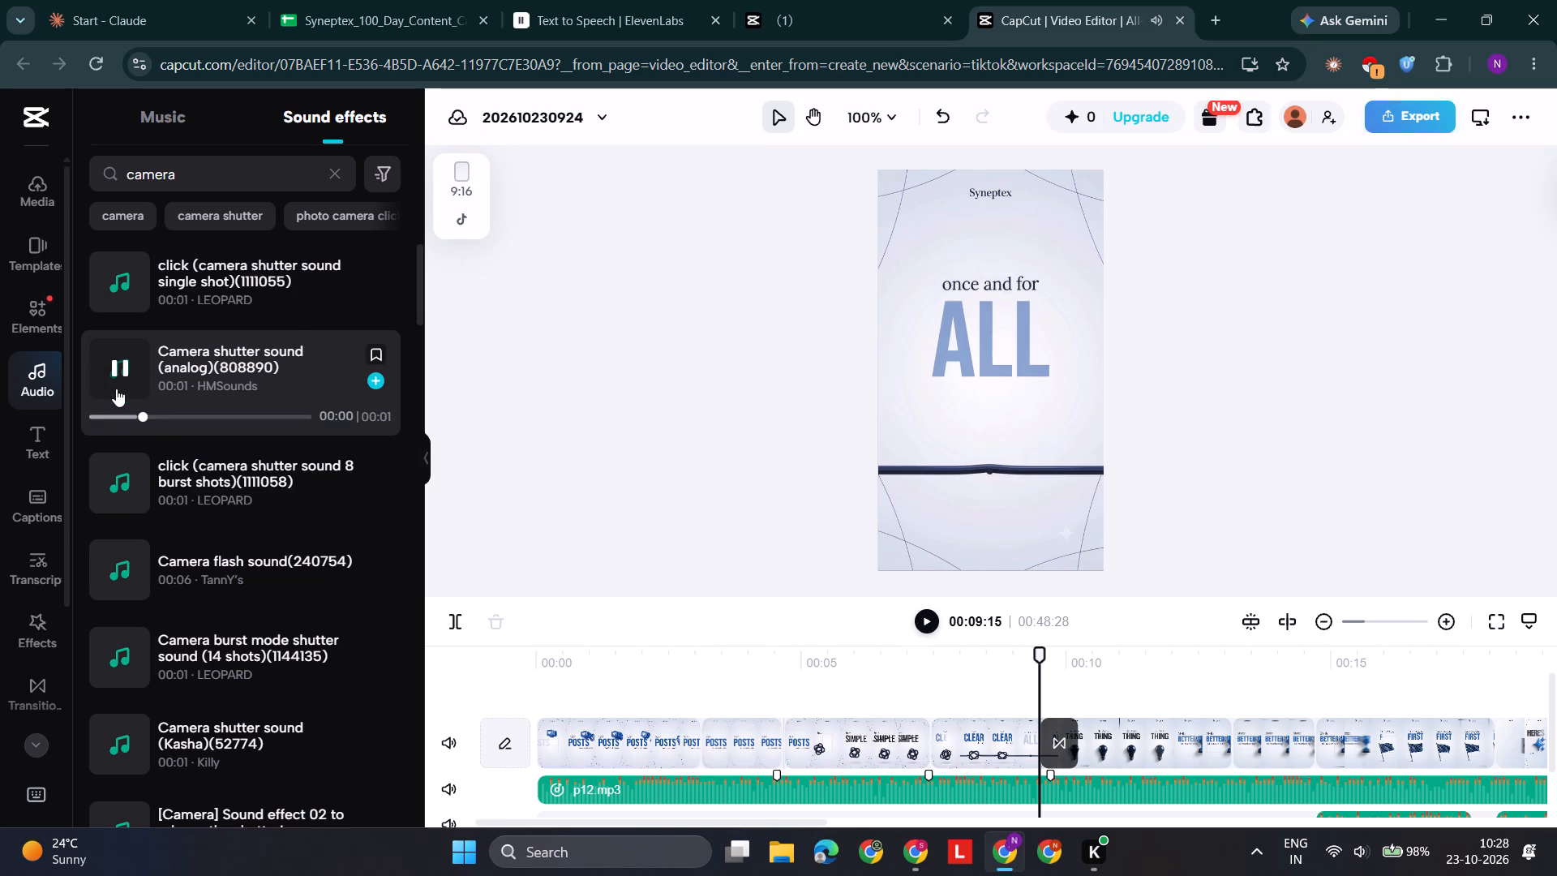
click(124, 476)
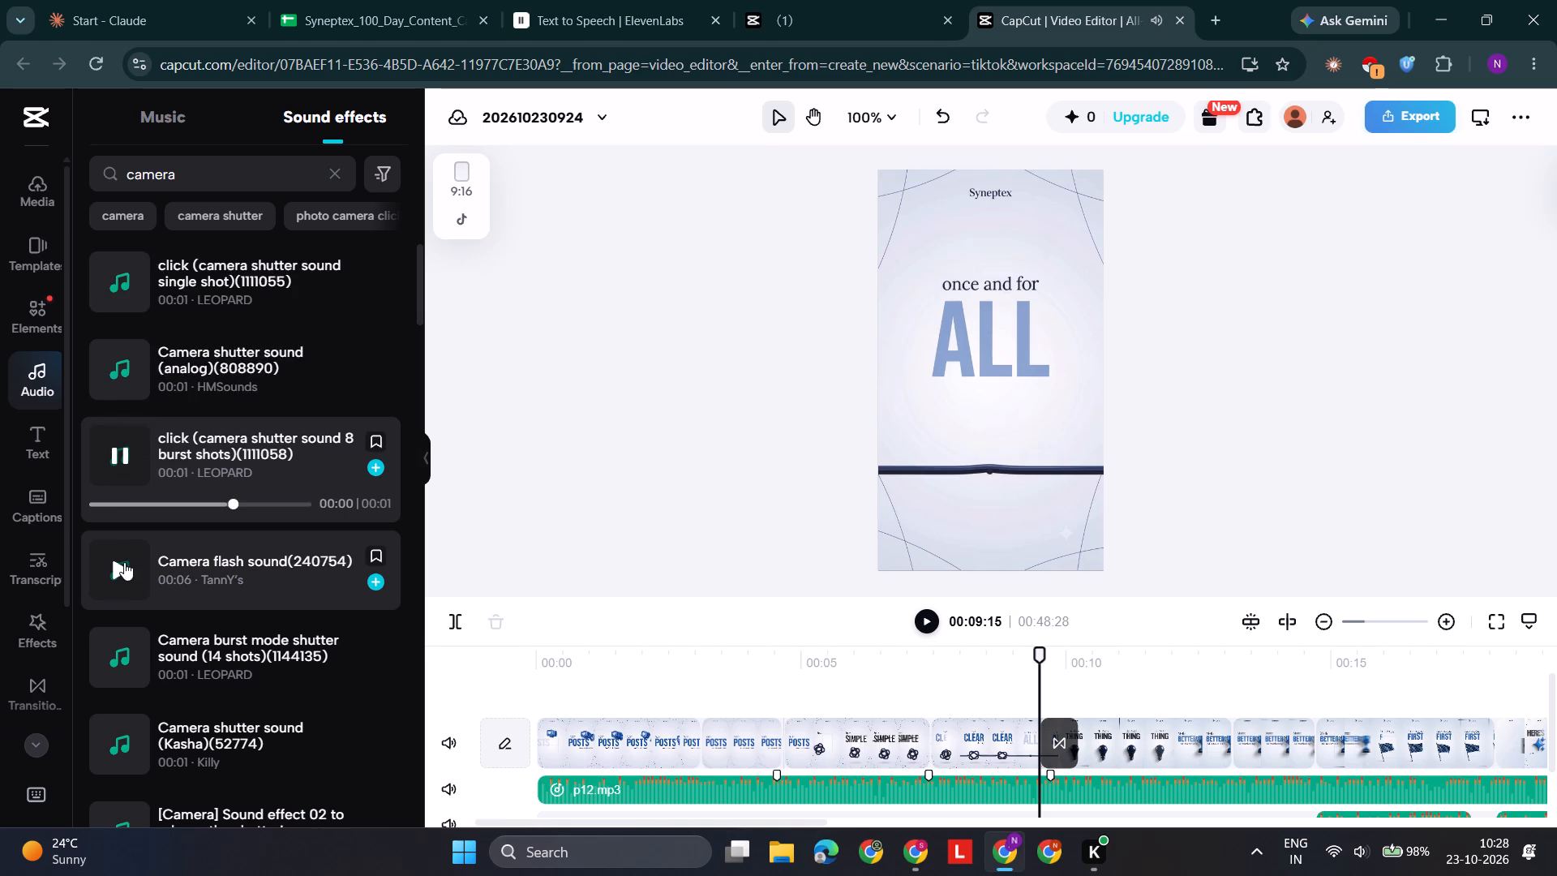
click(124, 562)
click(116, 651)
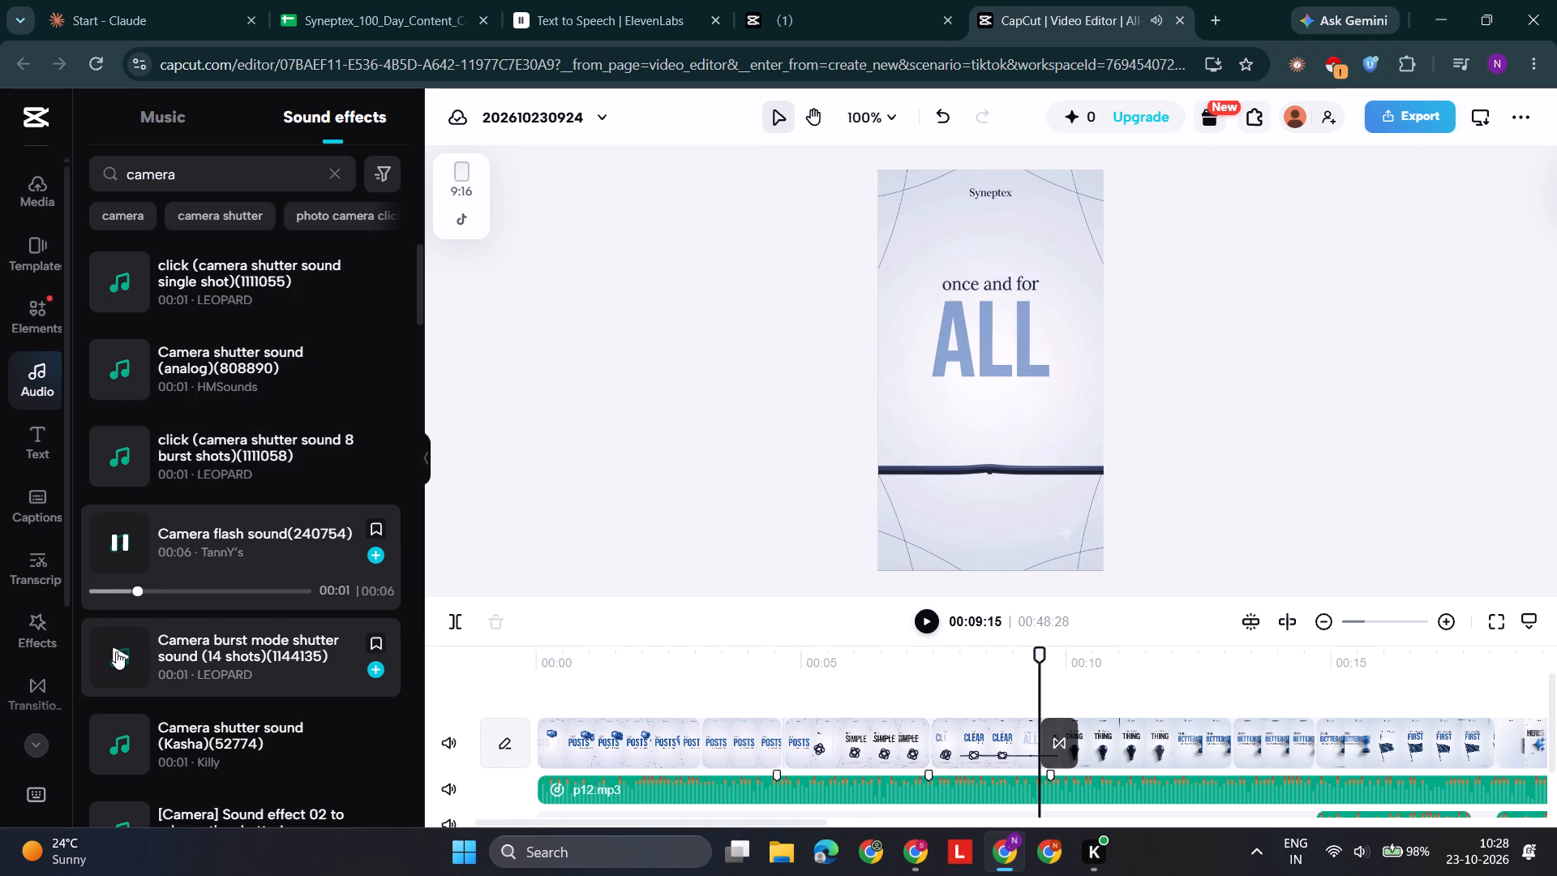
scroll(116, 651, down, 1)
click(122, 647)
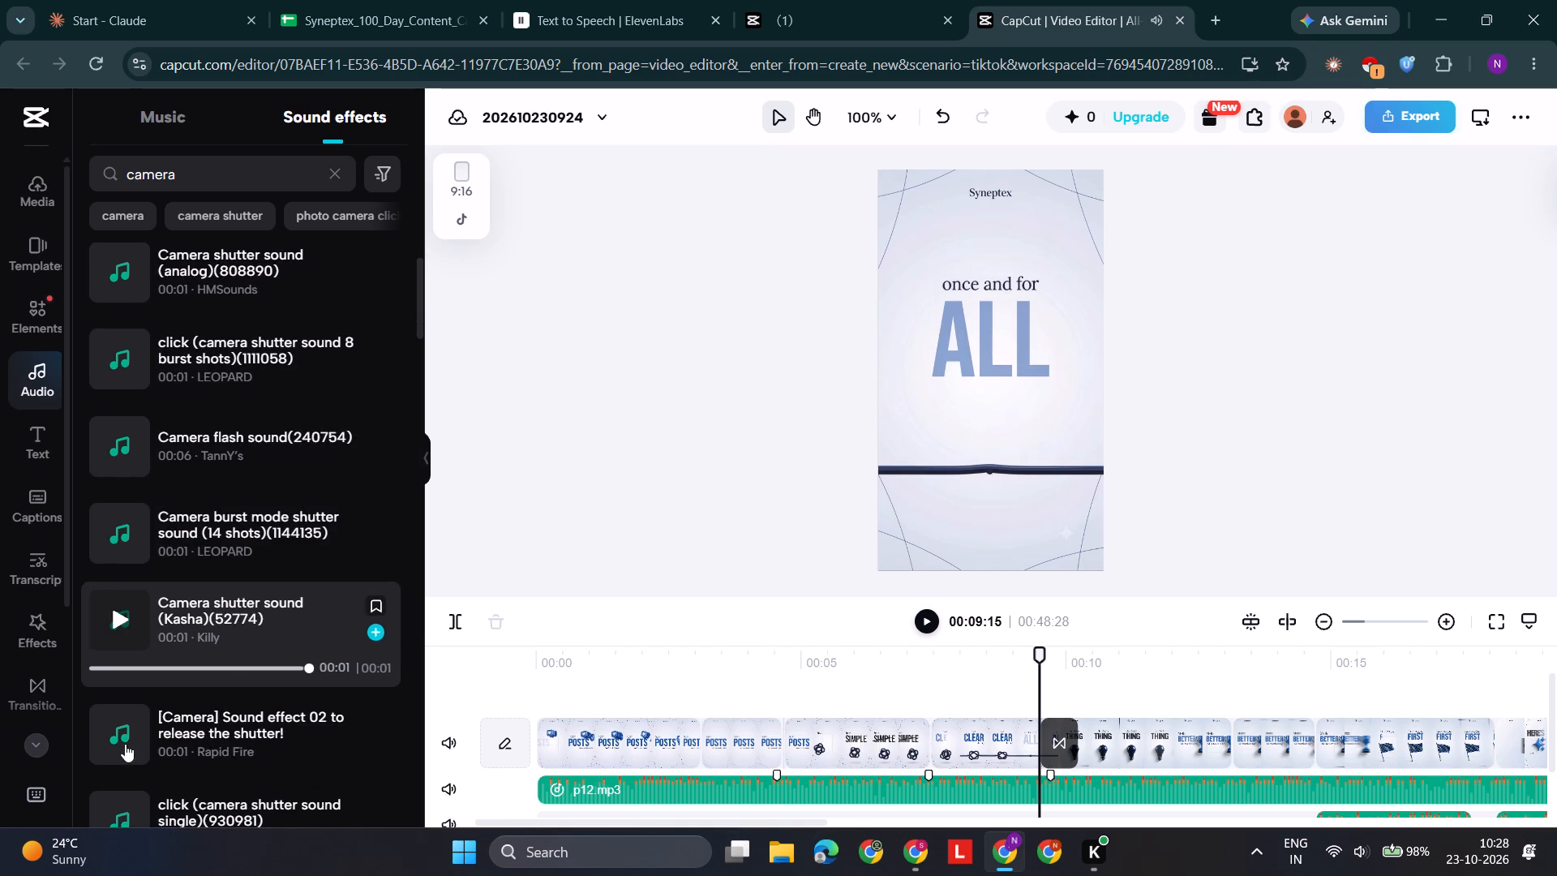
click(119, 729)
scroll(119, 729, down, 1)
click(129, 713)
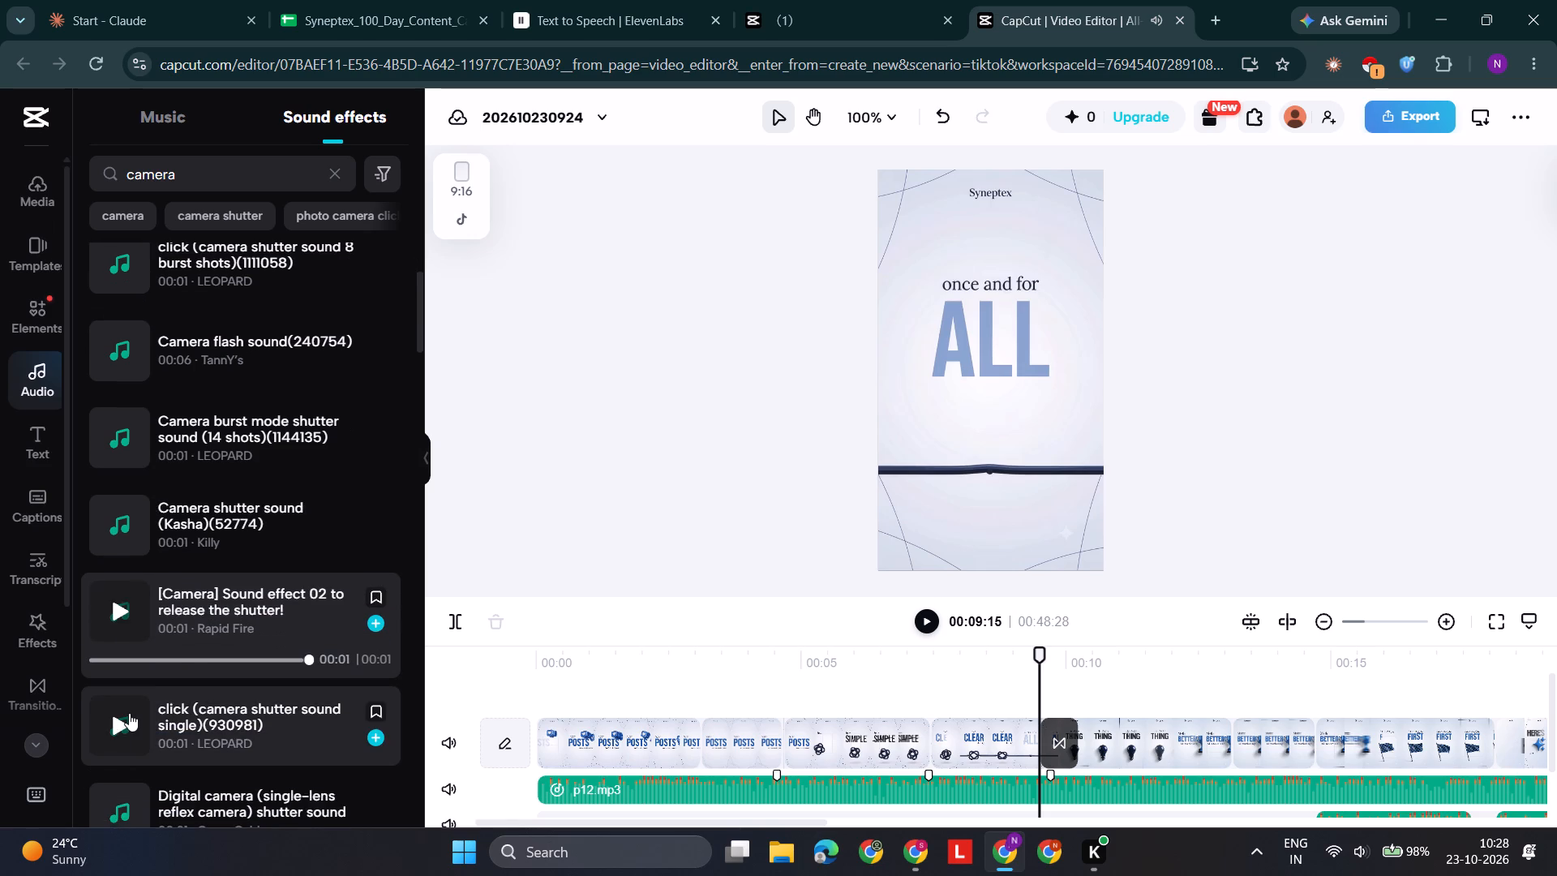
scroll(129, 713, down, 1)
click(123, 726)
scroll(123, 726, down, 1)
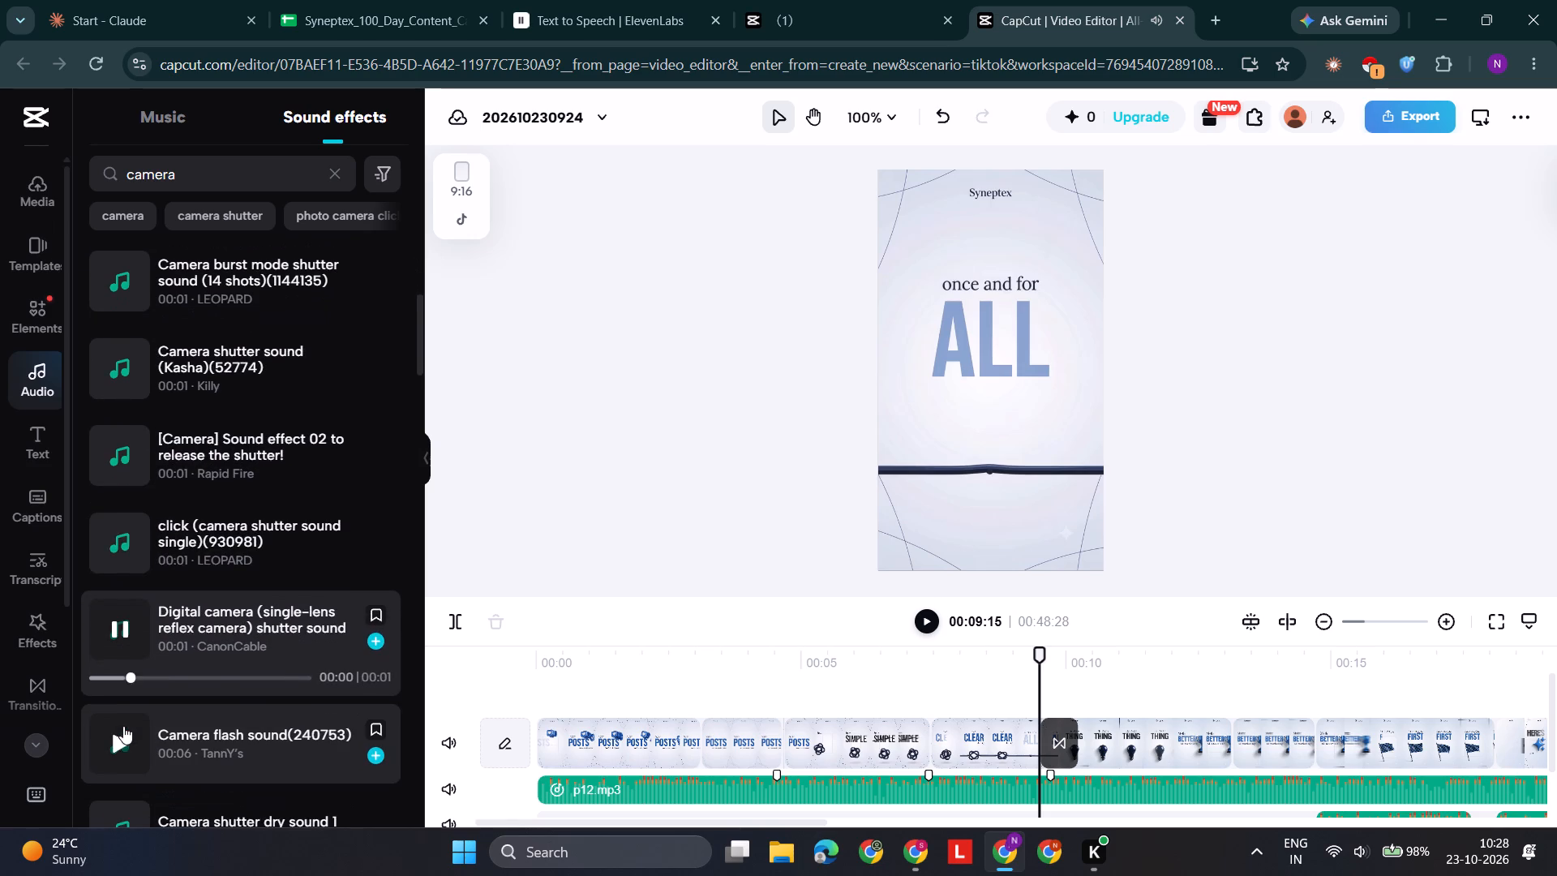
click(121, 734)
scroll(121, 734, down, 1)
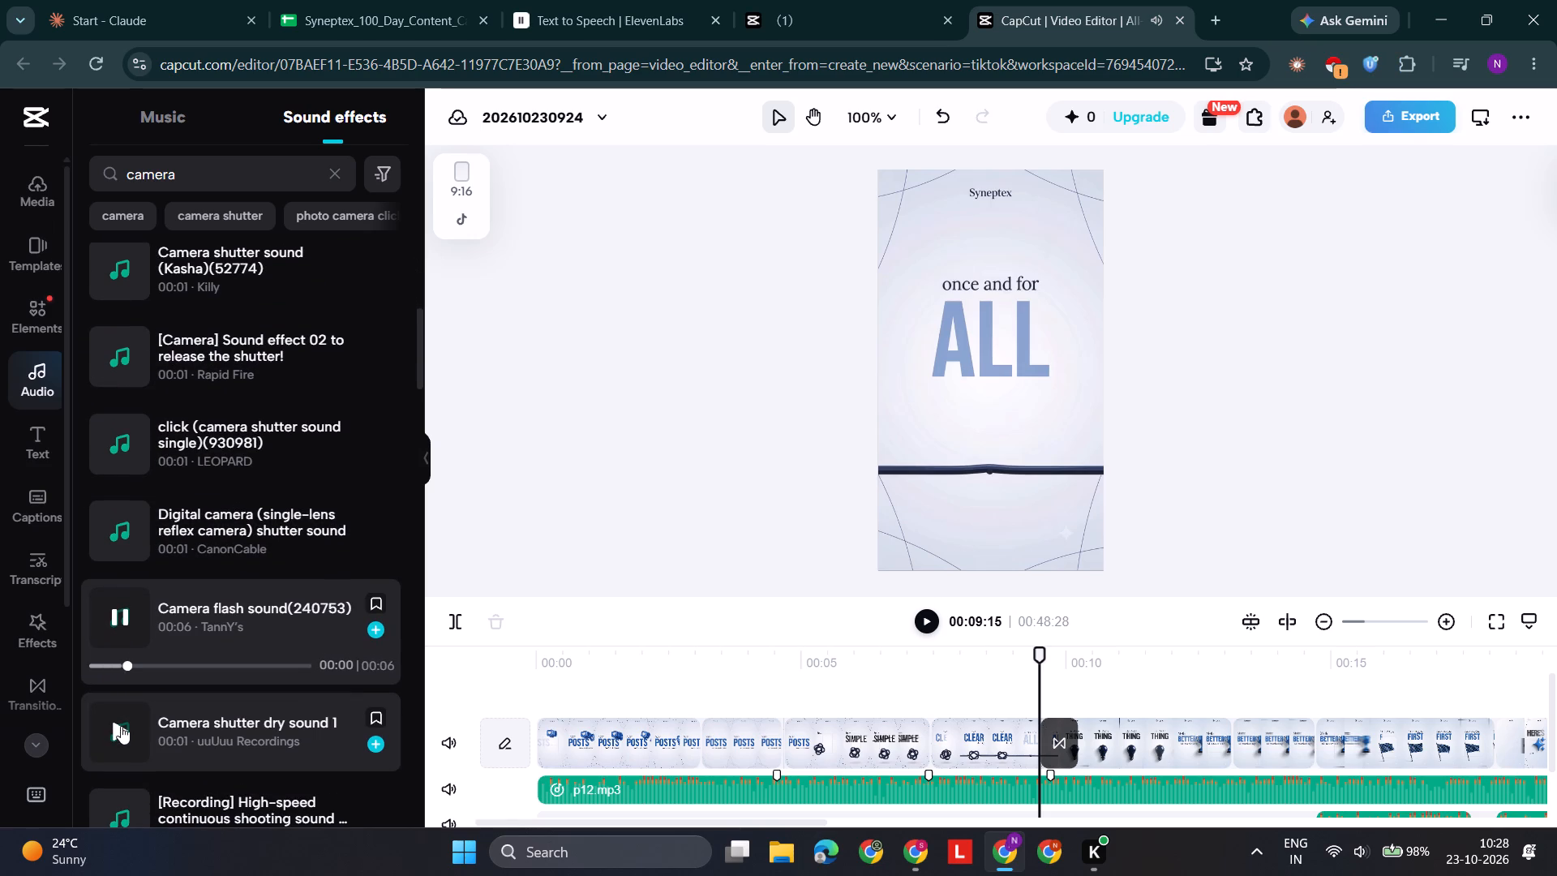
click(121, 726)
scroll(157, 705, down, 1)
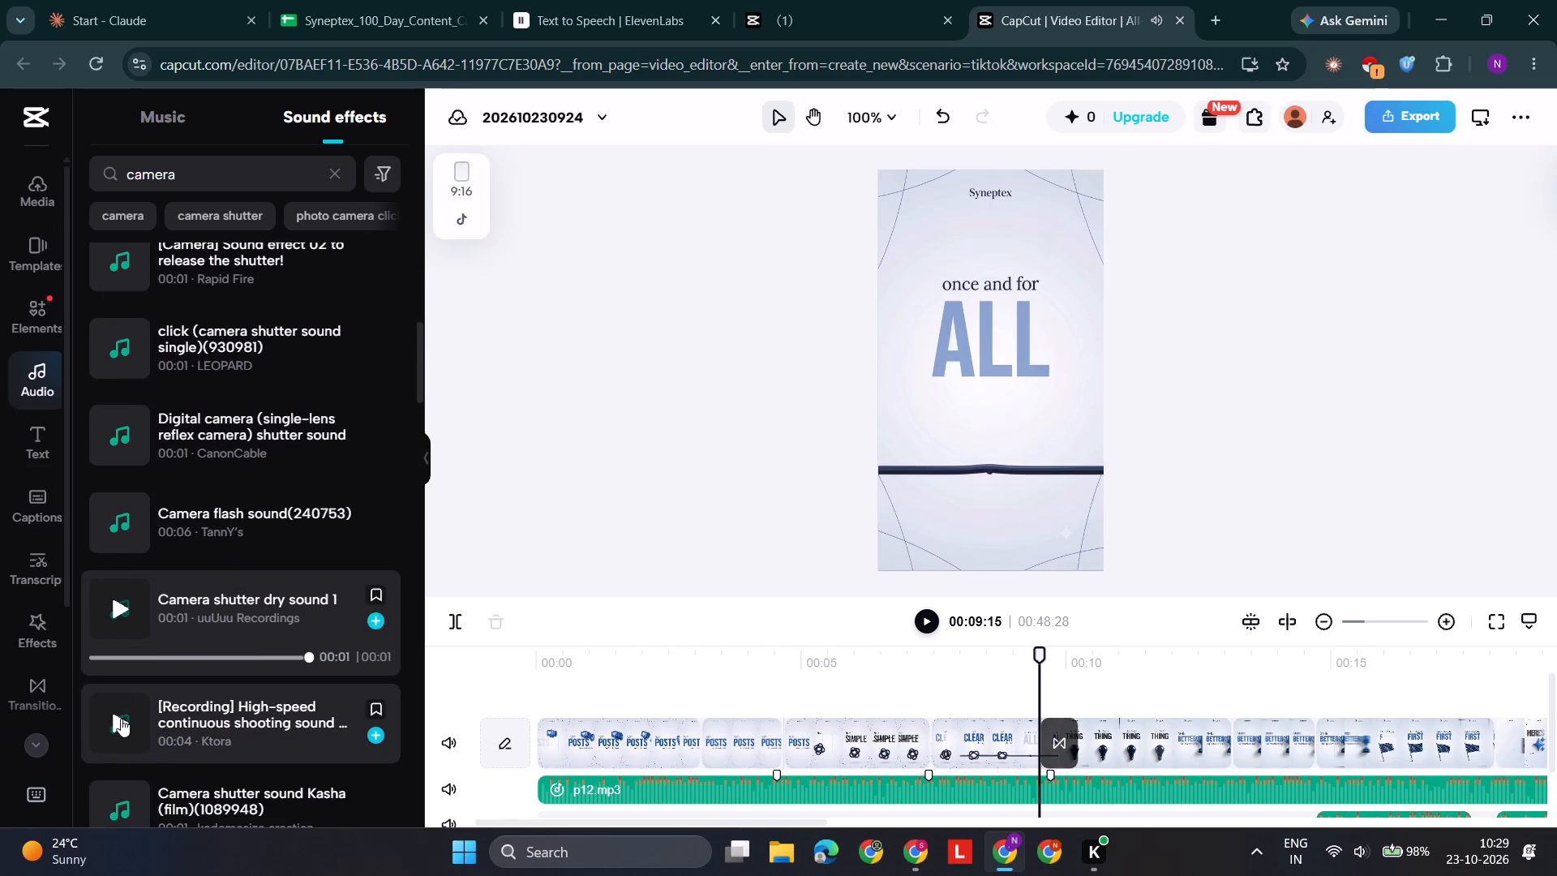
click(122, 722)
scroll(122, 722, down, 1)
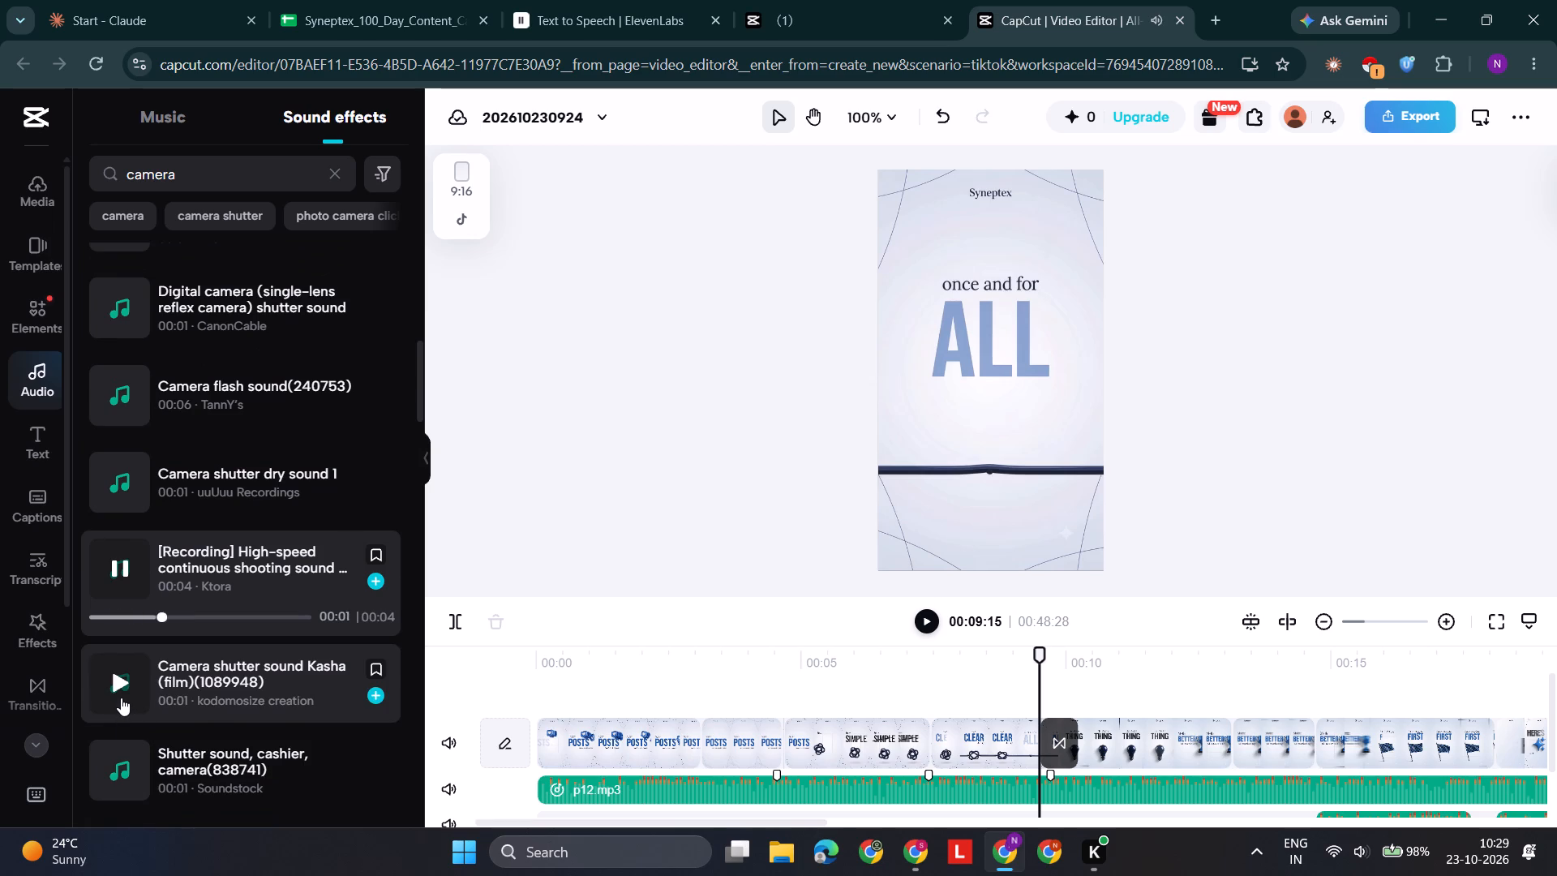
click(121, 698)
click(118, 759)
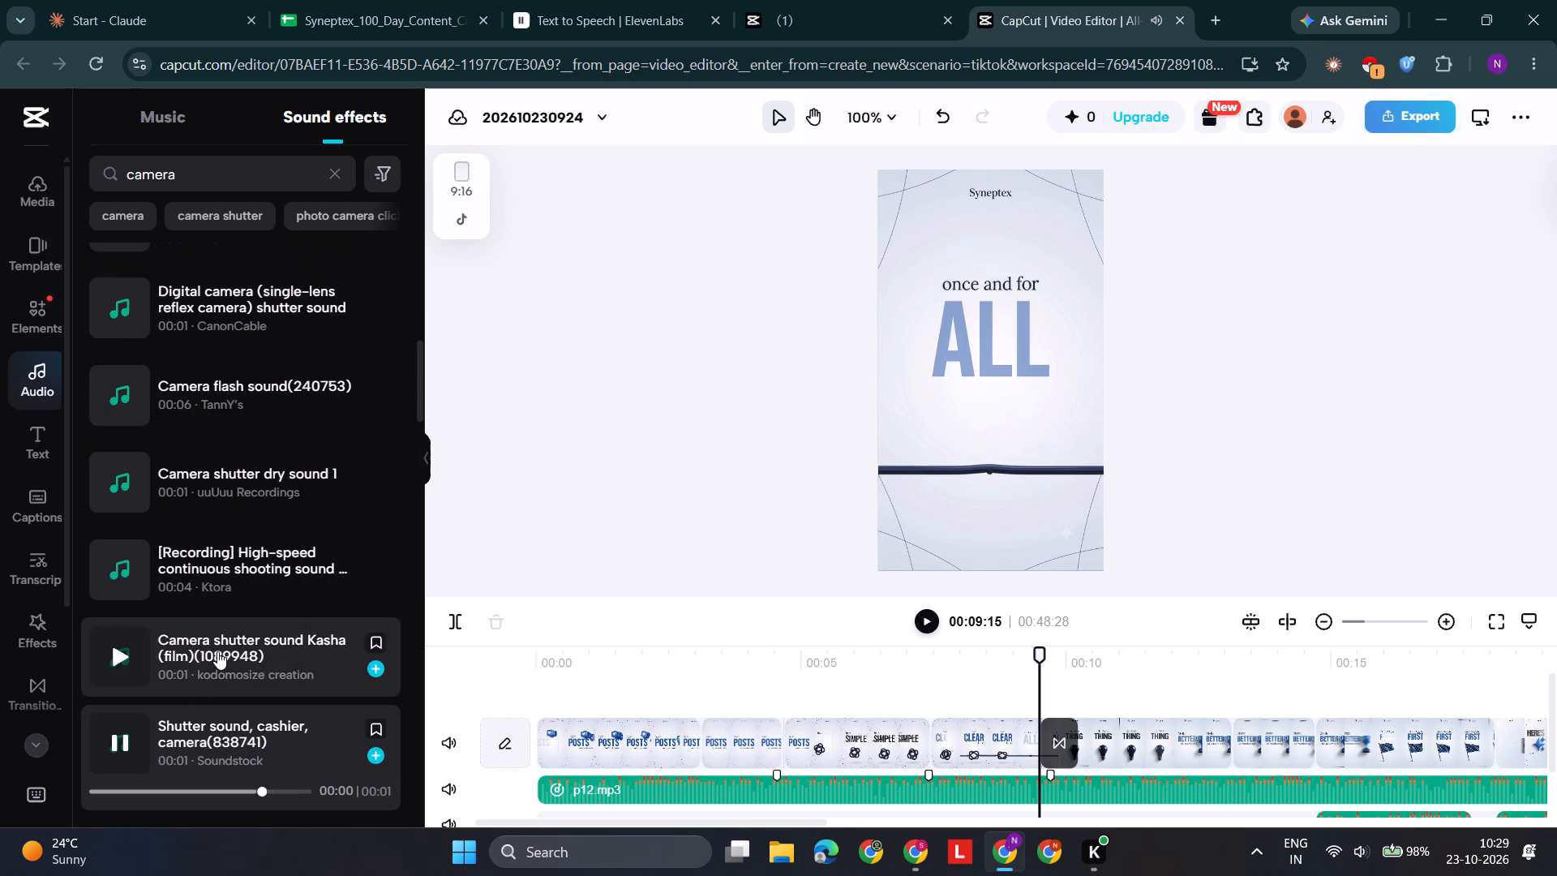
Search the sound effects library for glitch.
scroll(217, 651, up, 3)
drag(202, 177, 92, 175)
text(glitvh)
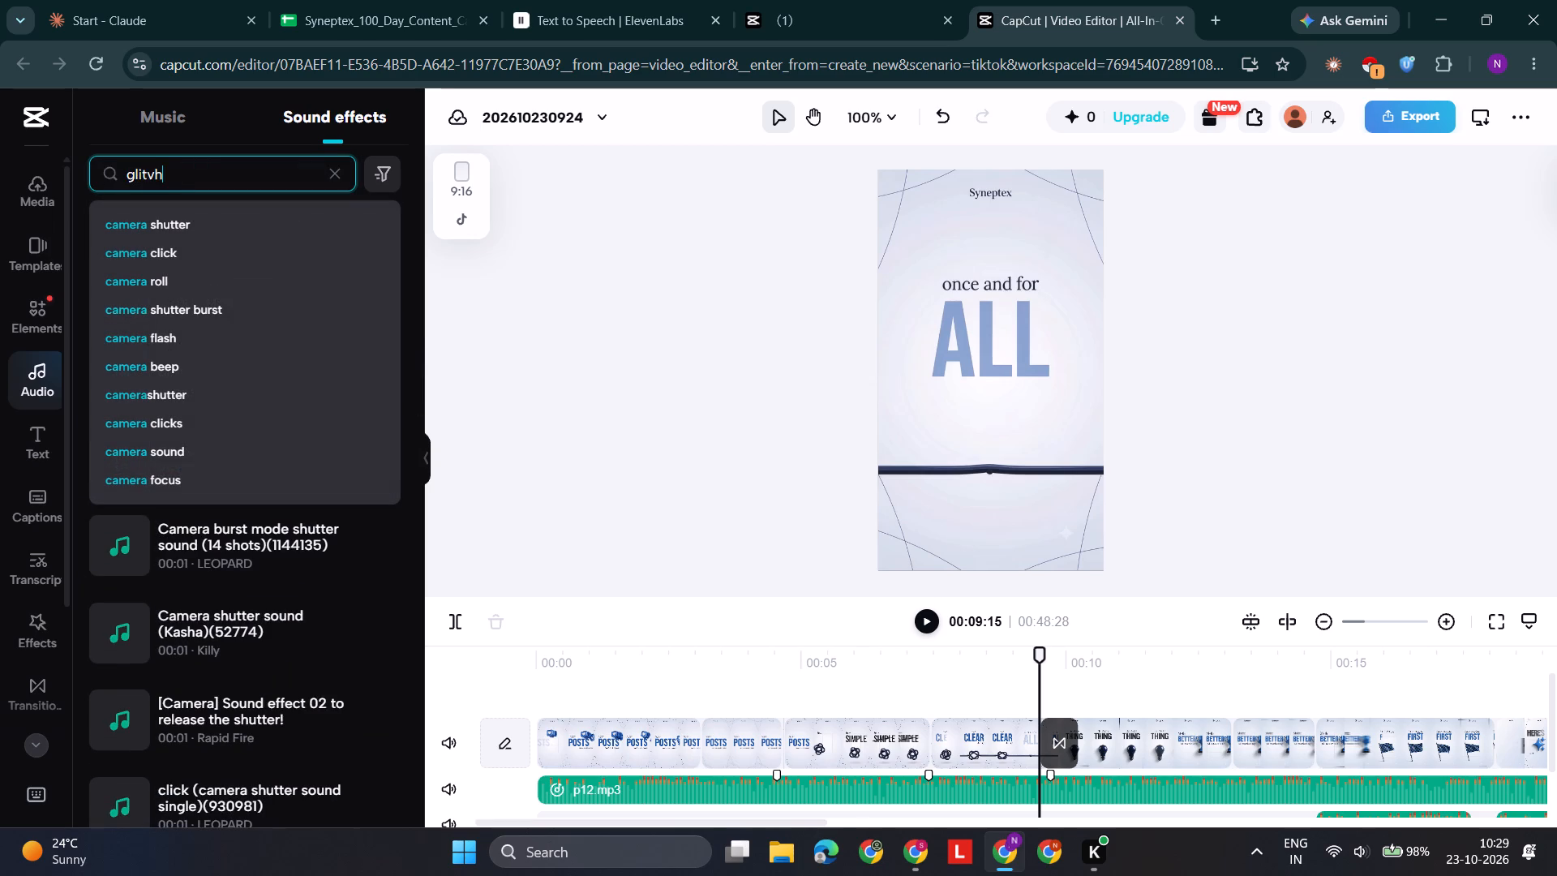
key(Return)
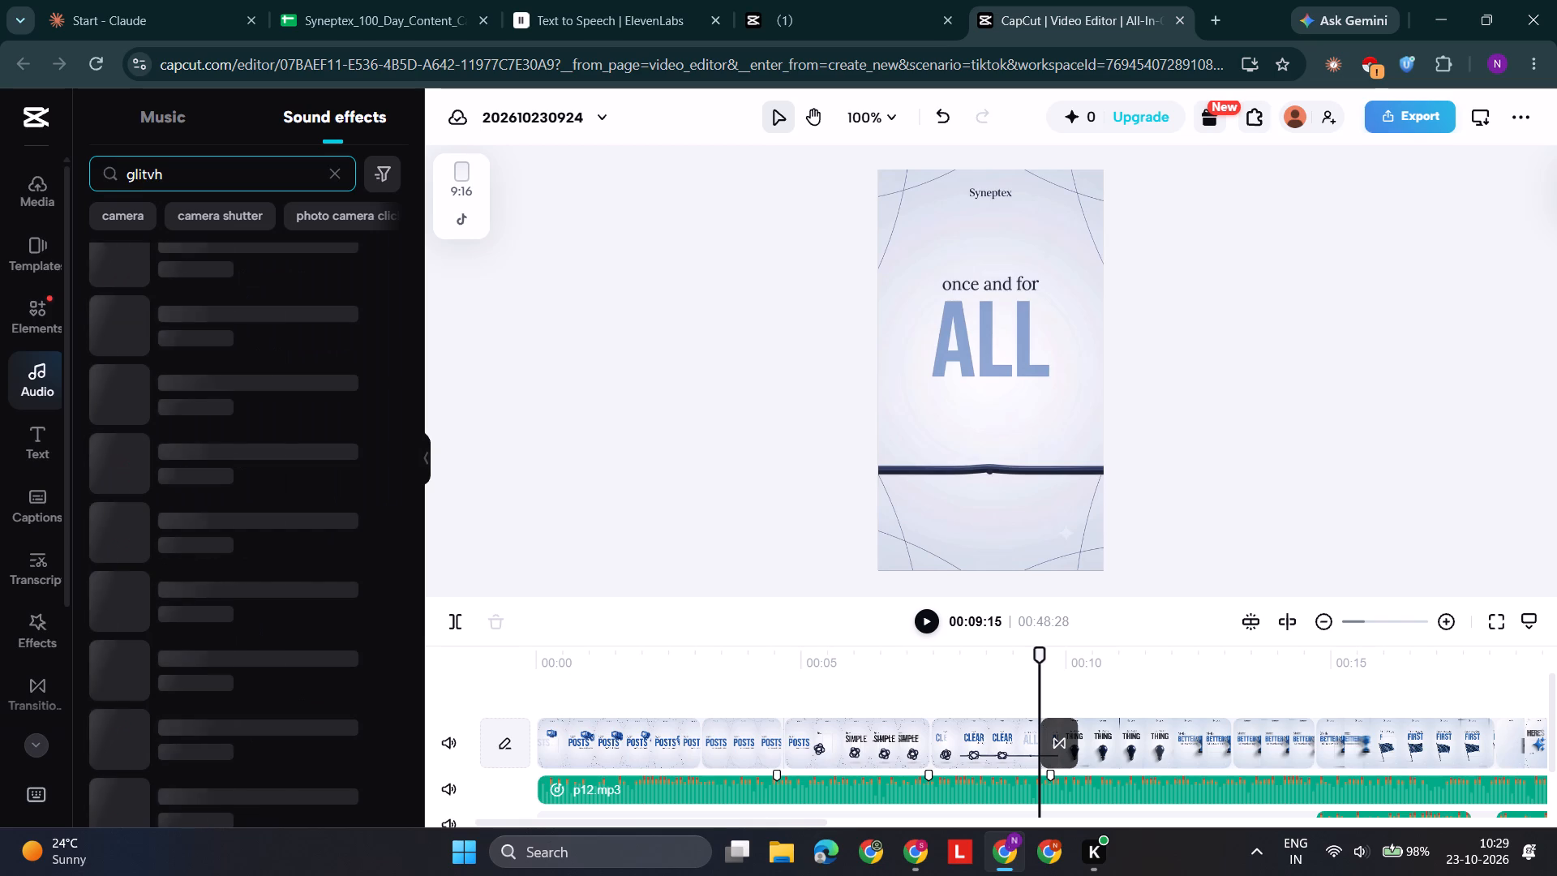
click(154, 176)
key(BackSpace)
key(v)
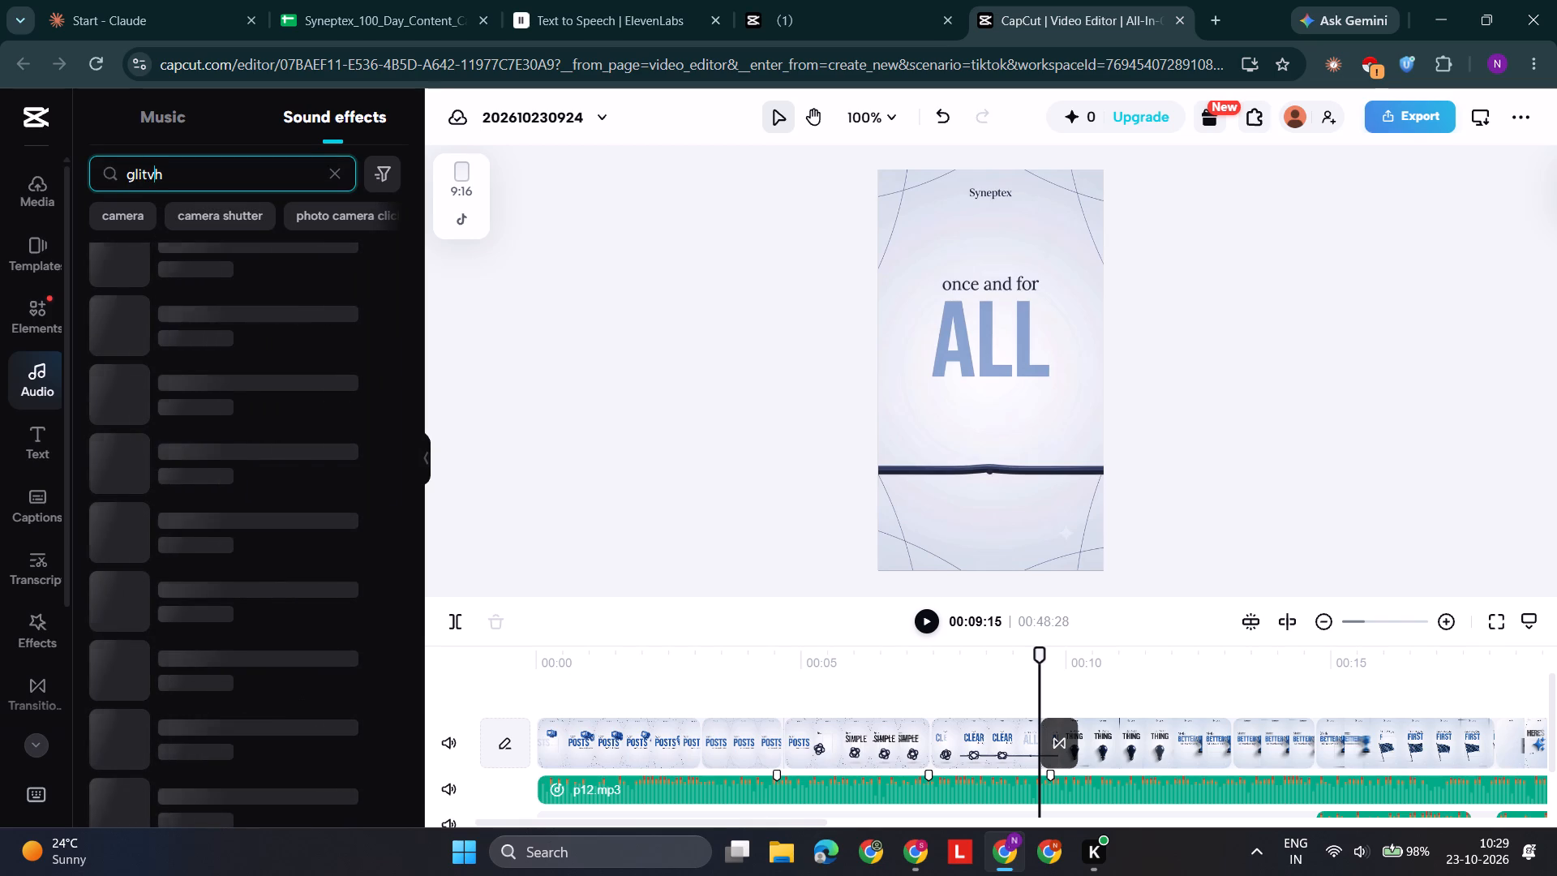
key(BackSpace)
key(c)
key(Return)
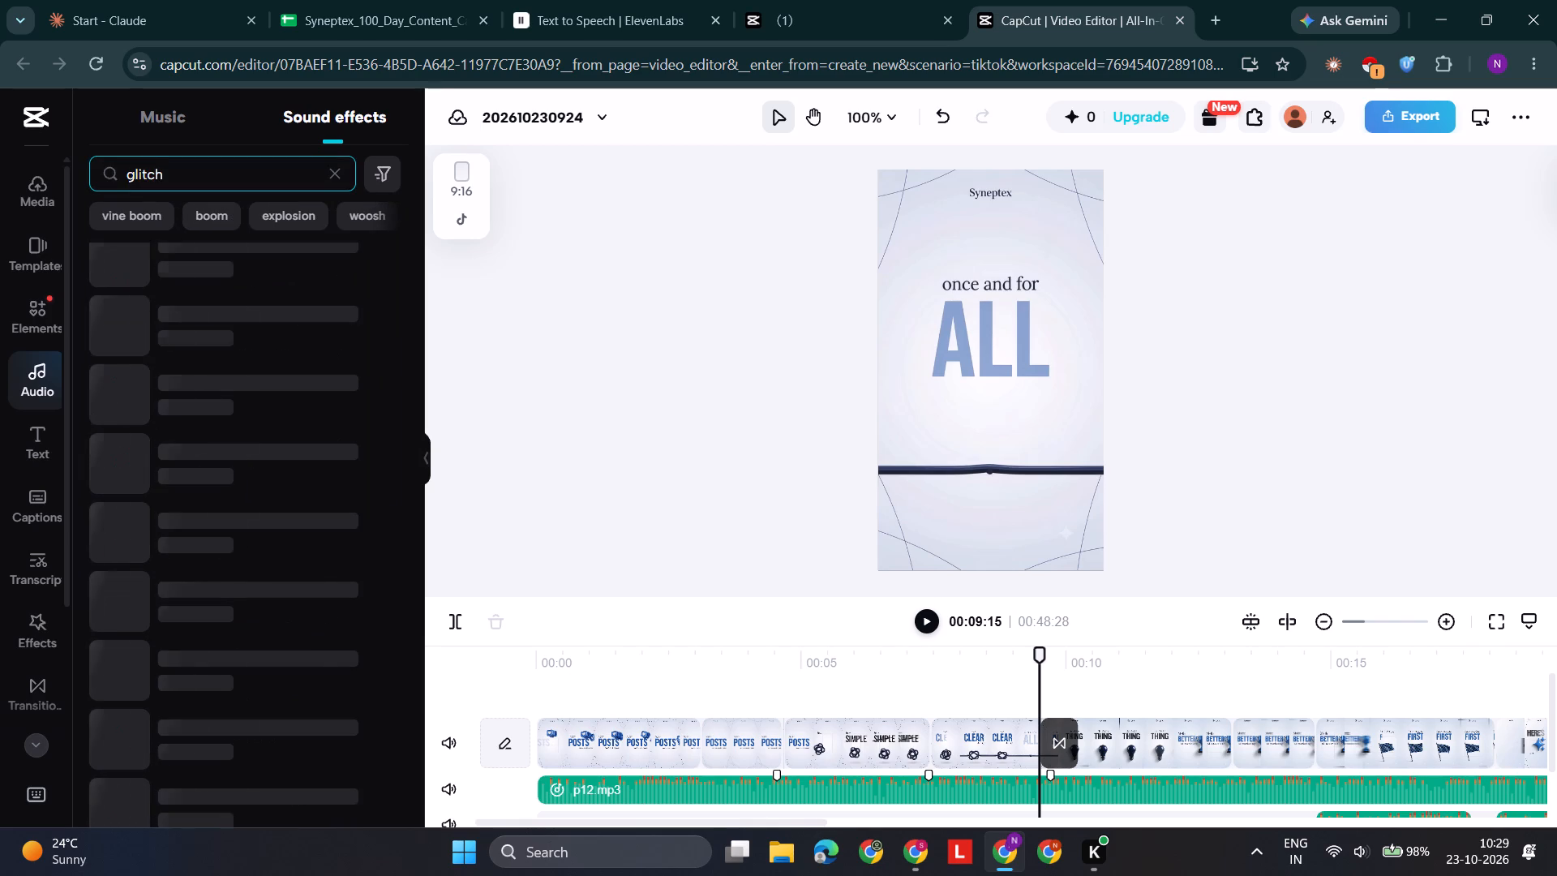
scroll(189, 328, up, 7)
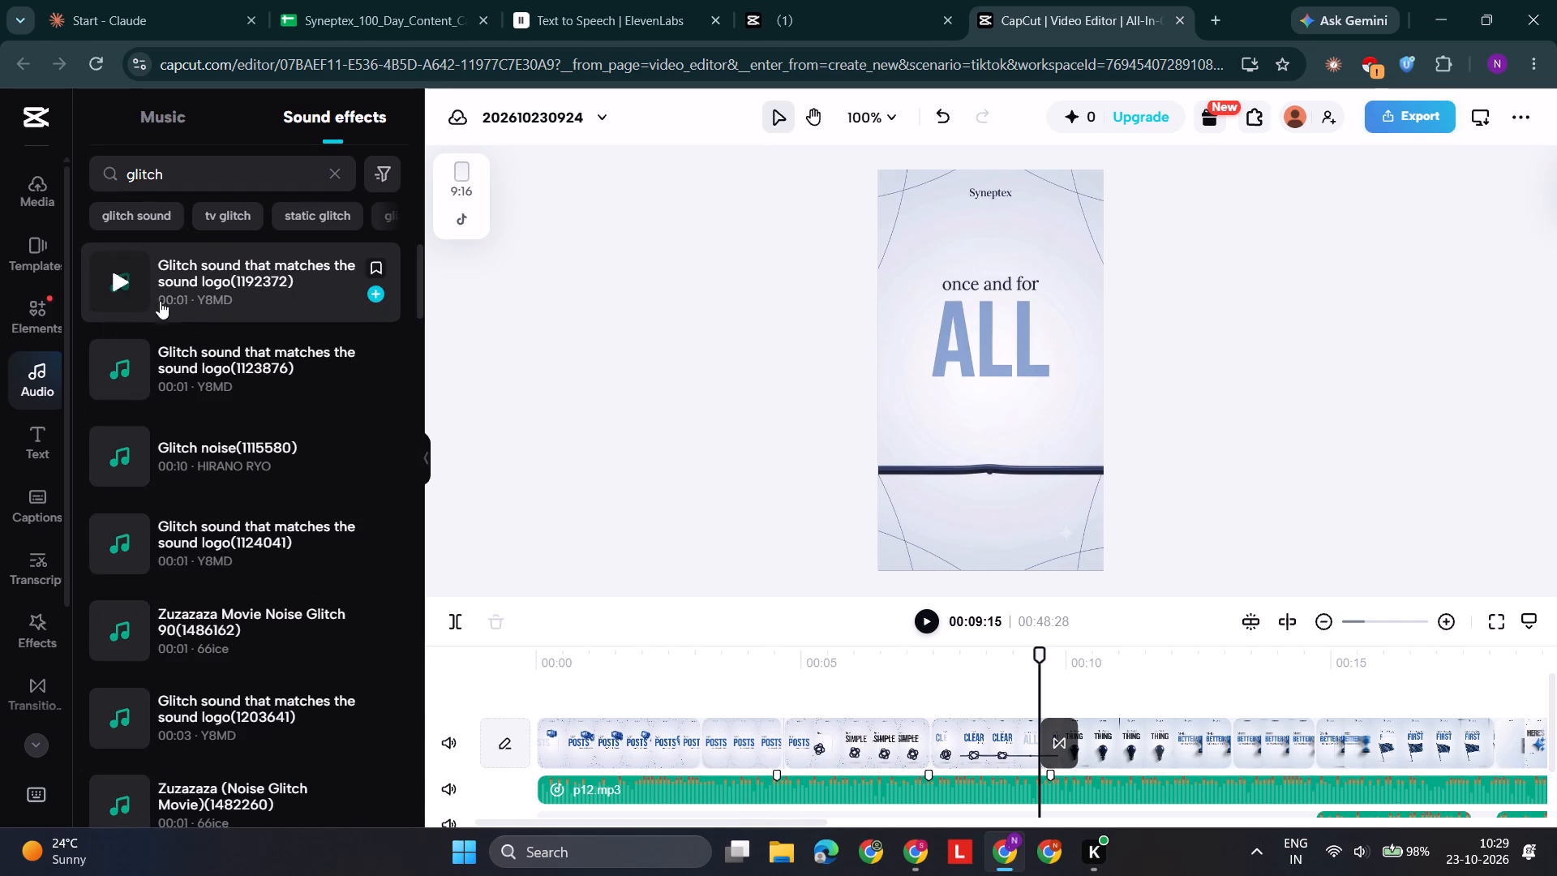
Audition the first four glitch sound effects, including the sound-logo glitches and "Glitch noise".
click(122, 285)
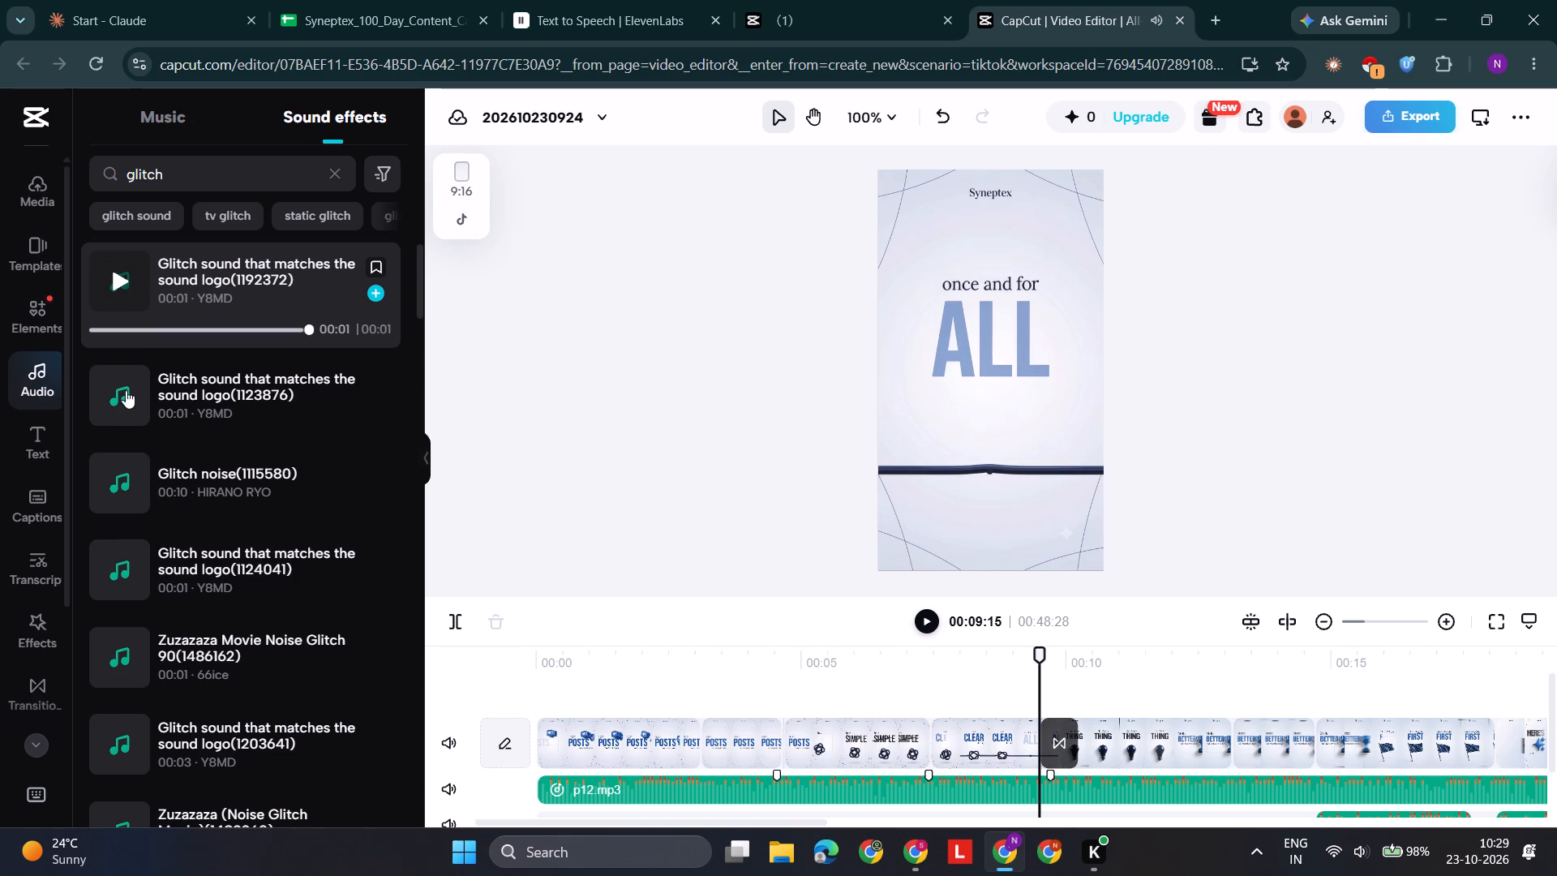
click(124, 401)
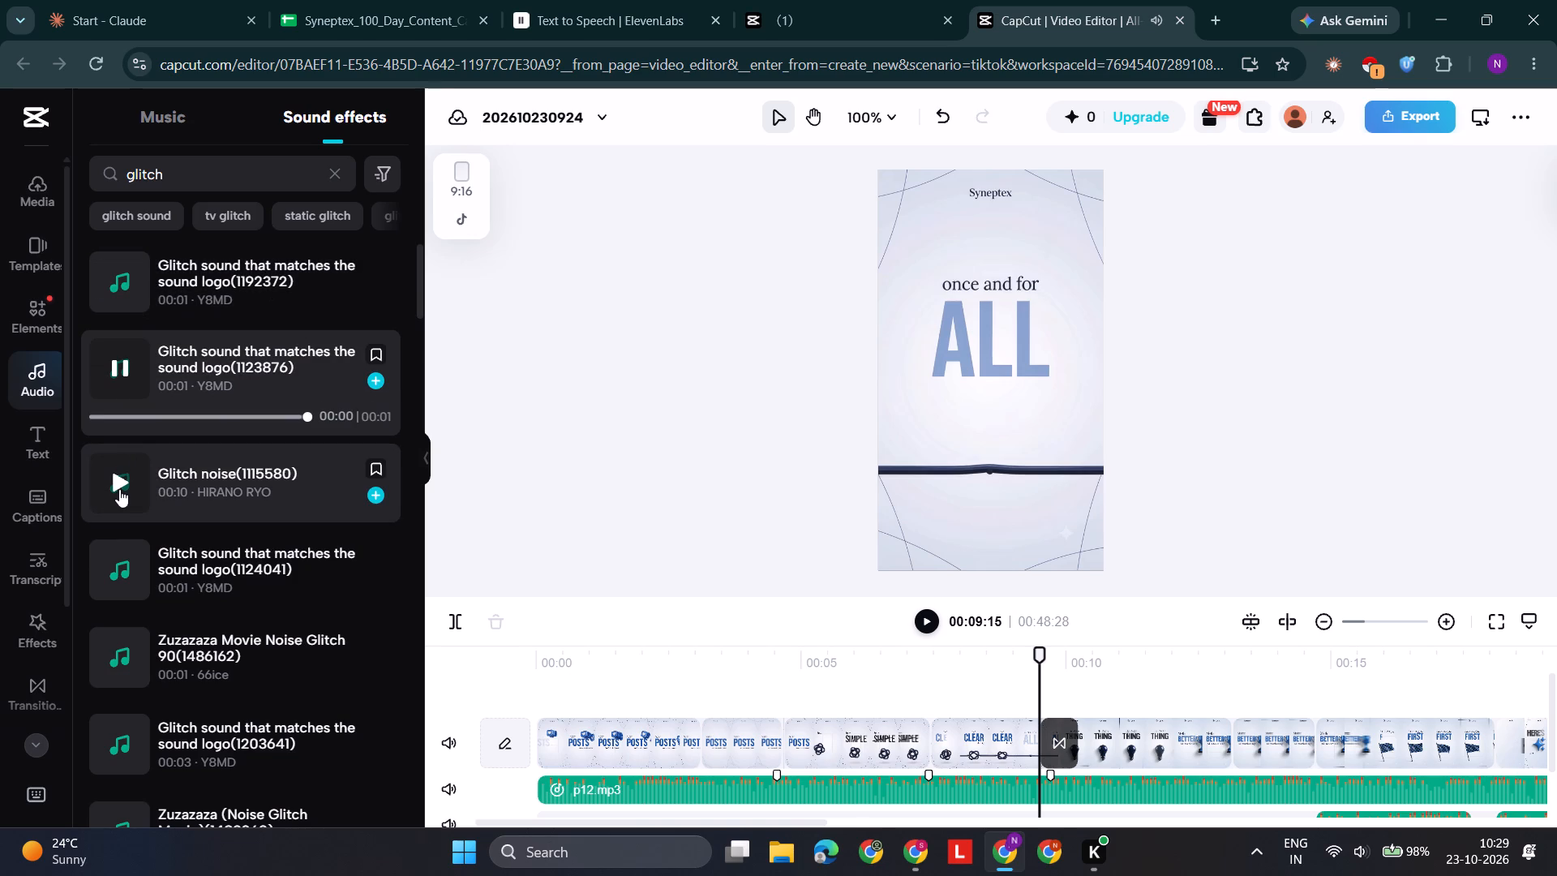
click(119, 489)
click(116, 564)
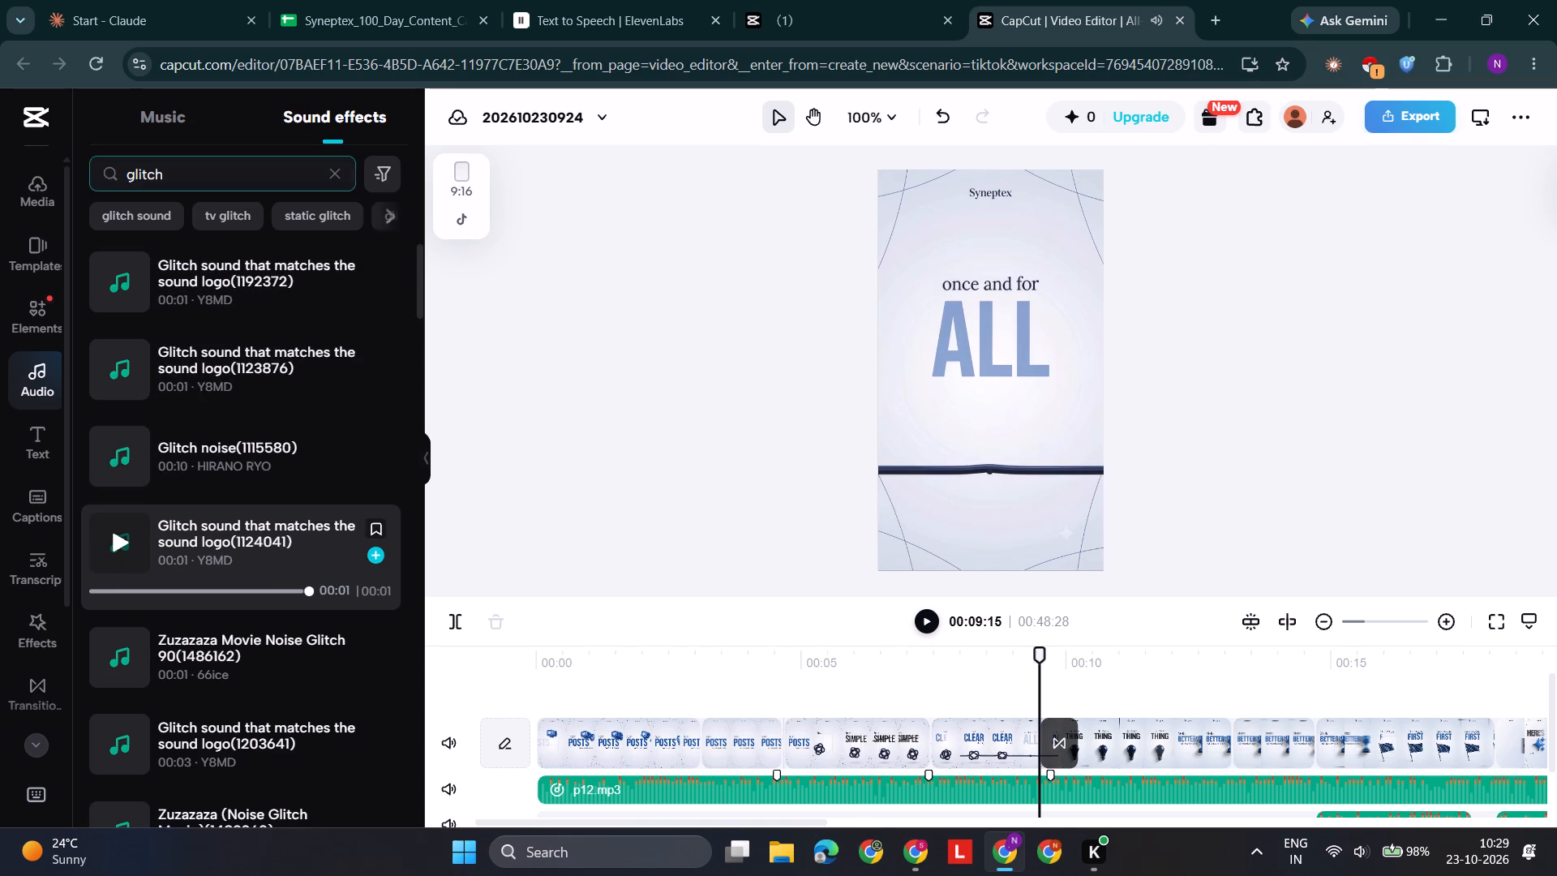
Search the sound effects library for camera flash.
drag(204, 177, 56, 180)
text(ccamr)
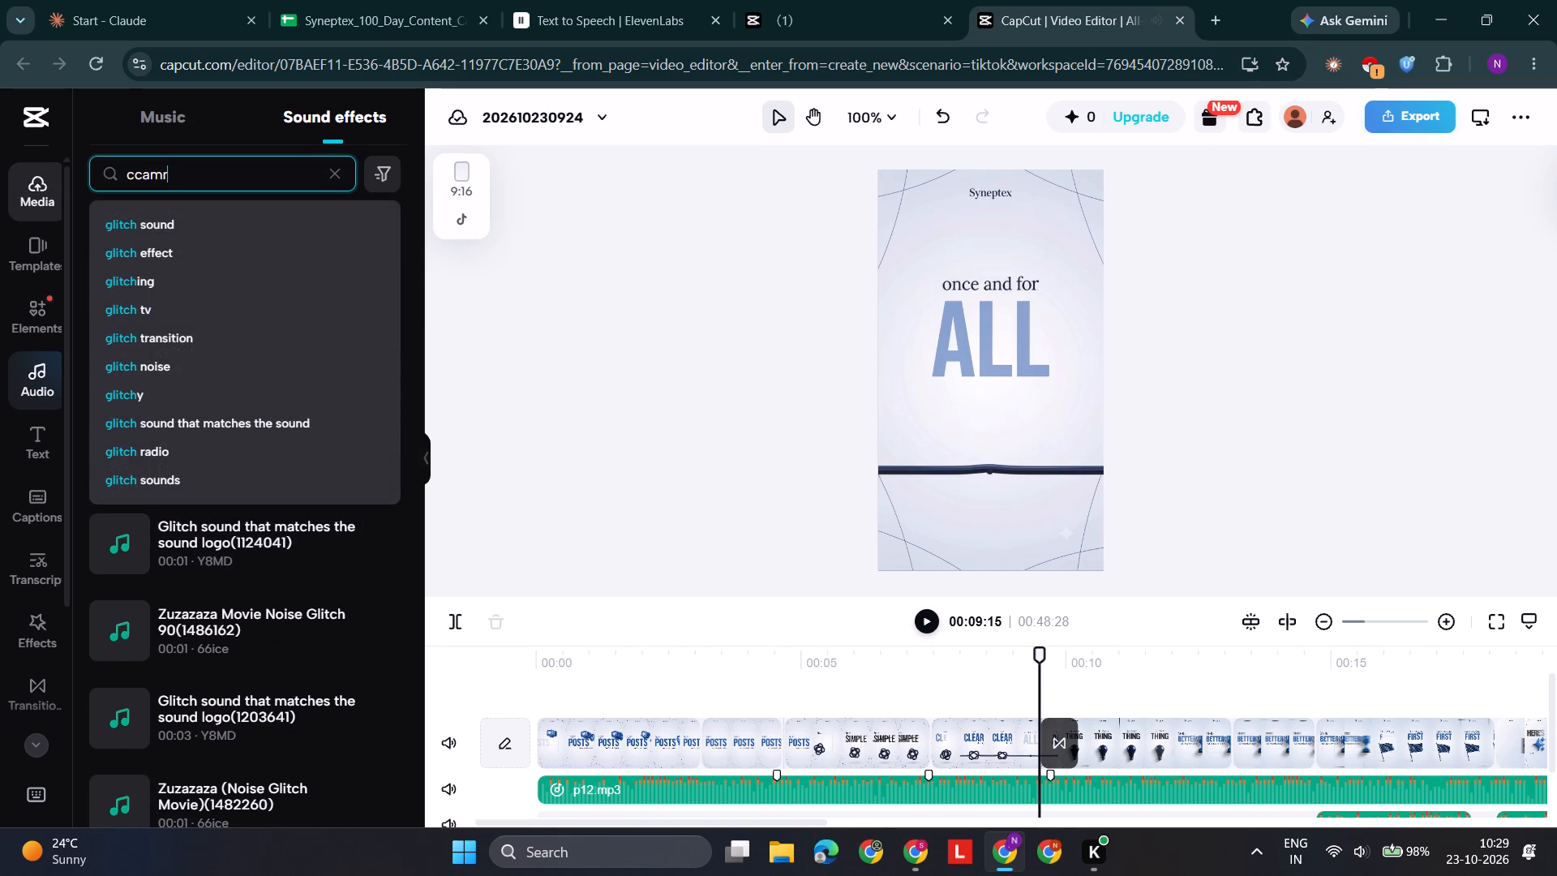
key(BackSpace)
text(era)
key(BackSpace)
key(BackSpace)
key(BackSpace)
key(BackSpace)
key(BackSpace)
key(BackSpace)
key(BackSpace)
key(BackSpace)
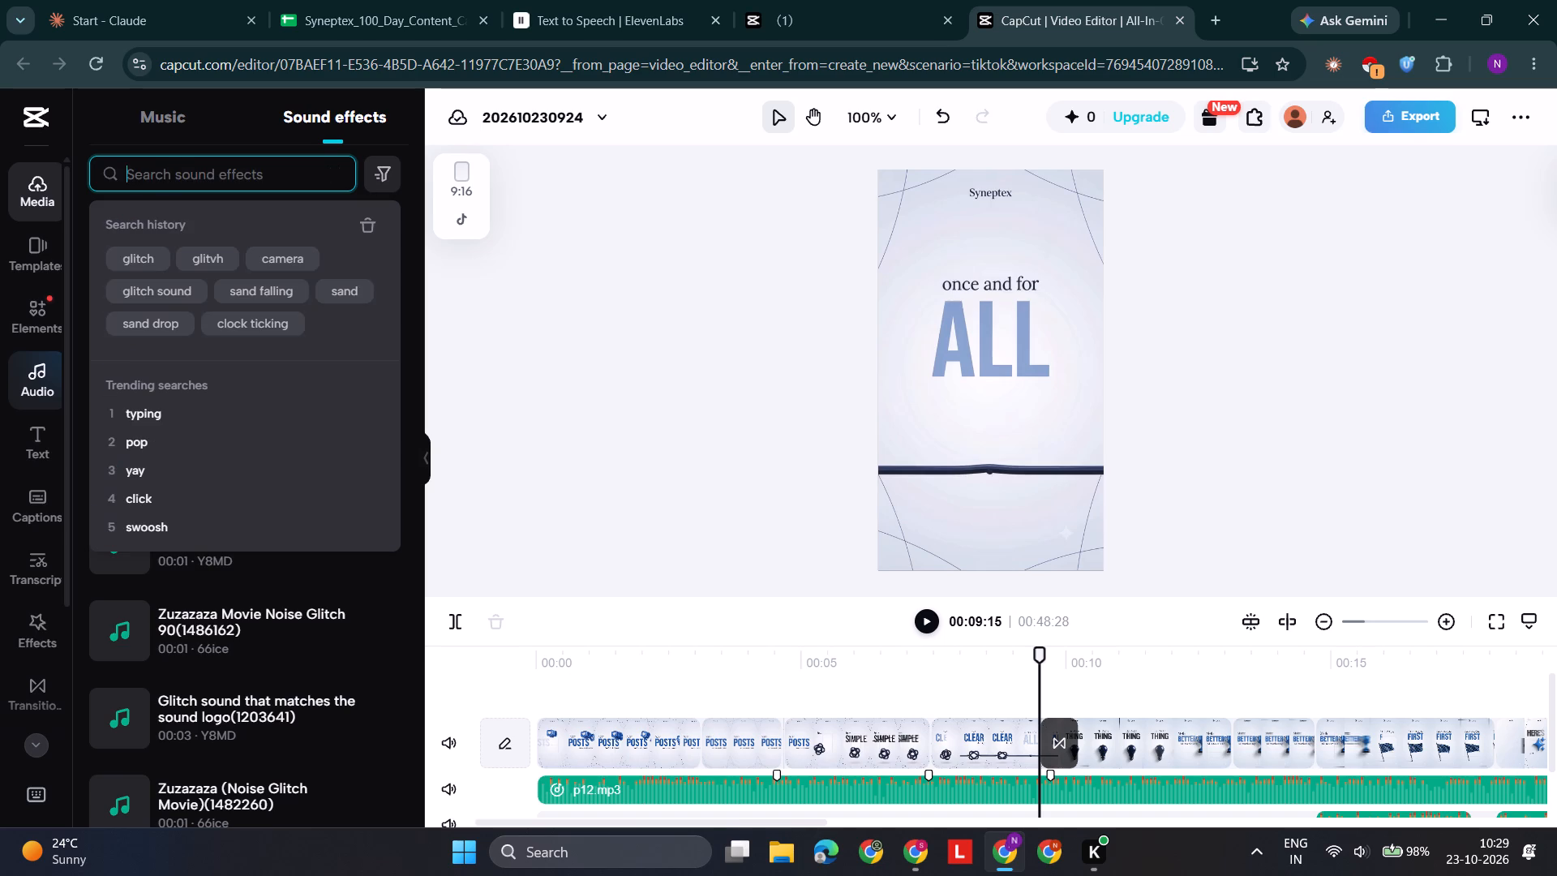
text(camera)
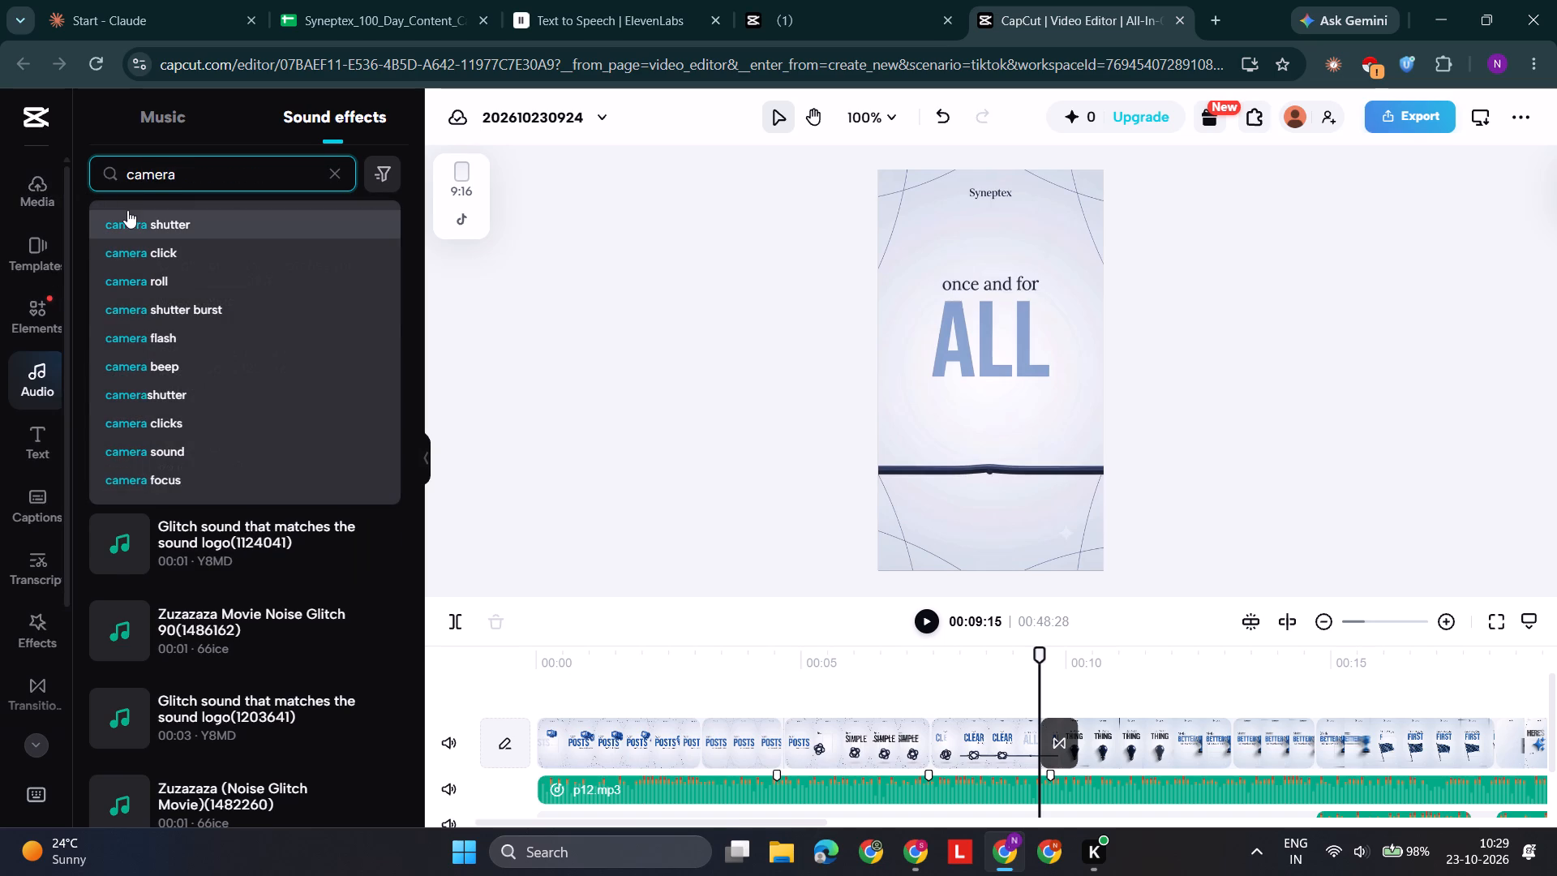
click(178, 342)
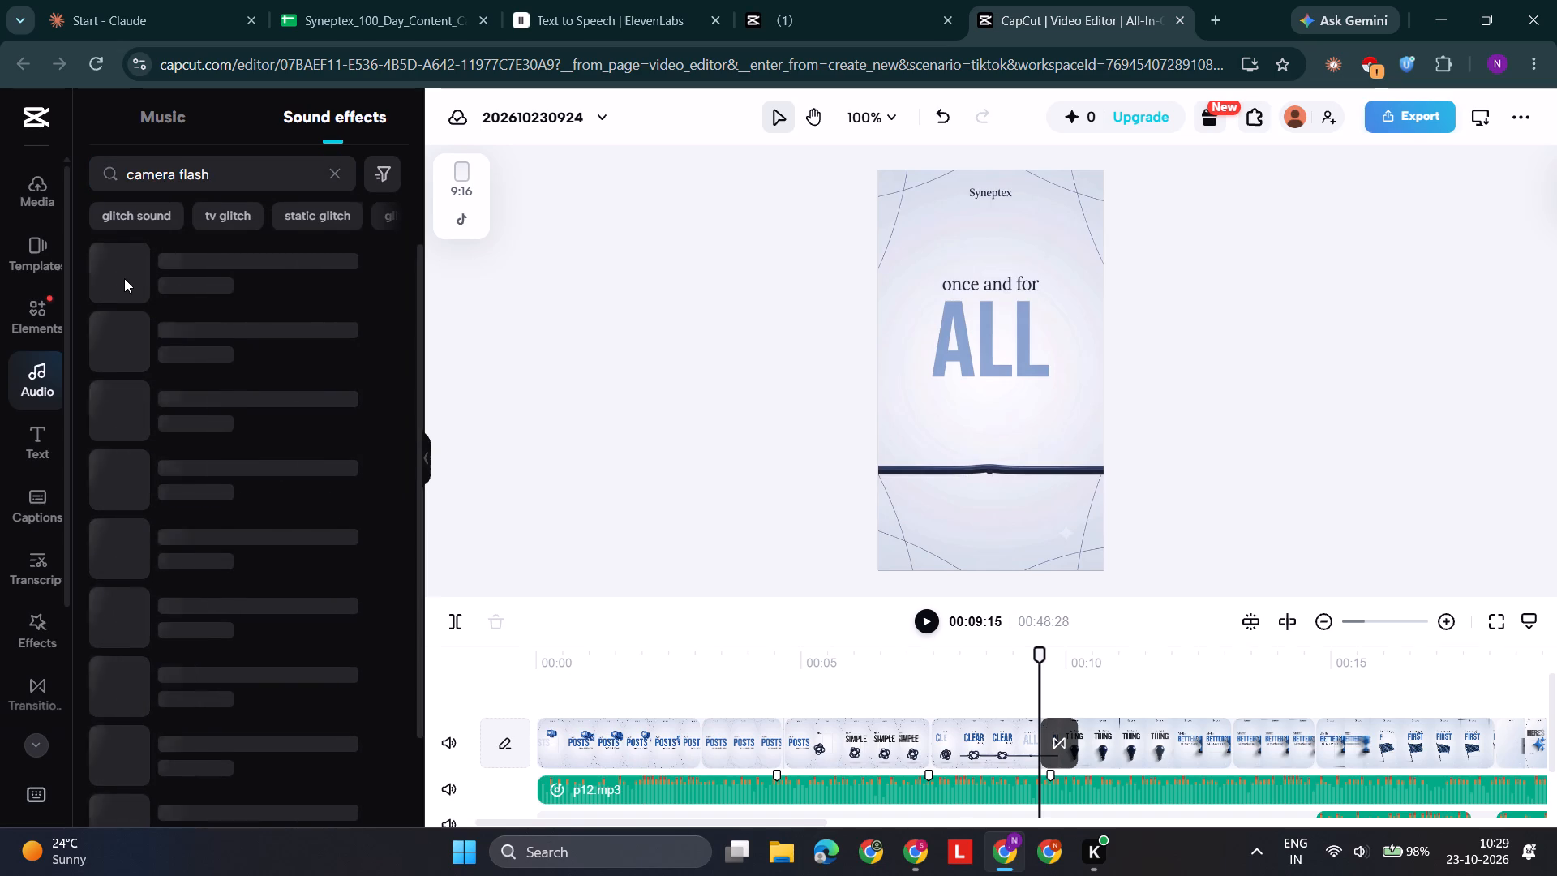
Audition the camera flash results down to "Shutter sound, cashier, camera", and replay "There is a lot of flash on the camera" and "Camera shutter dry sound 1".
click(114, 305)
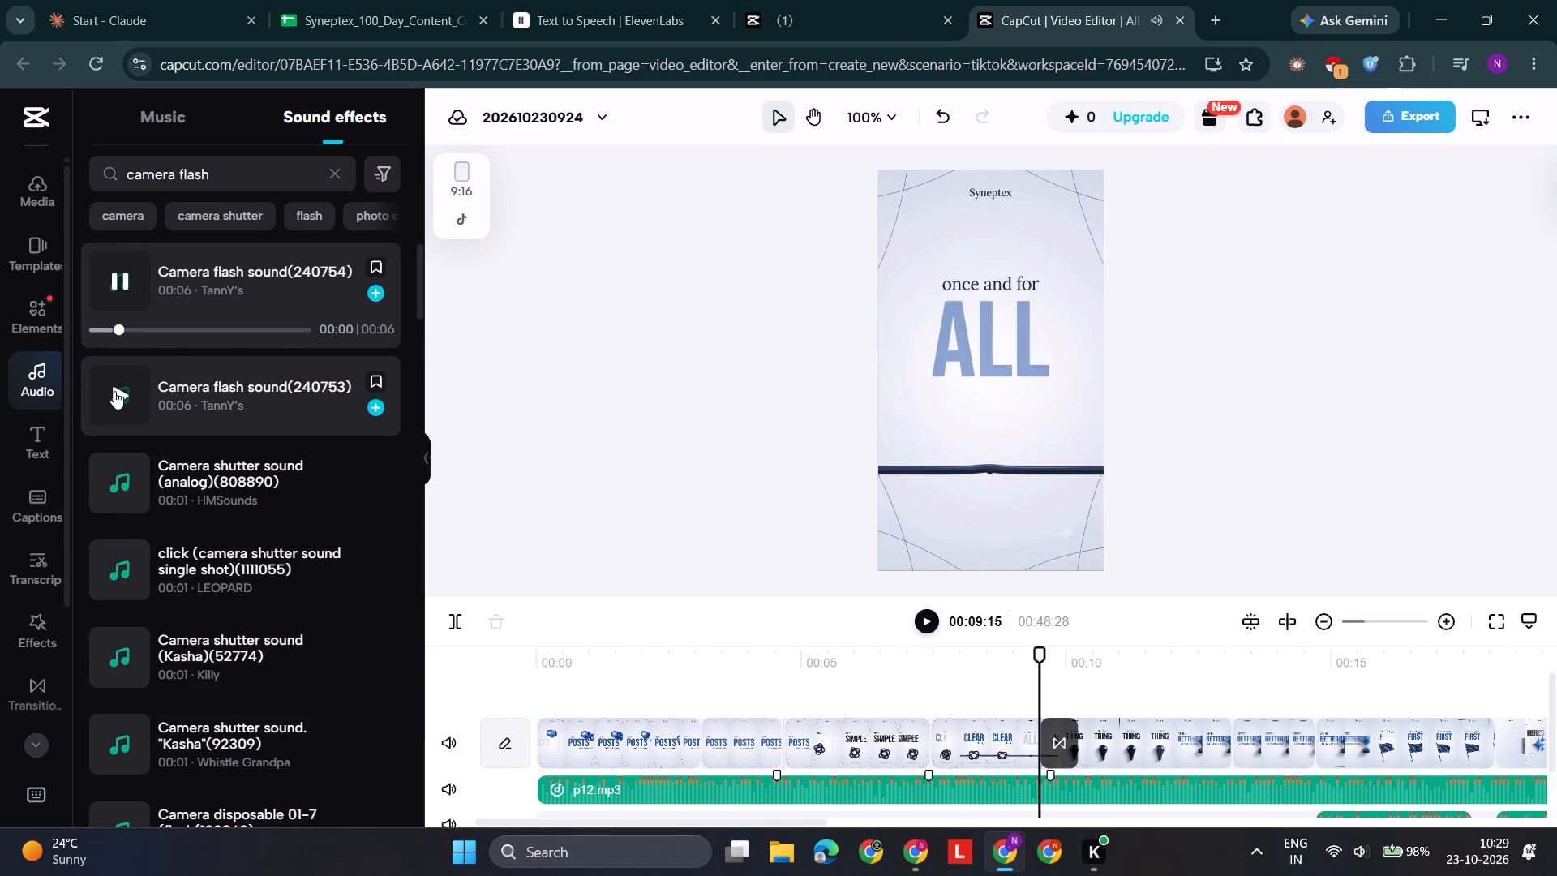
click(109, 394)
click(116, 489)
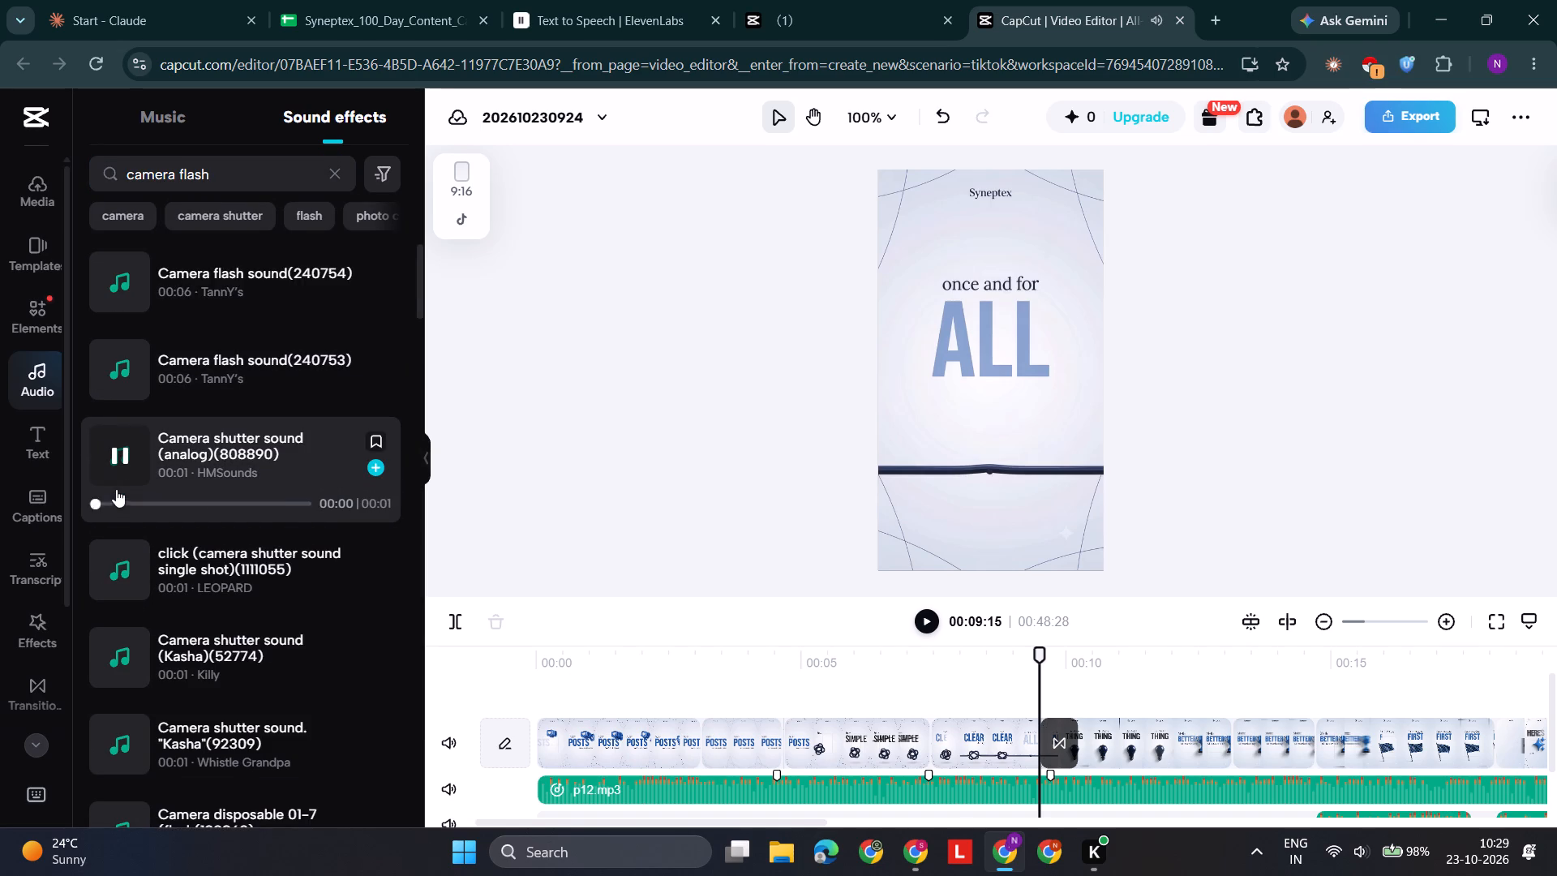
click(106, 573)
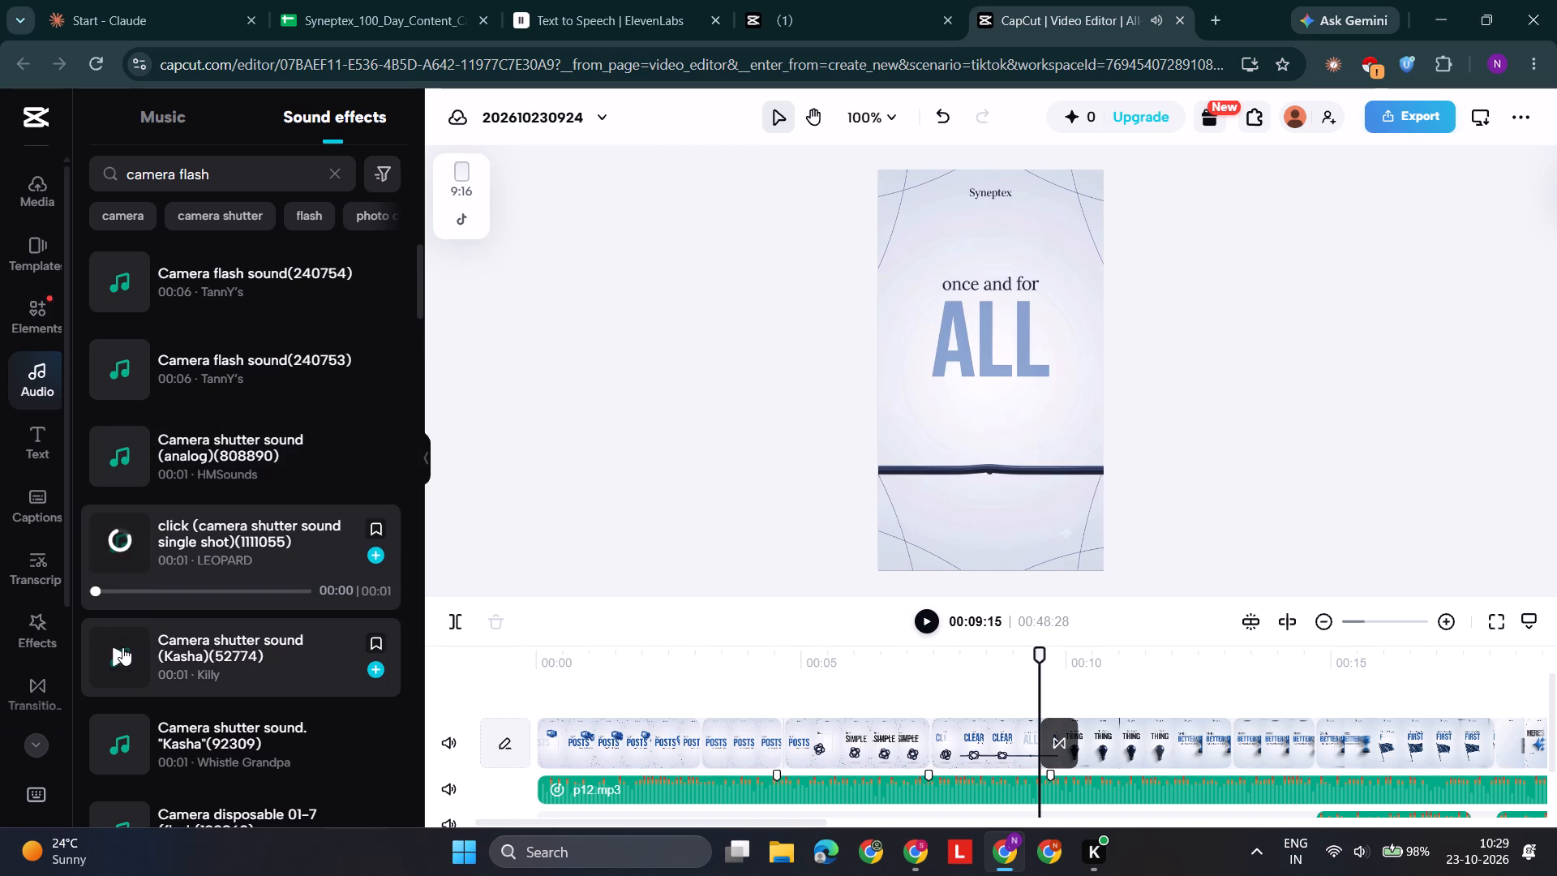
click(121, 647)
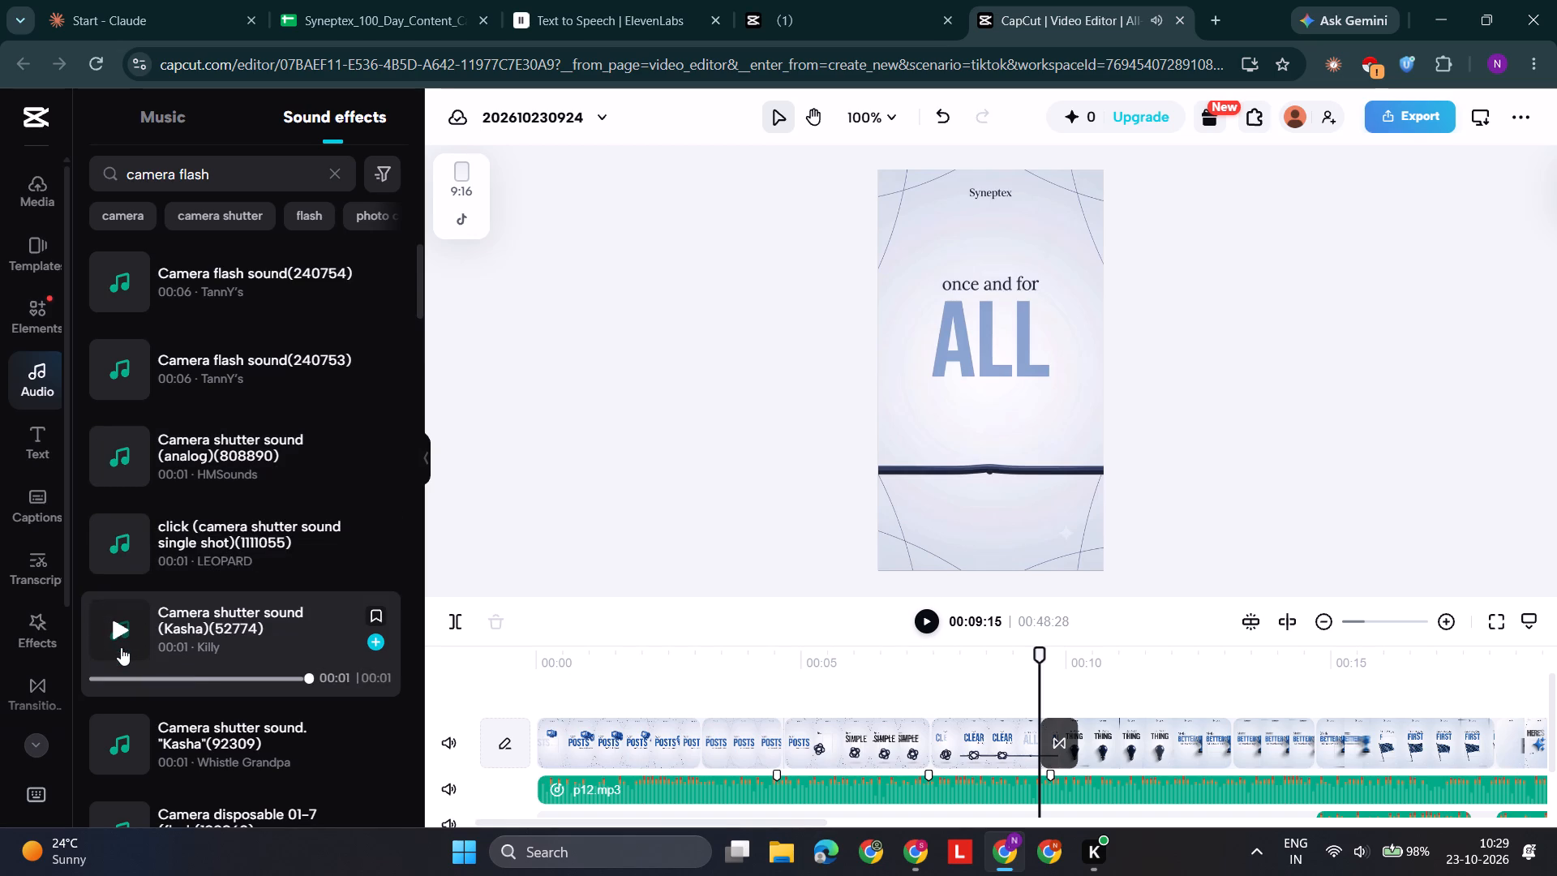
scroll(197, 666, down, 1)
click(123, 620)
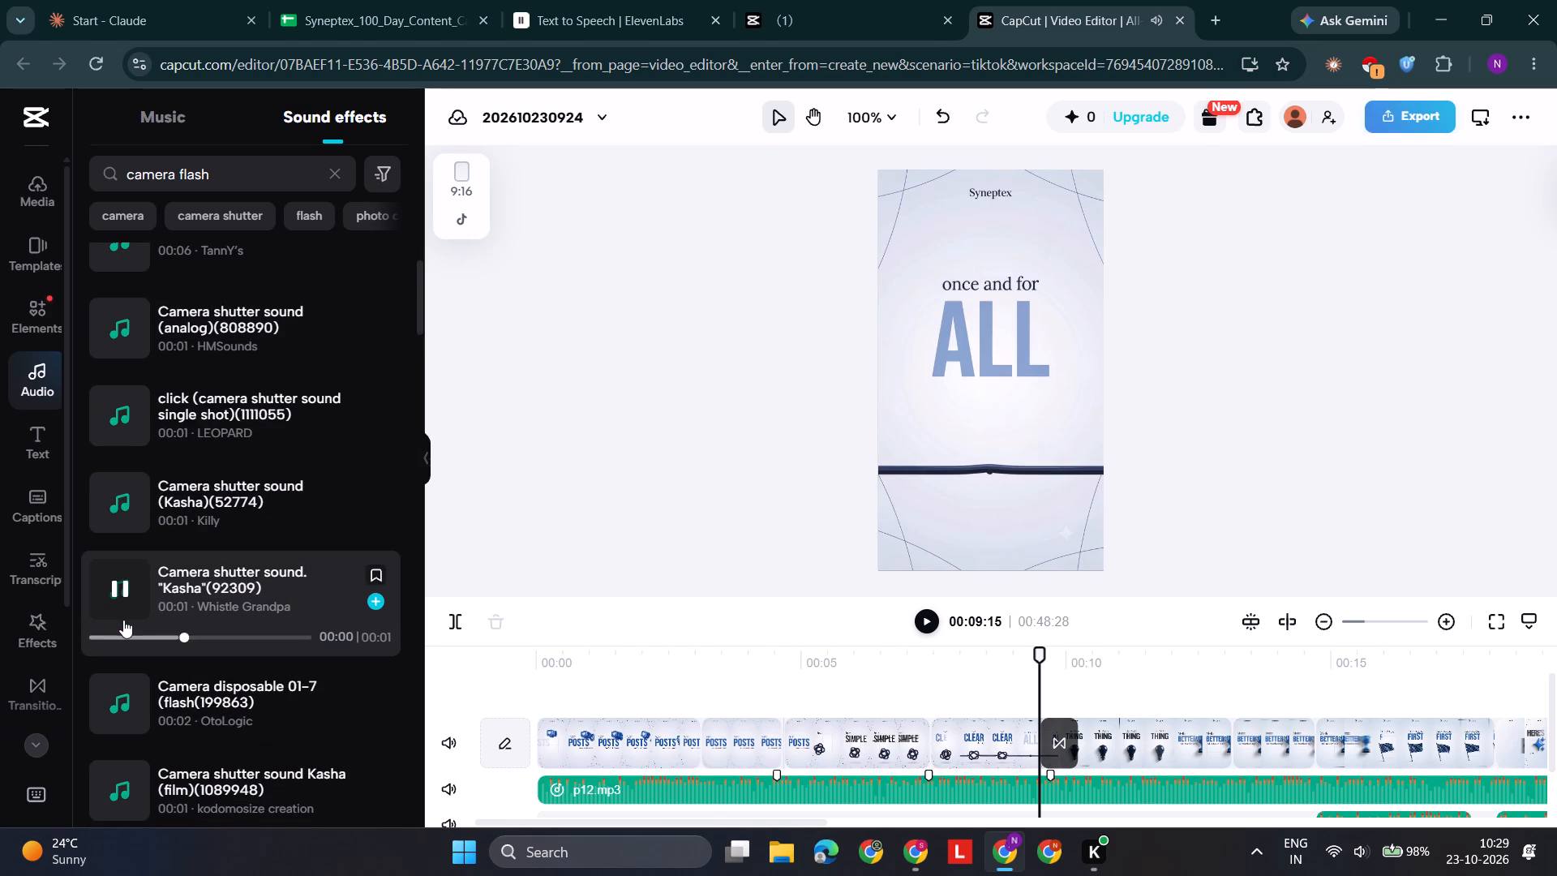
click(127, 707)
scroll(127, 707, down, 1)
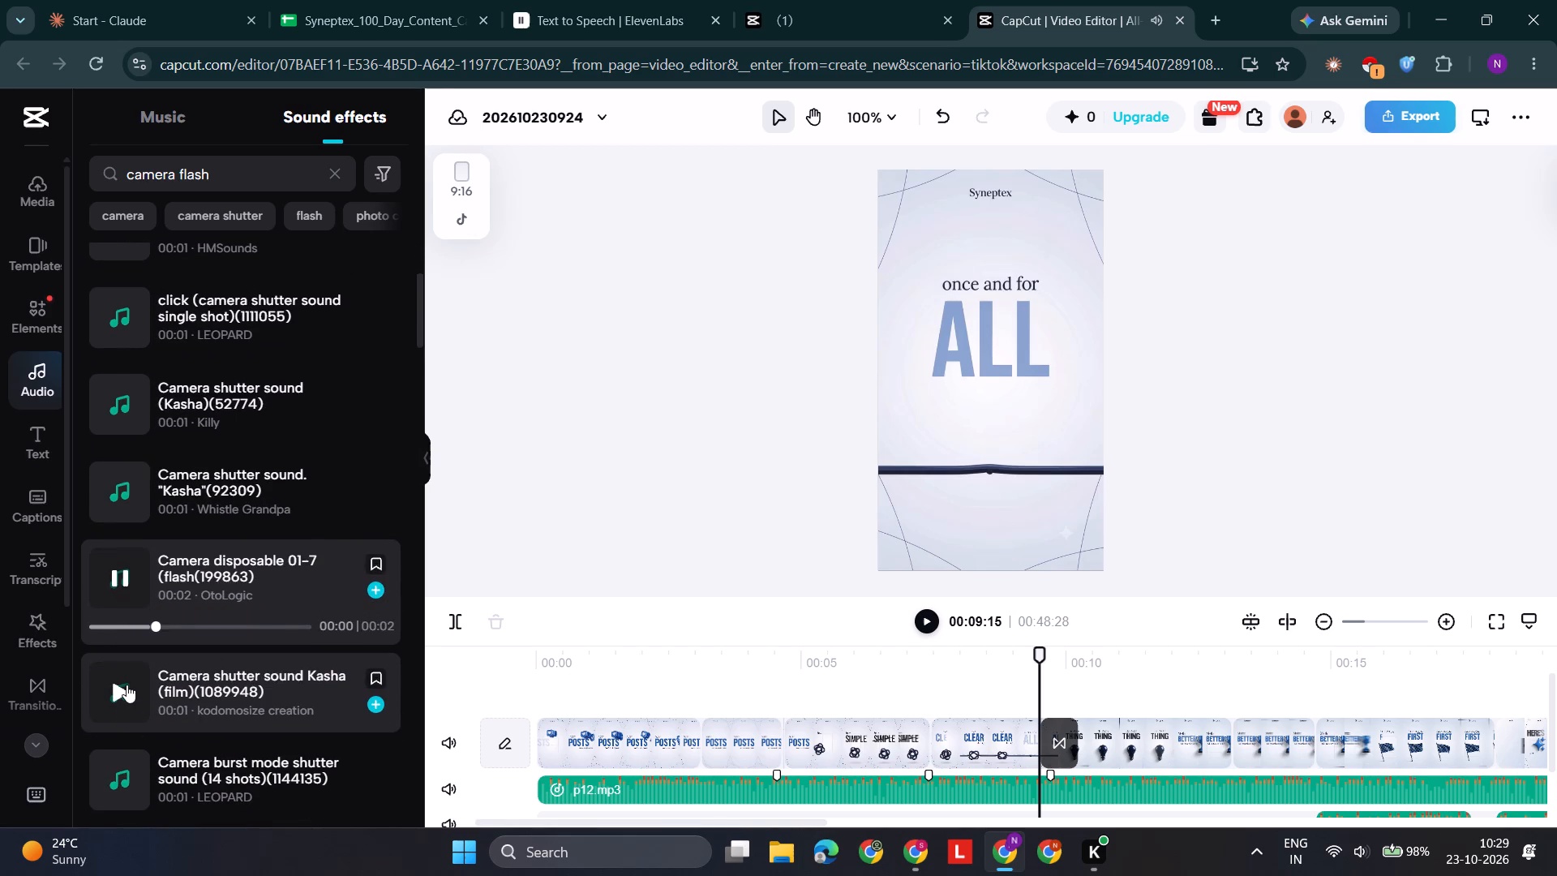
click(127, 685)
scroll(127, 685, down, 1)
click(124, 655)
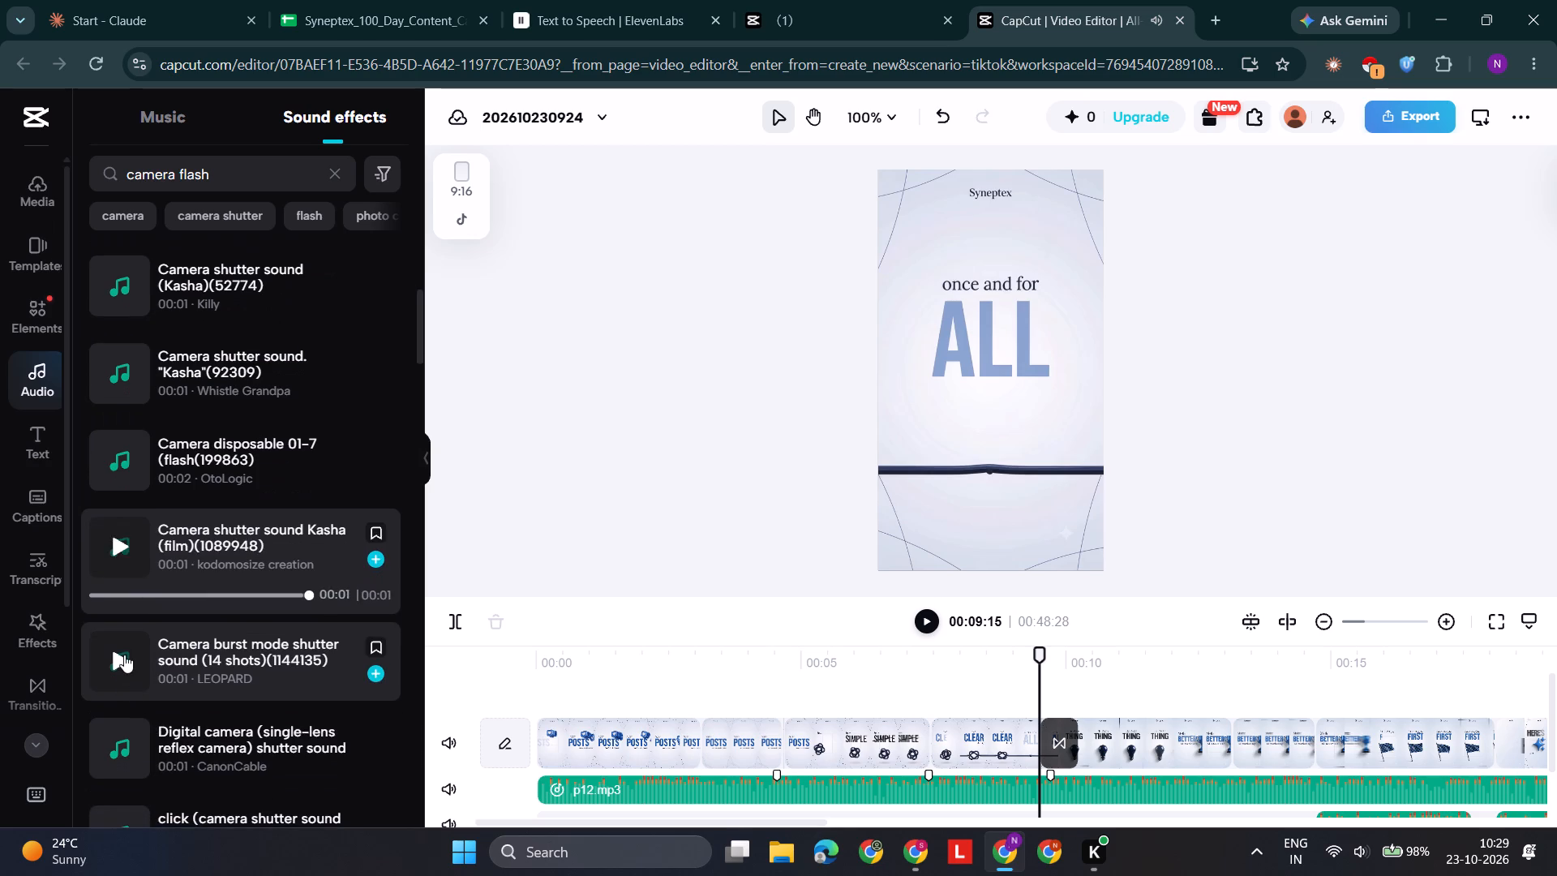
scroll(124, 655, down, 1)
click(118, 655)
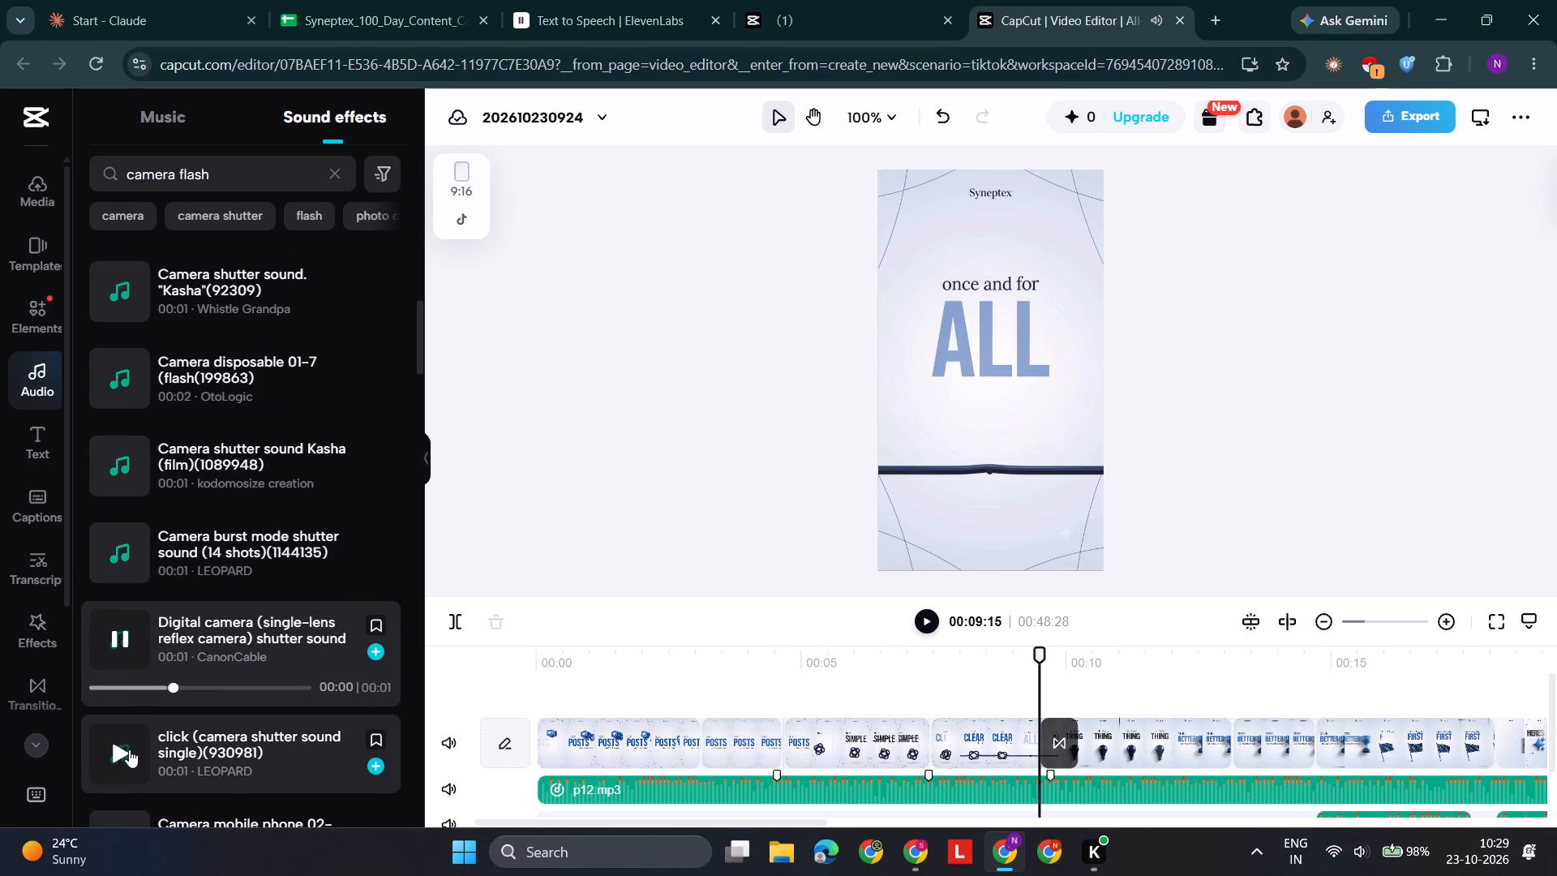
click(119, 737)
scroll(119, 737, down, 1)
click(110, 744)
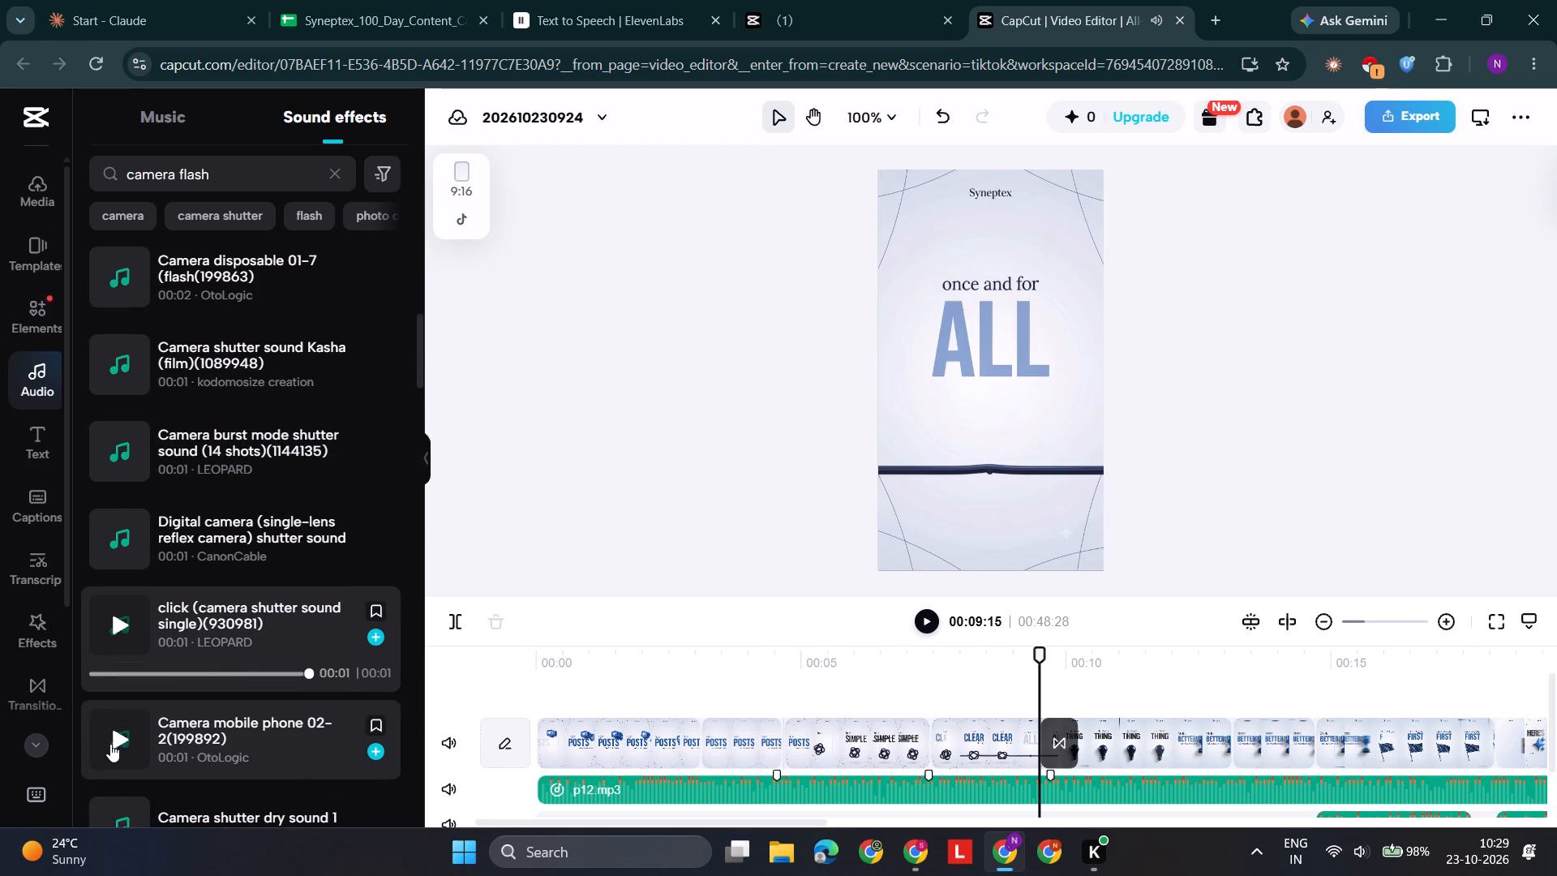
scroll(110, 744, down, 1)
click(109, 666)
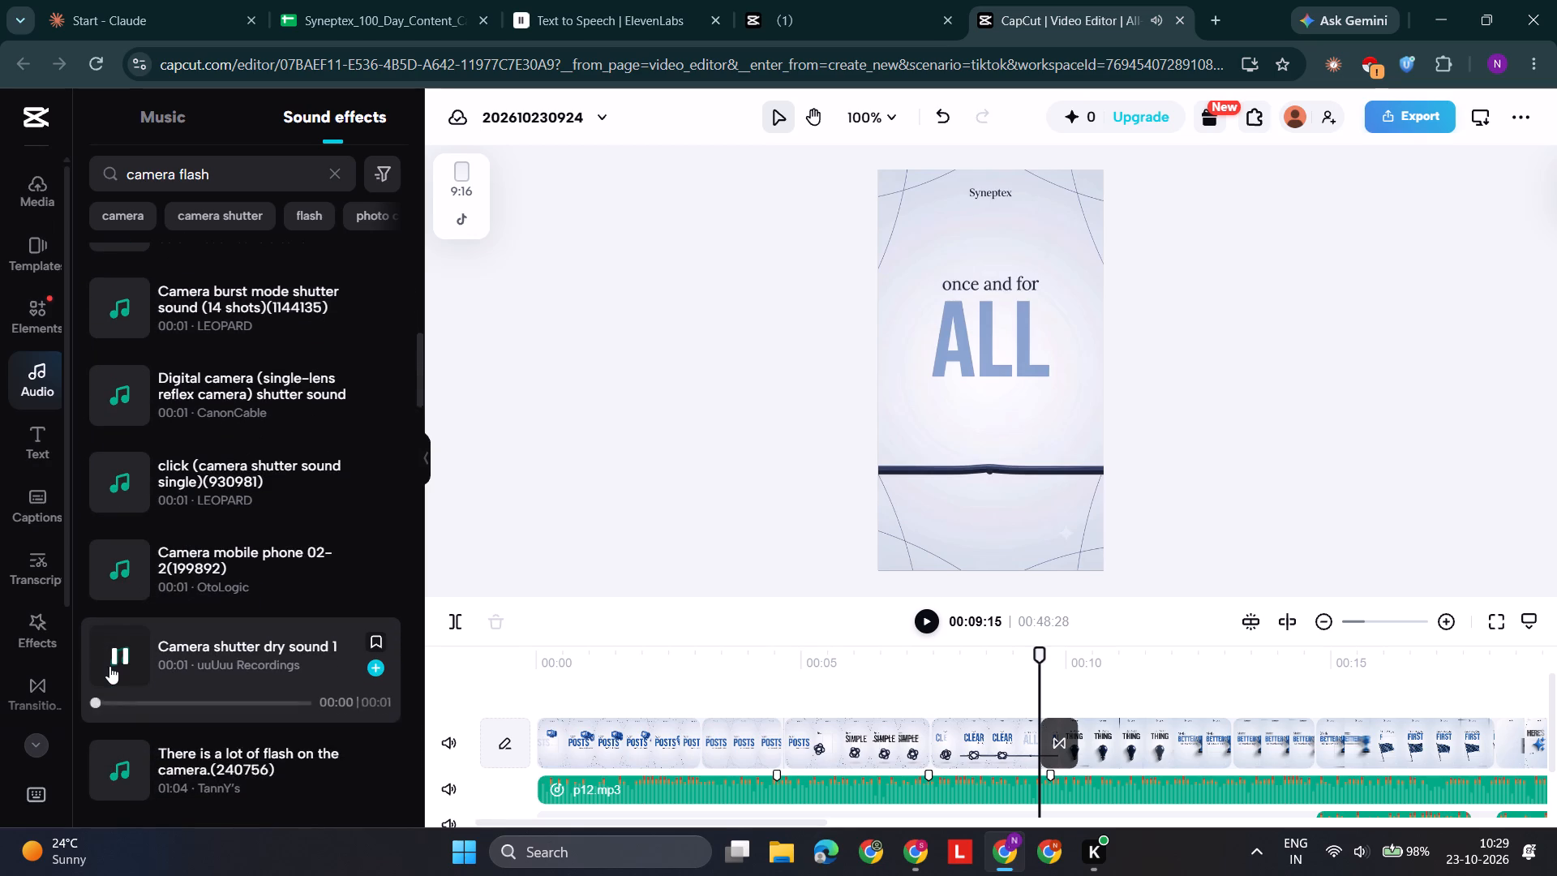
scroll(132, 677, down, 1)
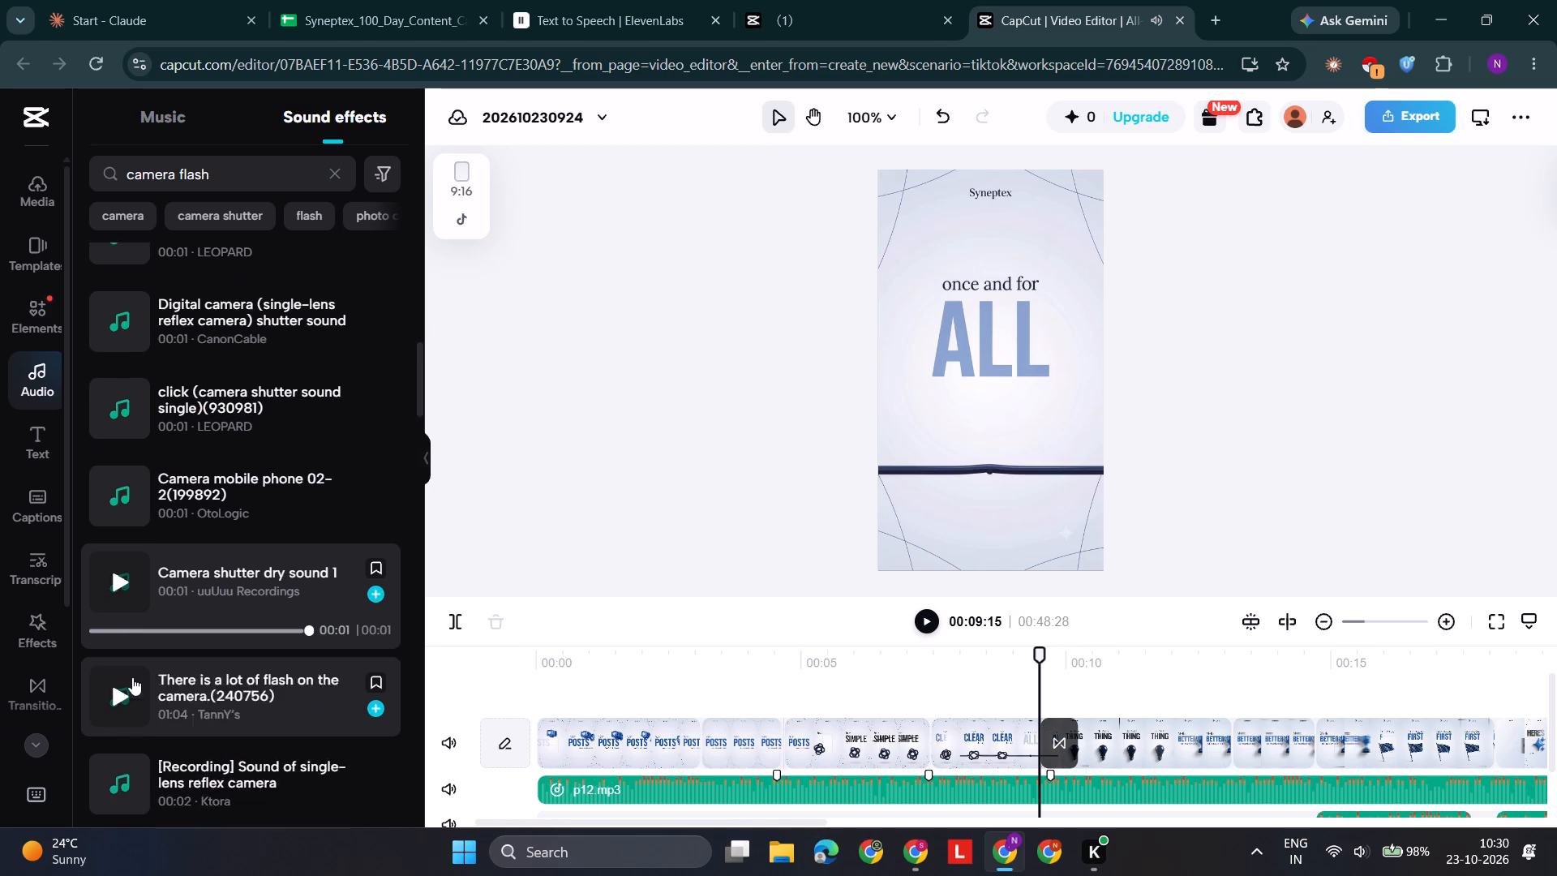
scroll(132, 677, down, 1)
click(111, 603)
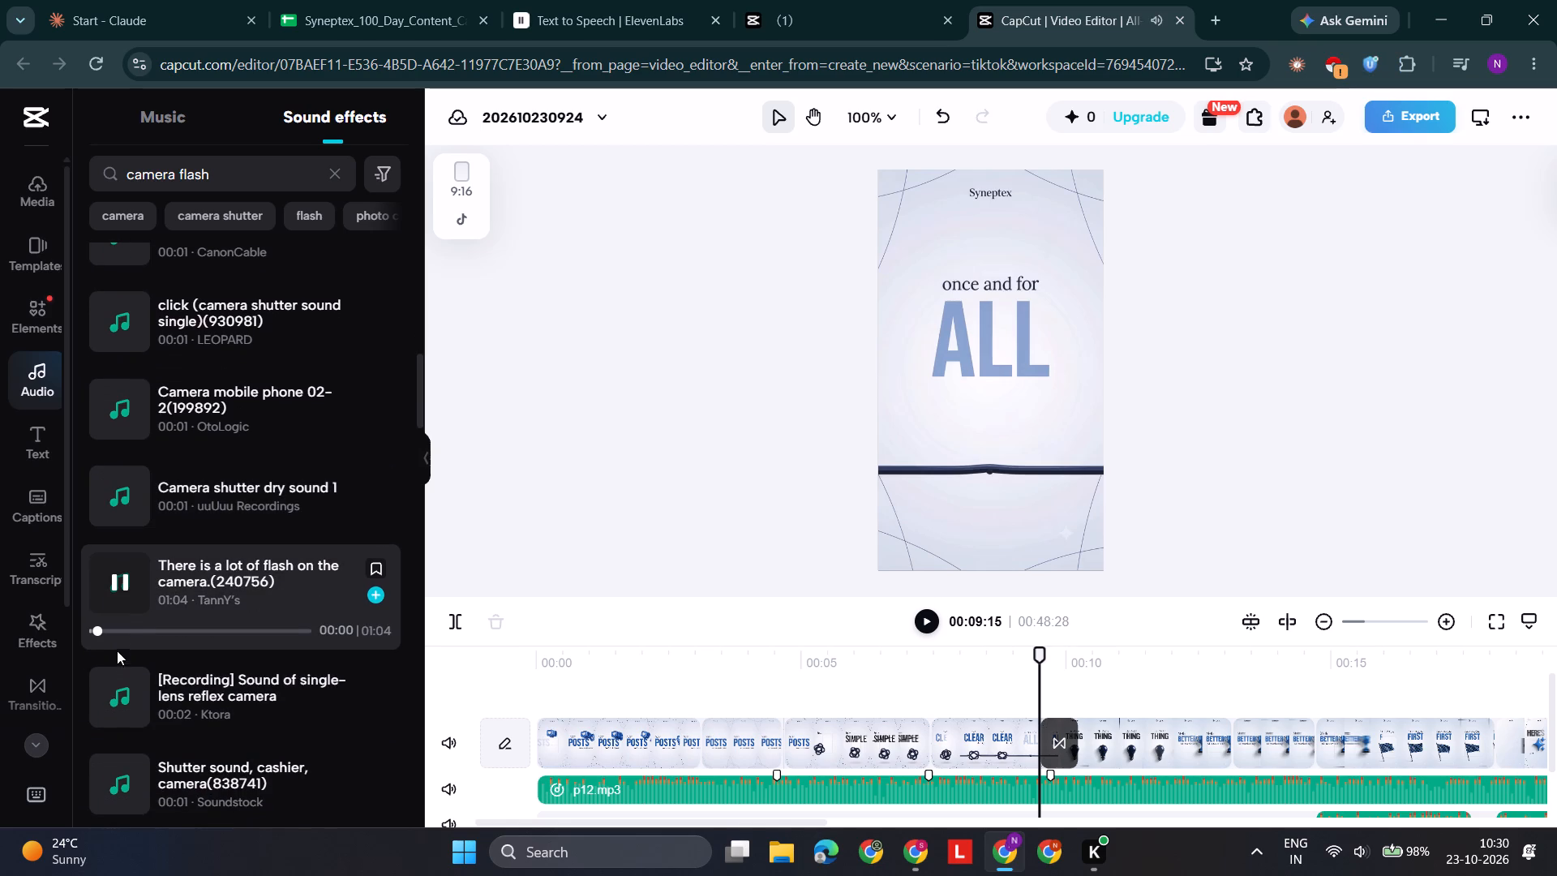
click(113, 682)
click(114, 768)
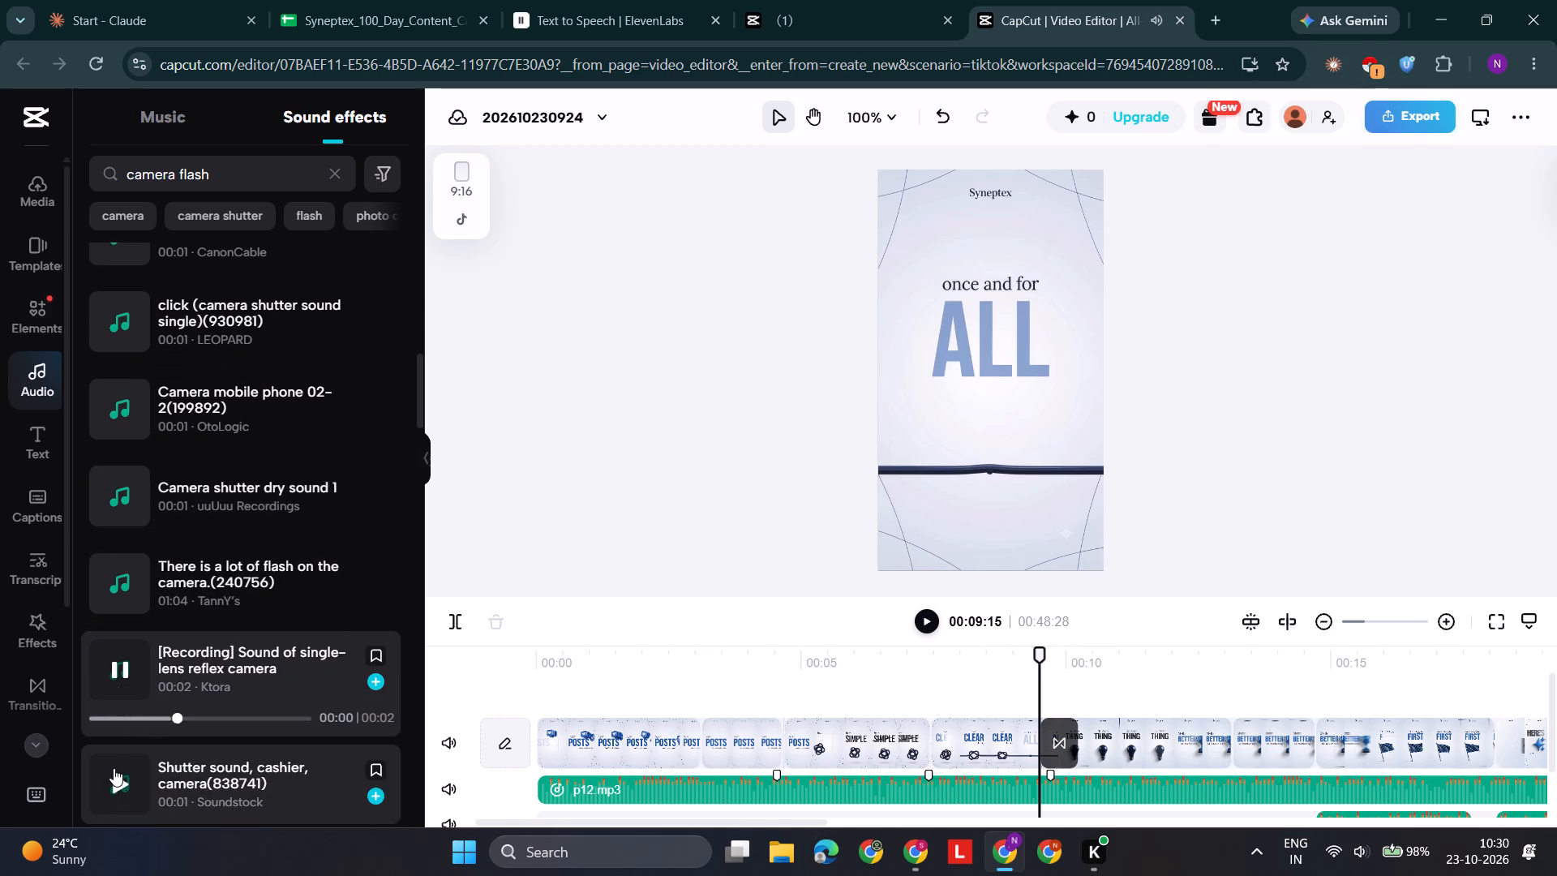
click(123, 570)
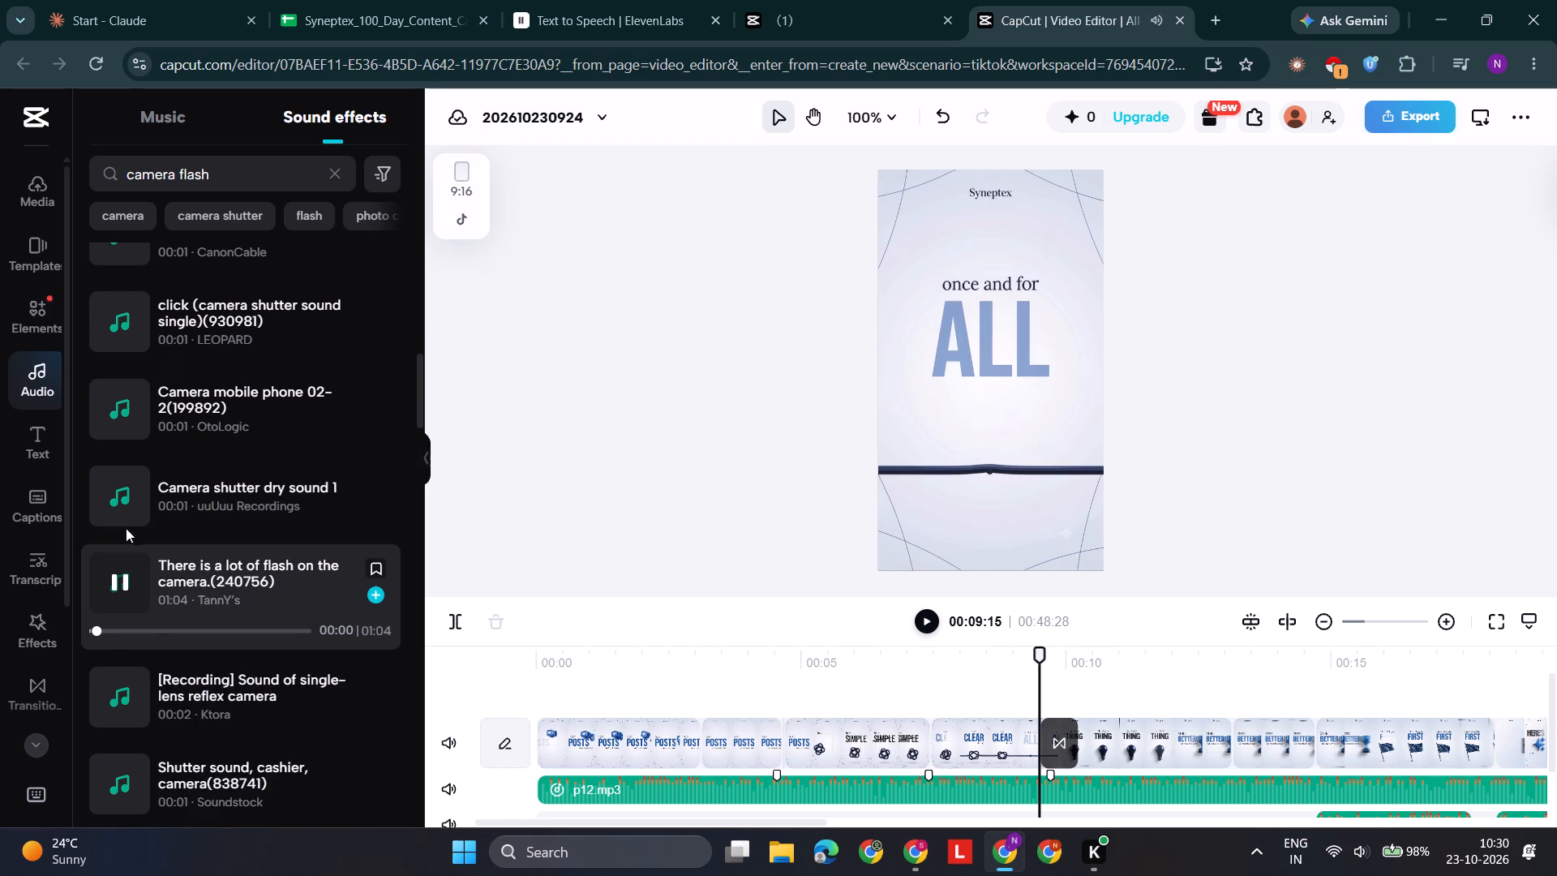
click(129, 487)
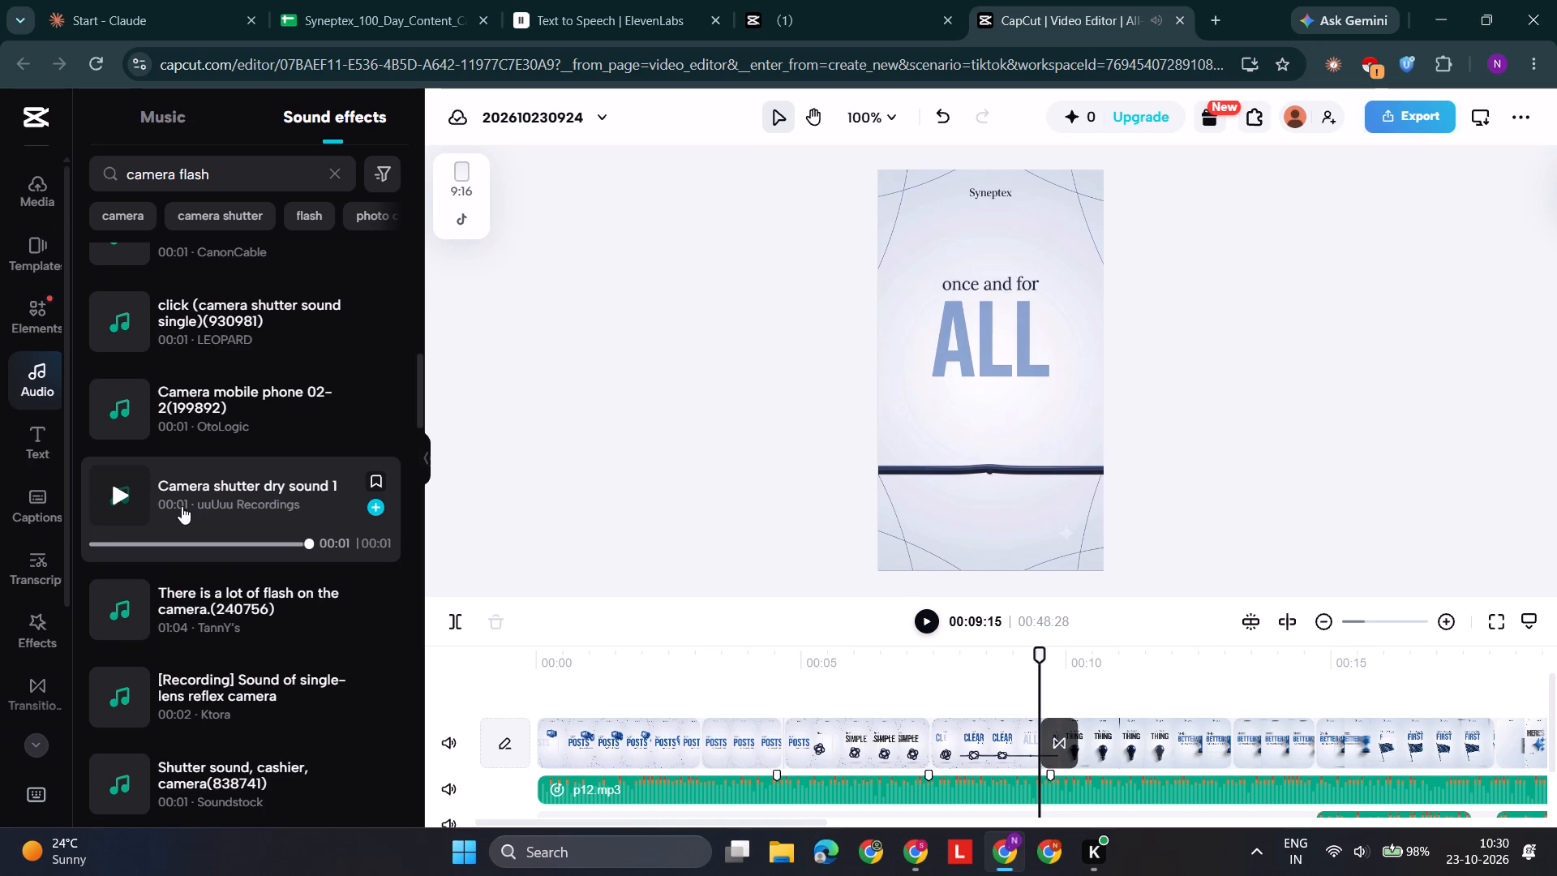
Search the sound effects library for camera shutter.
scroll(182, 506, up, 2)
drag(213, 170, 206, 170)
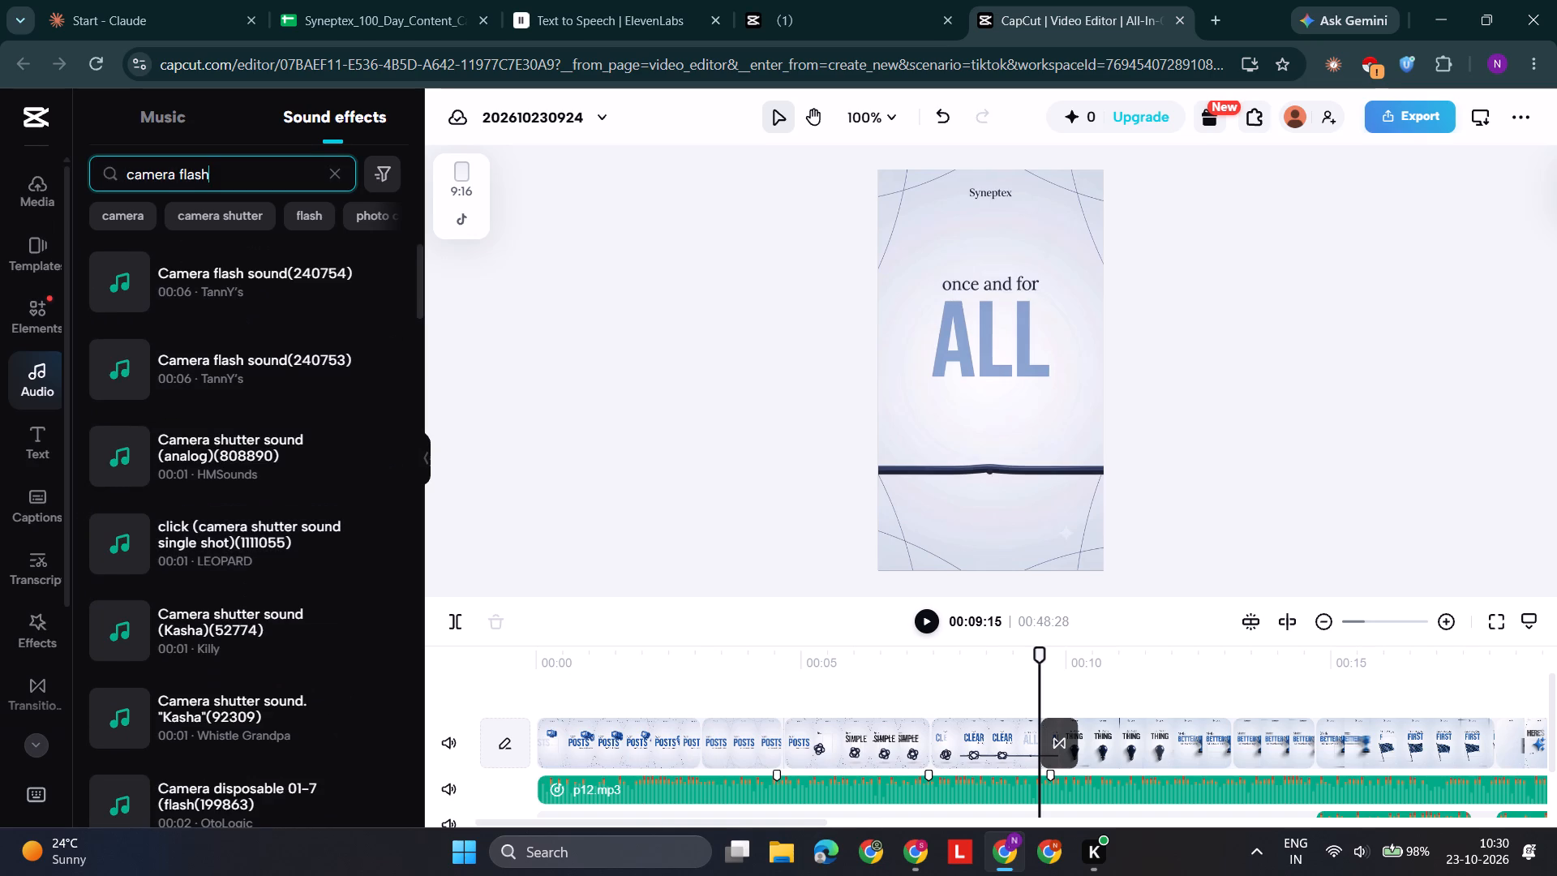
drag(206, 170, 179, 171)
text(shu)
click(238, 224)
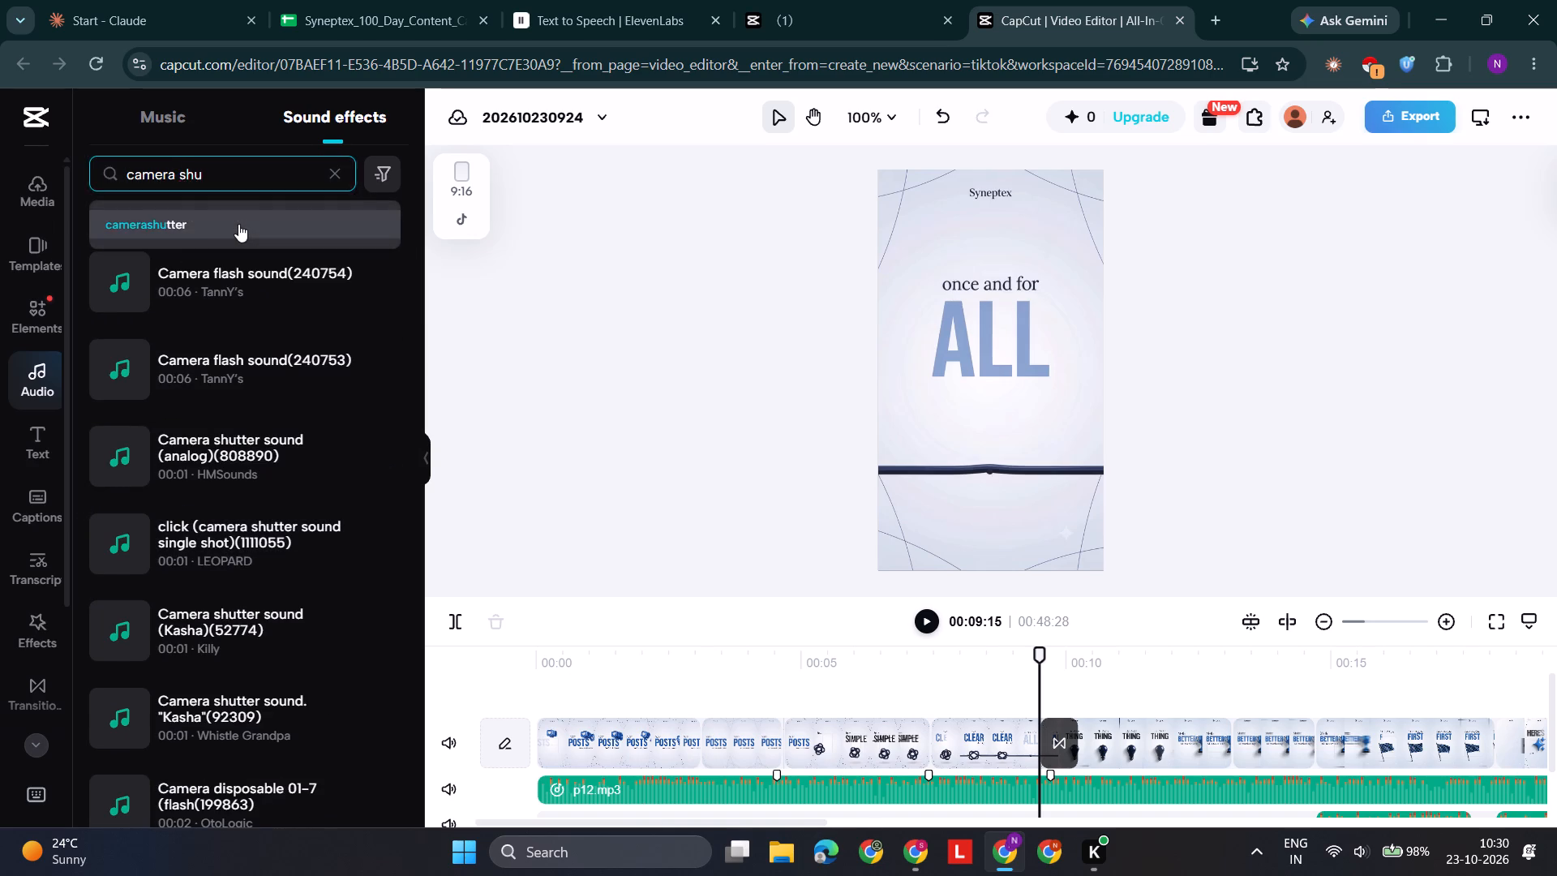
click(230, 212)
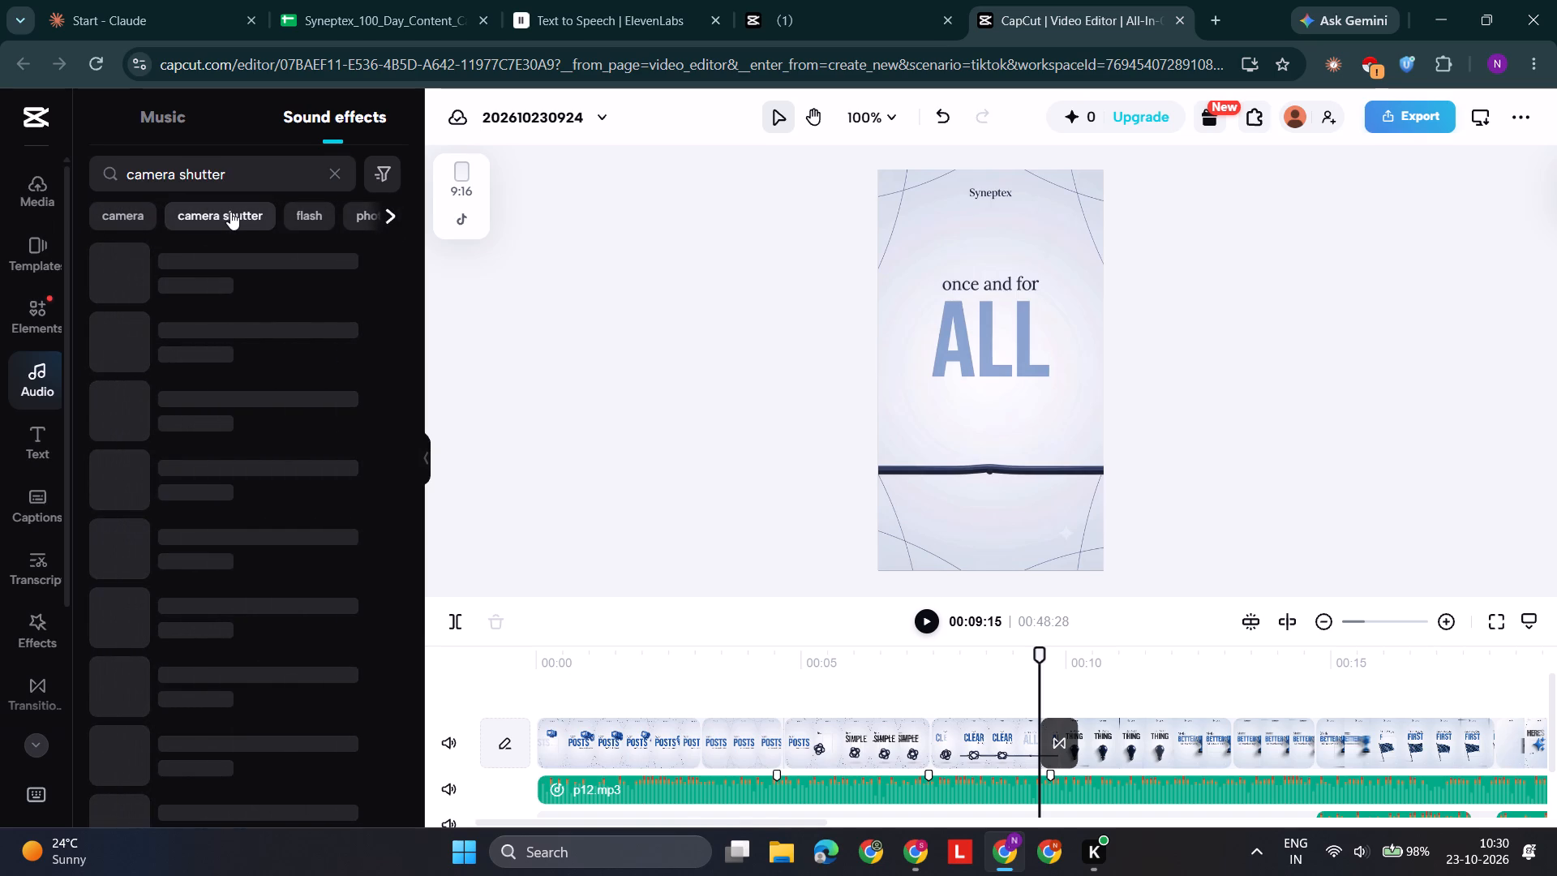
Audition the camera shutter results from the single-shot click to "Camera shutter sound Kasha uieen", and replay "Camera shutter sound (Kasha)".
click(116, 269)
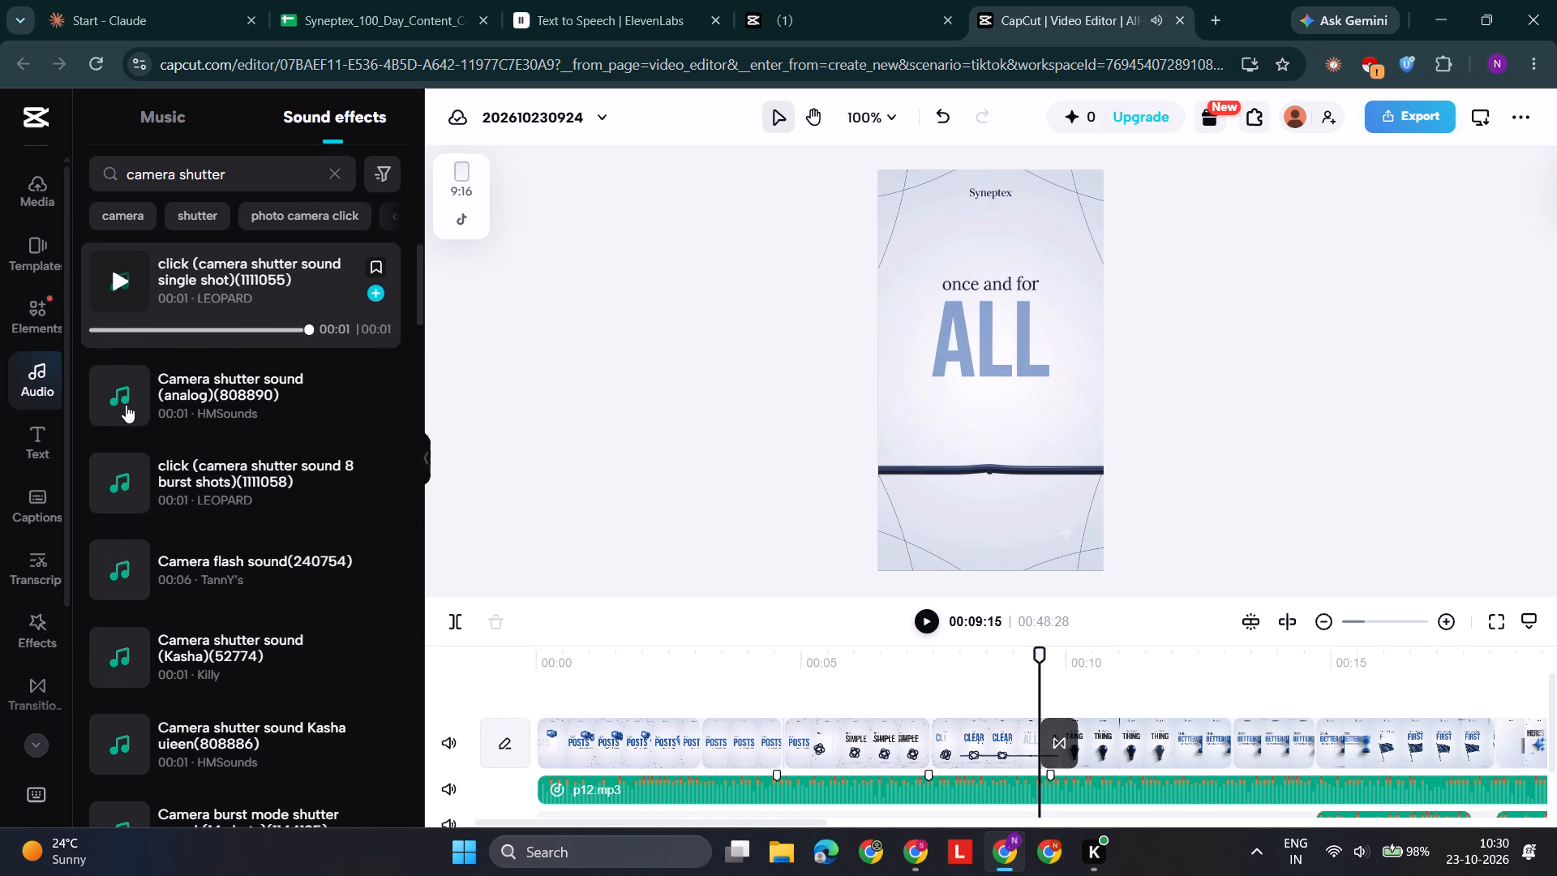
click(124, 402)
click(119, 488)
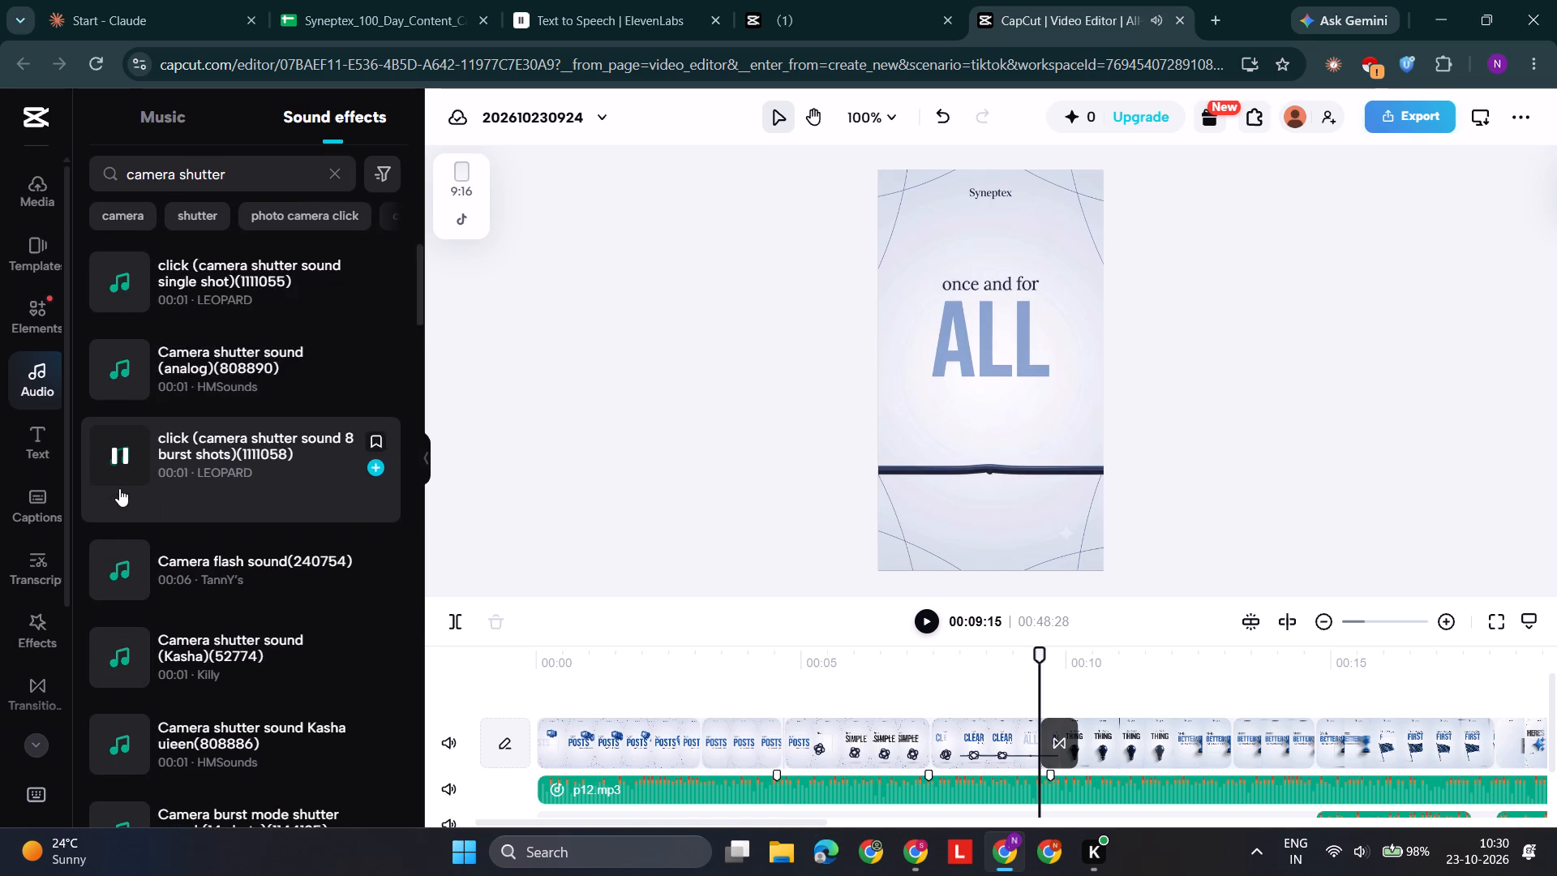
click(116, 569)
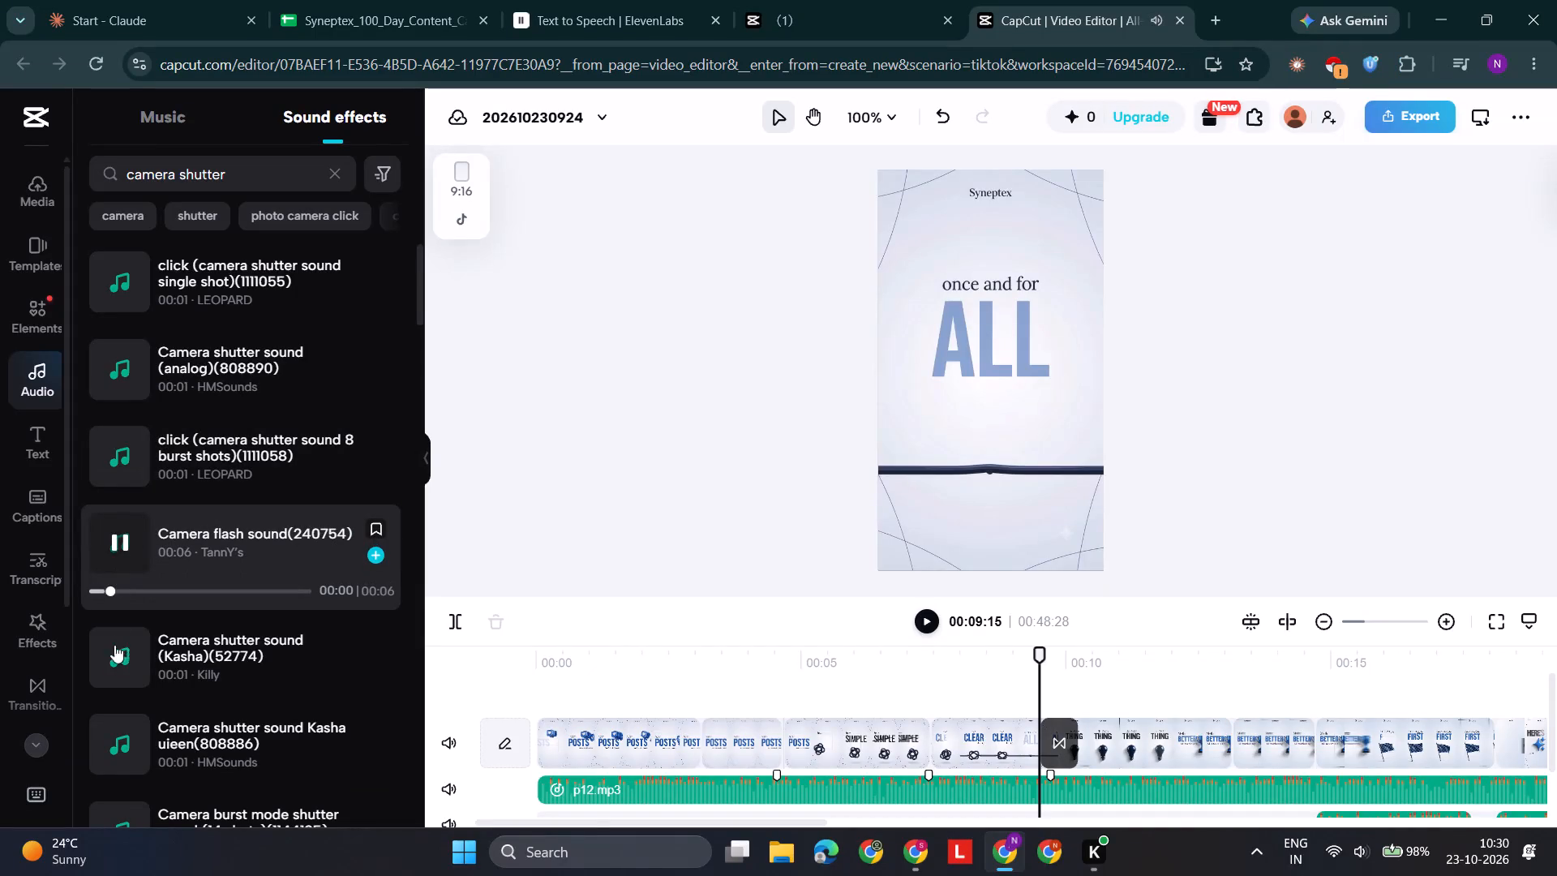
click(111, 656)
scroll(111, 656, down, 1)
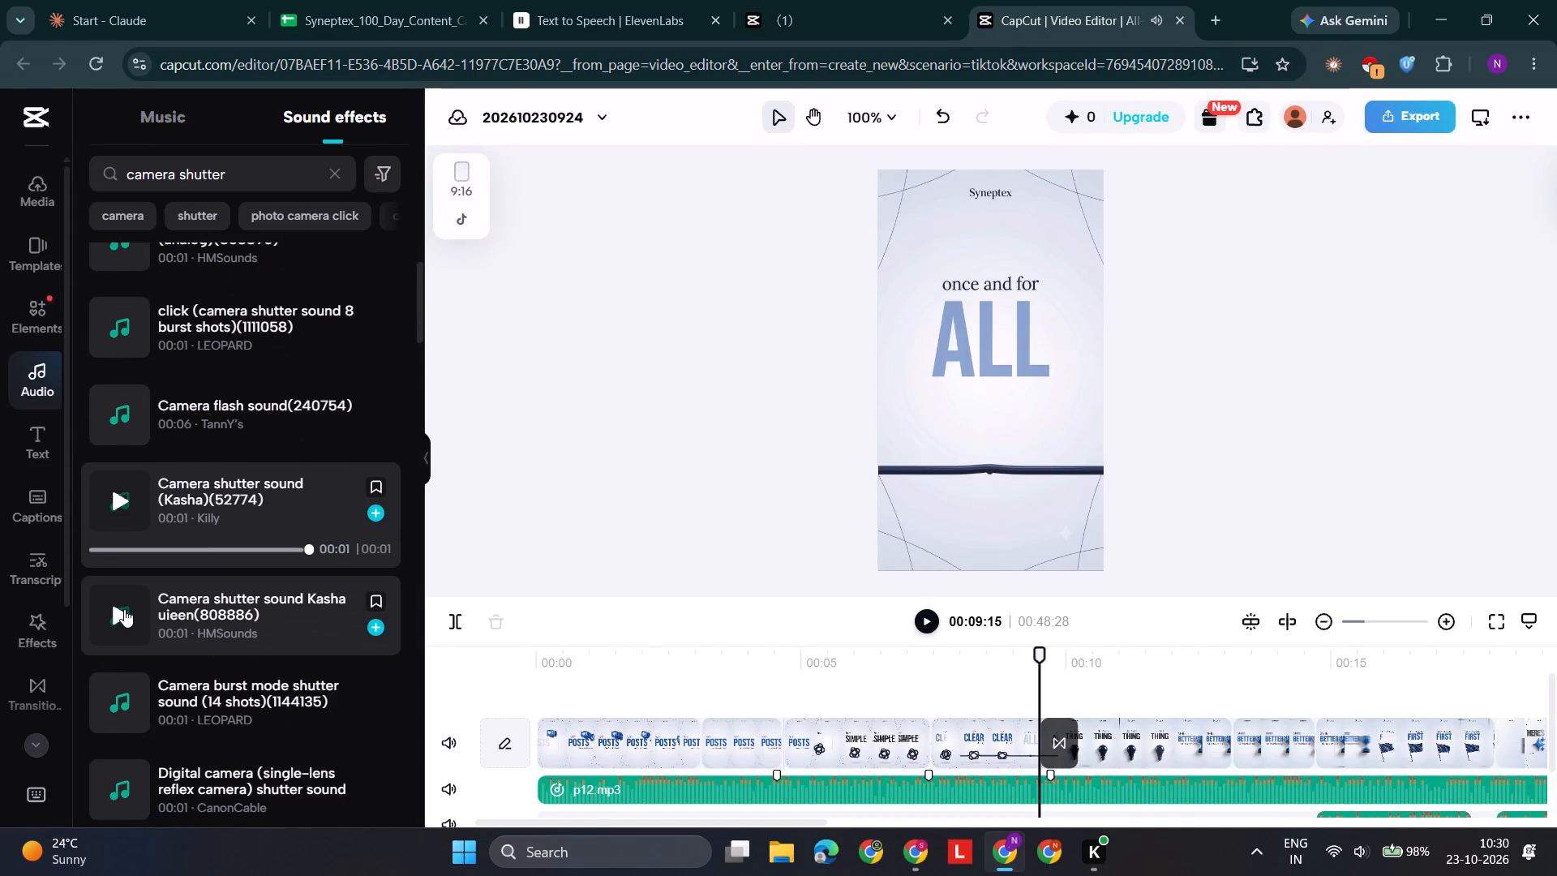
click(124, 611)
click(122, 512)
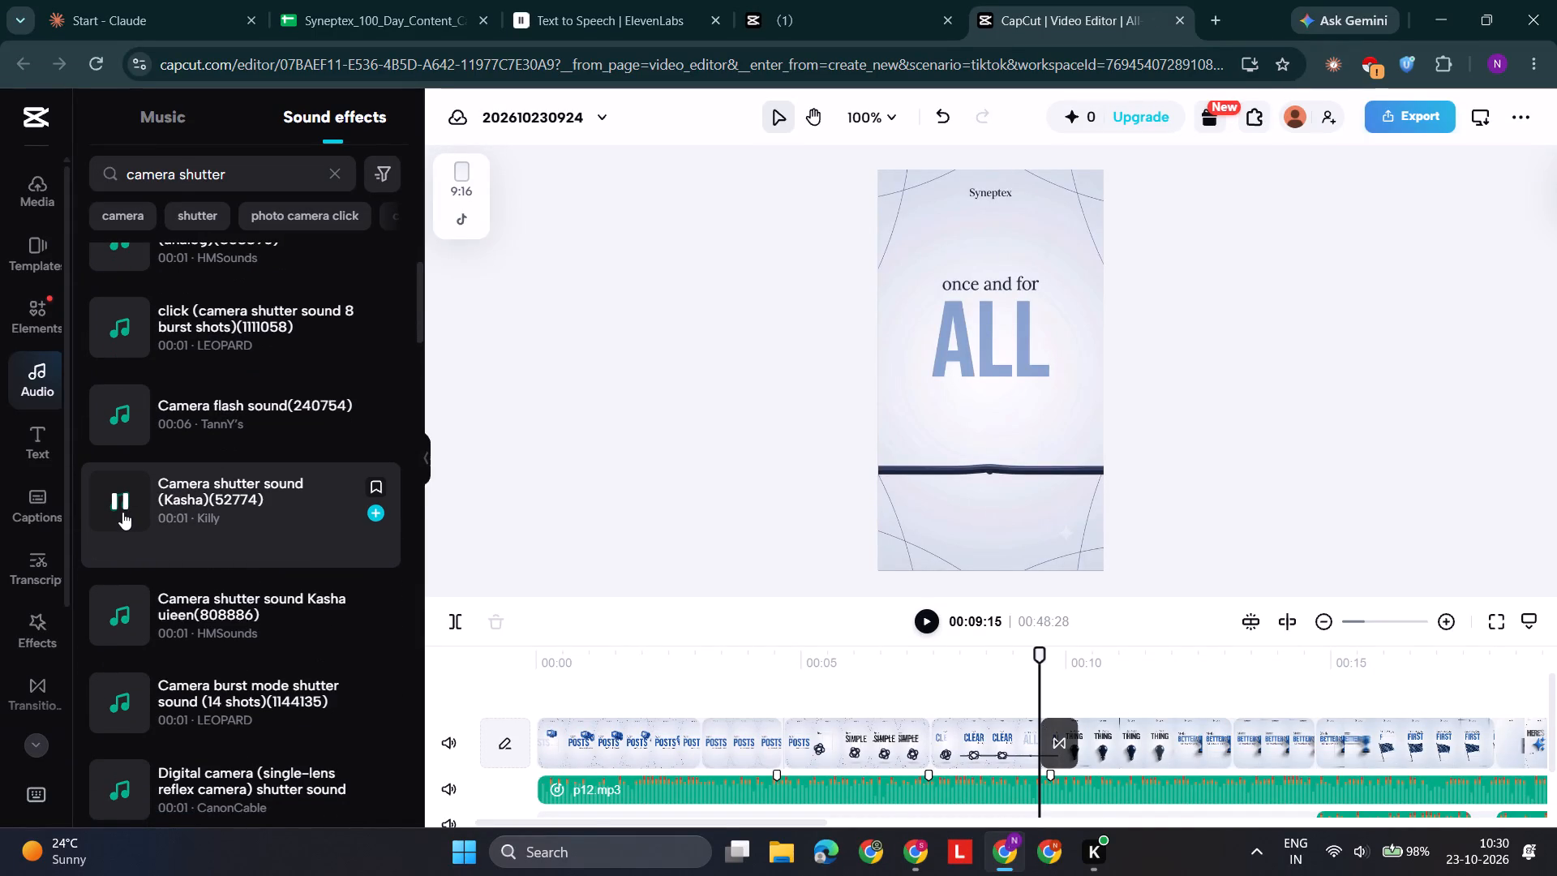
Add "Camera shutter sound (Kasha)(52774)" to the timeline at 00:09:15, under the transition into "Here's the THING".
click(369, 512)
scroll(963, 663, down, 1)
scroll(1042, 670, down, 1)
drag(1045, 651, 1038, 651)
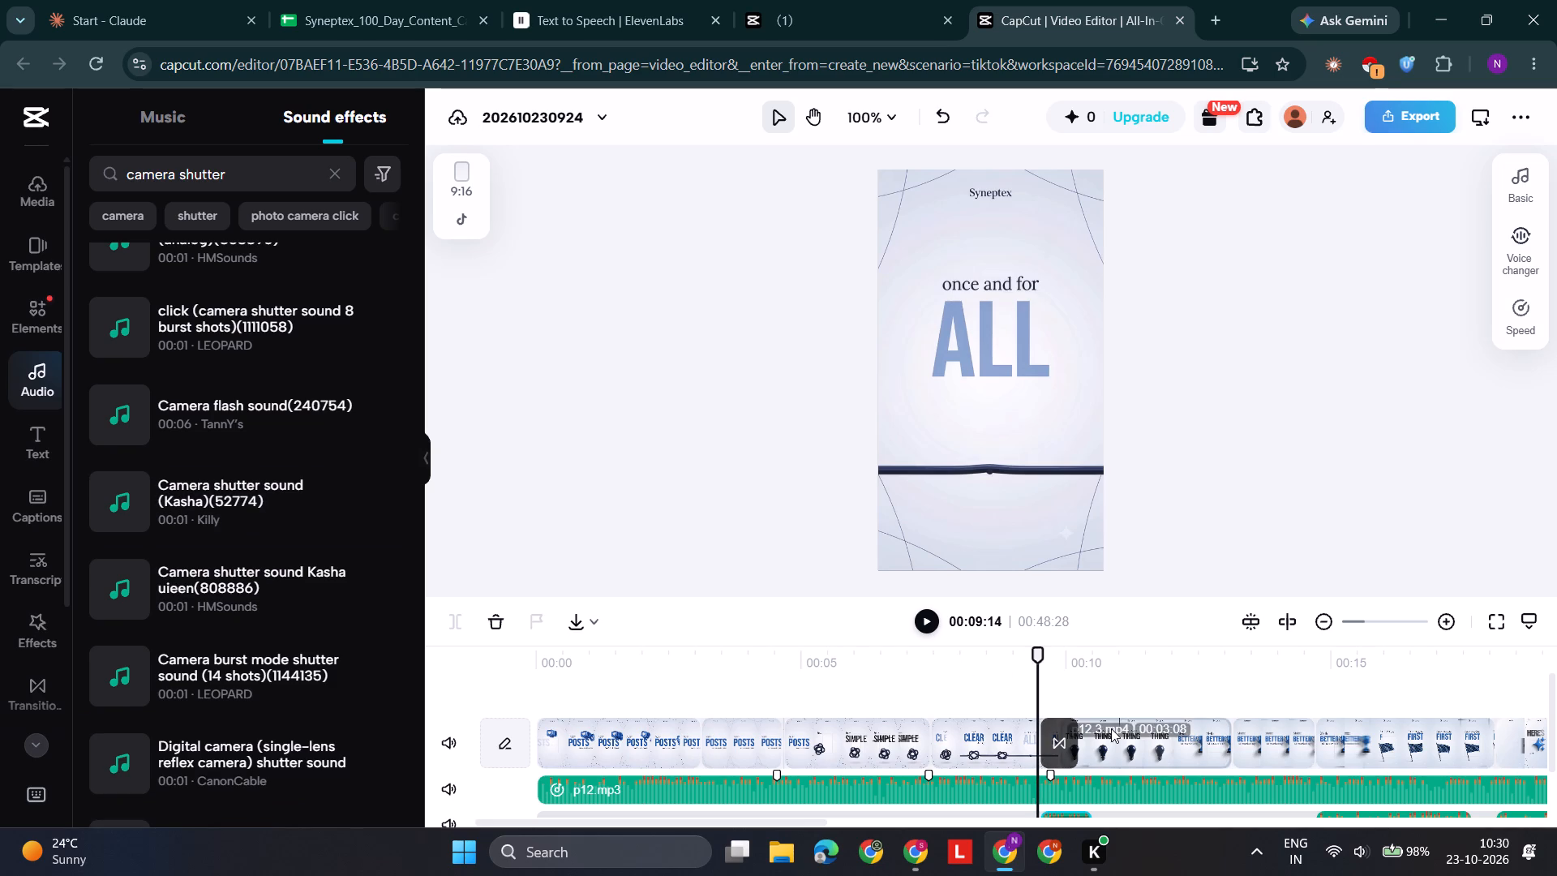
scroll(1111, 728, down, 1)
scroll(1111, 728, up, 1)
click(1064, 798)
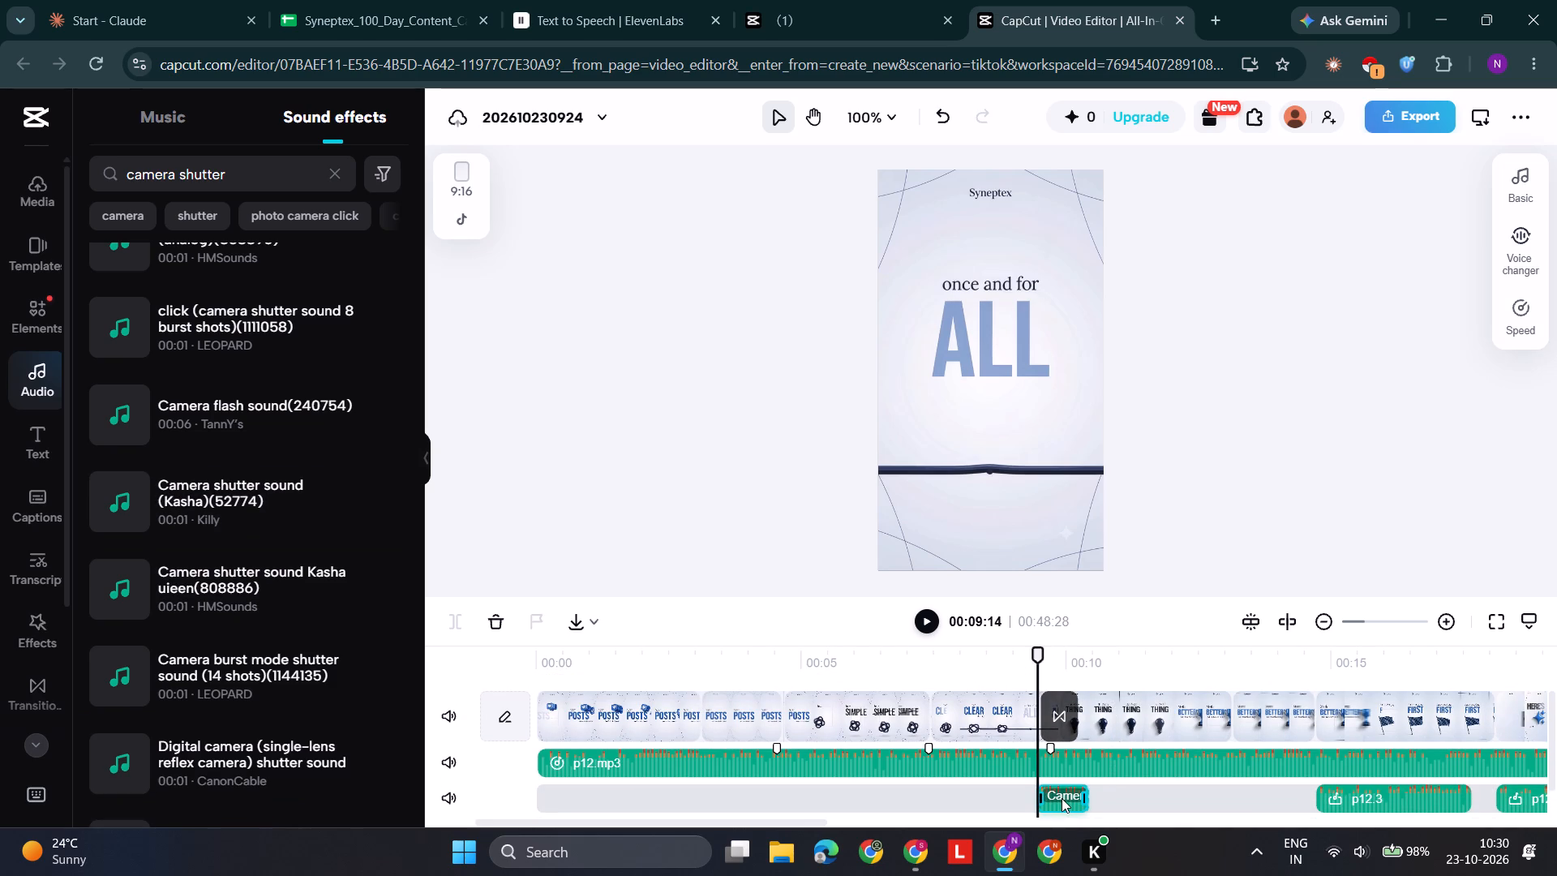
Preview the video from 00:05:15 through the transition into "Here's the THING" to hear the added shutter sound.
drag(1039, 666, 827, 682)
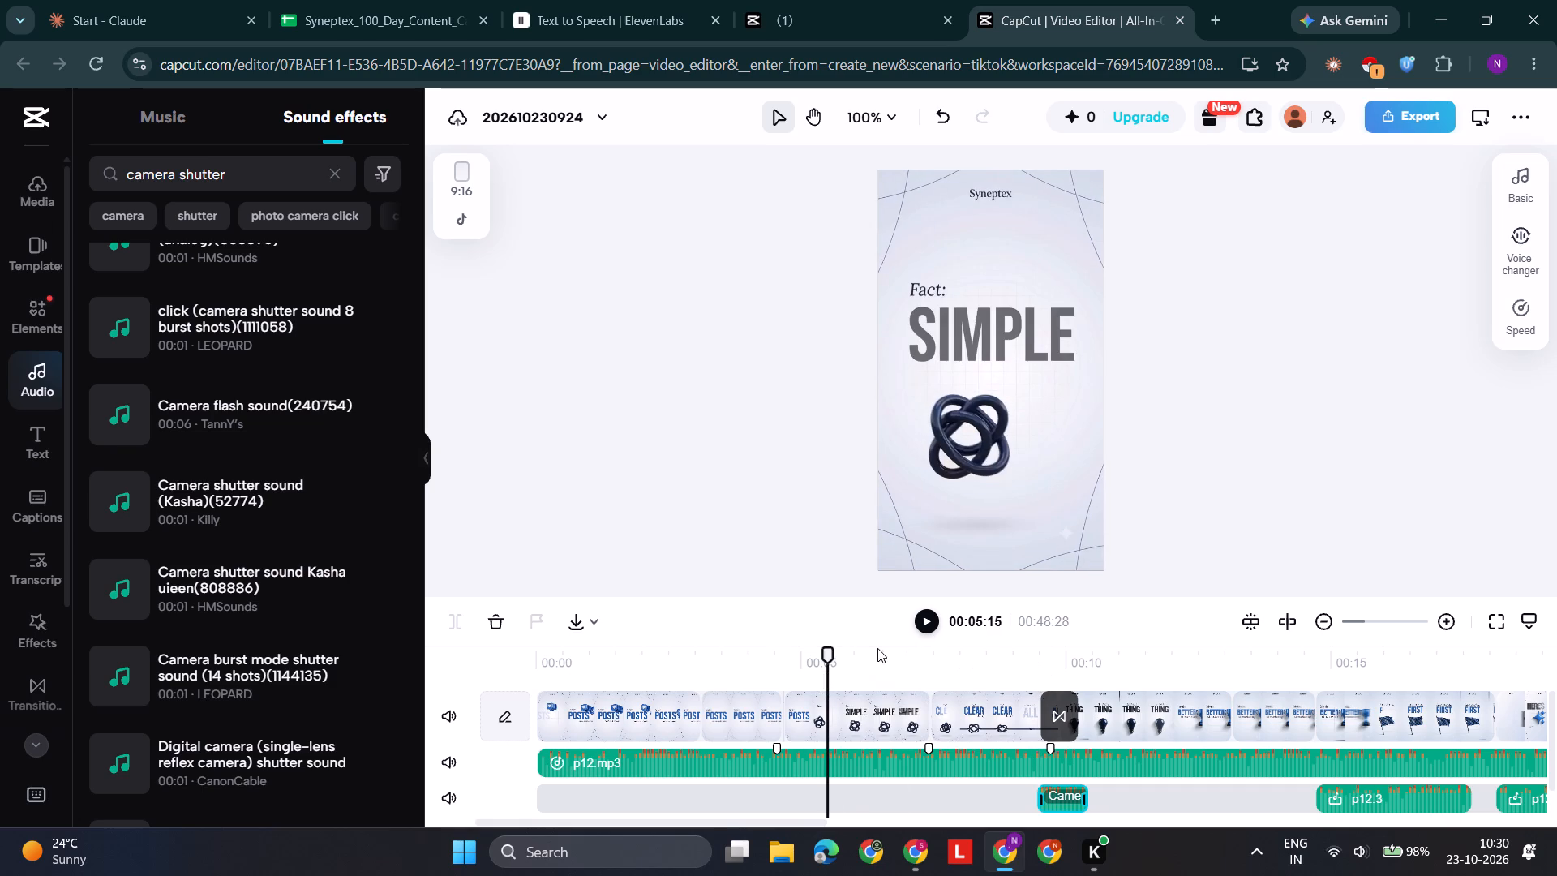
click(934, 617)
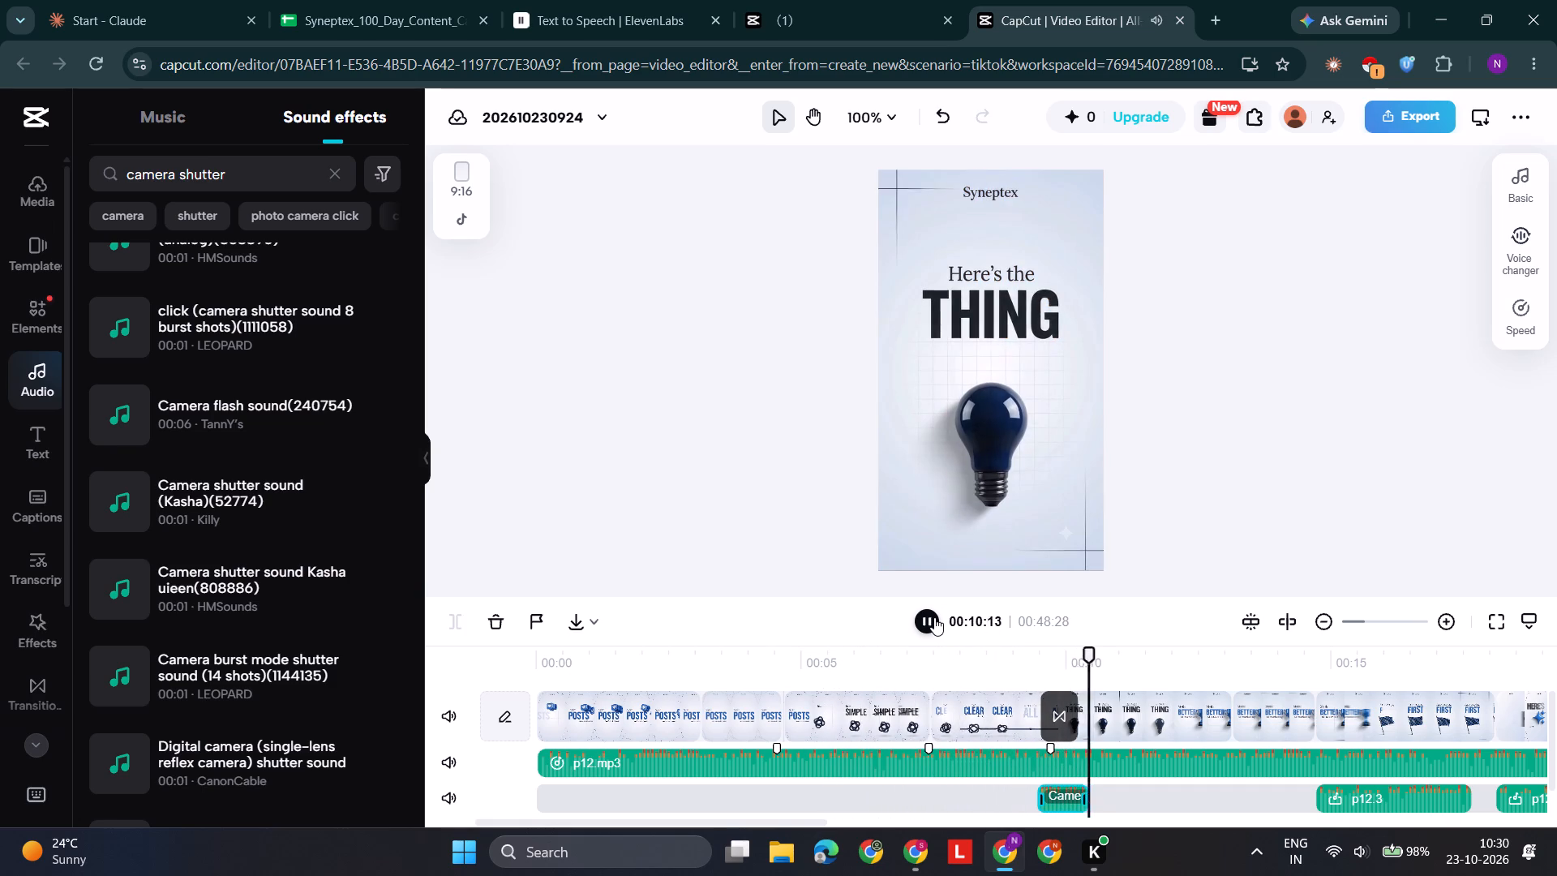
Replay the video from about 00:08 through the transition into "Here's the THING" to check the shutter sound's timing.
scroll(934, 617, down, 1)
click(934, 617)
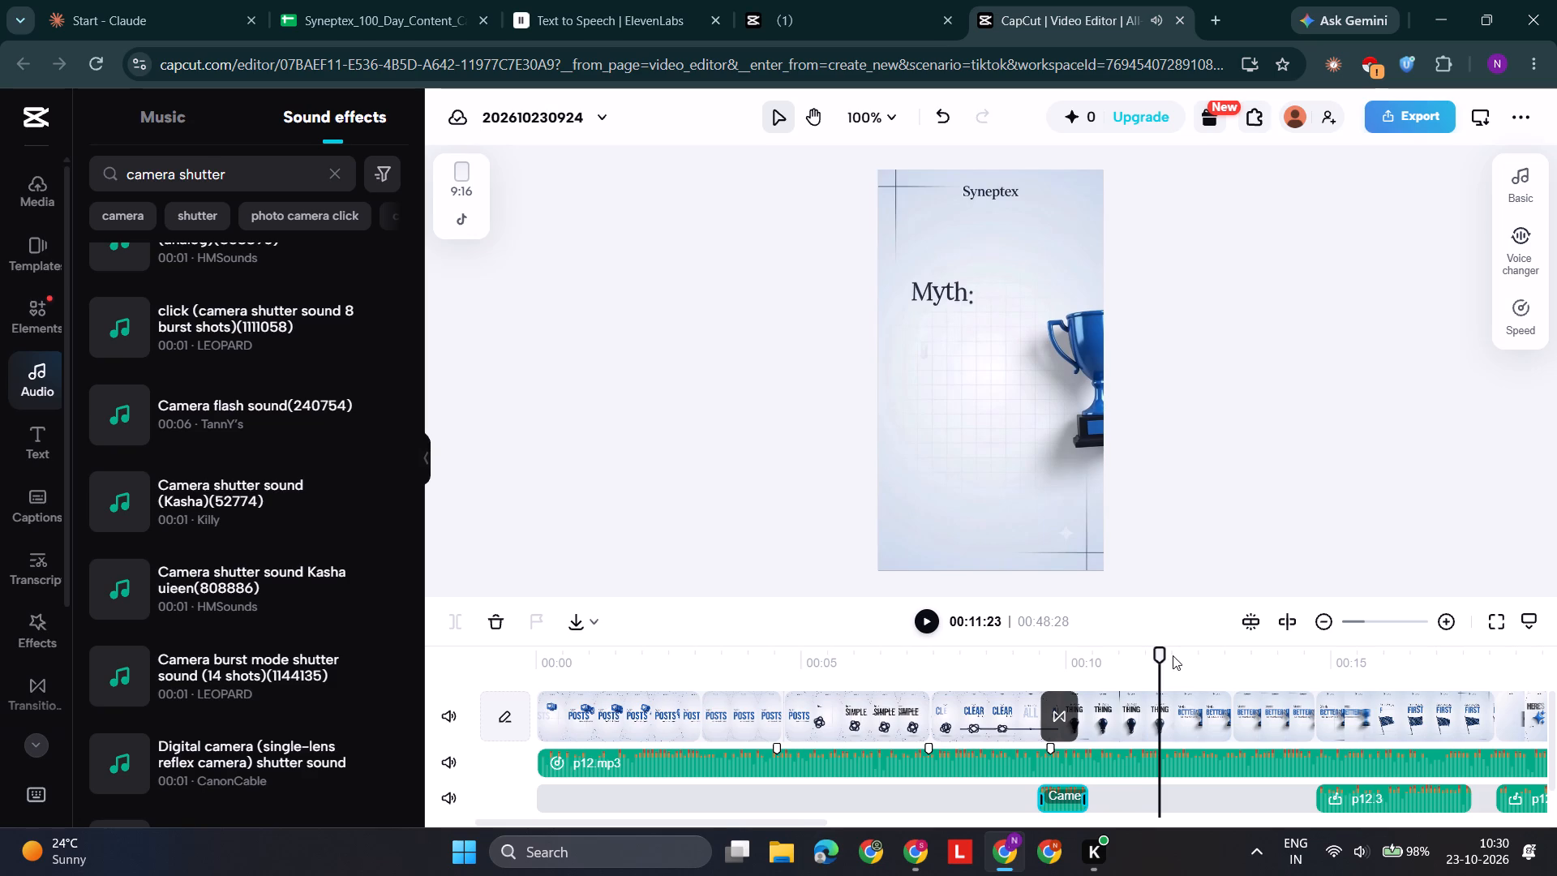
drag(1158, 655, 966, 673)
click(920, 623)
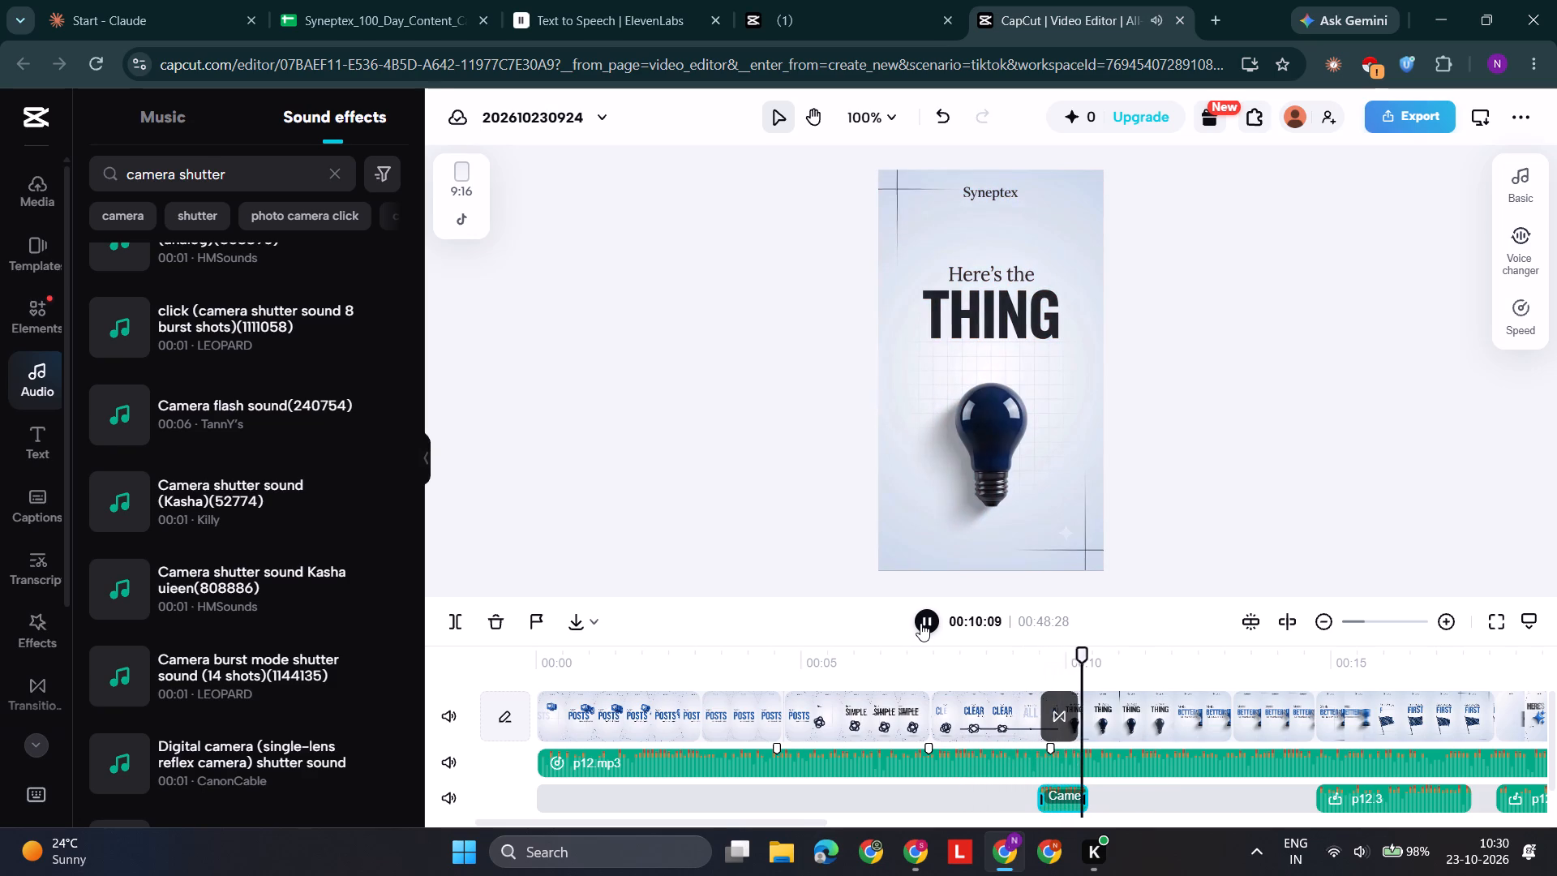
click(920, 623)
Shift the camera shutter sound slightly later under the transition into "Here's the THING" and replay that passage.
drag(1064, 803, 1069, 803)
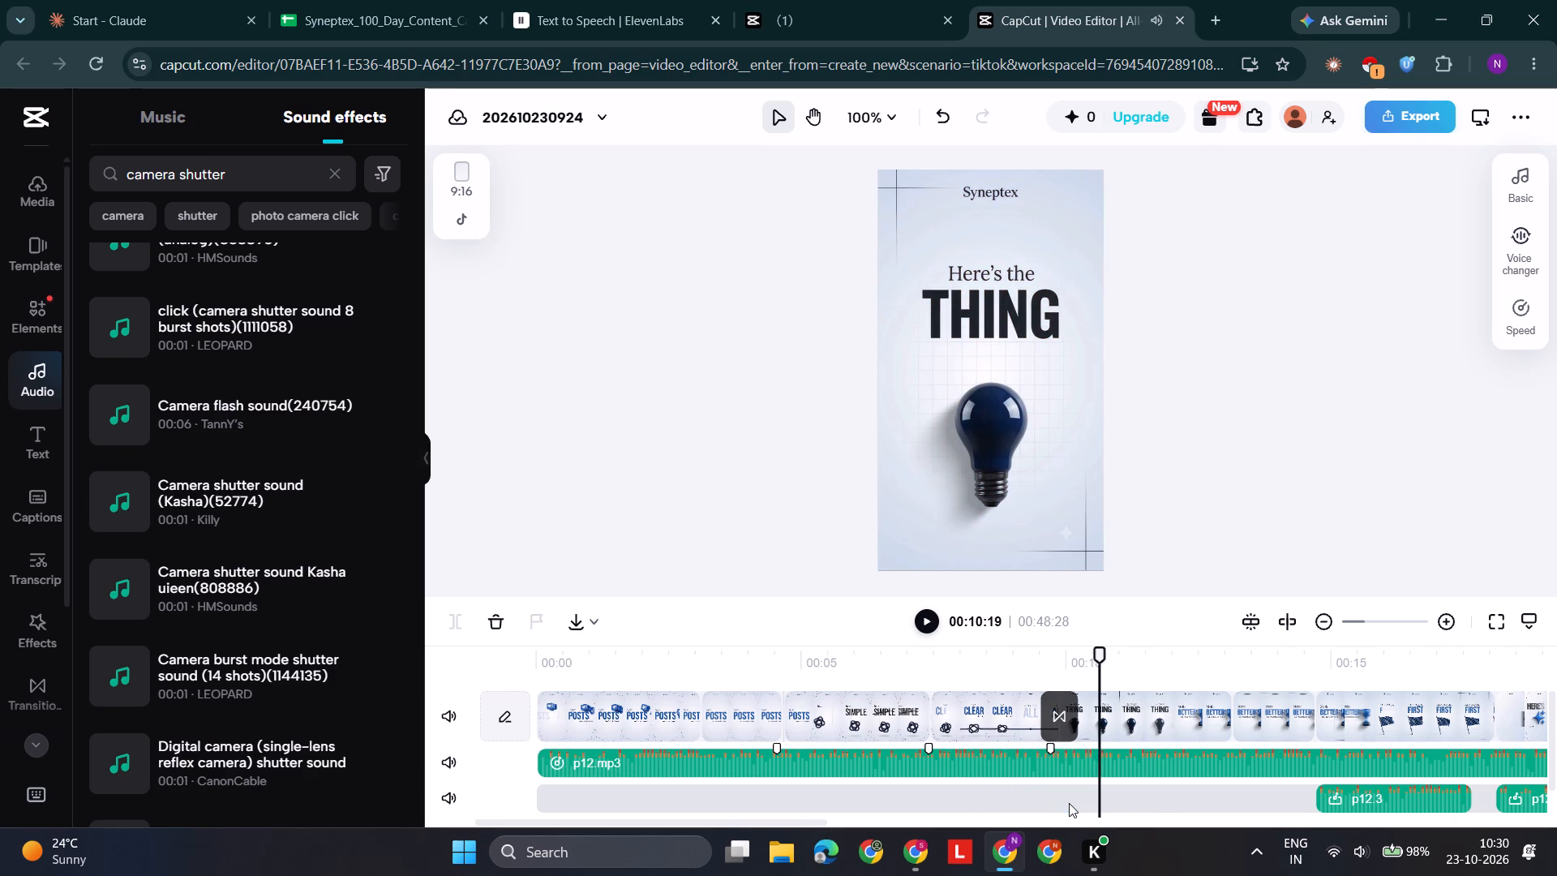
drag(1069, 803, 1073, 805)
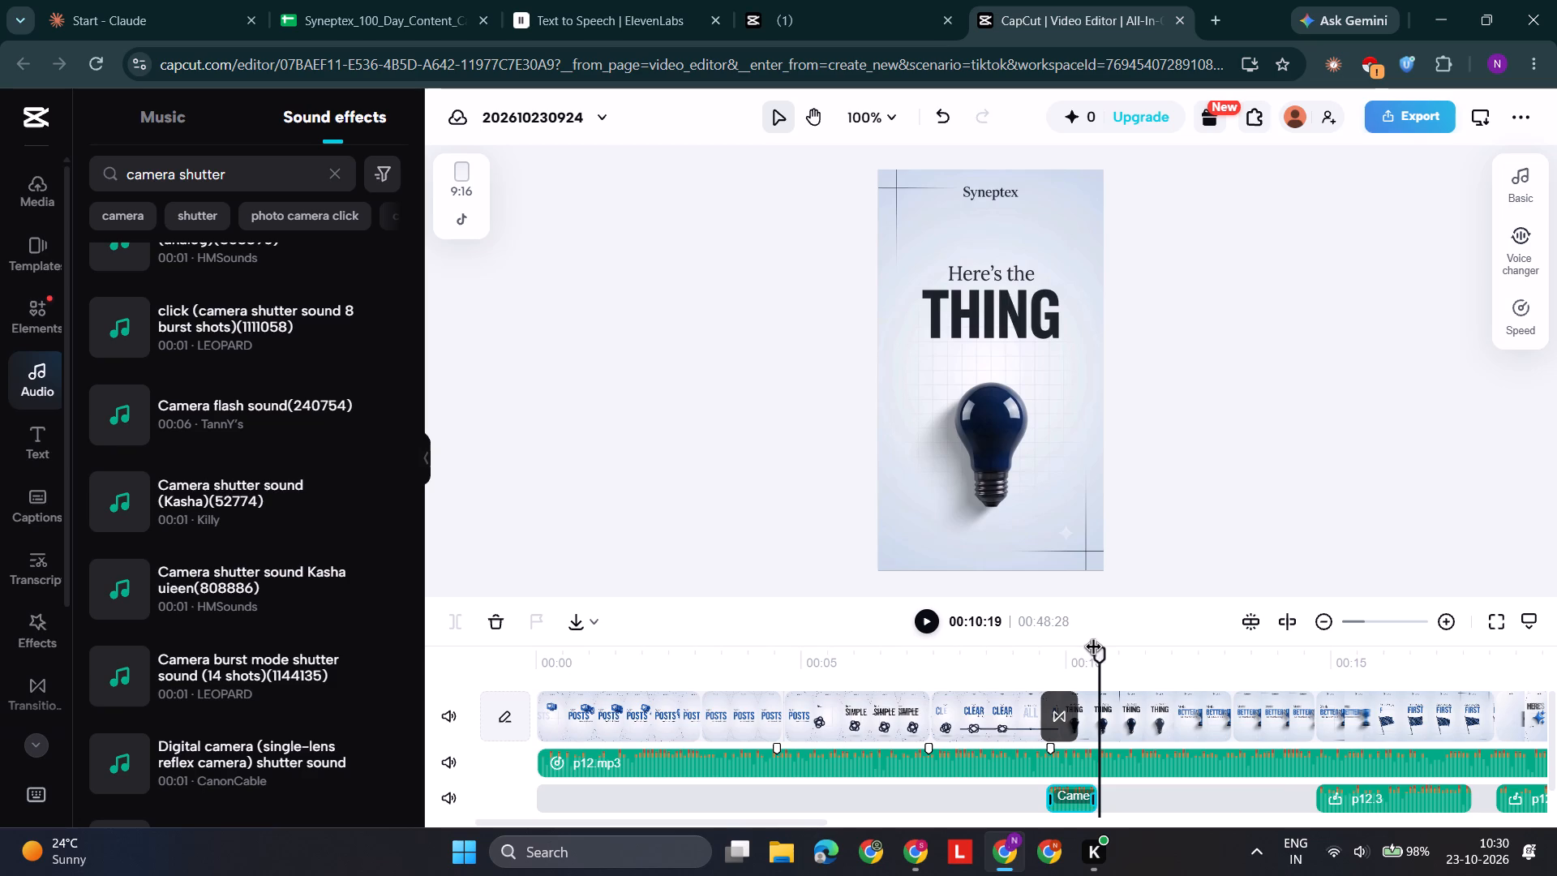
drag(1100, 659, 989, 678)
key(space)
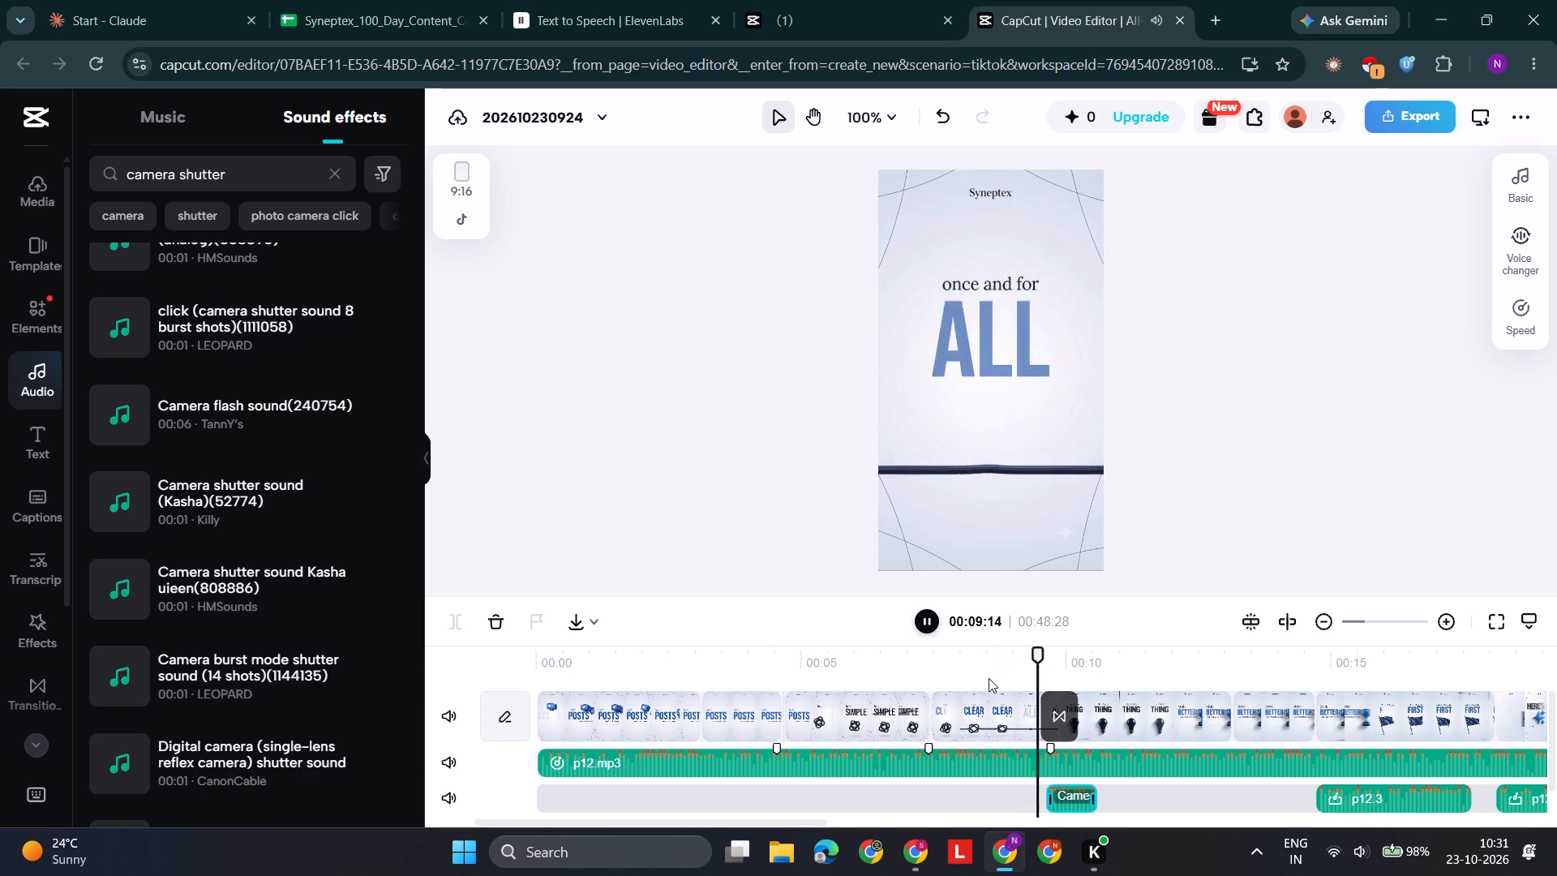
key(space)
scroll(989, 678, down, 1)
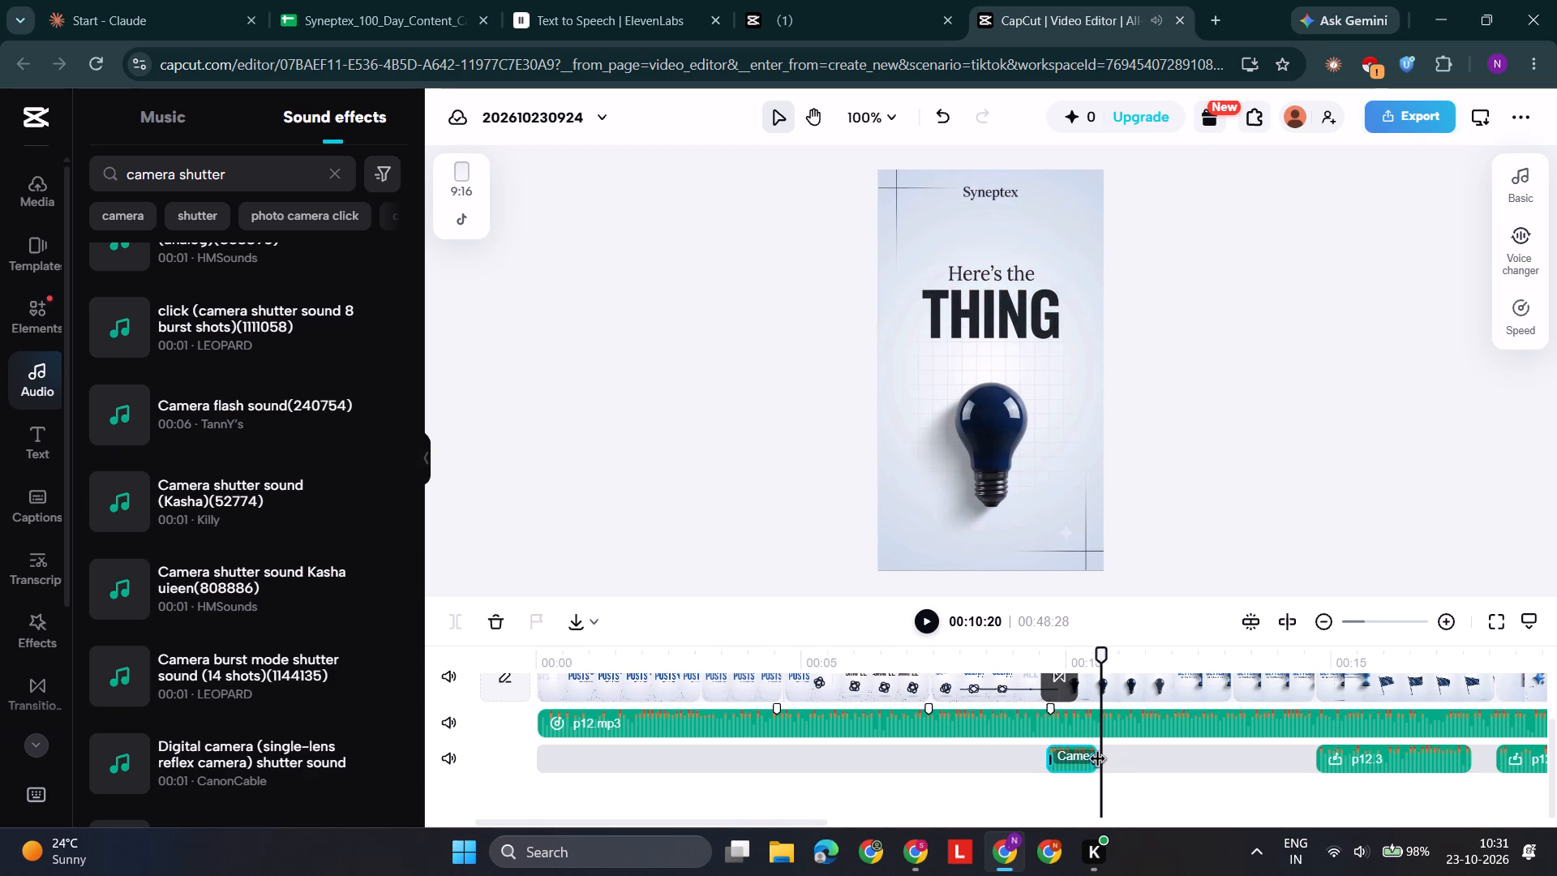
Copy the camera shutter sound and paste it at 00:26:07, under the transition into "Fact: they DIFFERENT".
key(space)
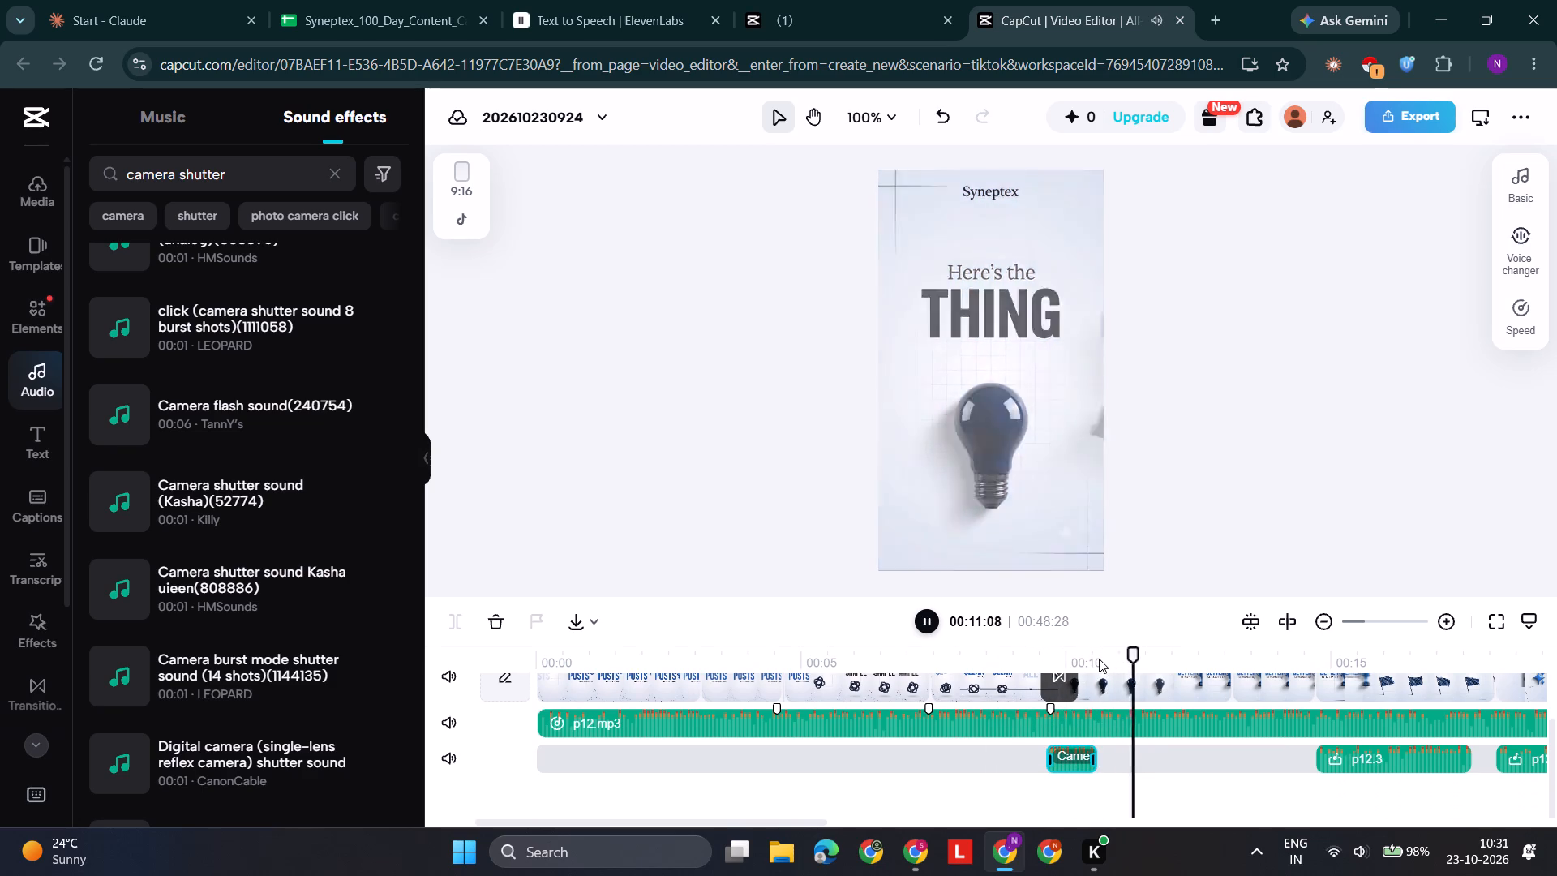
key(ctrl+c)
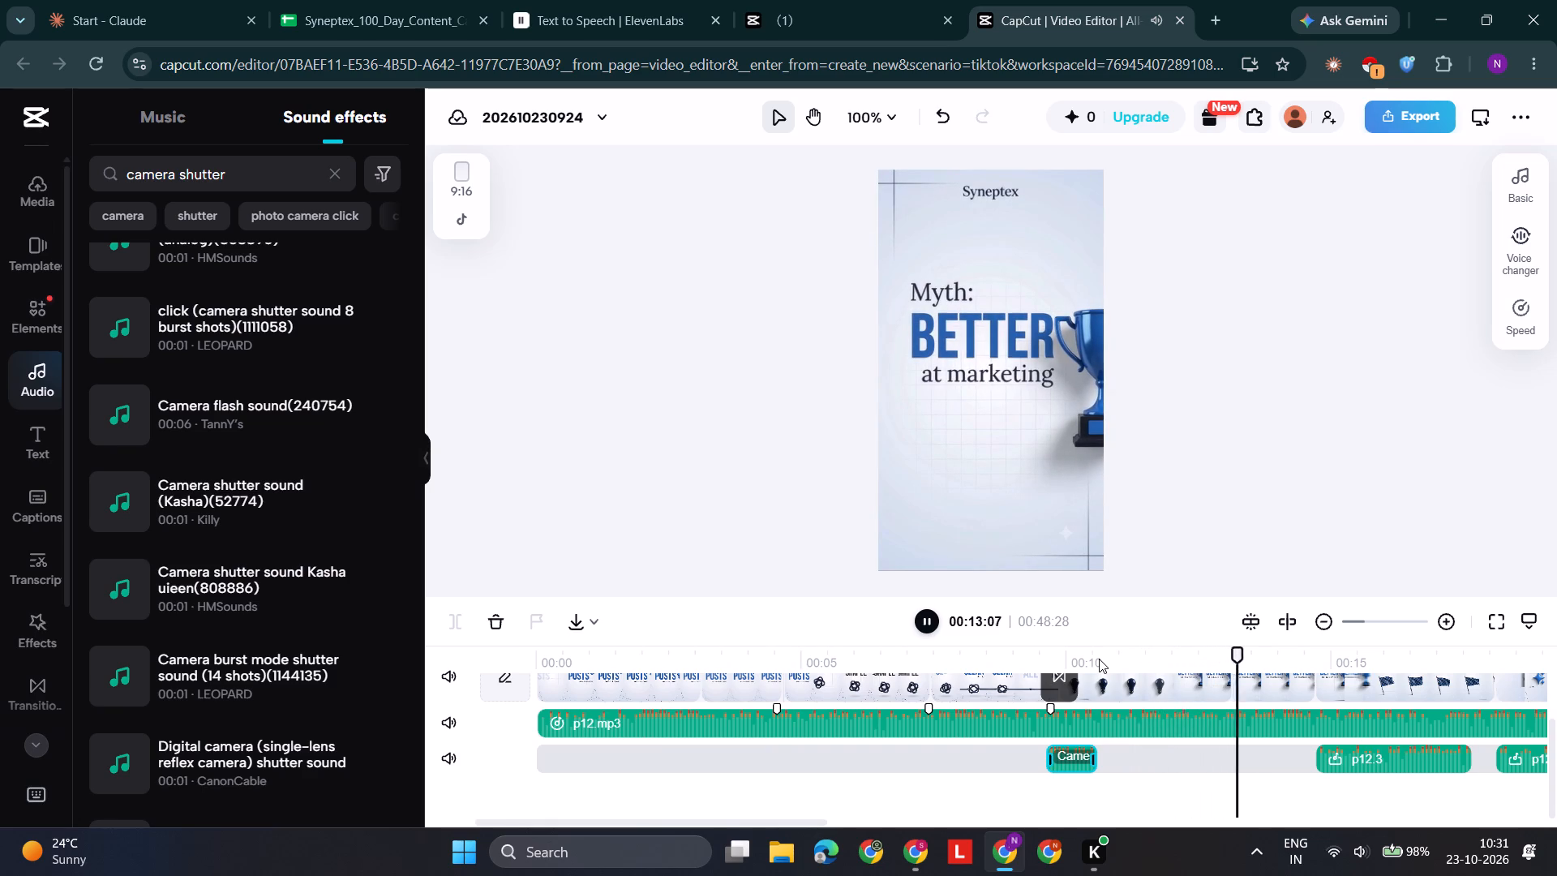
scroll(1248, 768, left, 3)
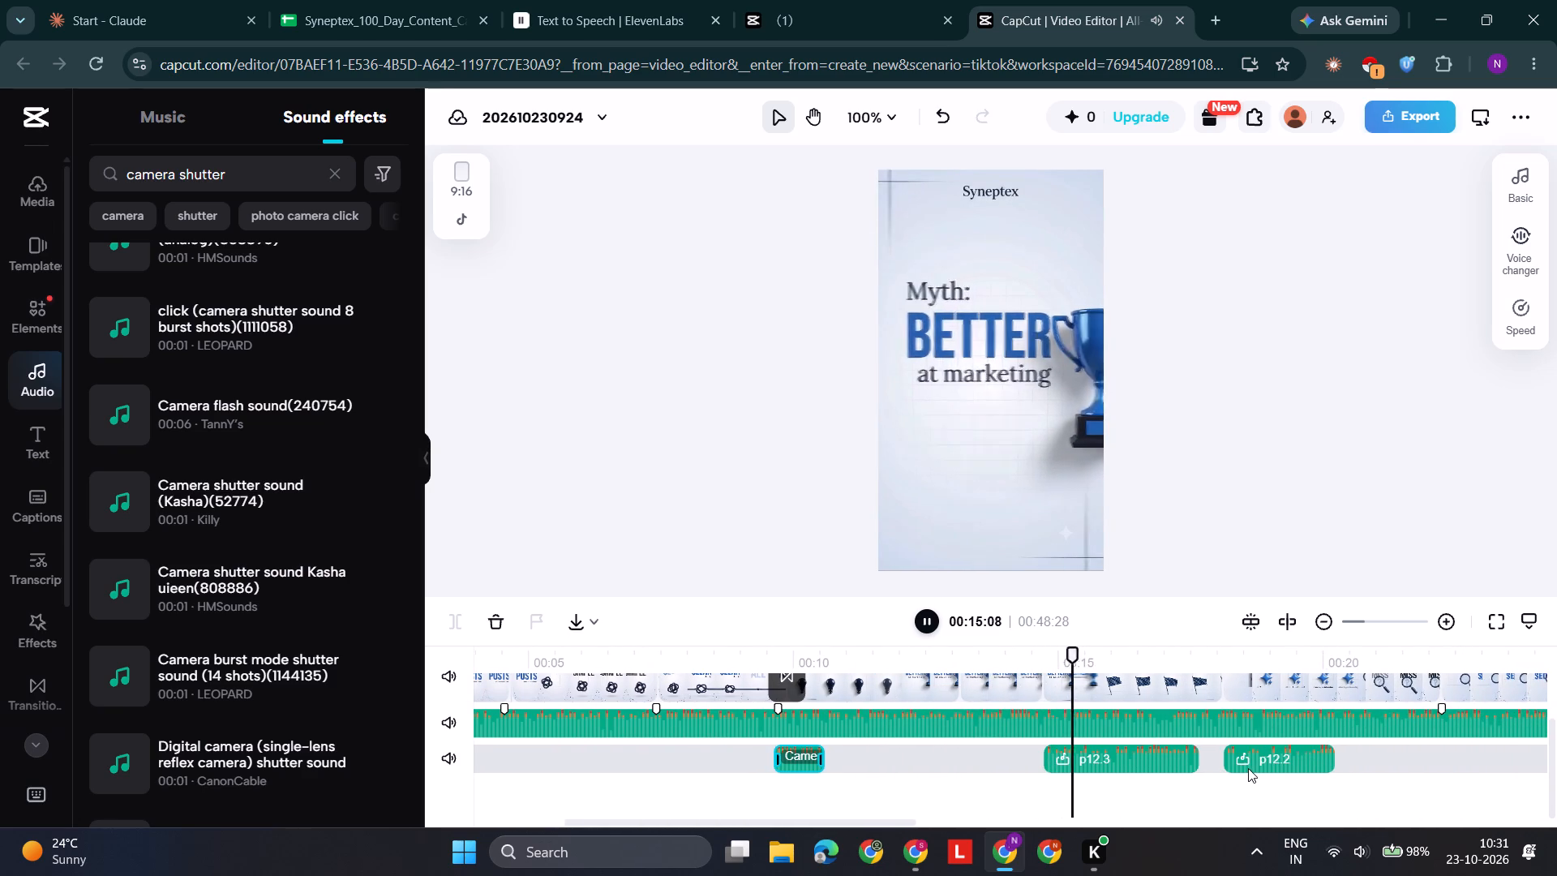
scroll(1248, 768, left, 2)
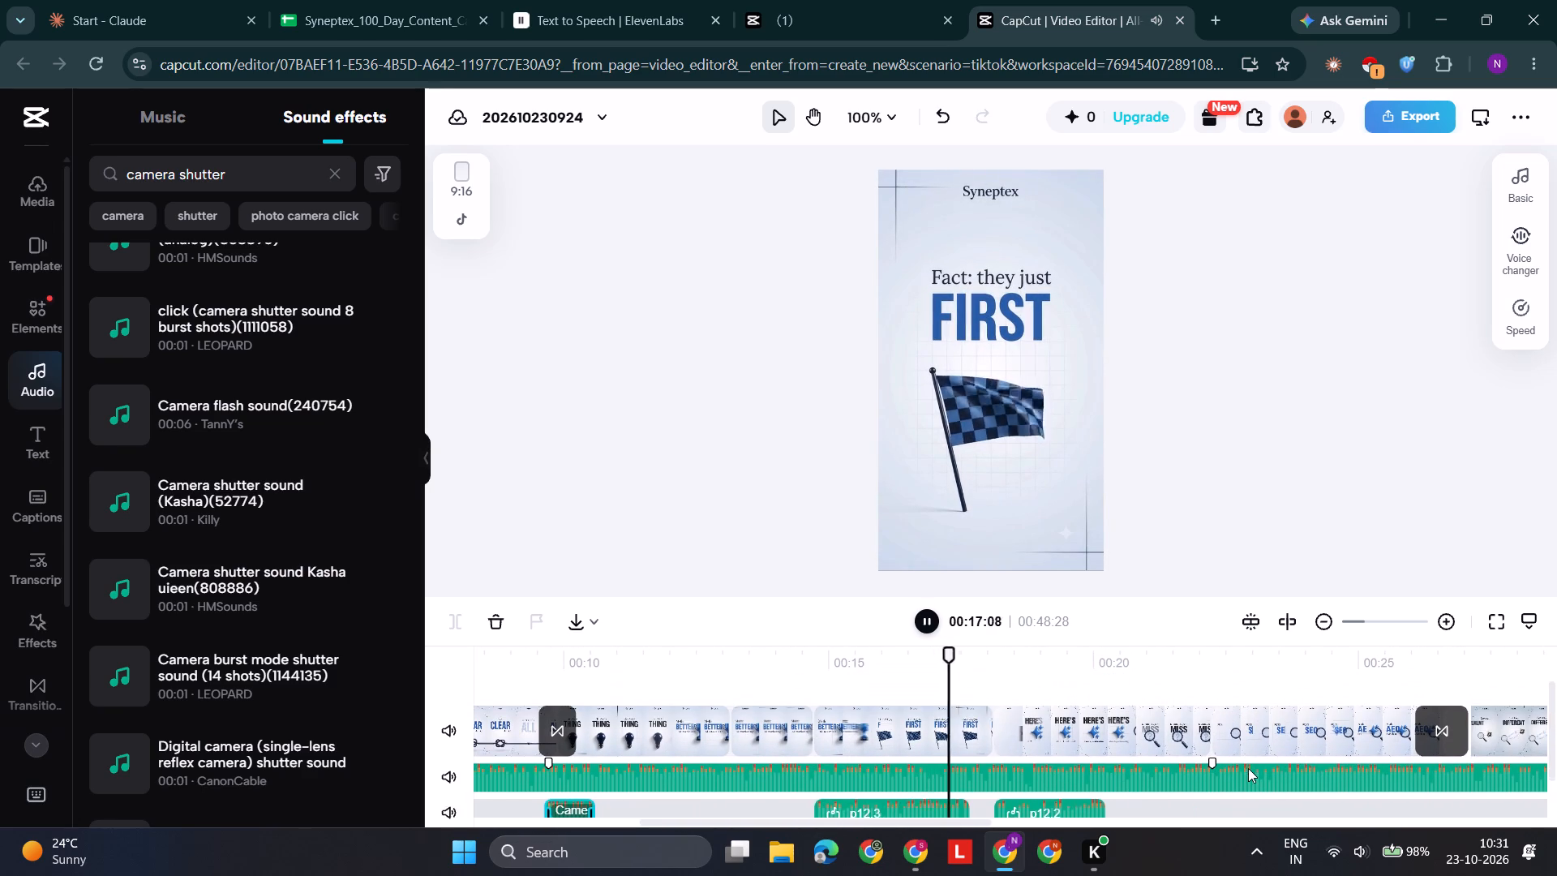
scroll(1248, 768, left, 2)
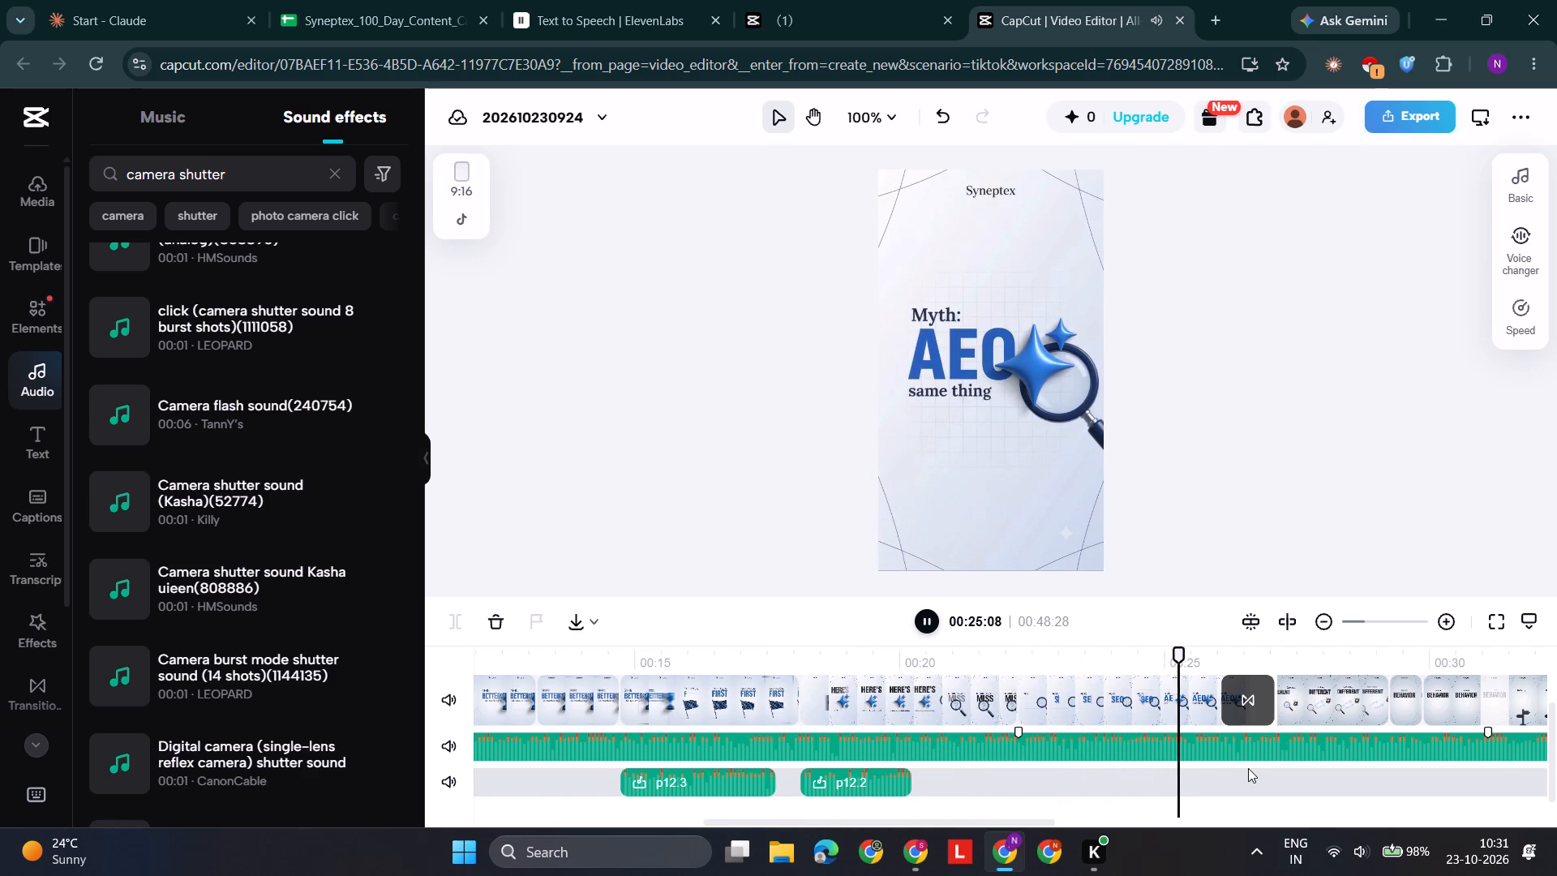
key(space)
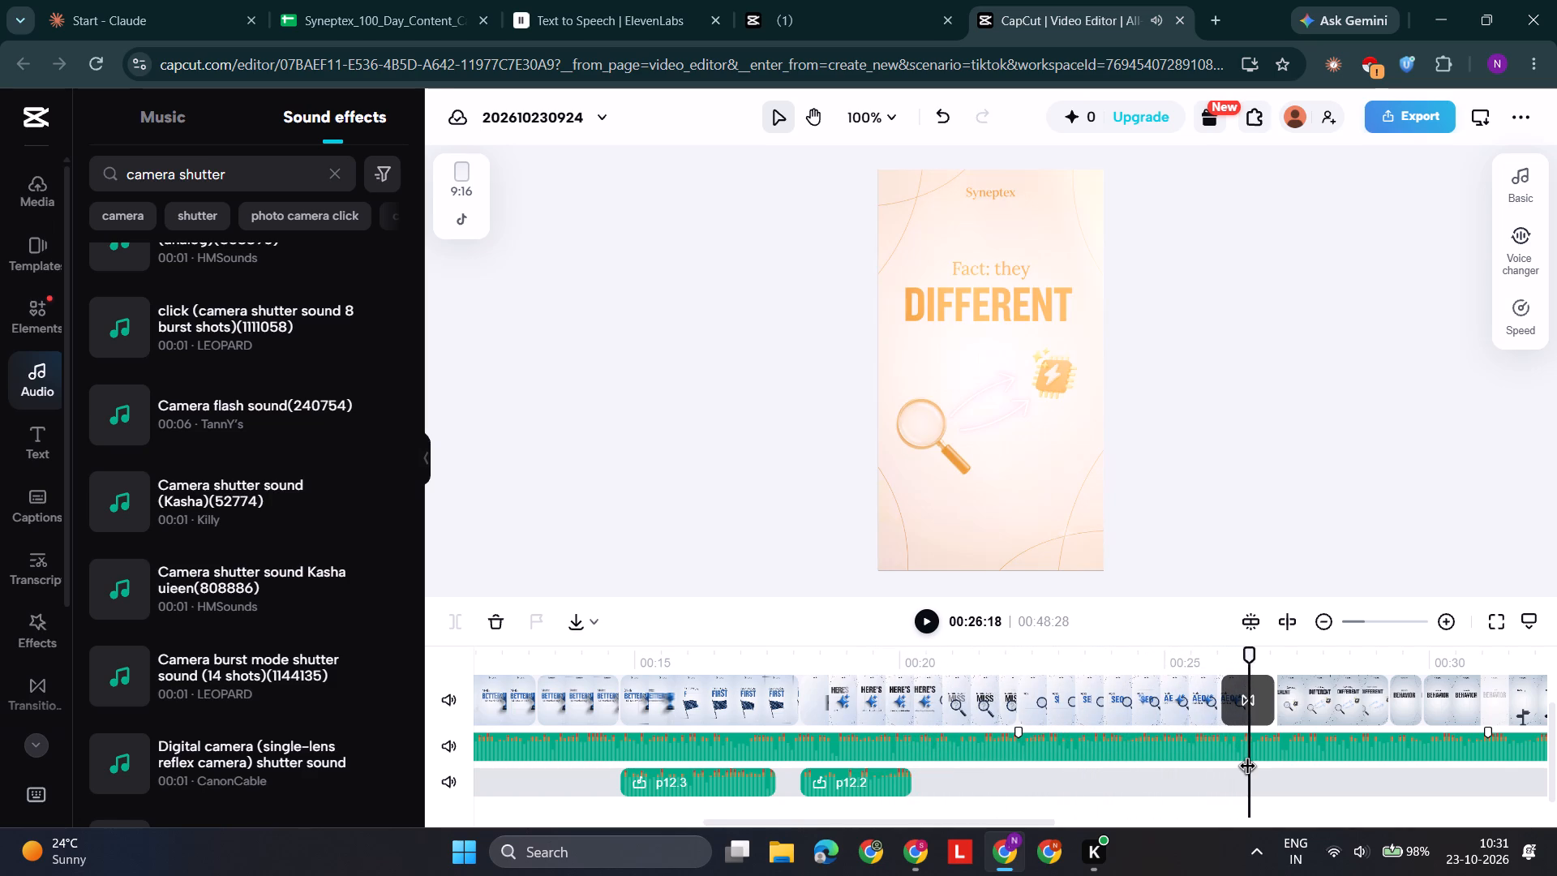
drag(1254, 659, 1234, 668)
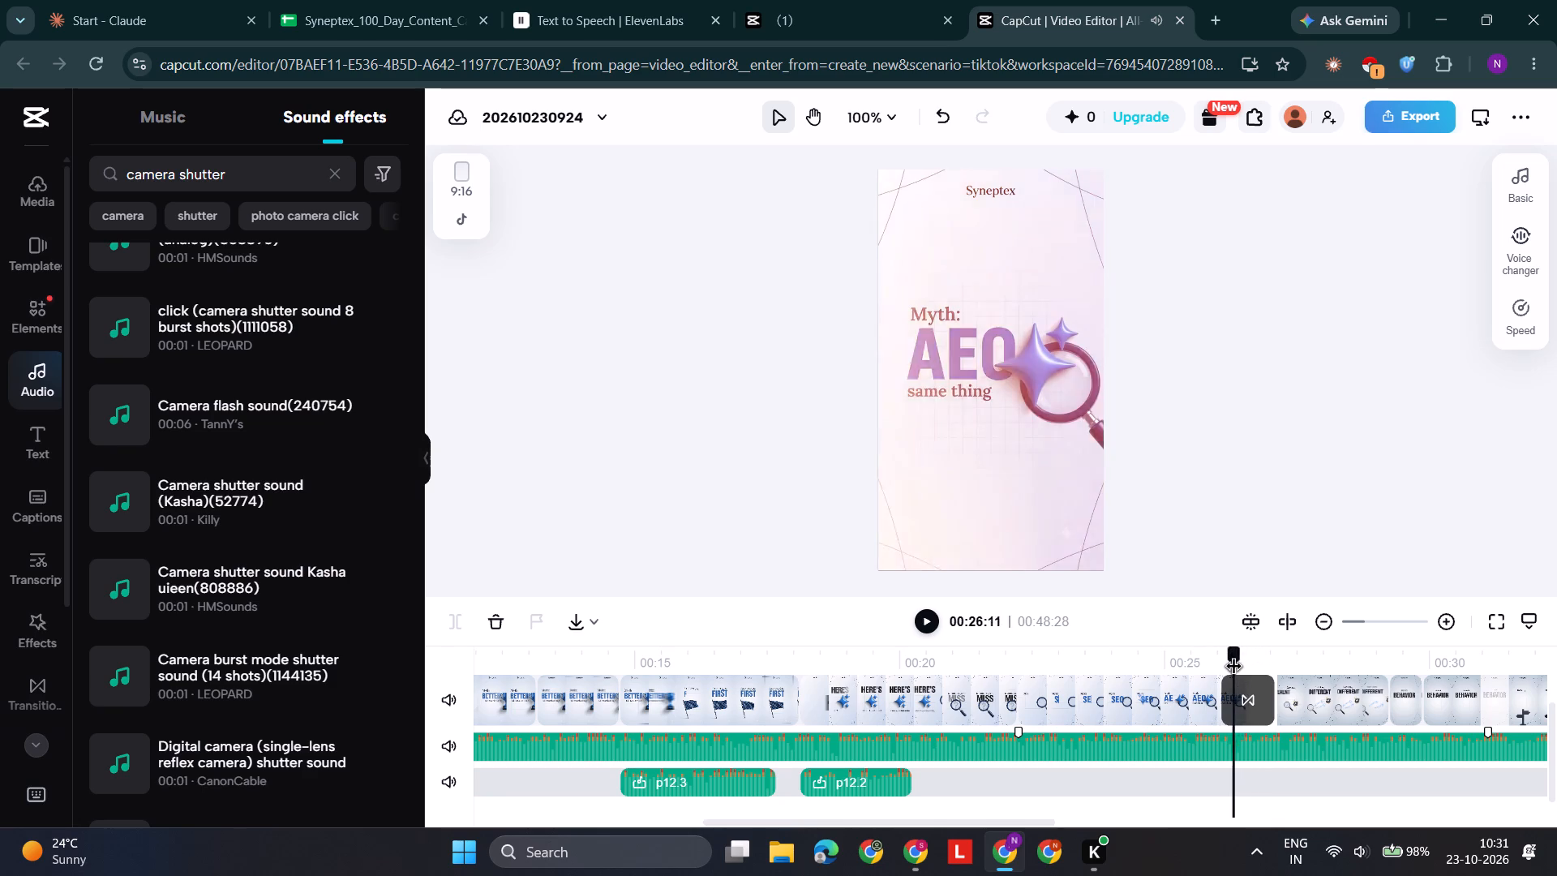
drag(1234, 668, 1198, 678)
key(space)
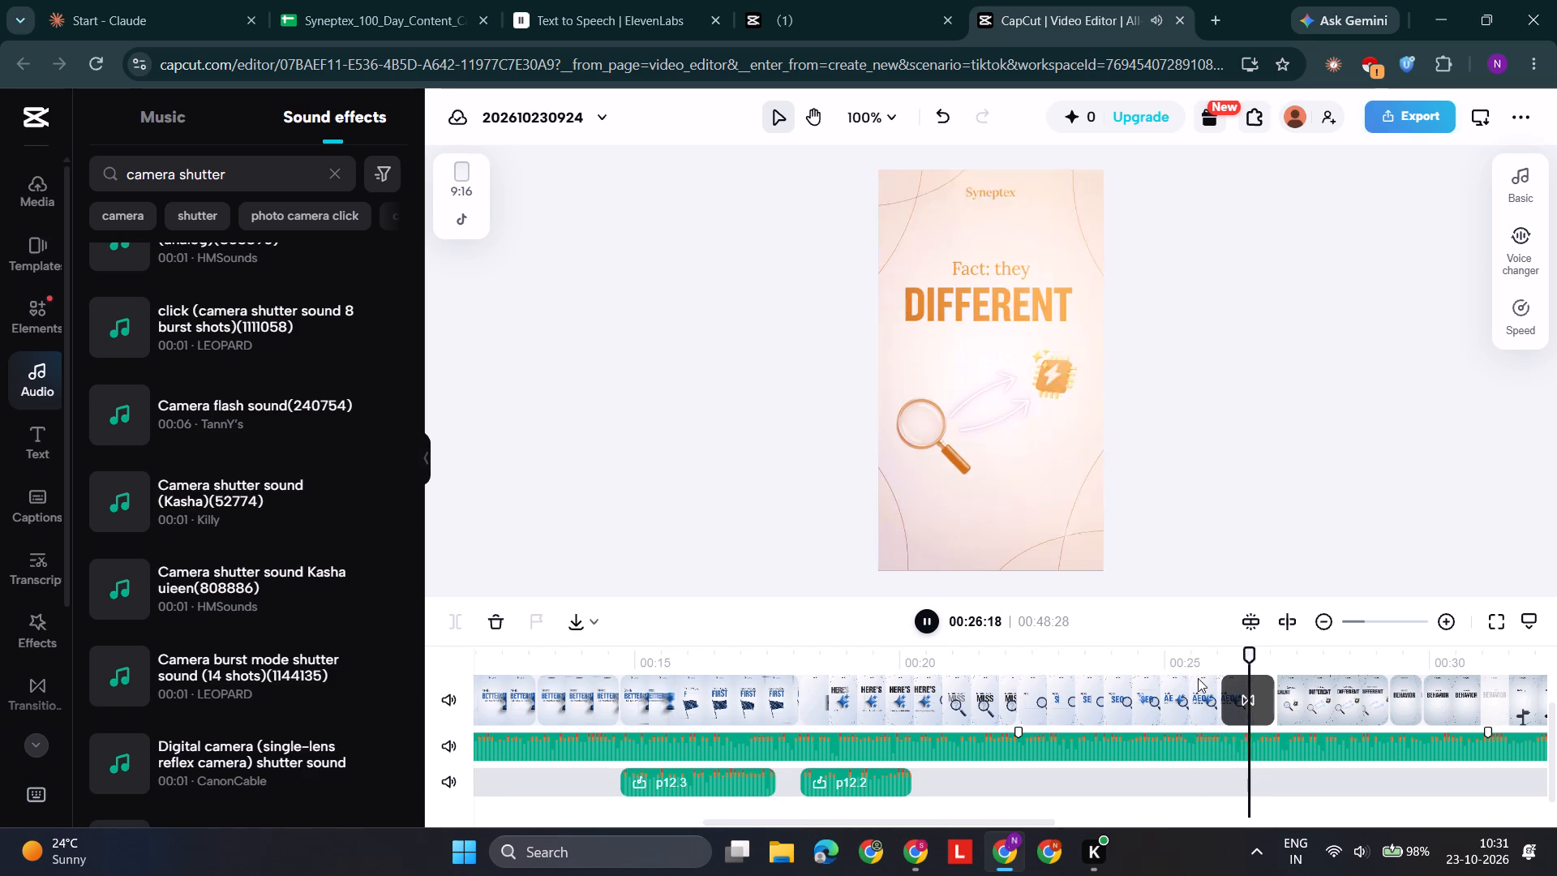
key(space)
drag(1262, 660, 1230, 664)
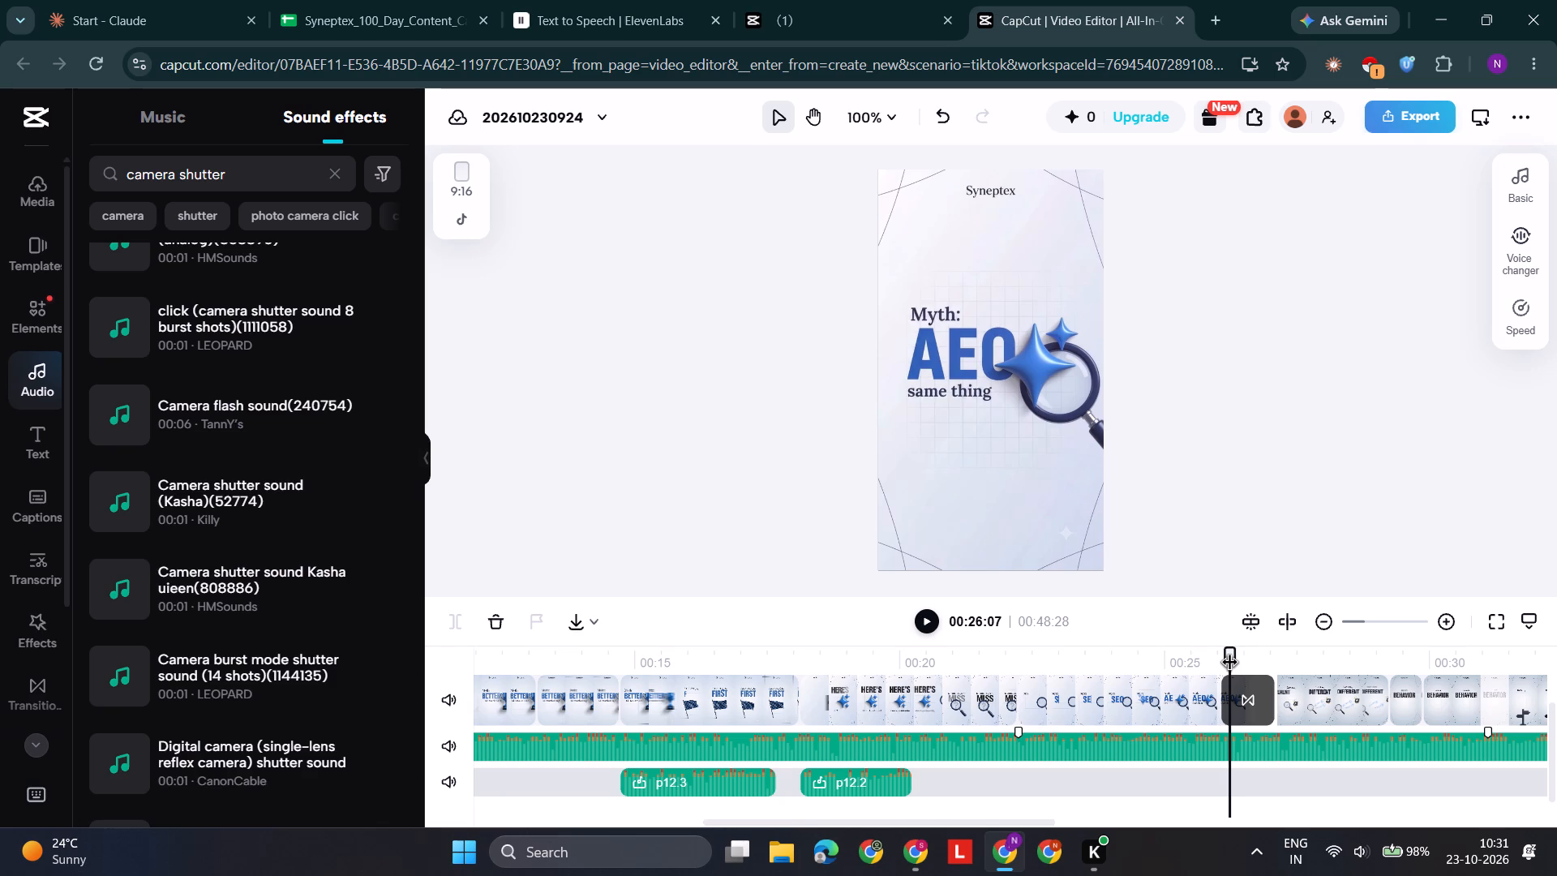
key(ctrl+v)
Preview the pasted shutter sound from 00:25:03 and shift it slightly earlier under the transition into "Fact: they DIFFERENT".
drag(1226, 660, 1170, 651)
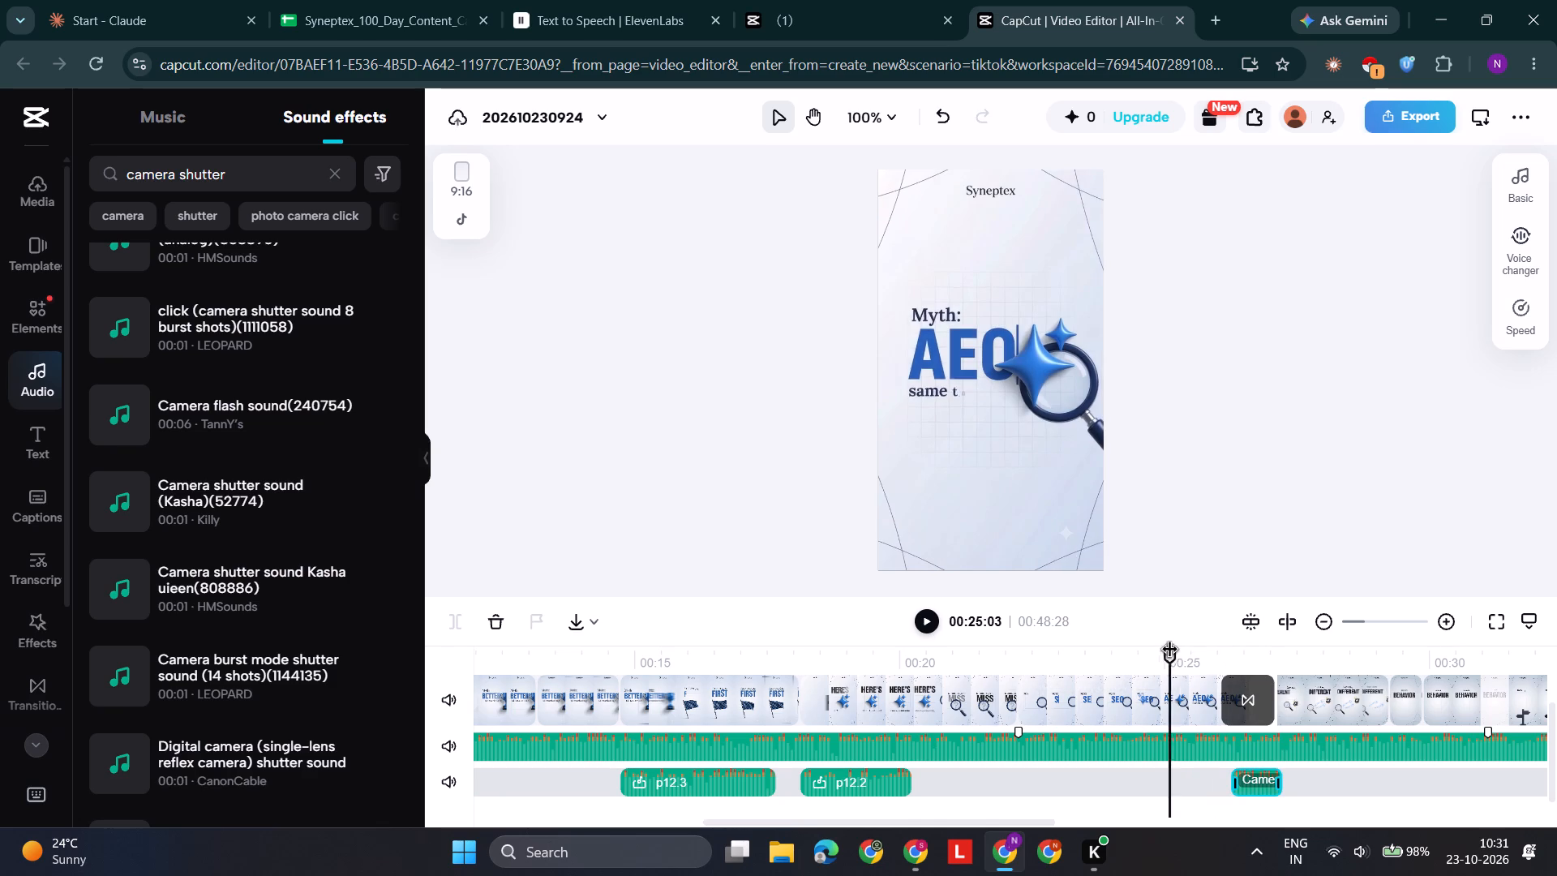
key(space)
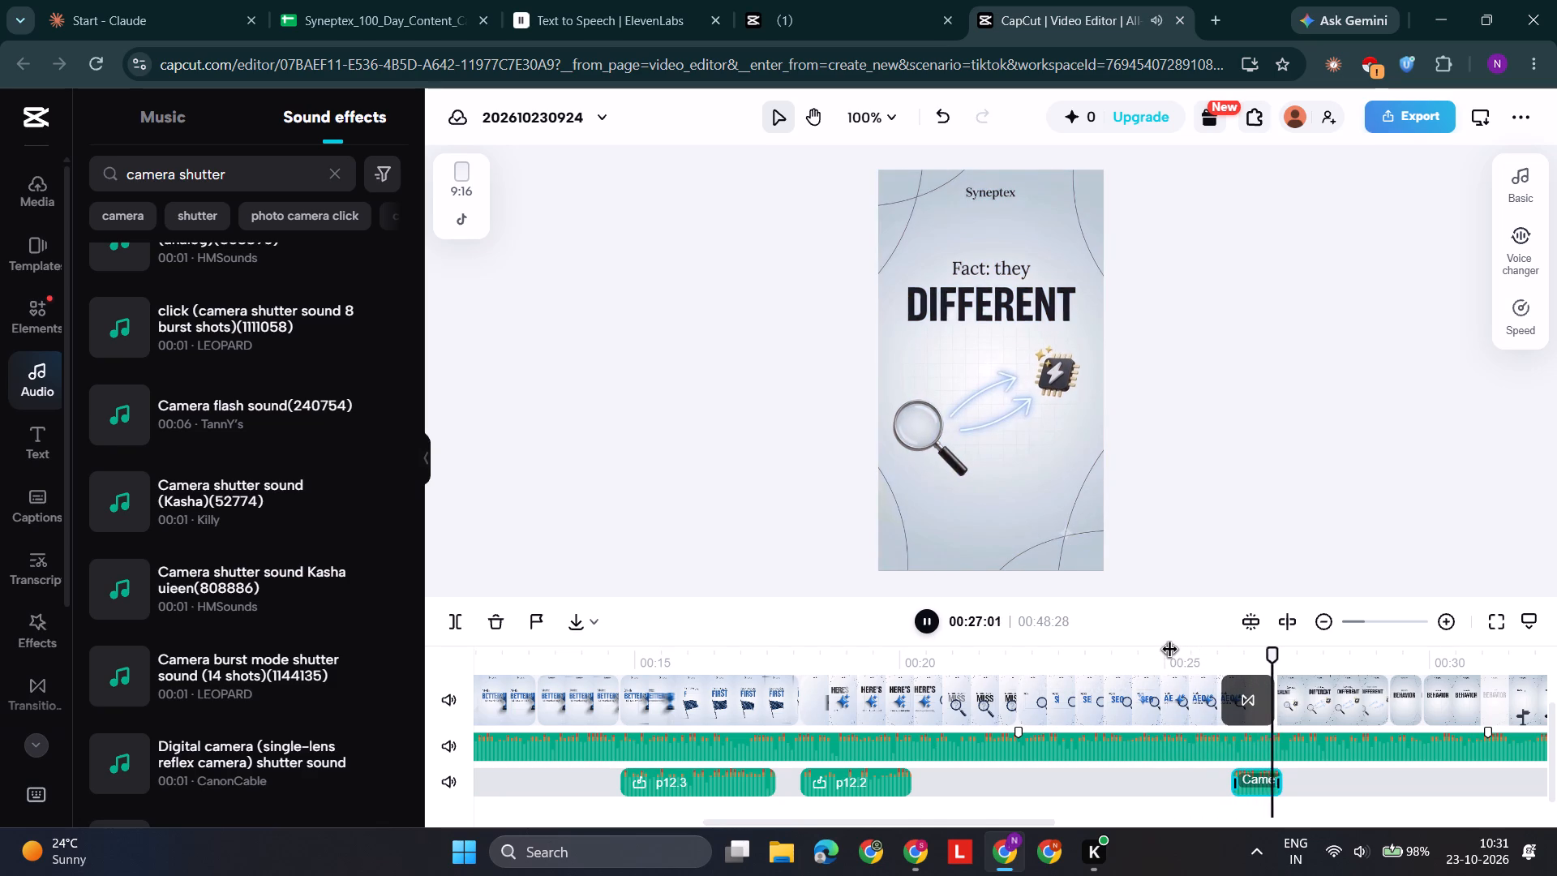
key(space)
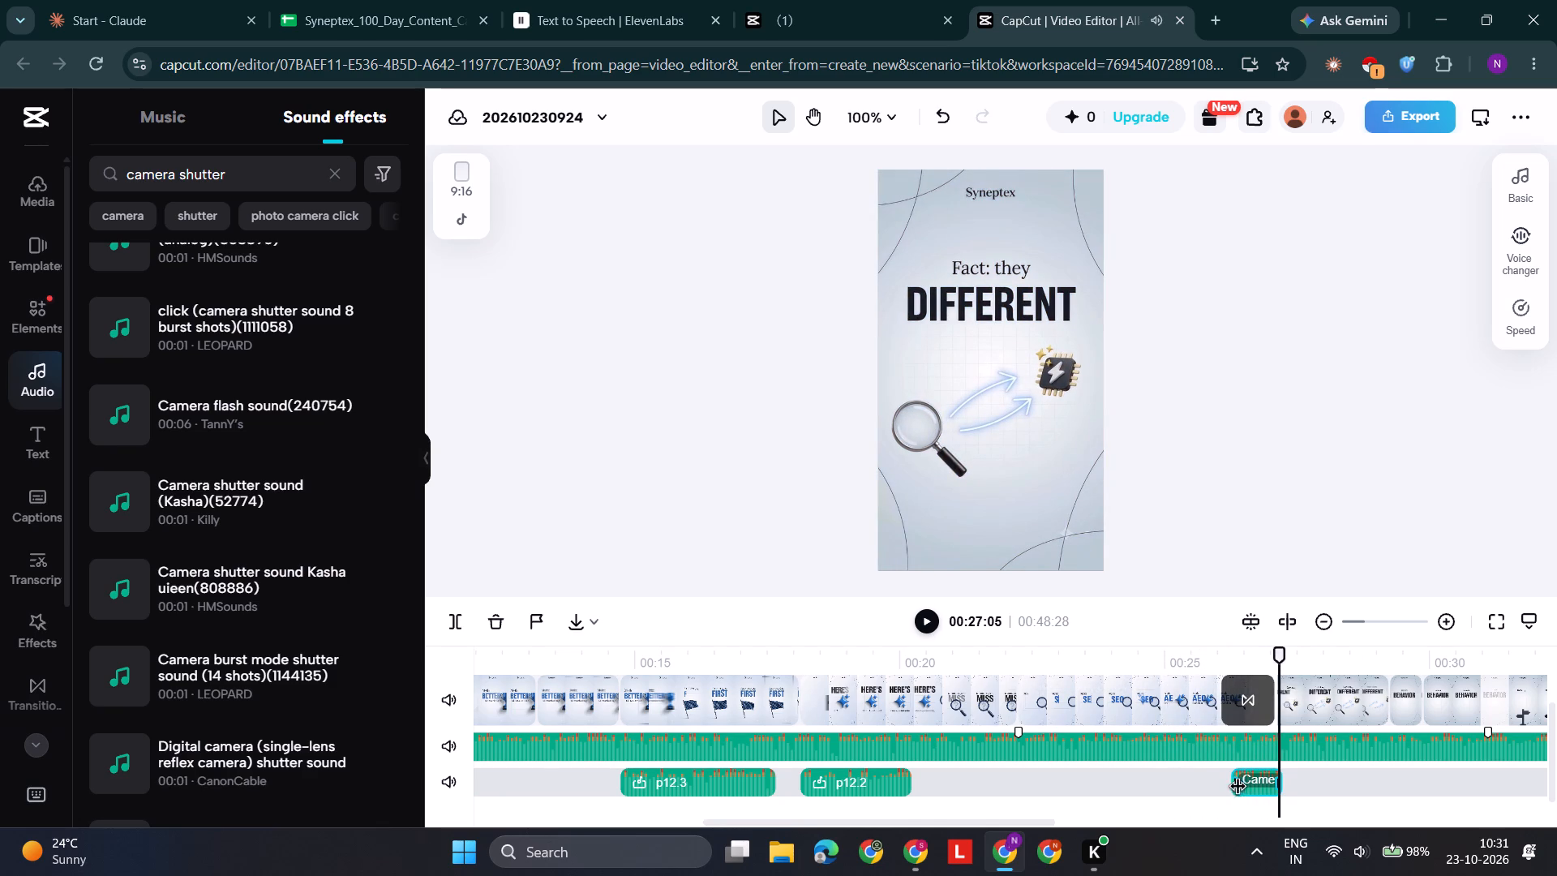
click(1247, 787)
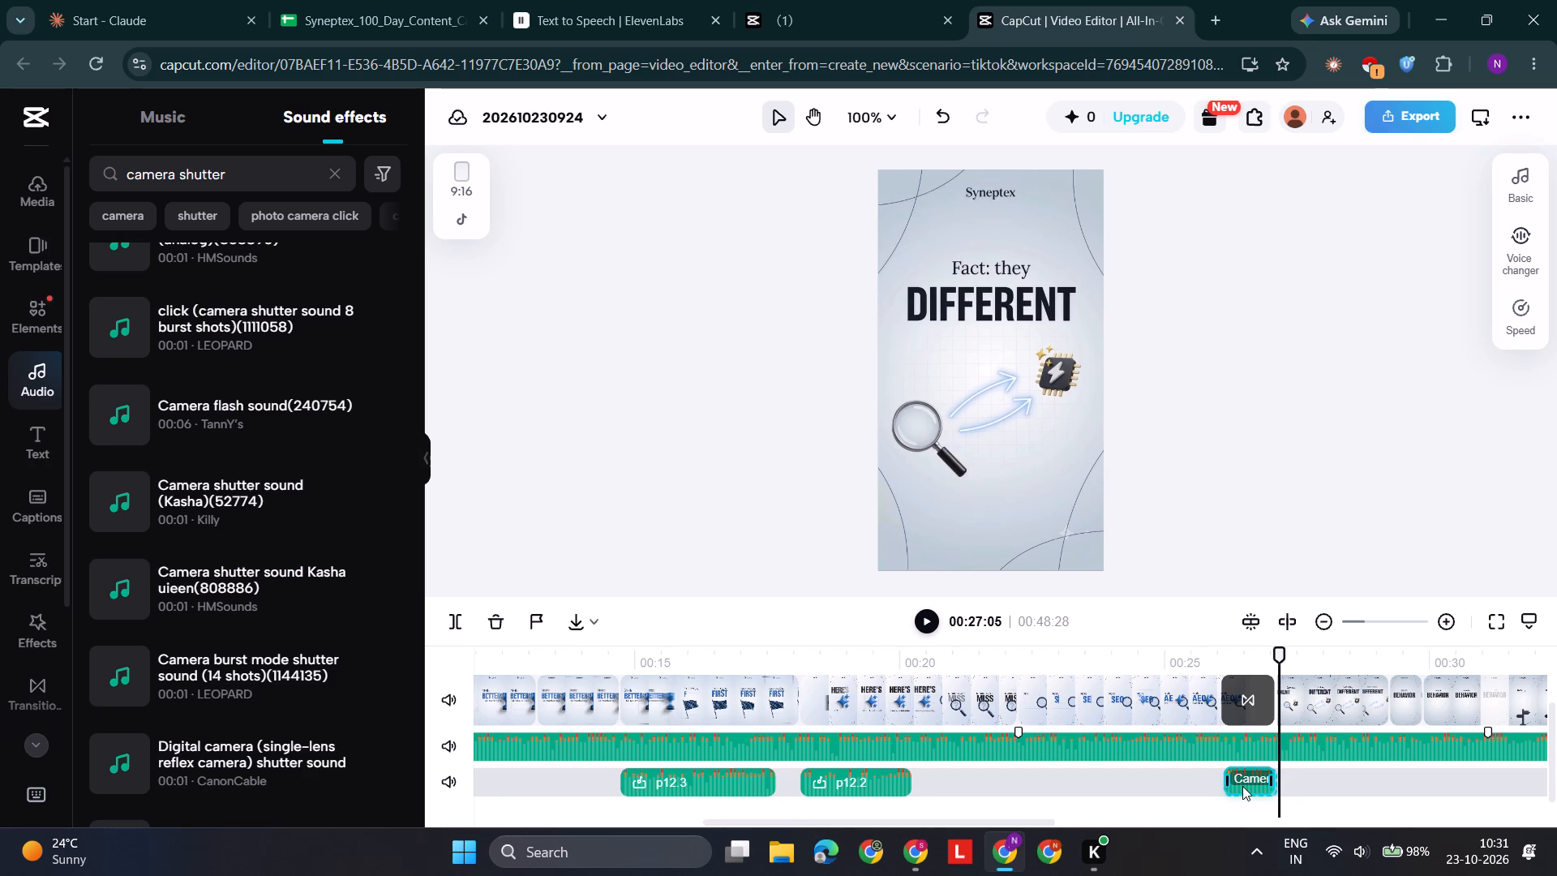
Replay the end of the "Myth: AEO same thing" clip through the transition to check the moved shutter sound.
click(1194, 698)
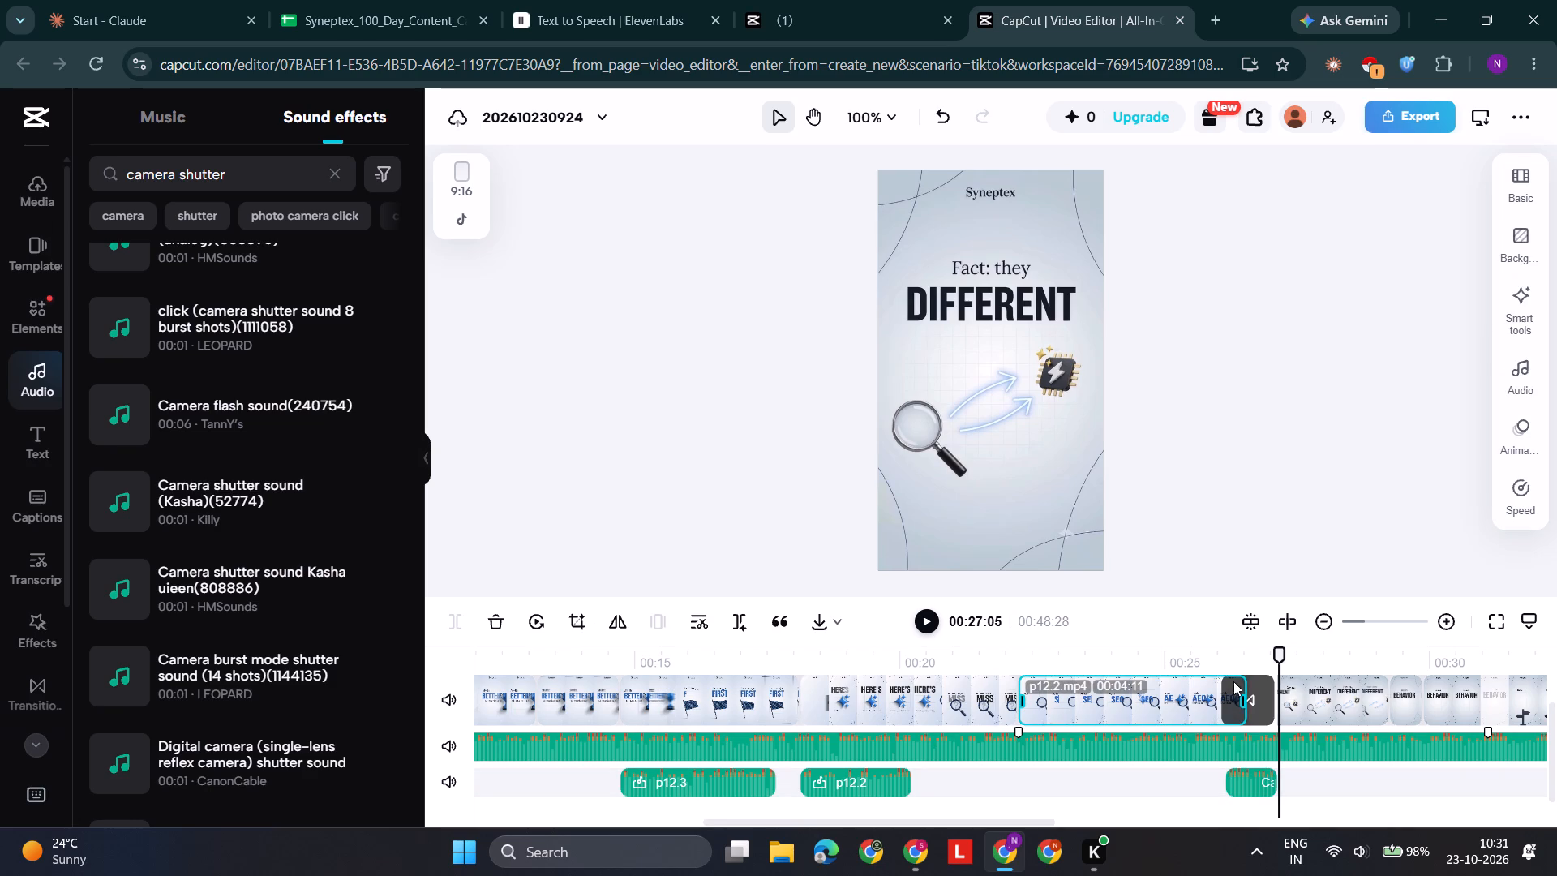
drag(1281, 655, 1217, 669)
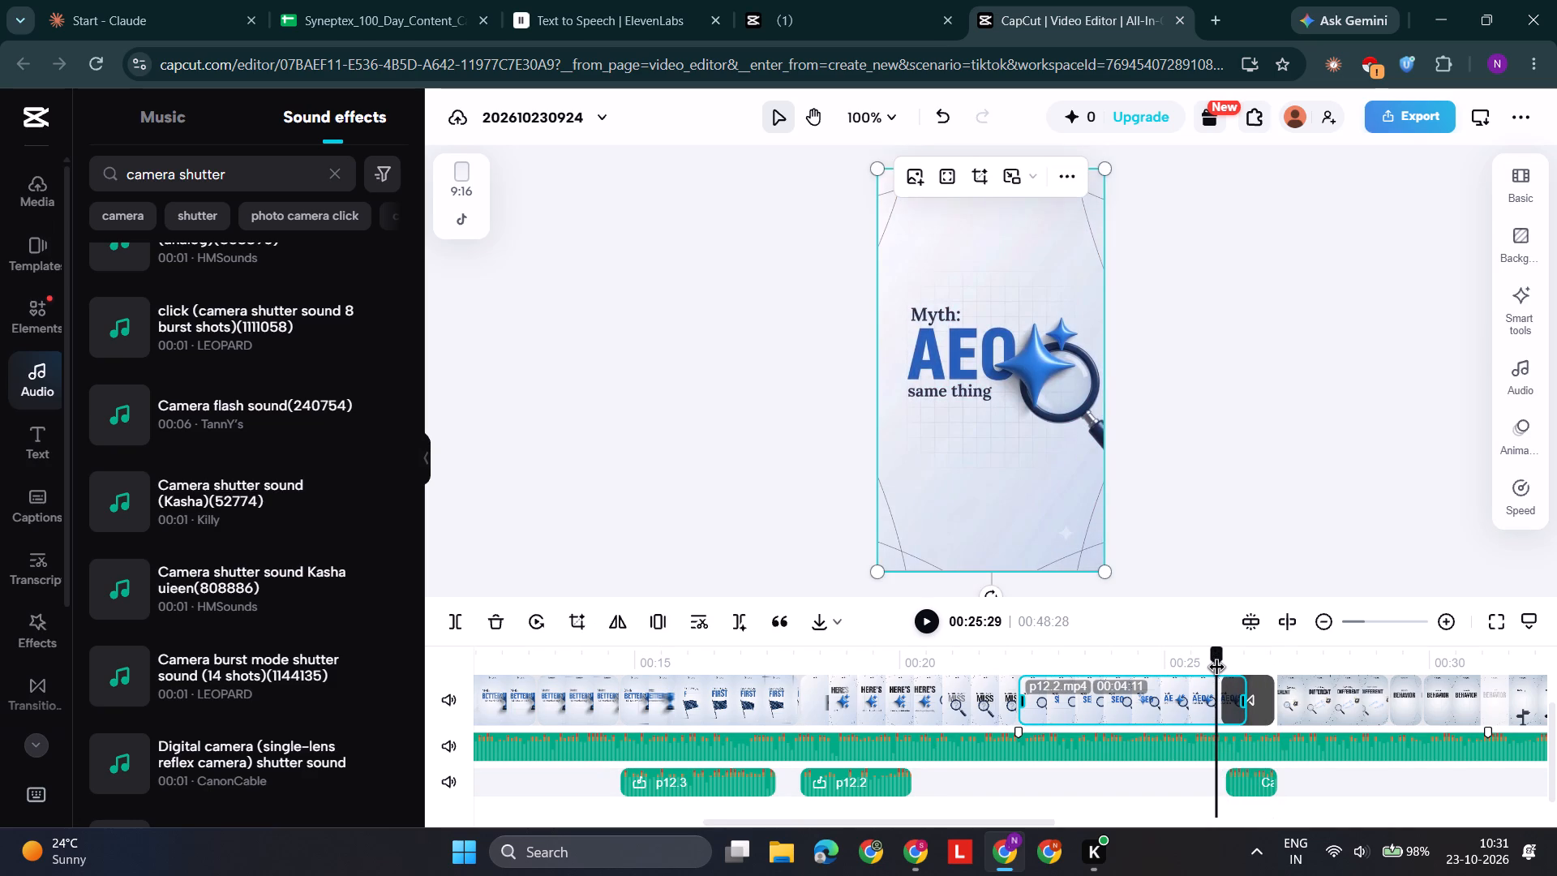
drag(1217, 669, 1167, 674)
key(space)
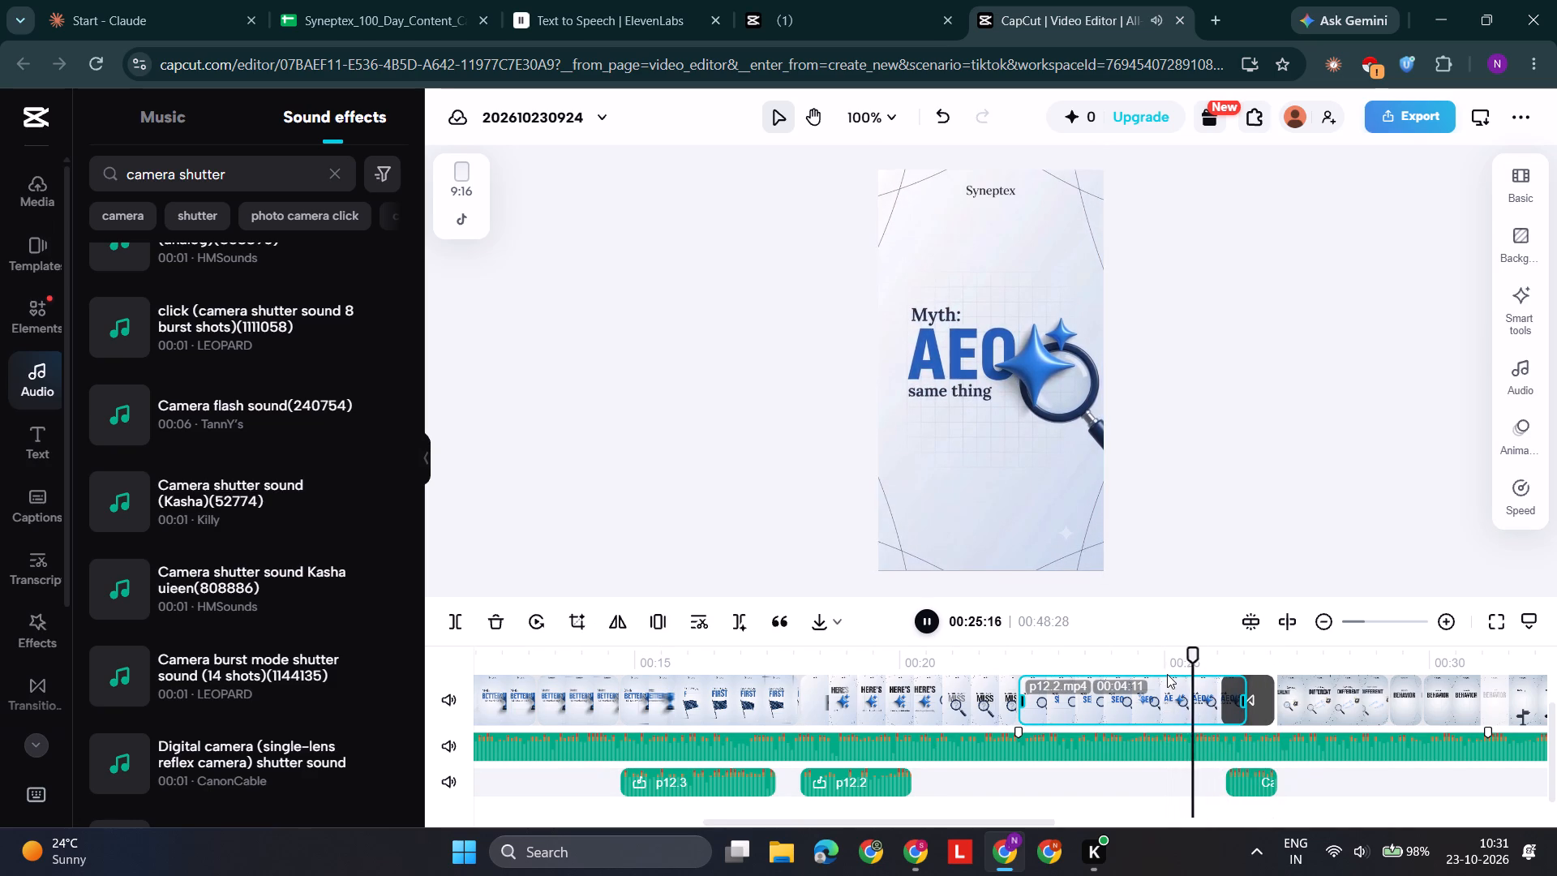
key(space)
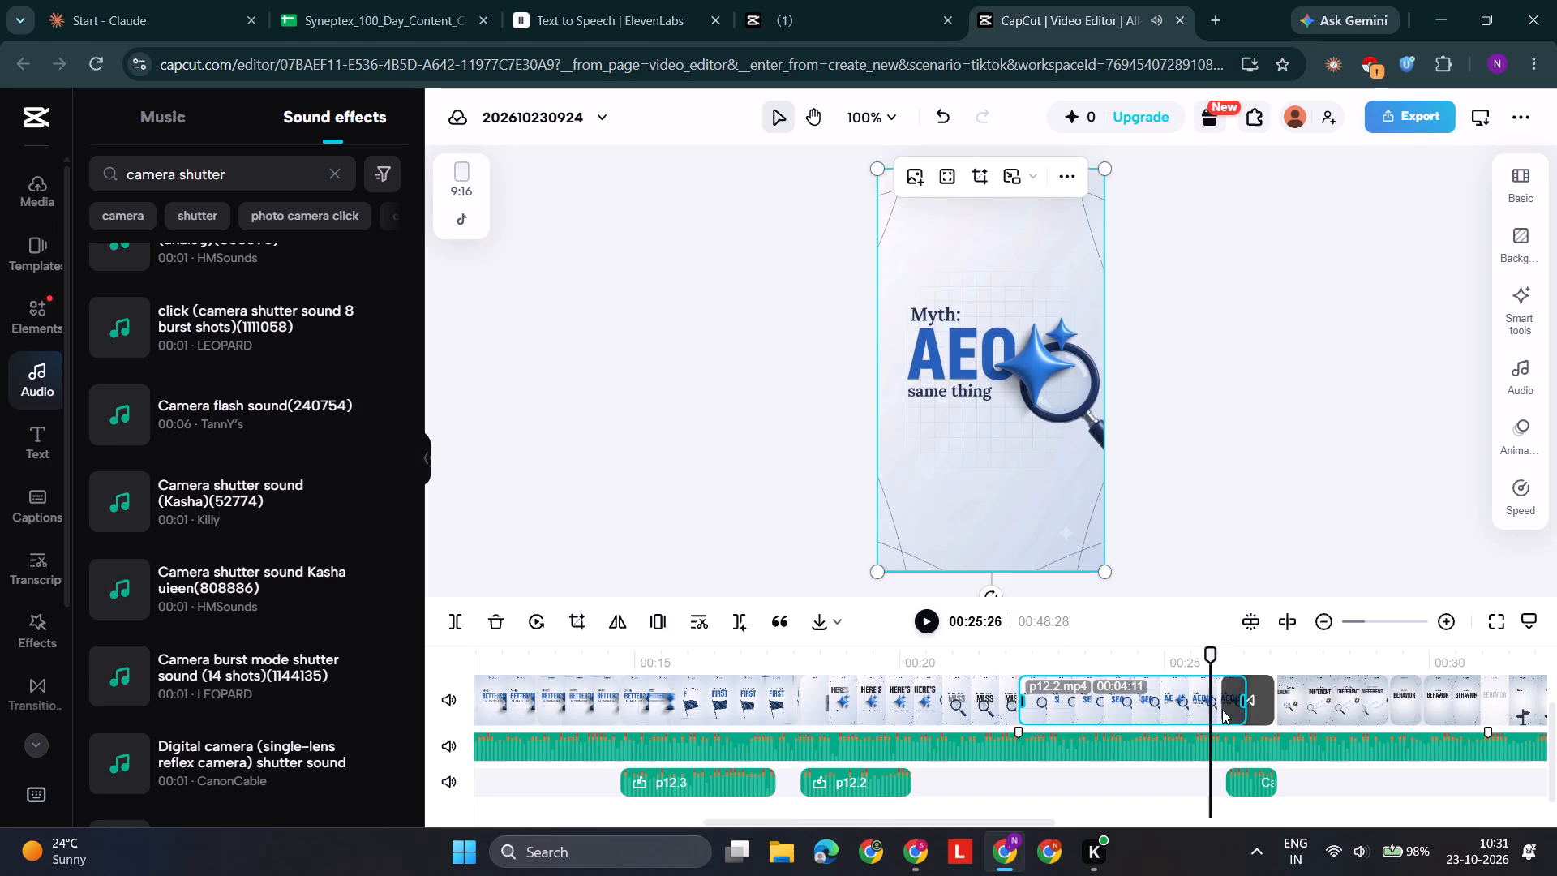
key(space)
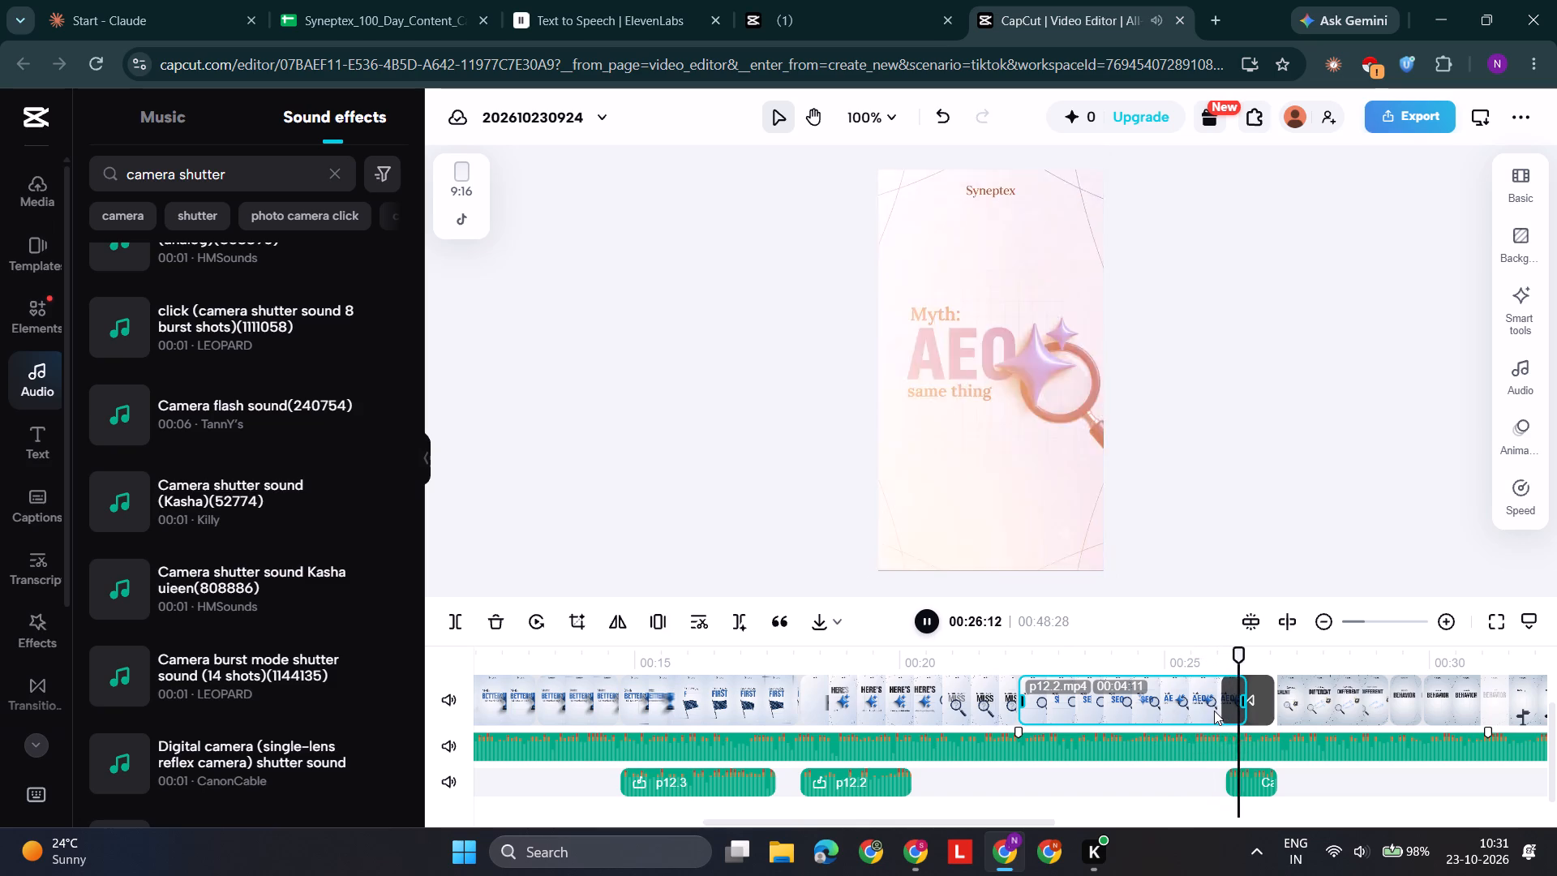
key(space)
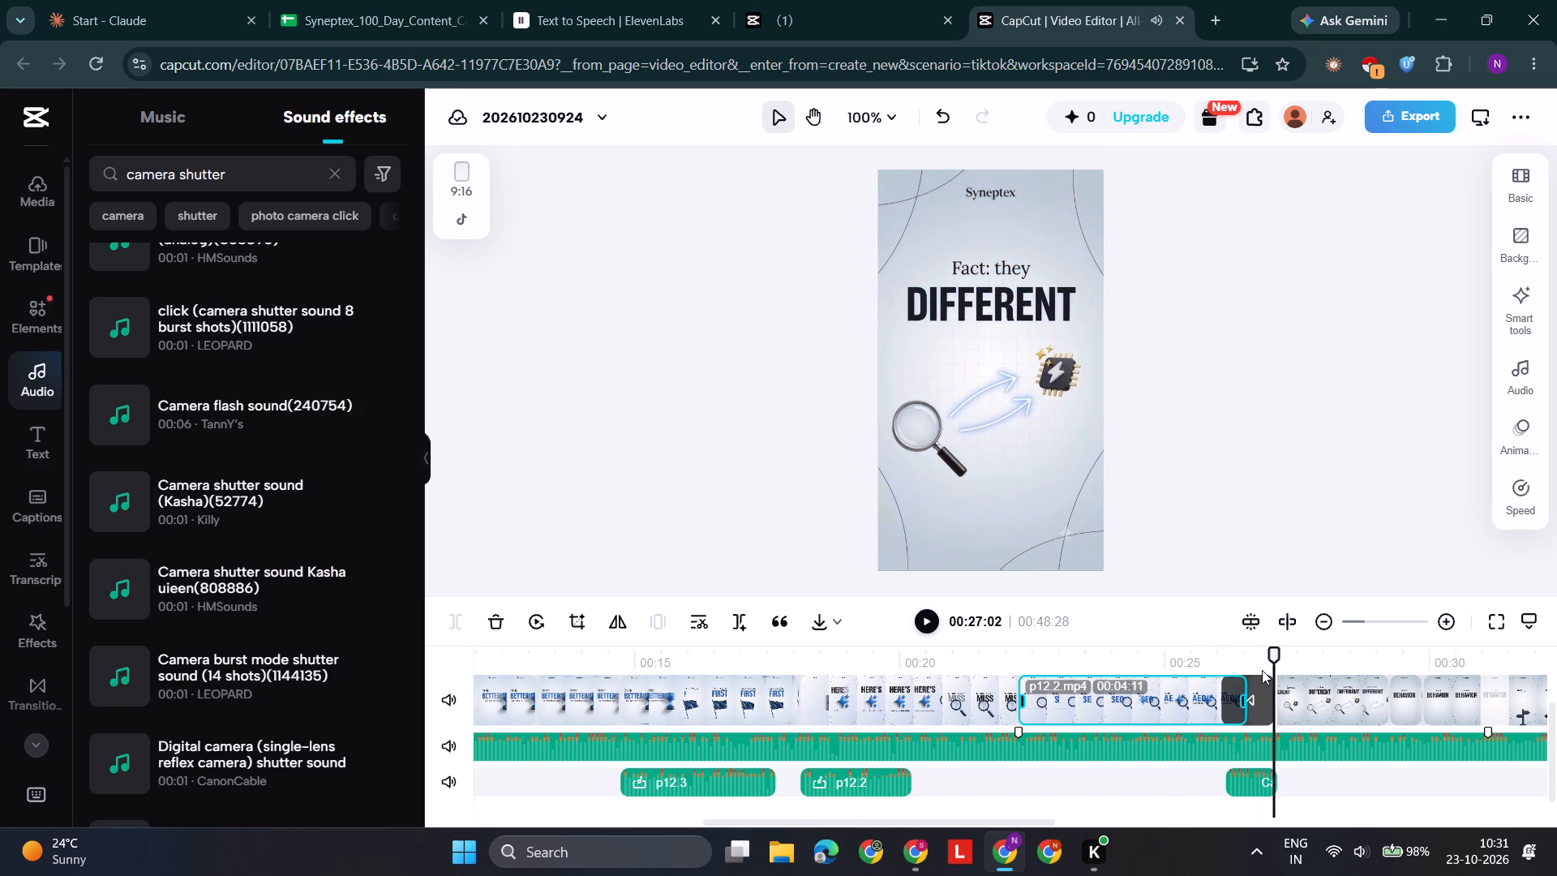
Place the playhead at 00:25:24 in the "Myth: AEO same thing" clip, p12.2.mp4, just before its closing transition.
drag(1278, 655, 1218, 663)
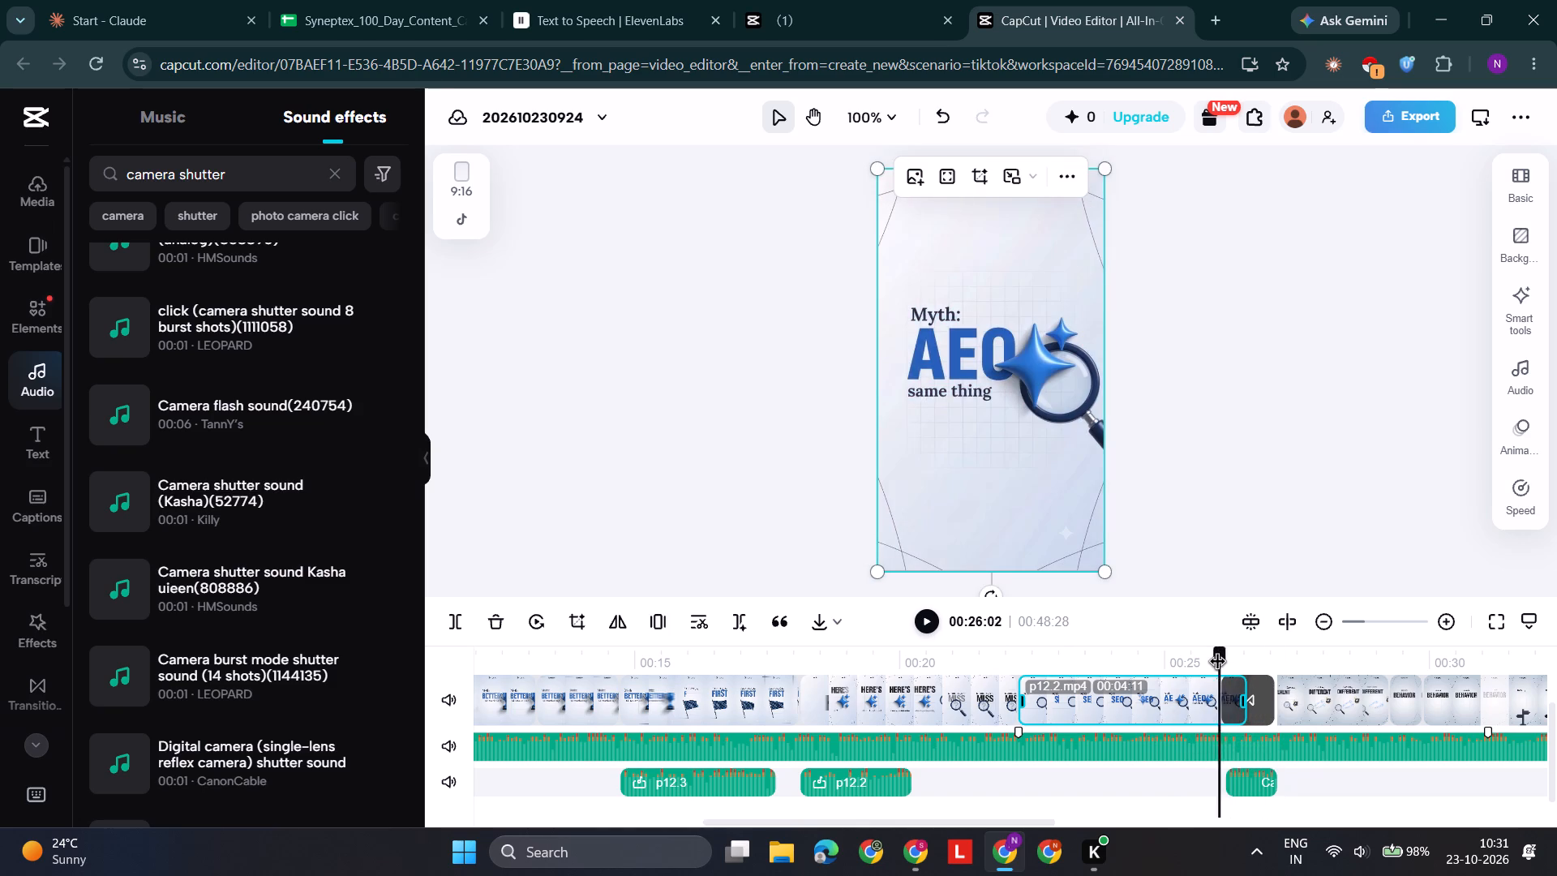
drag(1218, 663, 1207, 666)
click(1163, 708)
scroll(1163, 708, down, 1)
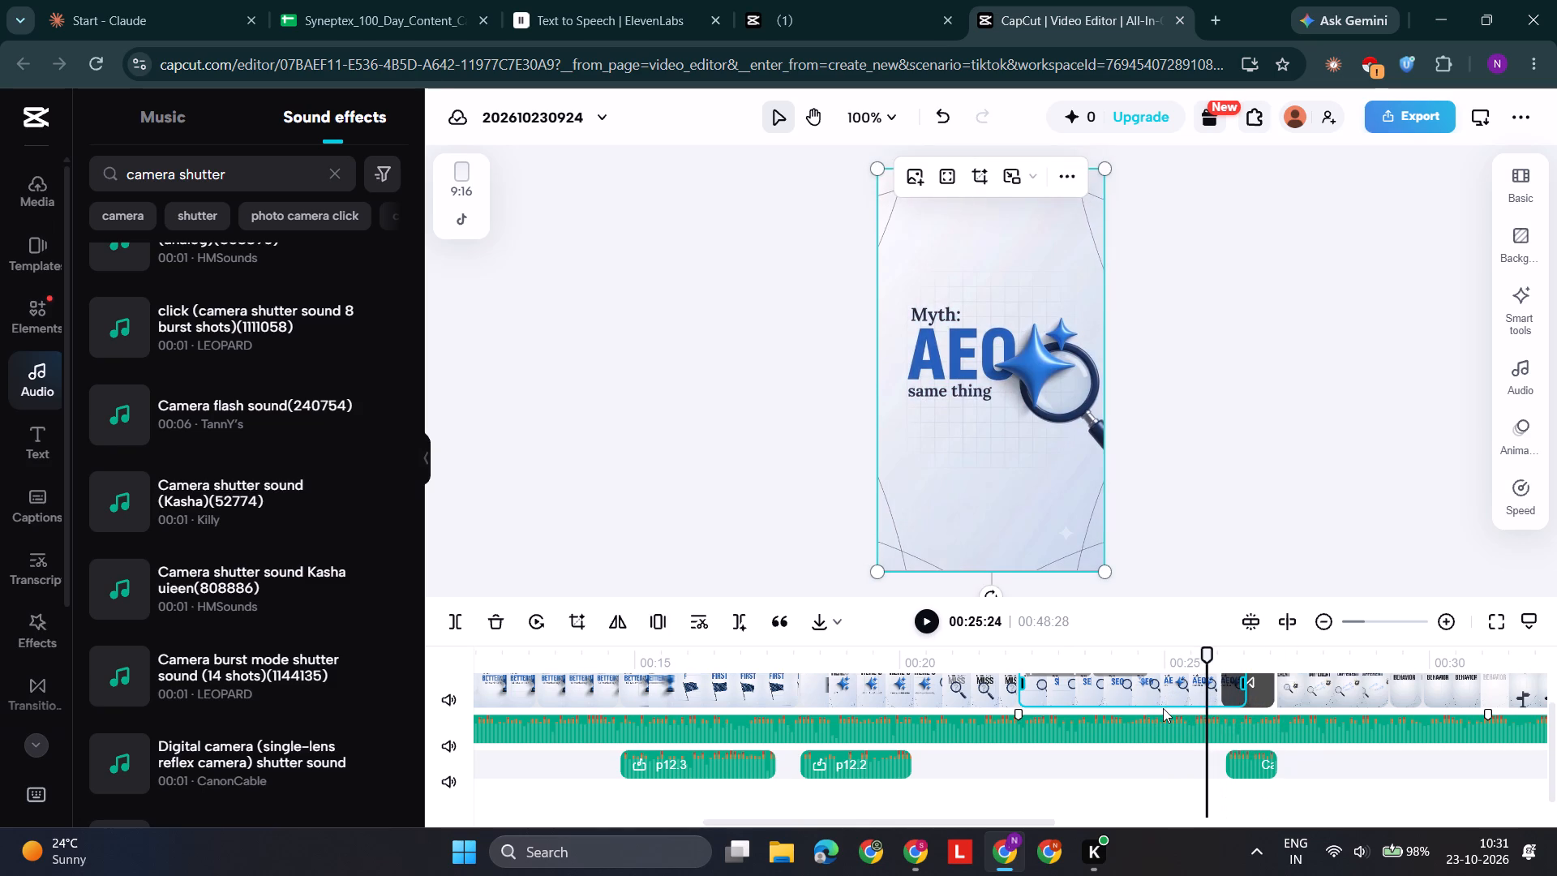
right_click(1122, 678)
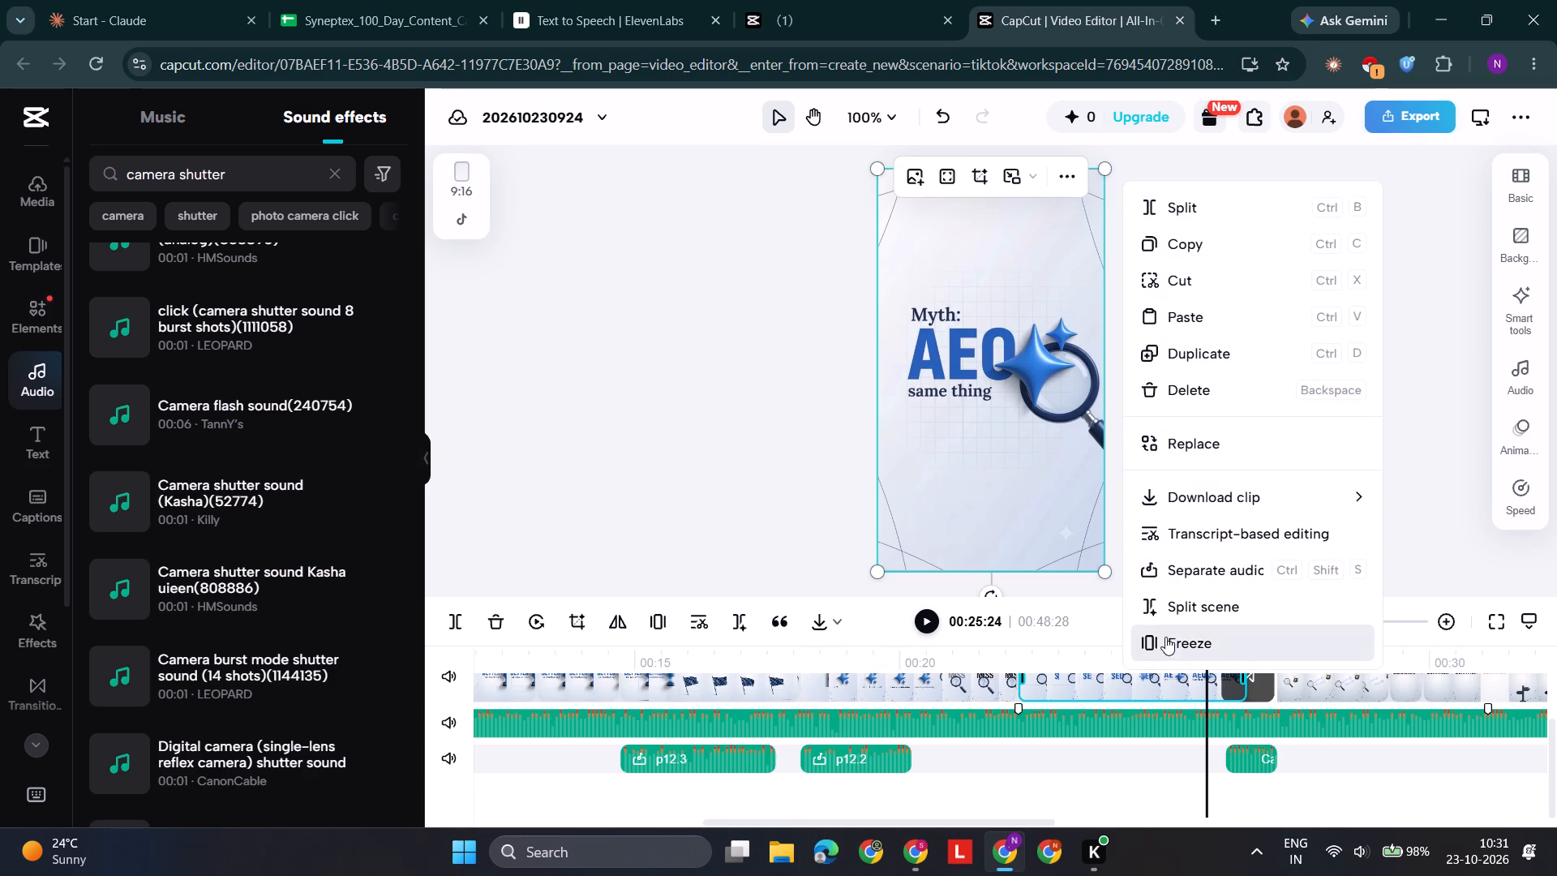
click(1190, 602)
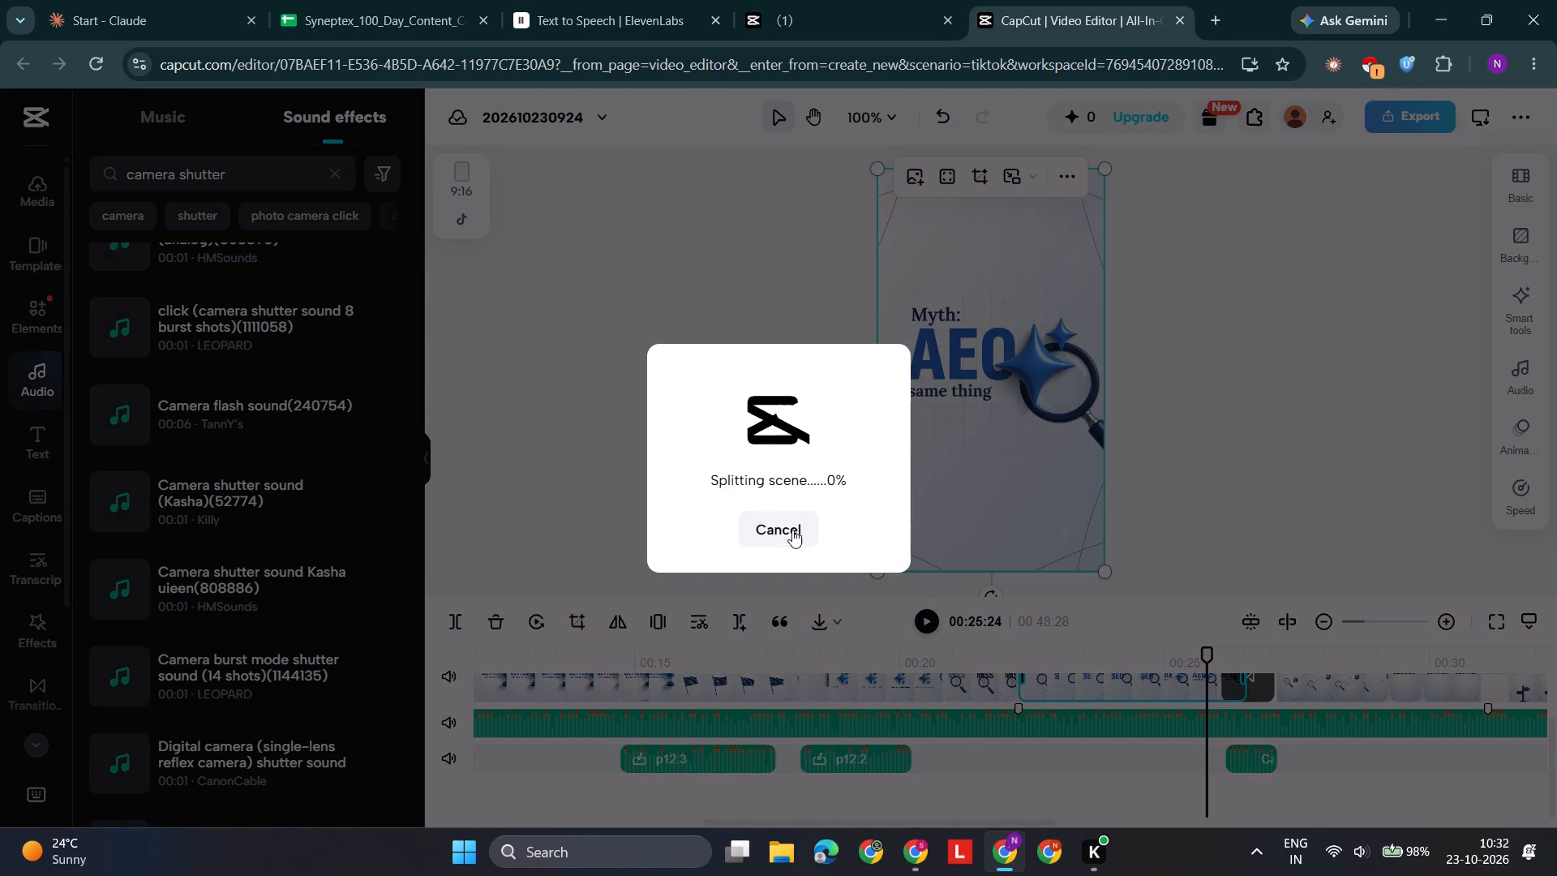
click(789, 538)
Separate the audio from the "Myth: AEO same thing" clip and trim its end at the playhead, to a duration of 00:03:20.
right_click(1163, 680)
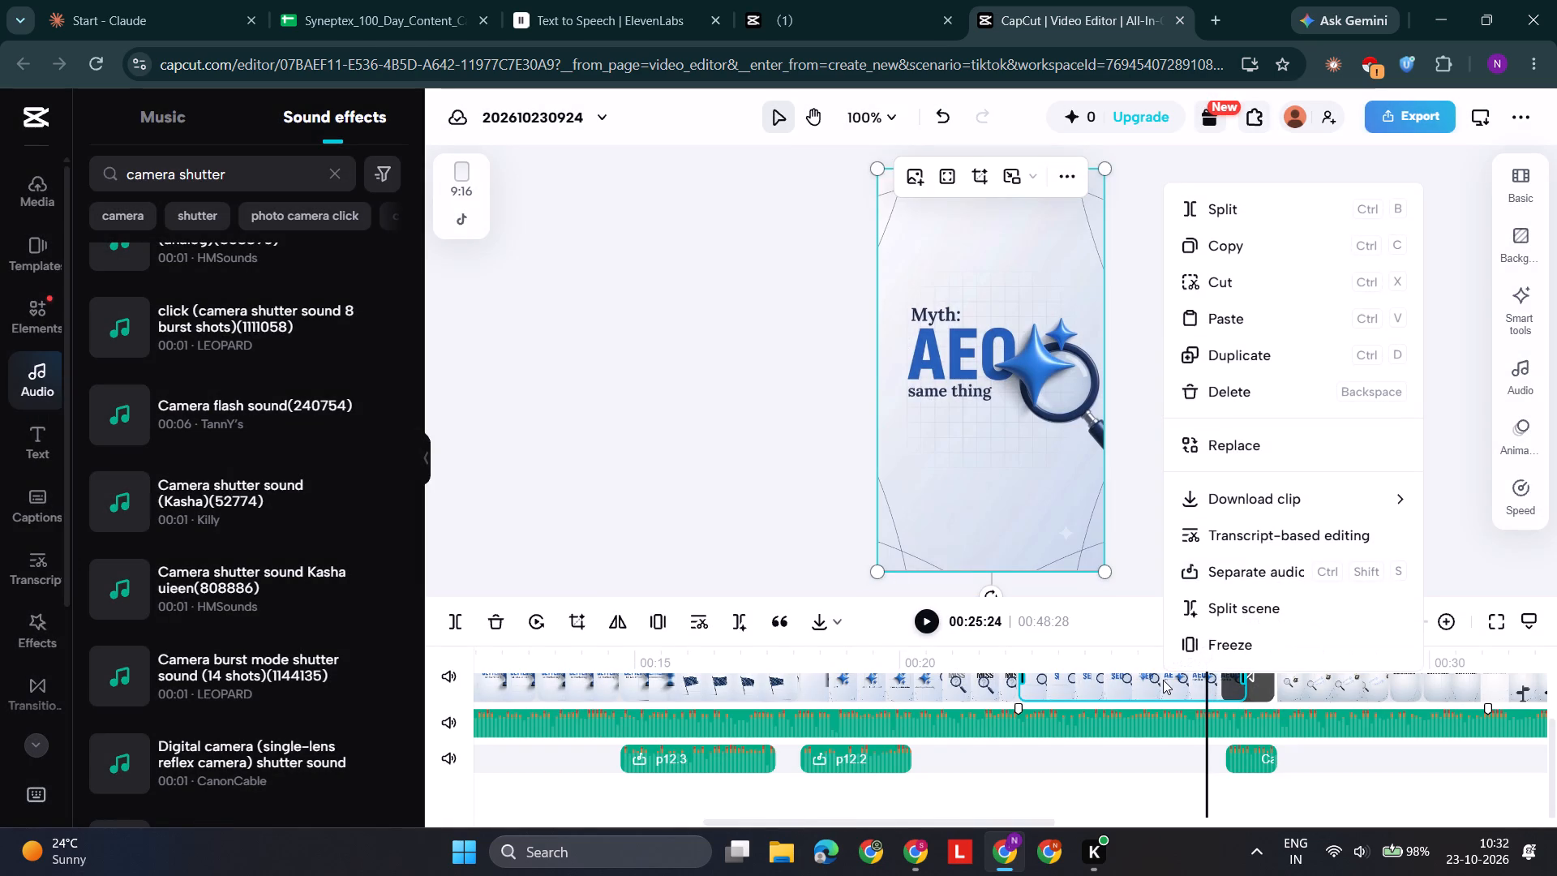
click(1248, 578)
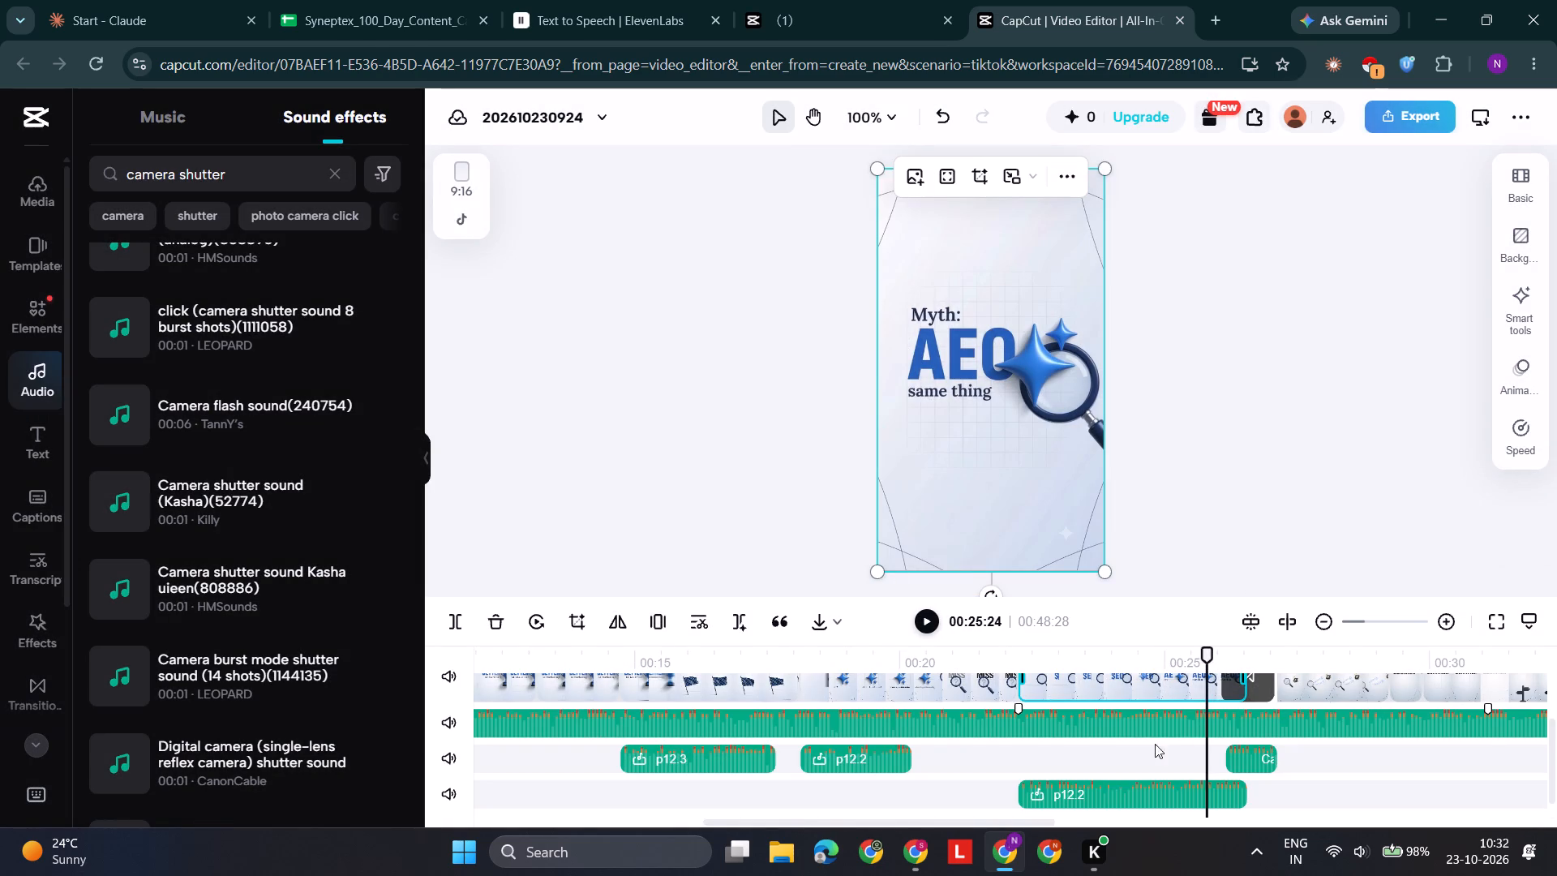
click(1214, 795)
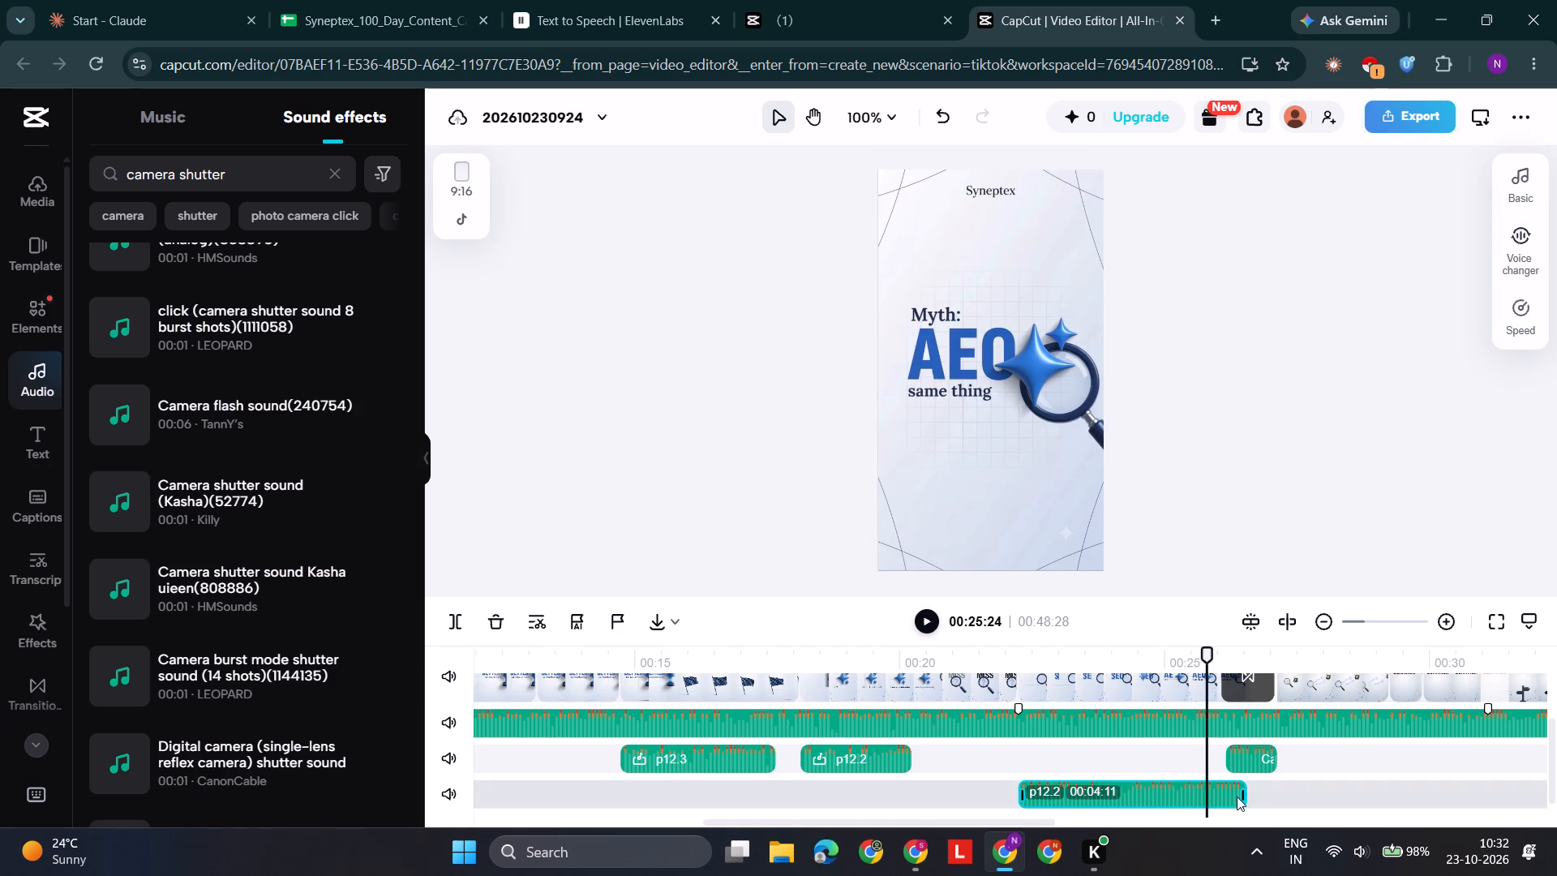
drag(1244, 797, 1212, 801)
drag(1212, 801, 1212, 802)
Replay from the end of the "Myth: AEO same thing" clip into "Fact: they DIFFERENT" to check the trimmed clip audio.
drag(1202, 656, 971, 662)
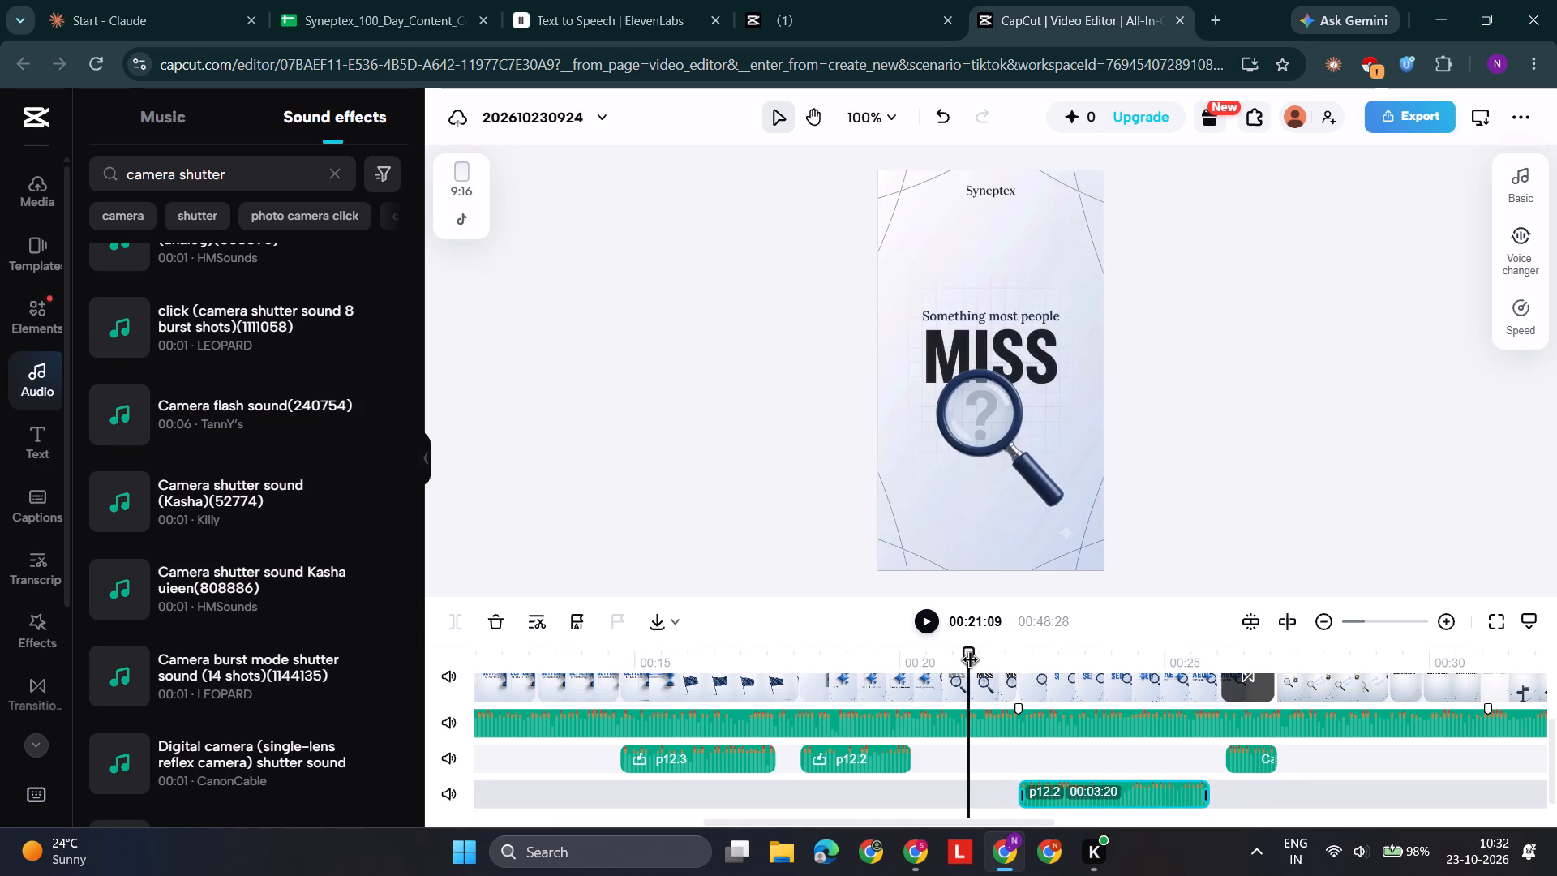
drag(971, 662, 1117, 672)
key(space)
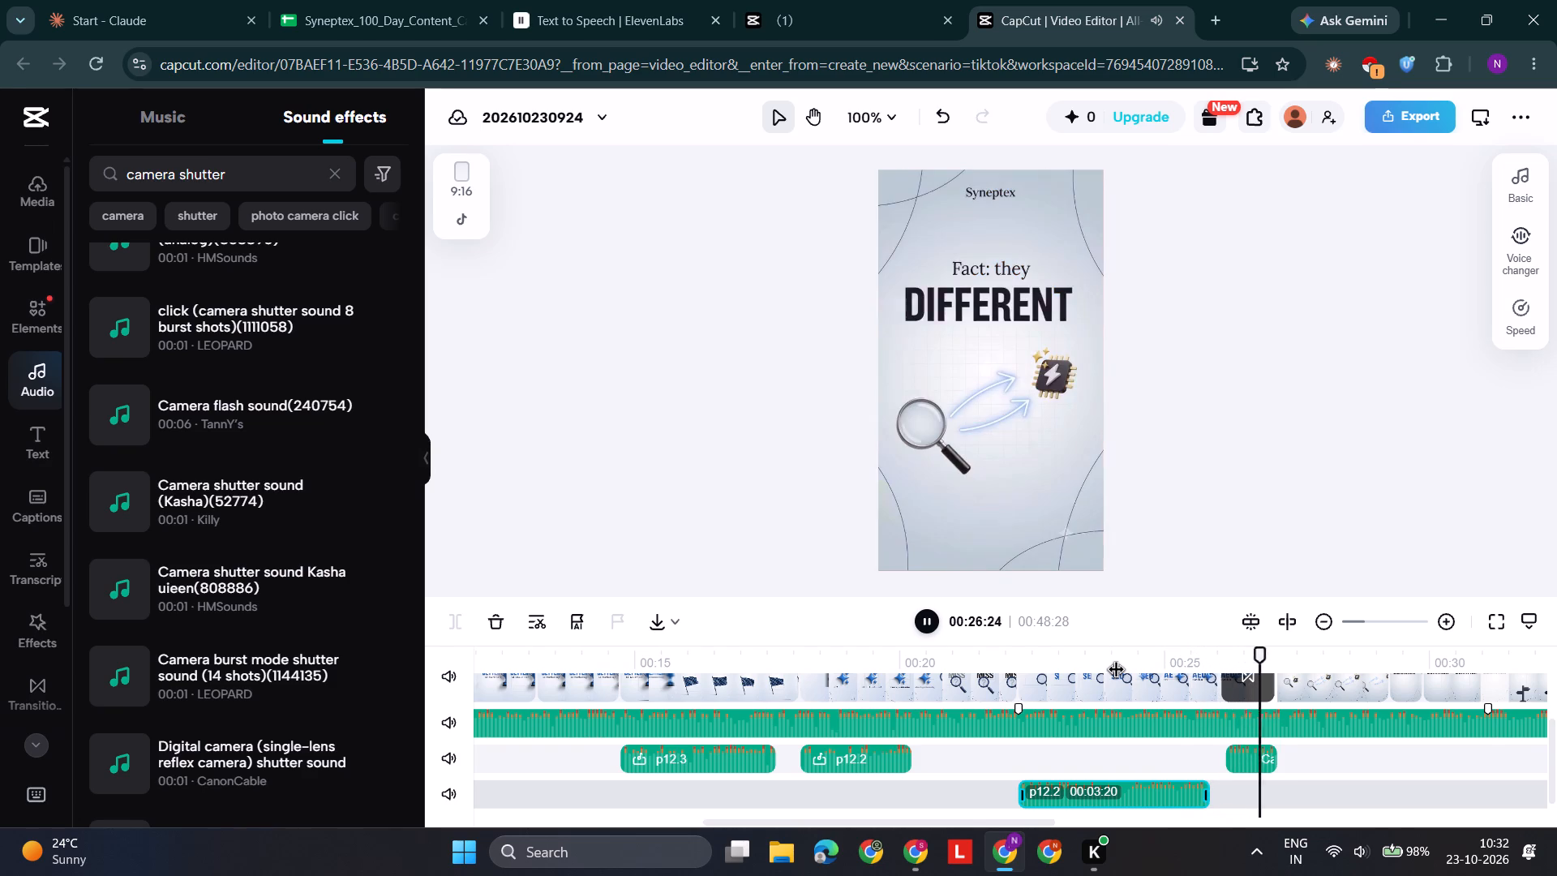
key(space)
Shift the camera shutter sound slightly later under the transition into "Fact: they DIFFERENT", starting at about 00:26:13.
scroll(1135, 676, up, 1)
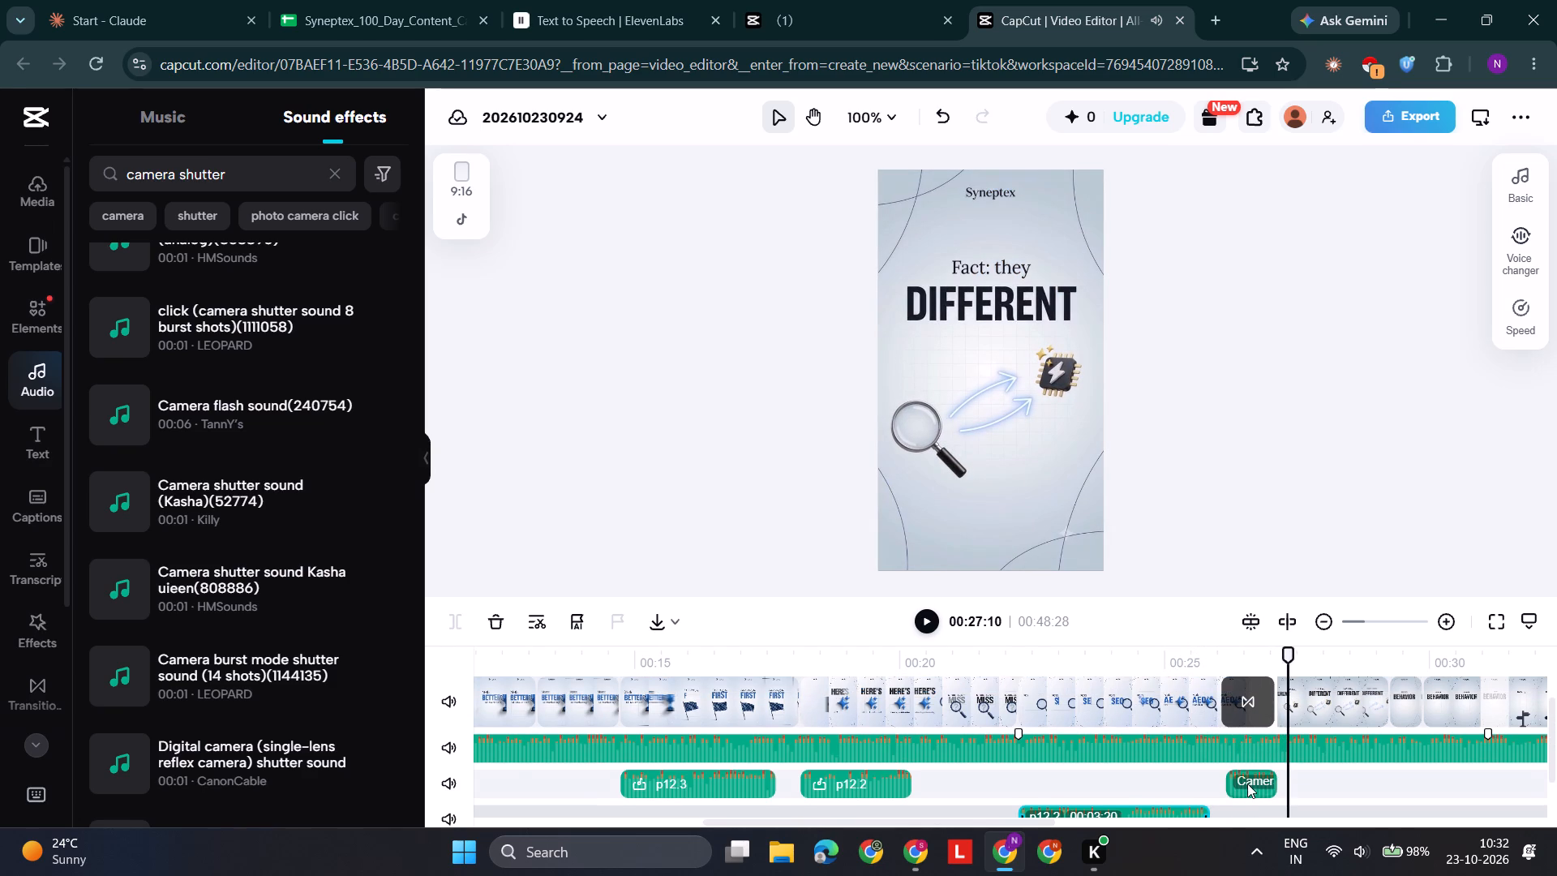
drag(1283, 652, 1233, 666)
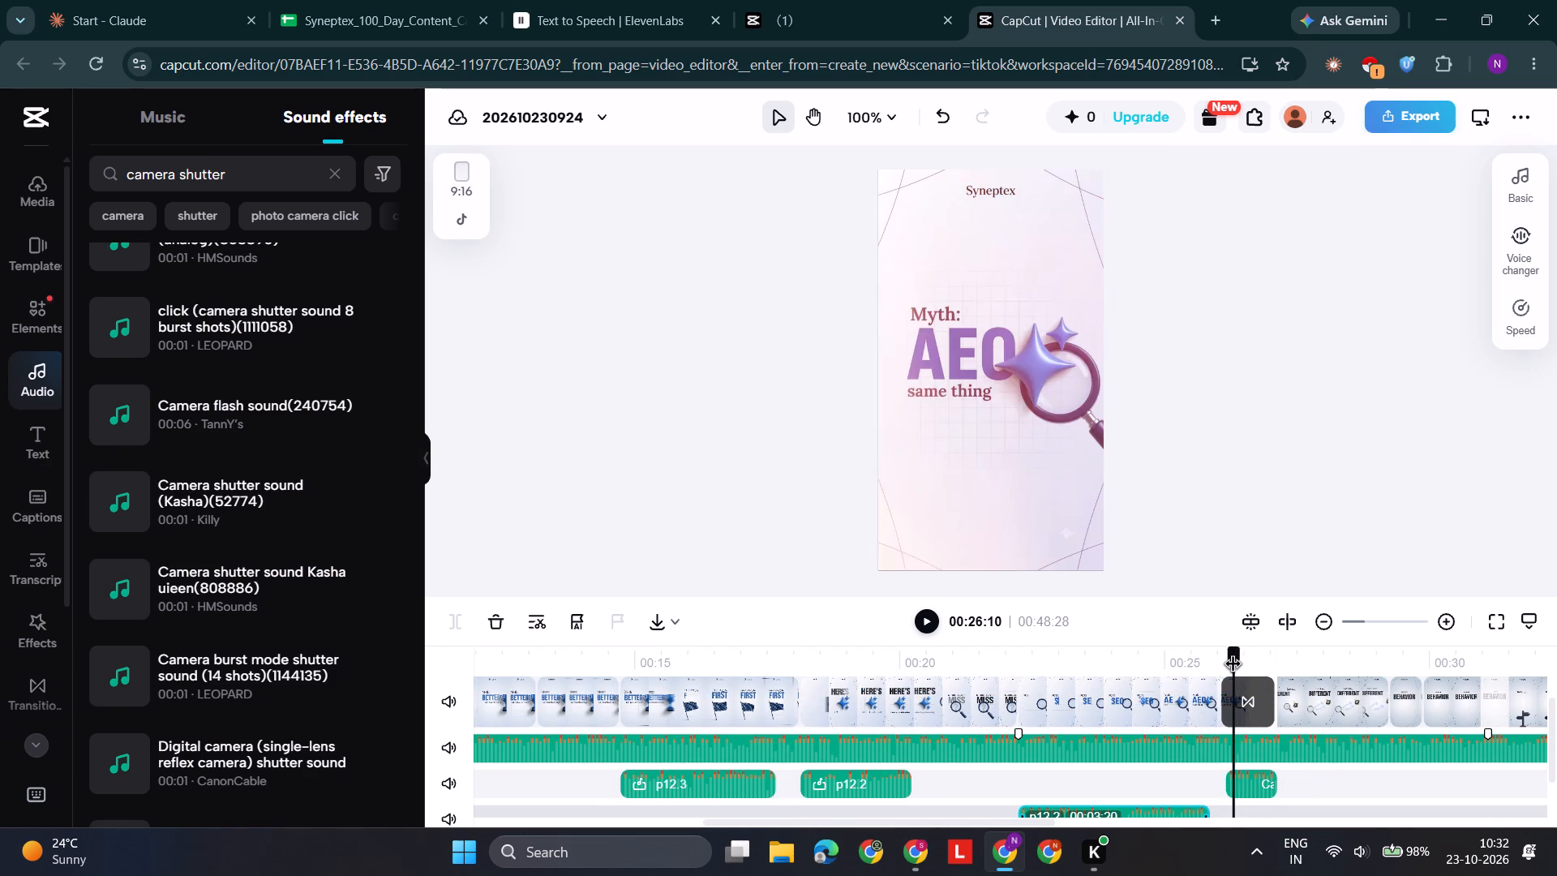
drag(1233, 666, 1227, 666)
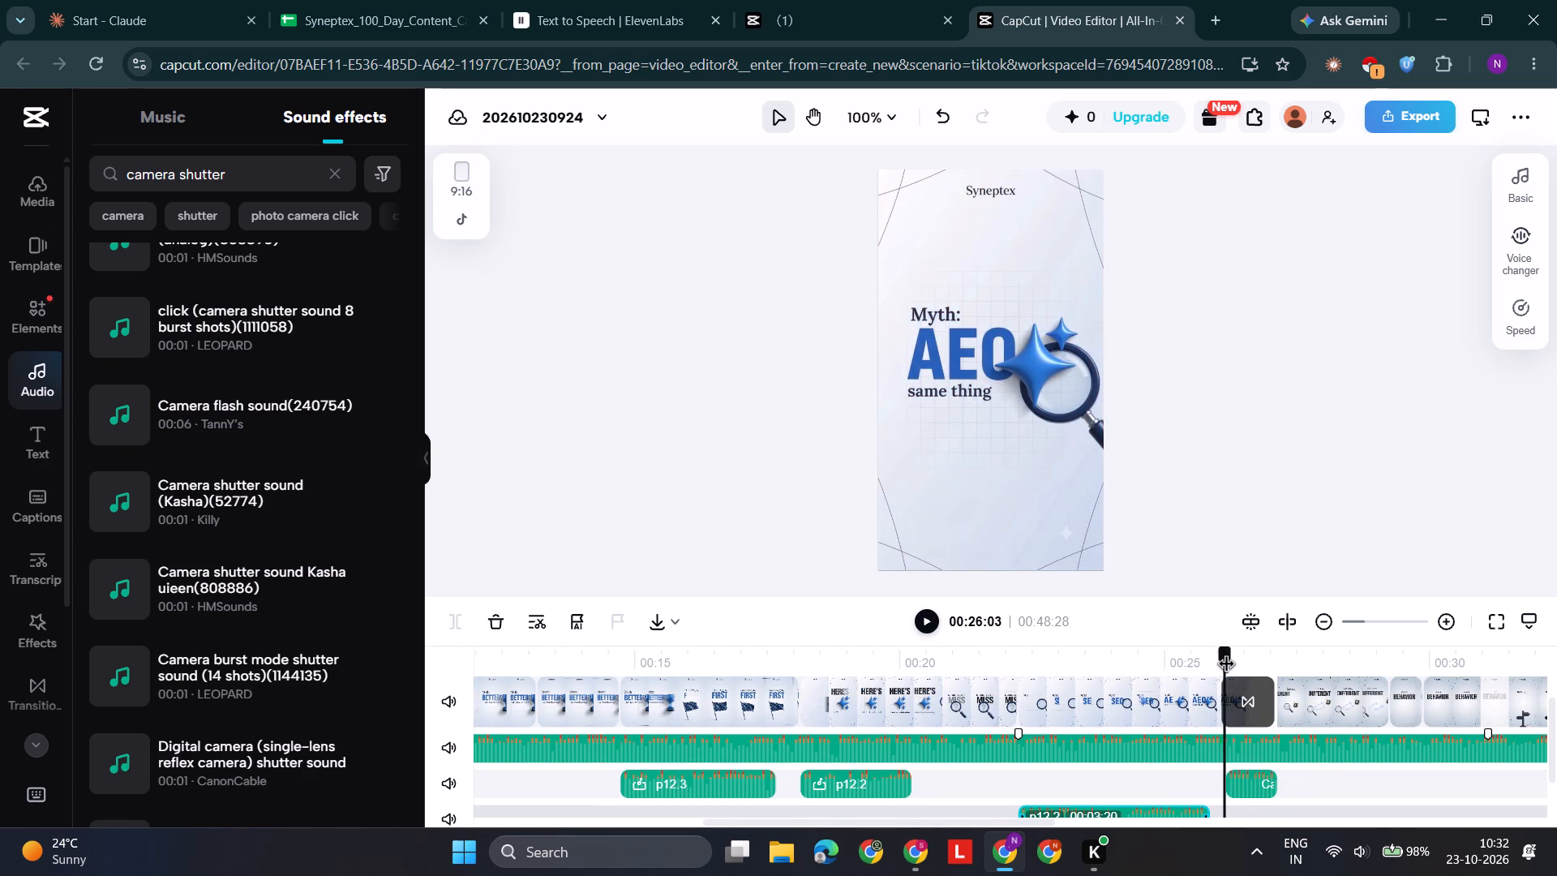
drag(1227, 666, 1240, 667)
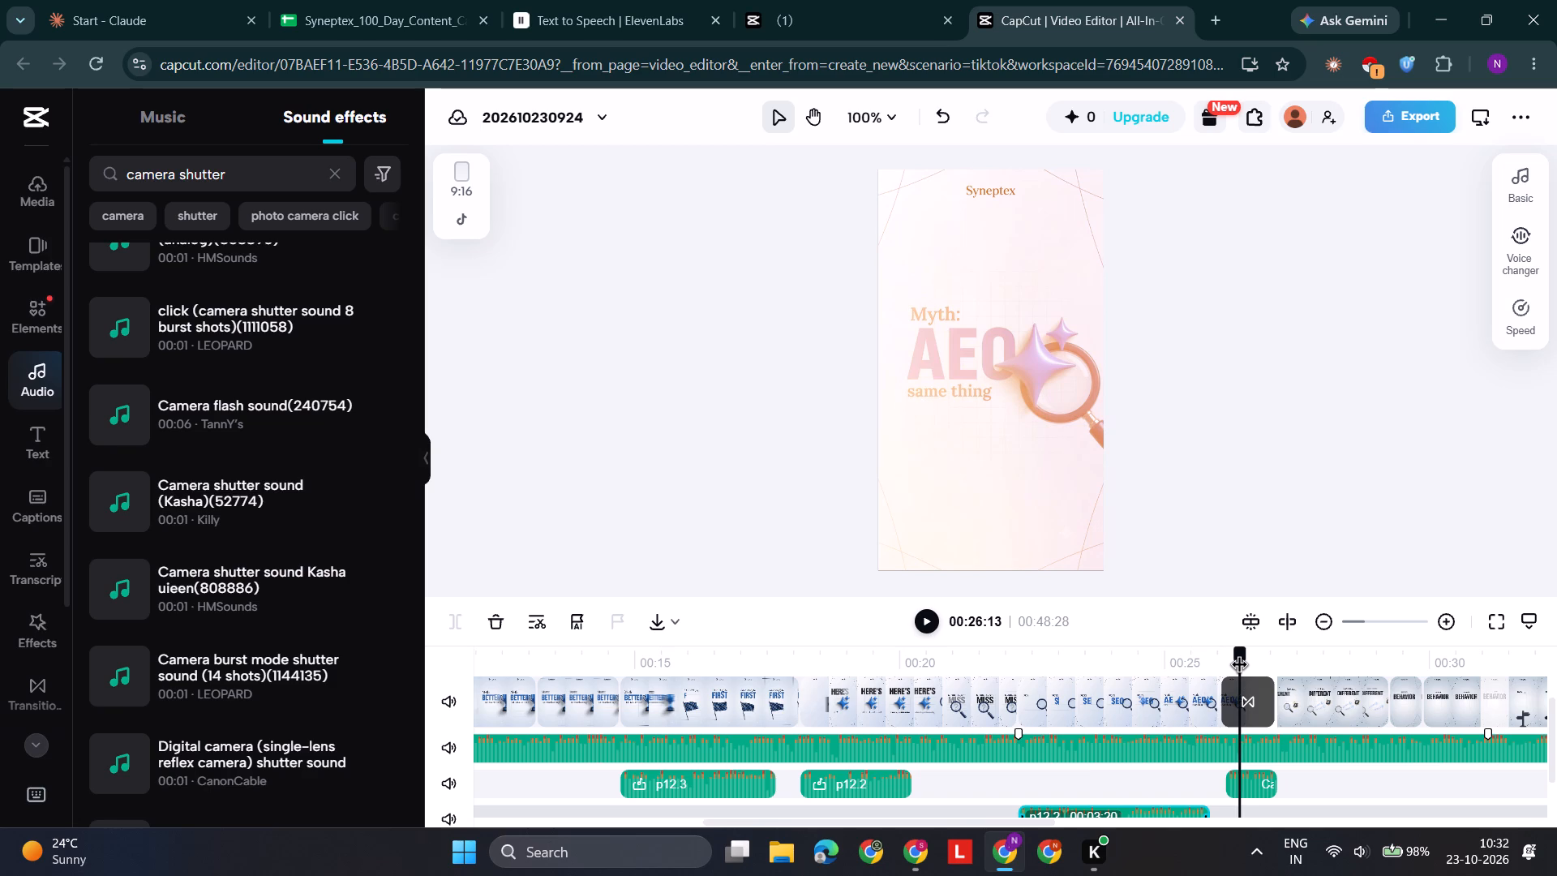
drag(1253, 784, 1260, 784)
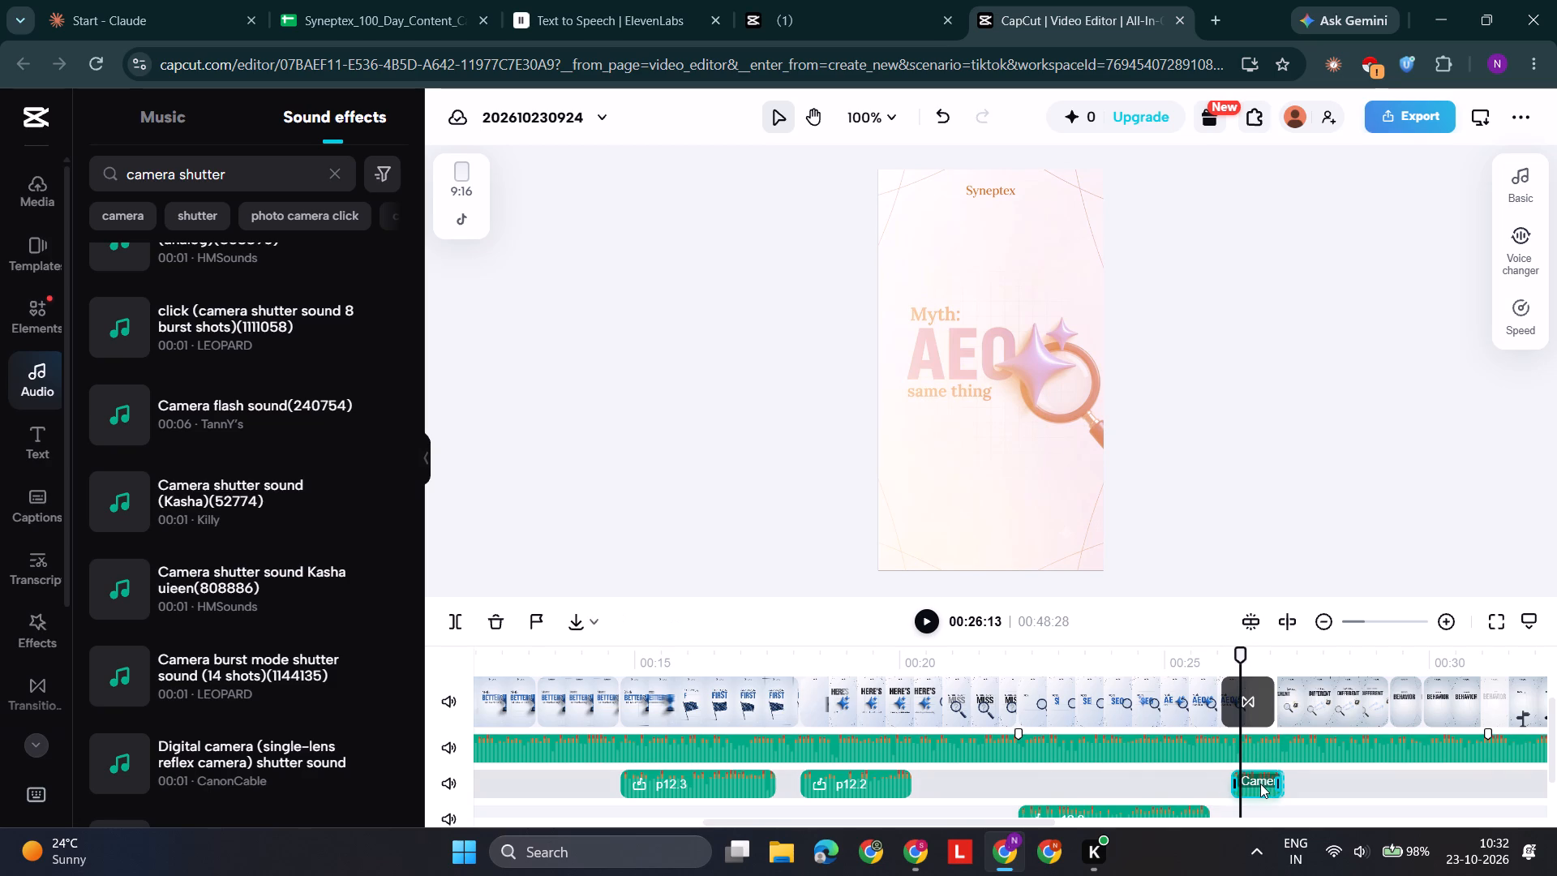
drag(1260, 784, 1265, 782)
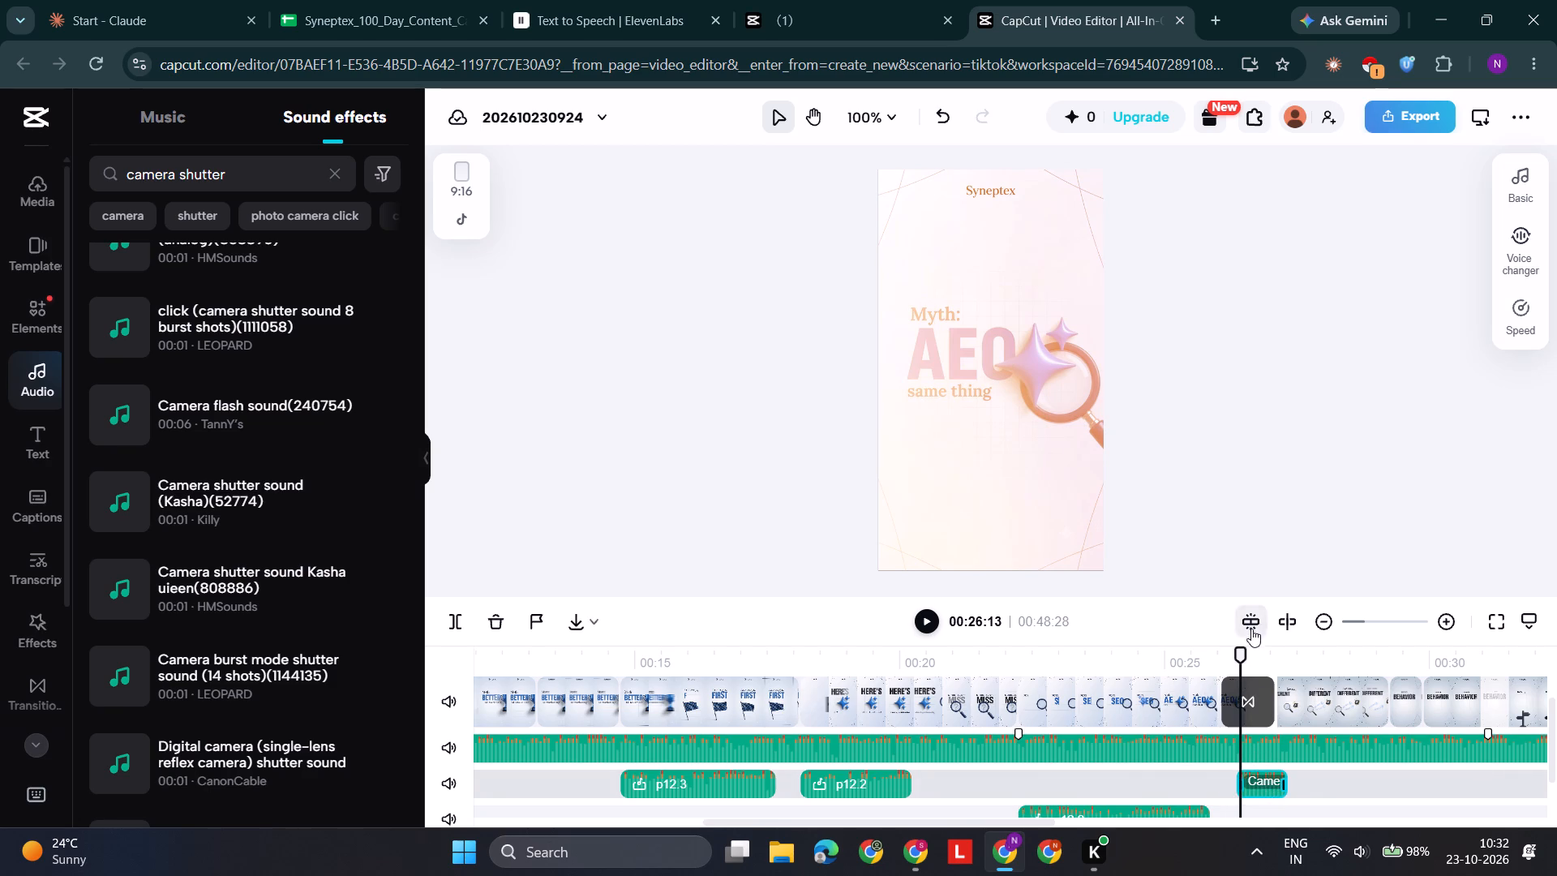
Replay the transition into "Fact: they DIFFERENT" to check the timing of the shifted shutter sound.
drag(1242, 652, 1157, 659)
key(space)
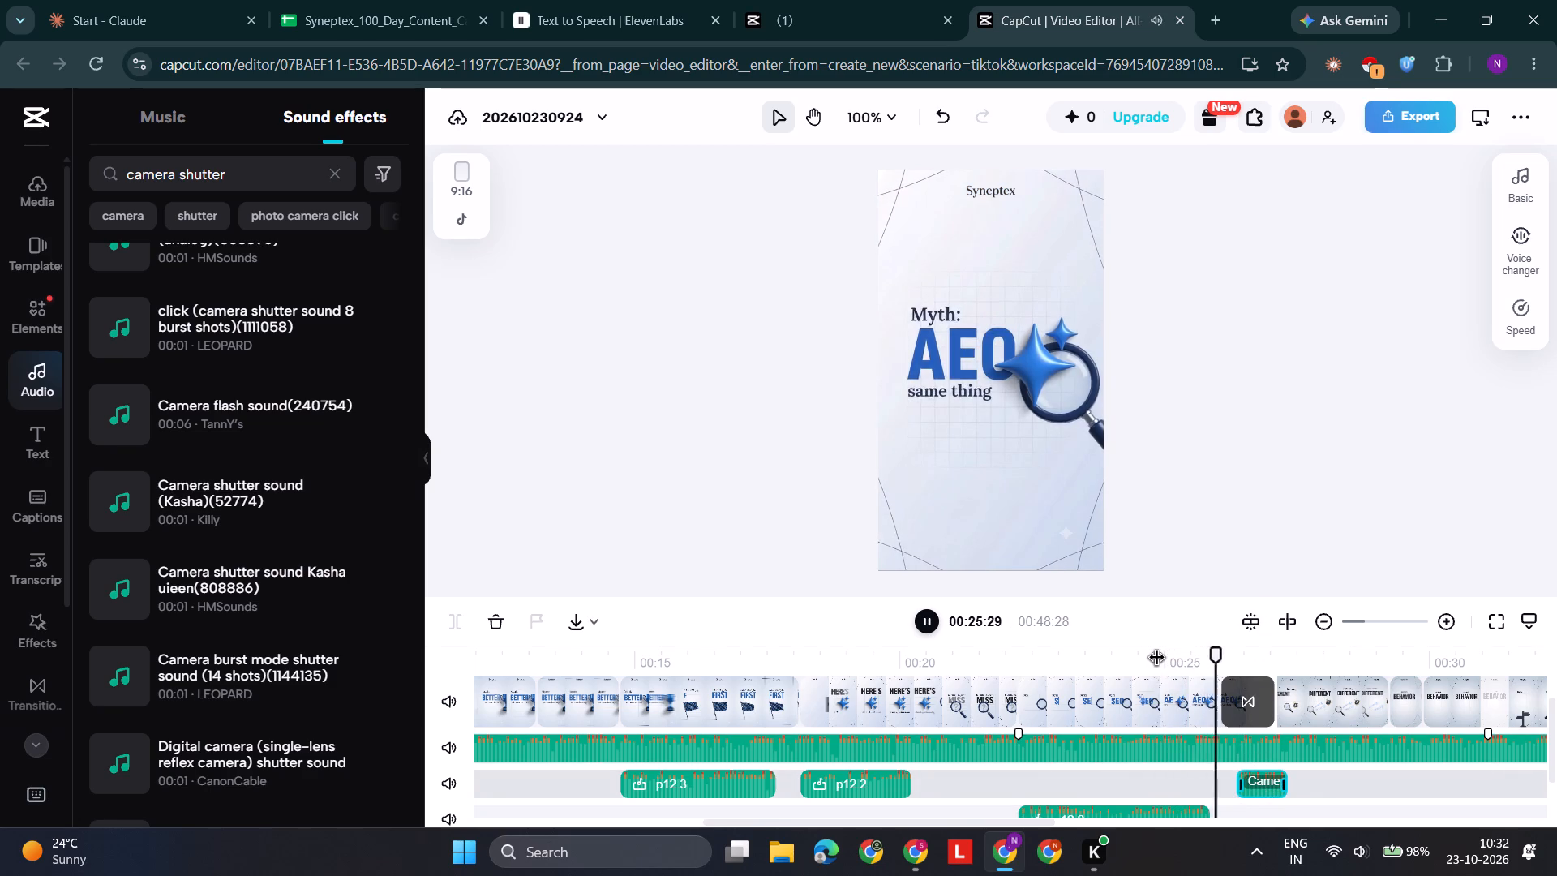
key(space)
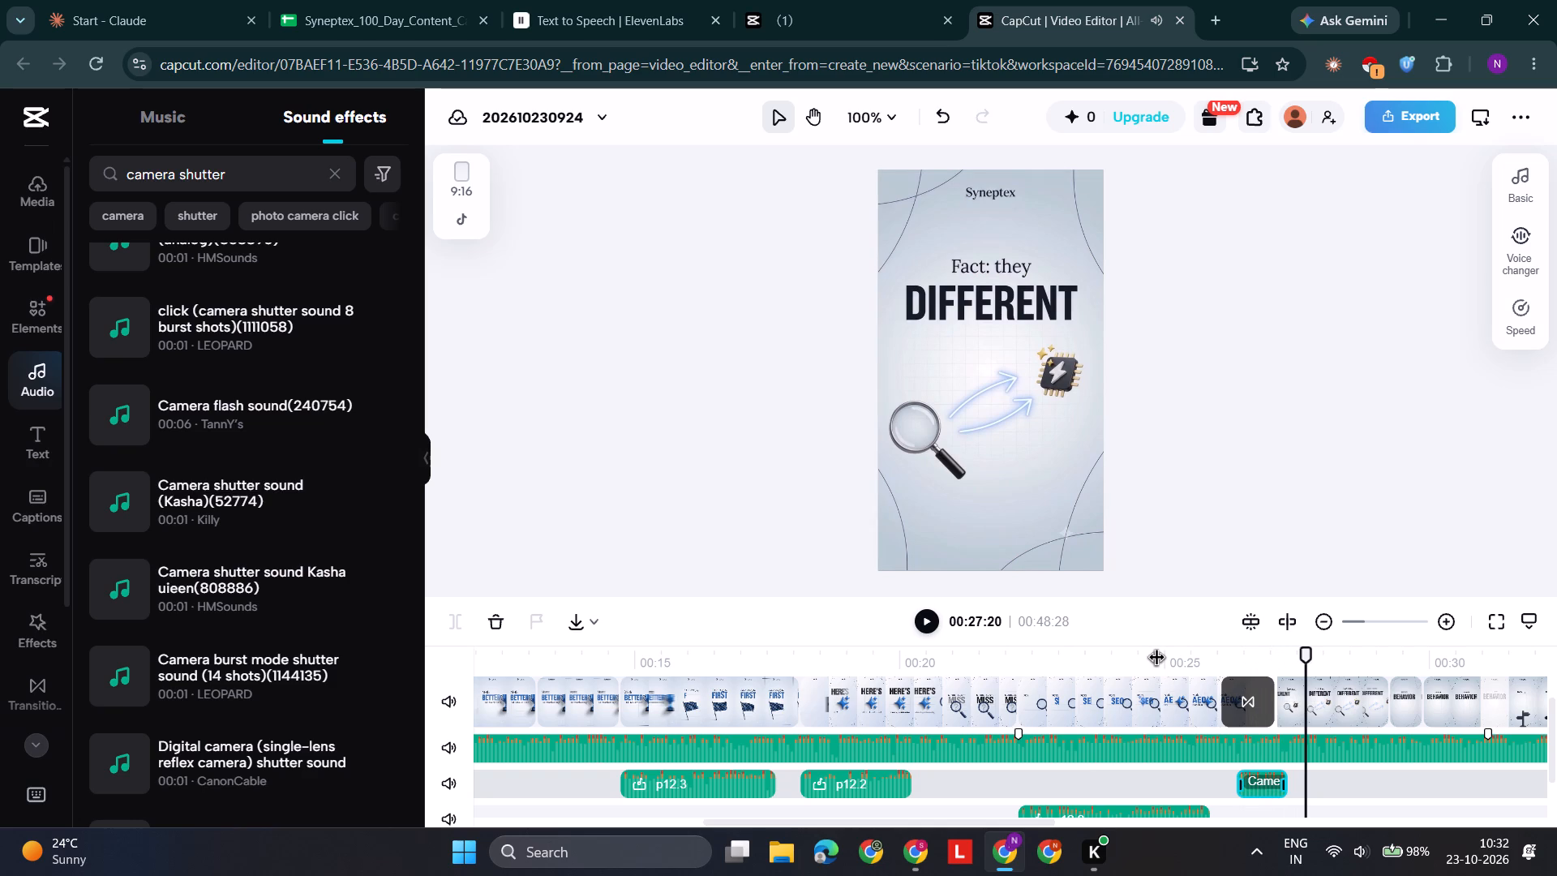
key(space)
key(space)
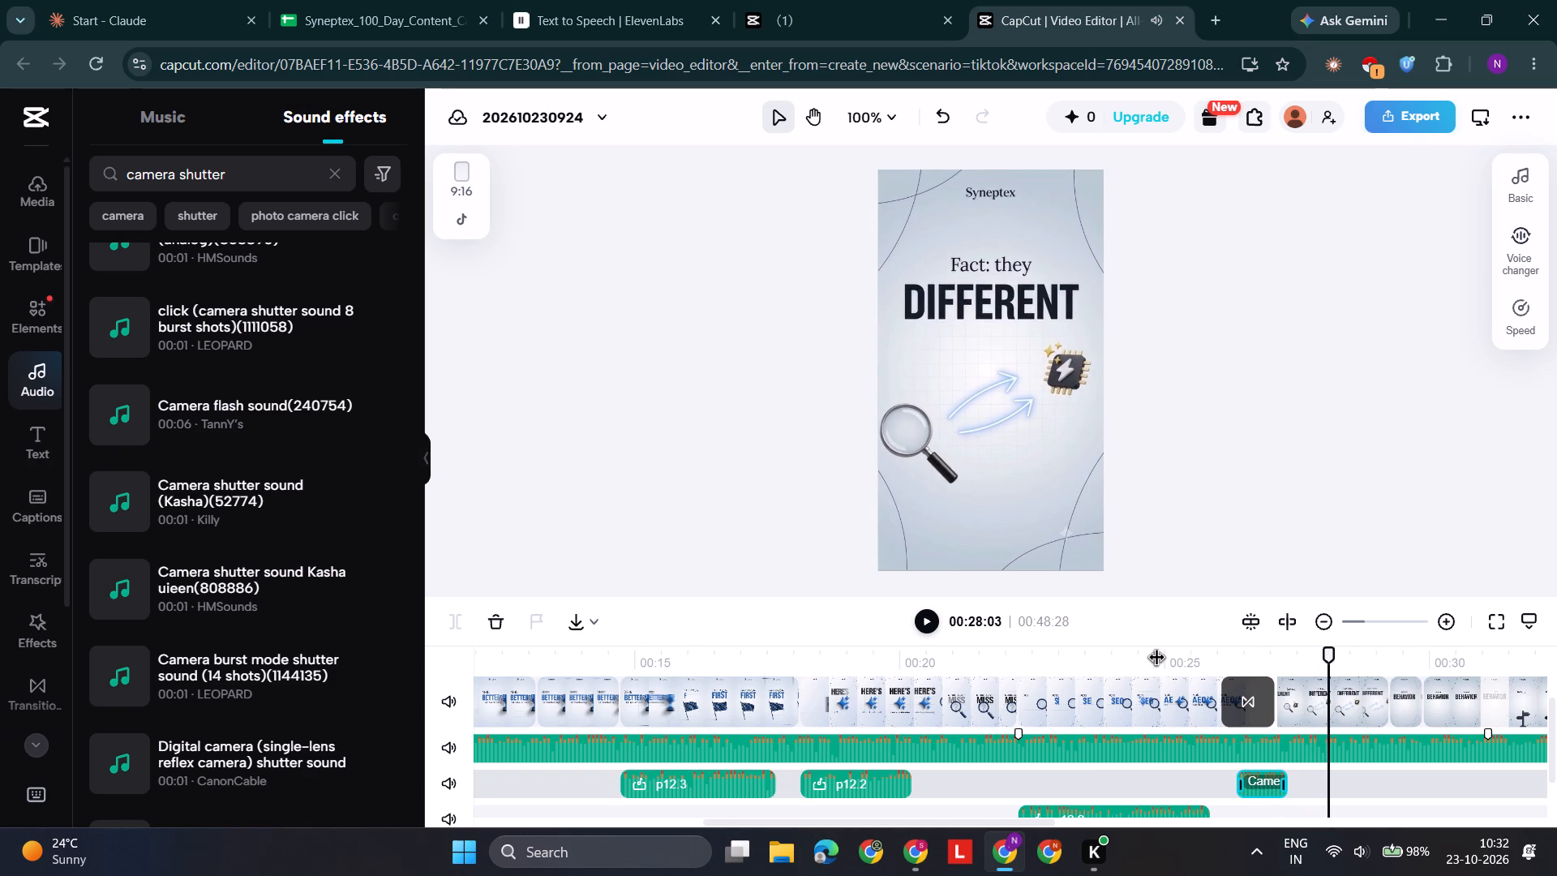
drag(1329, 658, 1237, 663)
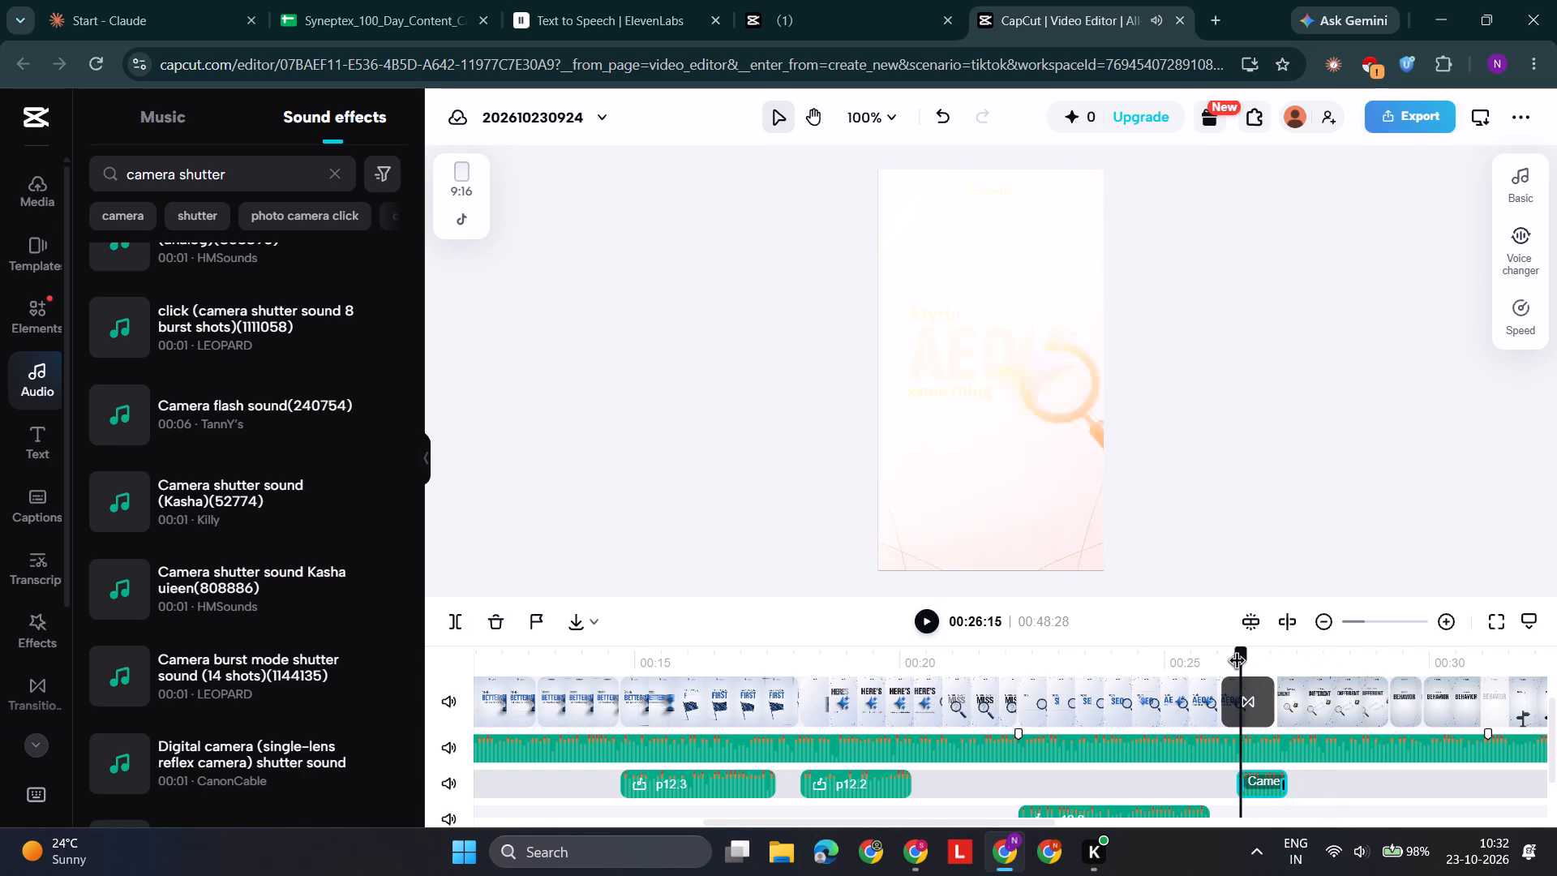
drag(1237, 663, 1222, 662)
key(space)
key(space)
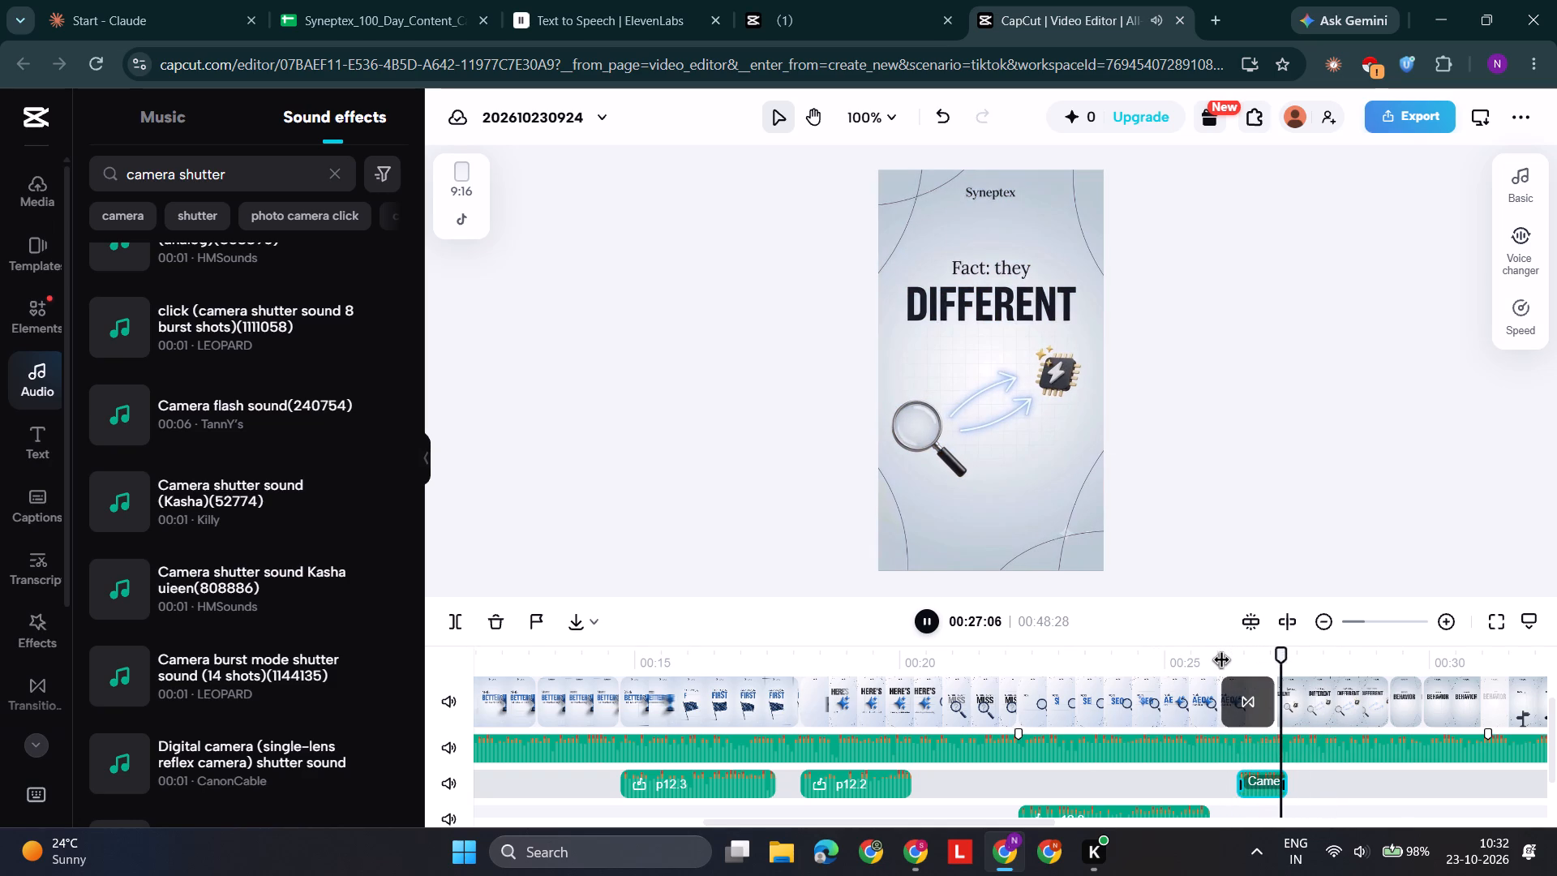
Separate the audio from the "Fact: they DIFFERENT" clip, p12.4.mp4.
click(1308, 706)
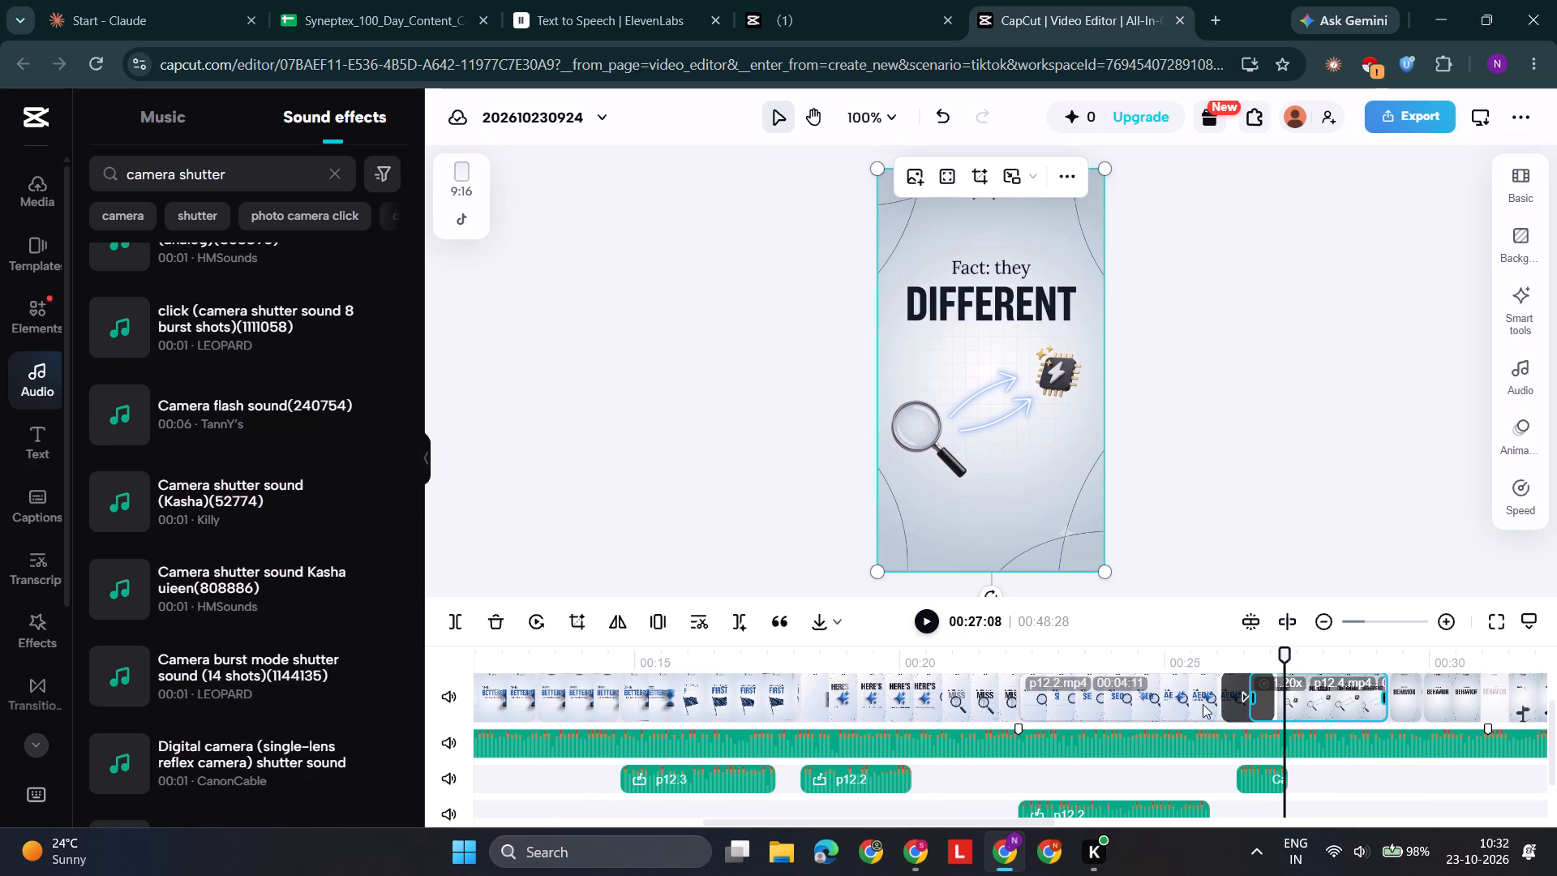
right_click(1311, 702)
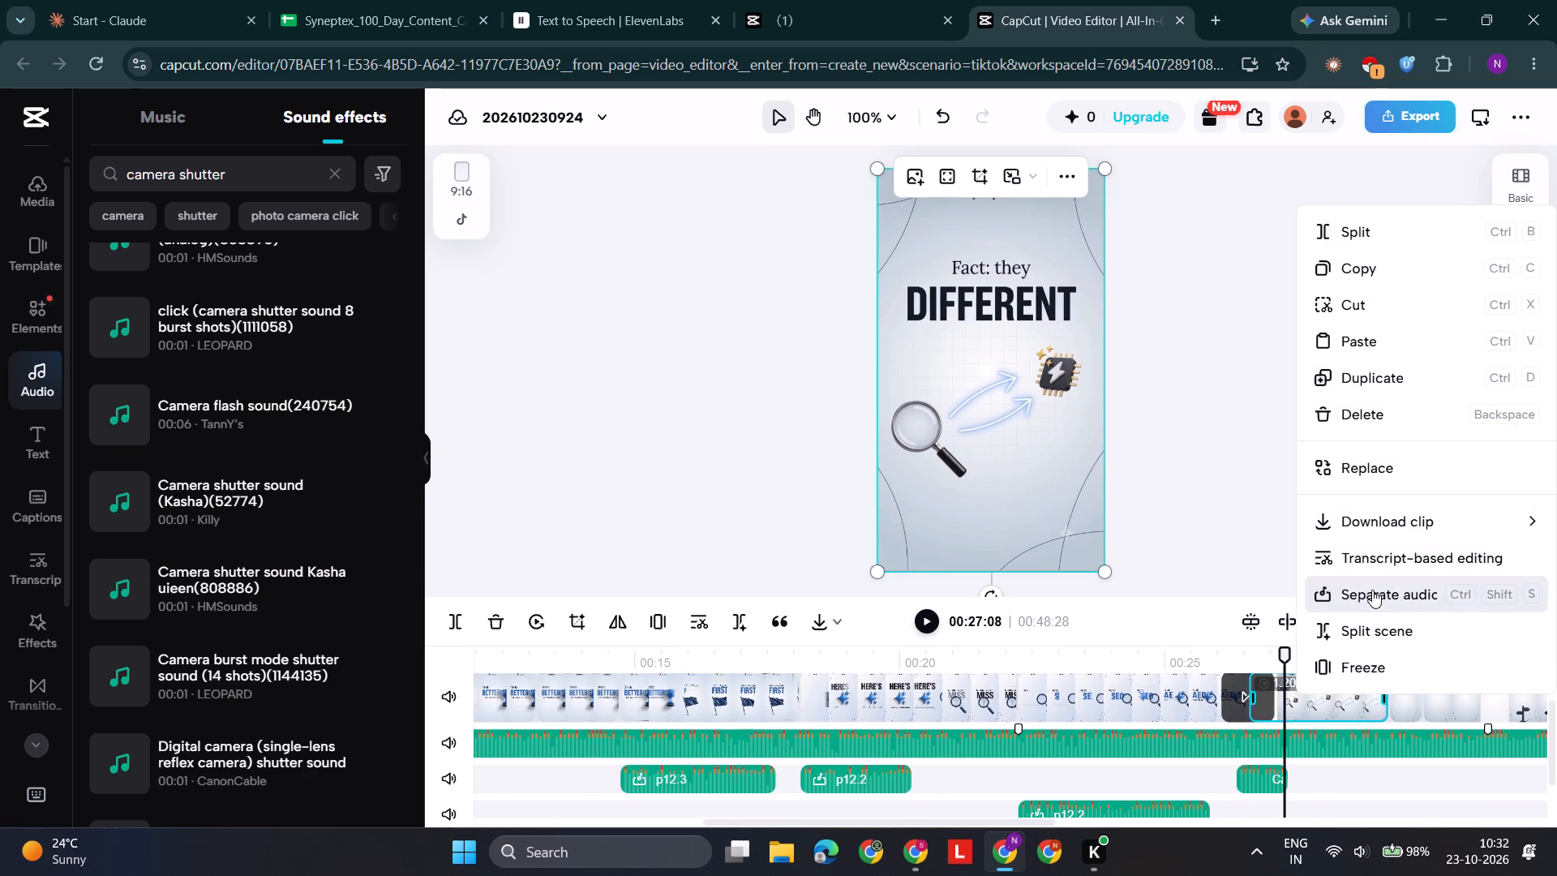
click(1372, 590)
Replay the "Fact: they DIFFERENT" clip from the transition to hear where its separated audio overlaps the shutter sound.
scroll(1314, 741, down, 1)
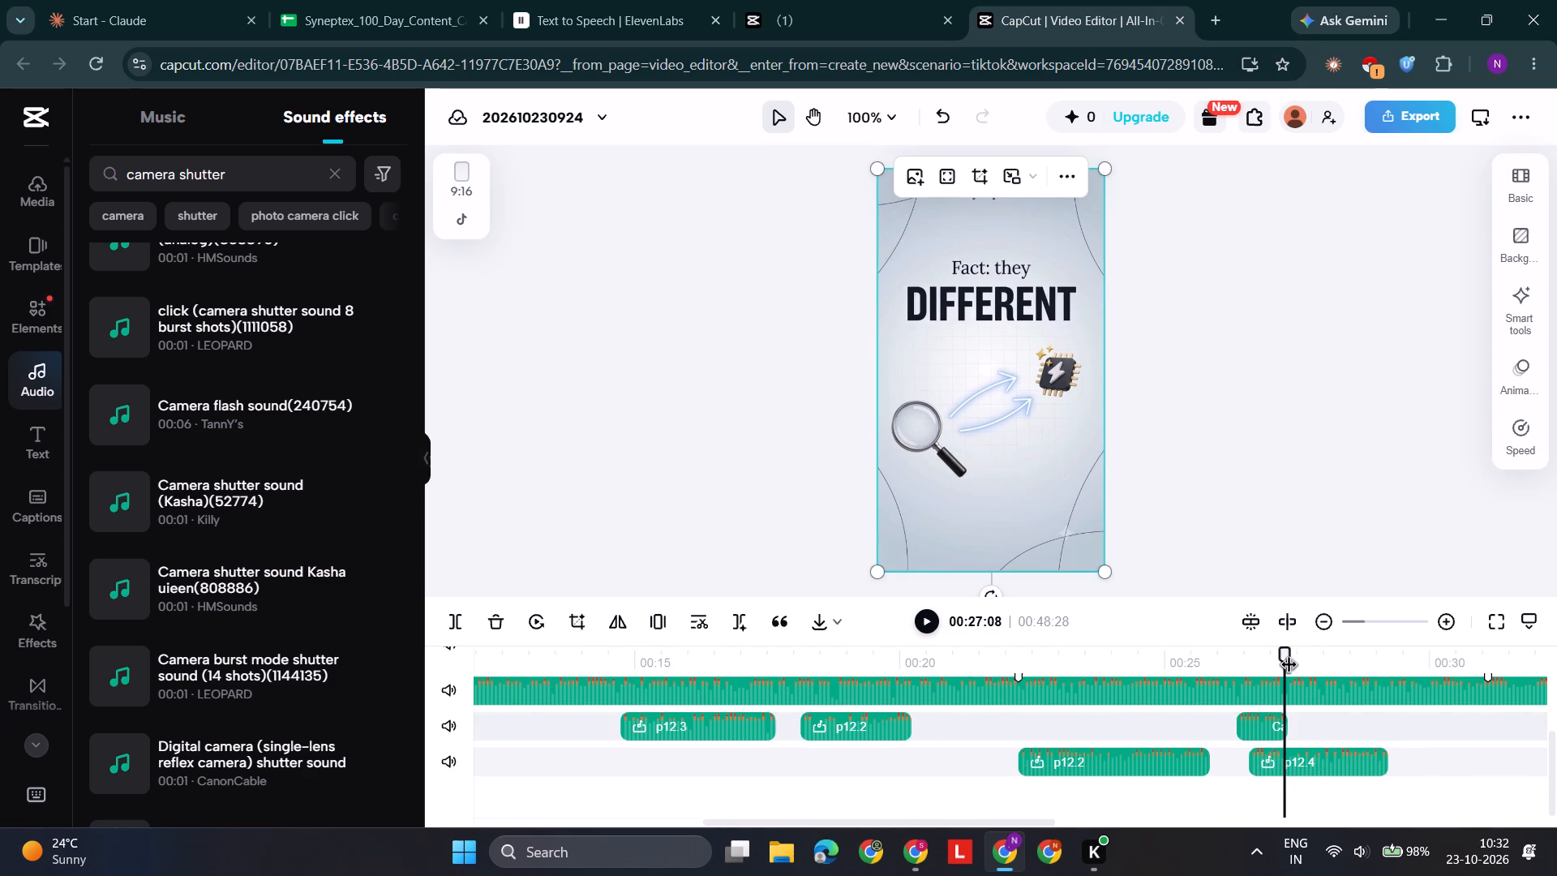
drag(1285, 653, 1244, 673)
key(space)
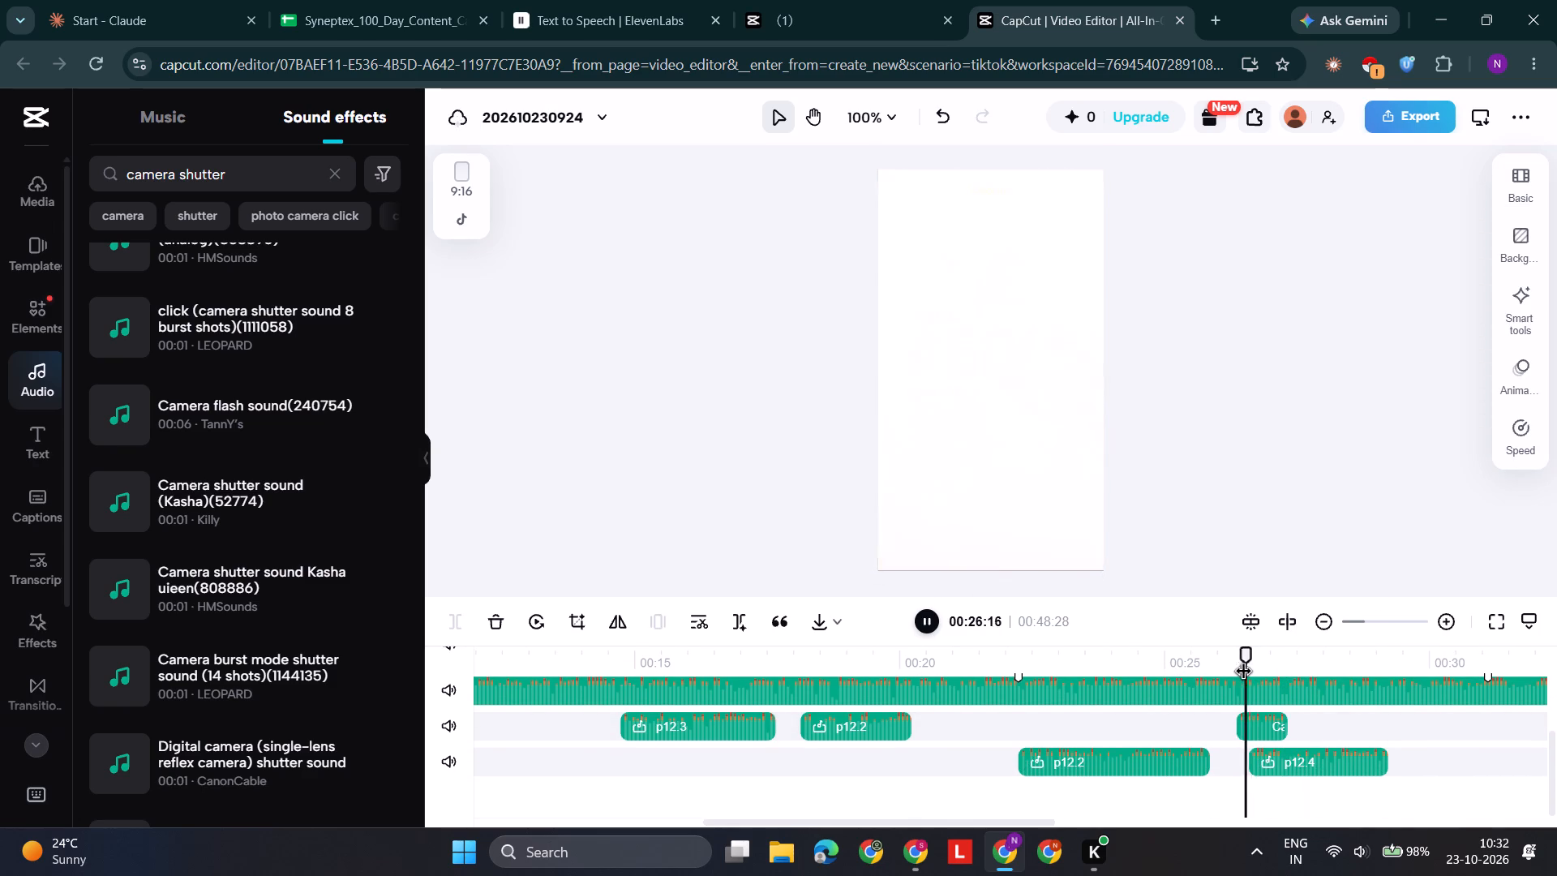
key(space)
key(space)
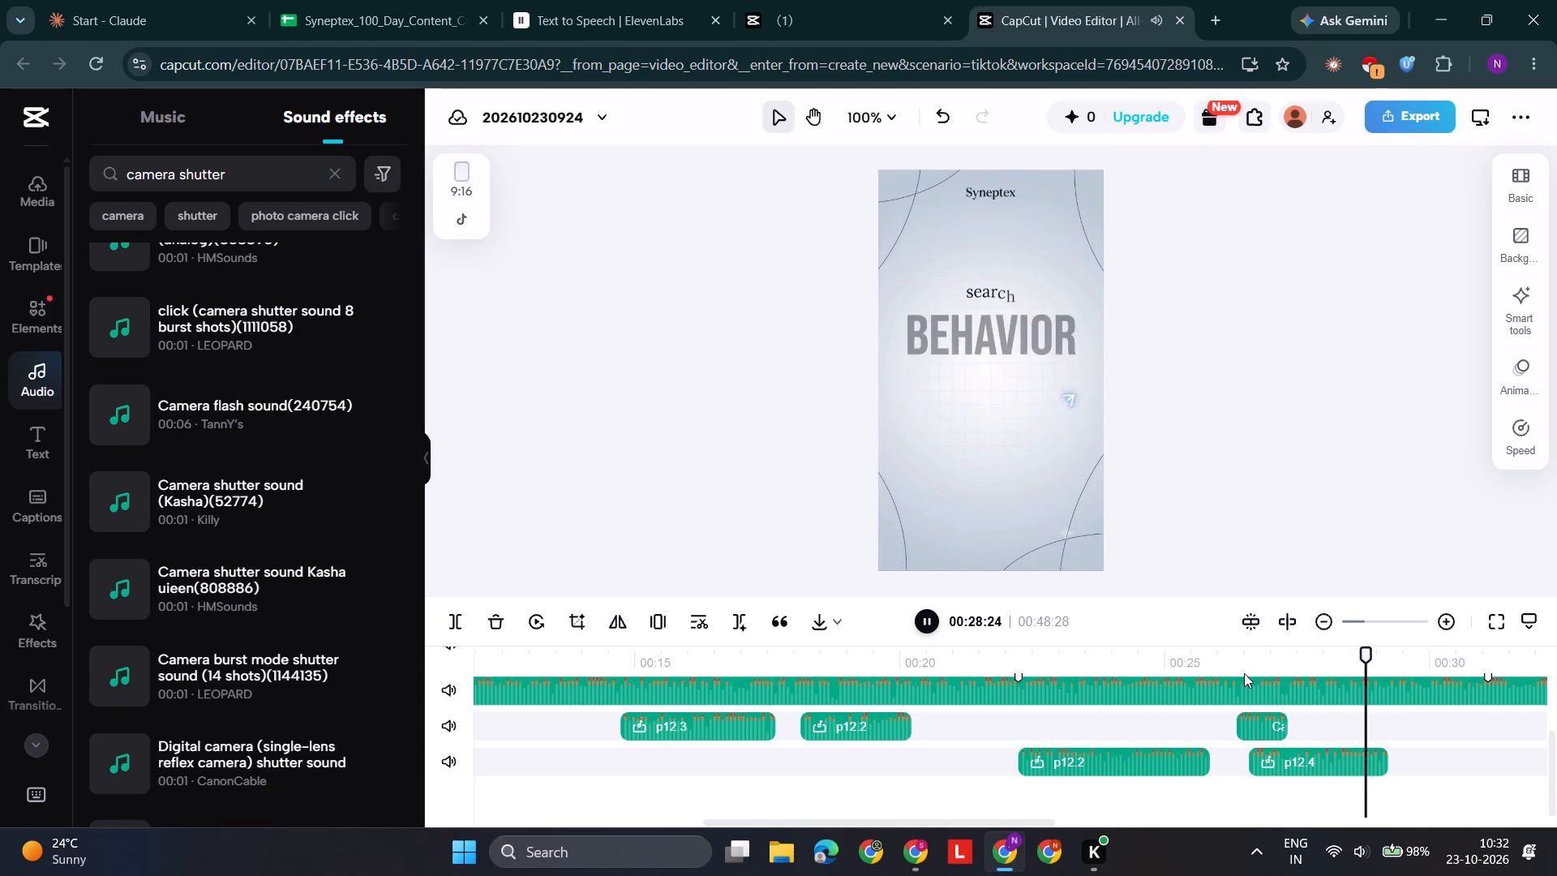
key(space)
key(space)
key(space)
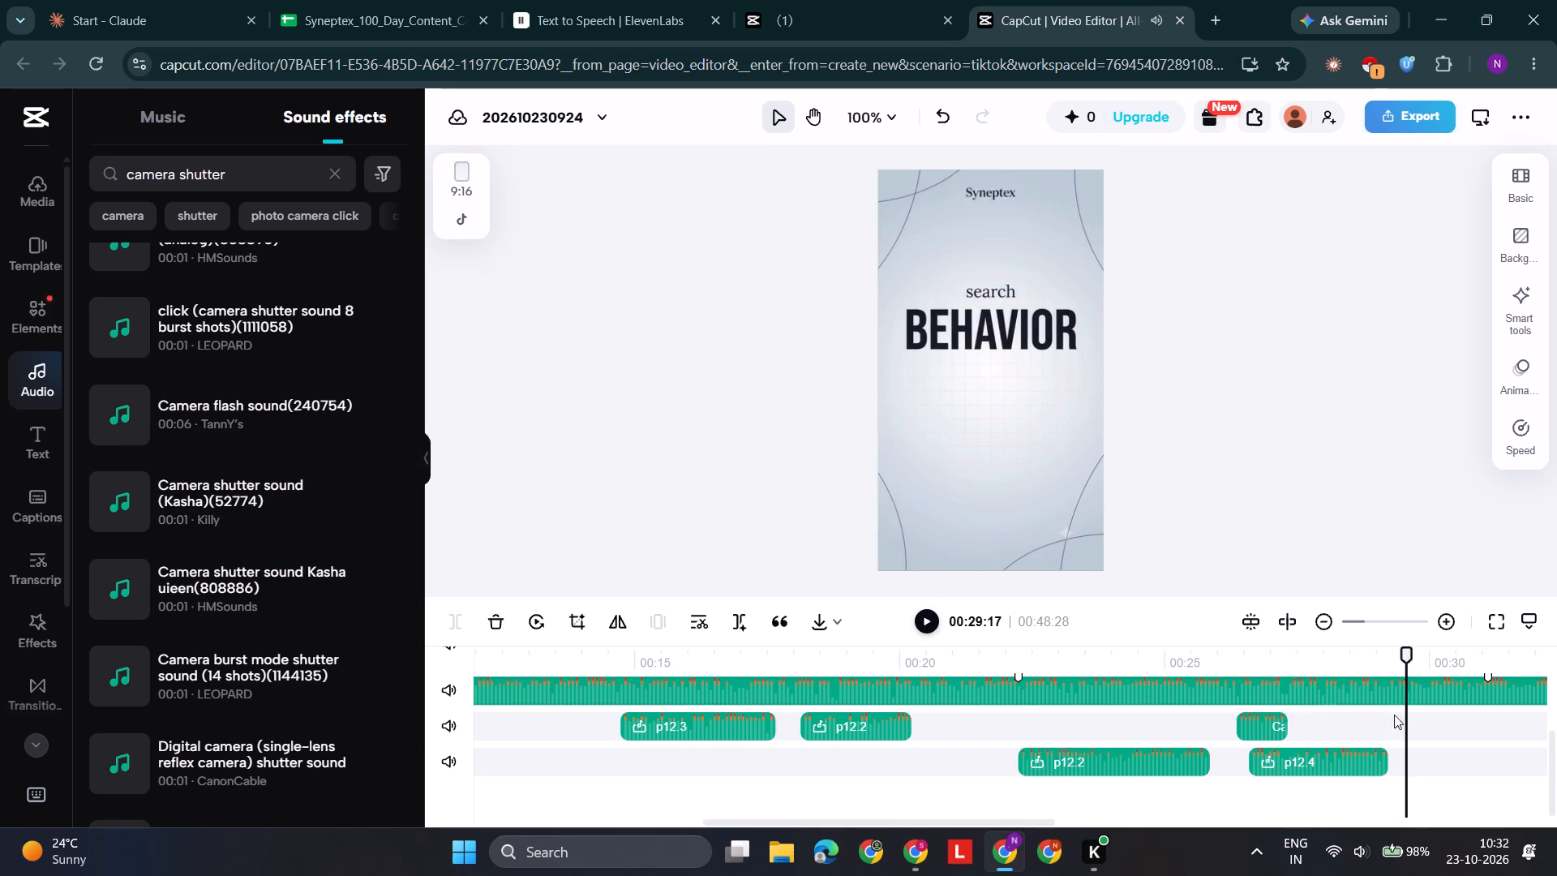
drag(1408, 658, 1249, 683)
key(space)
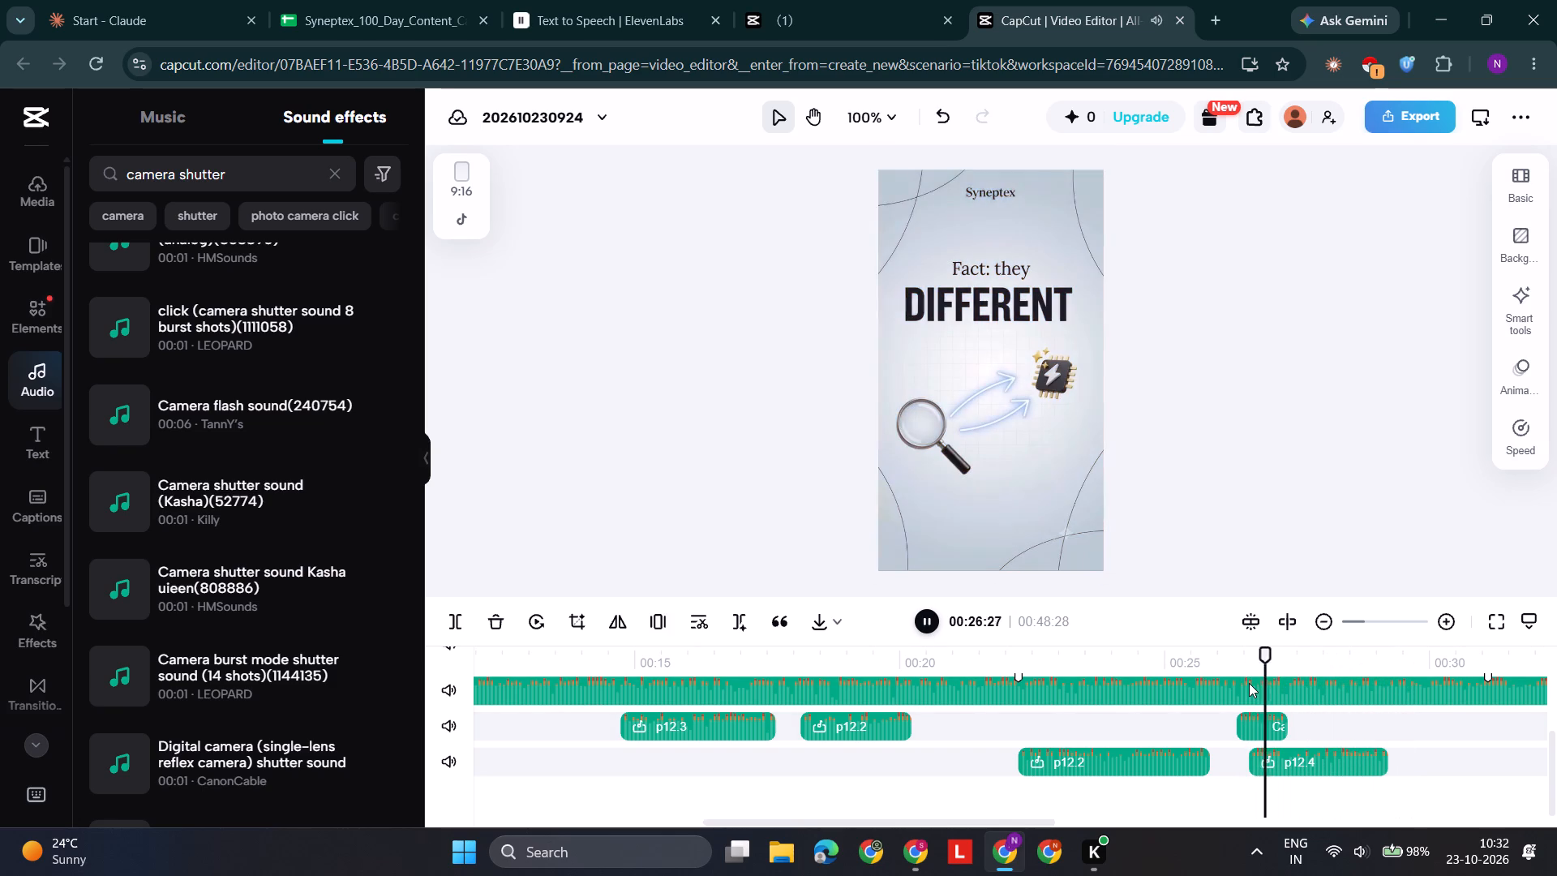
key(space)
key(space)
key(space)
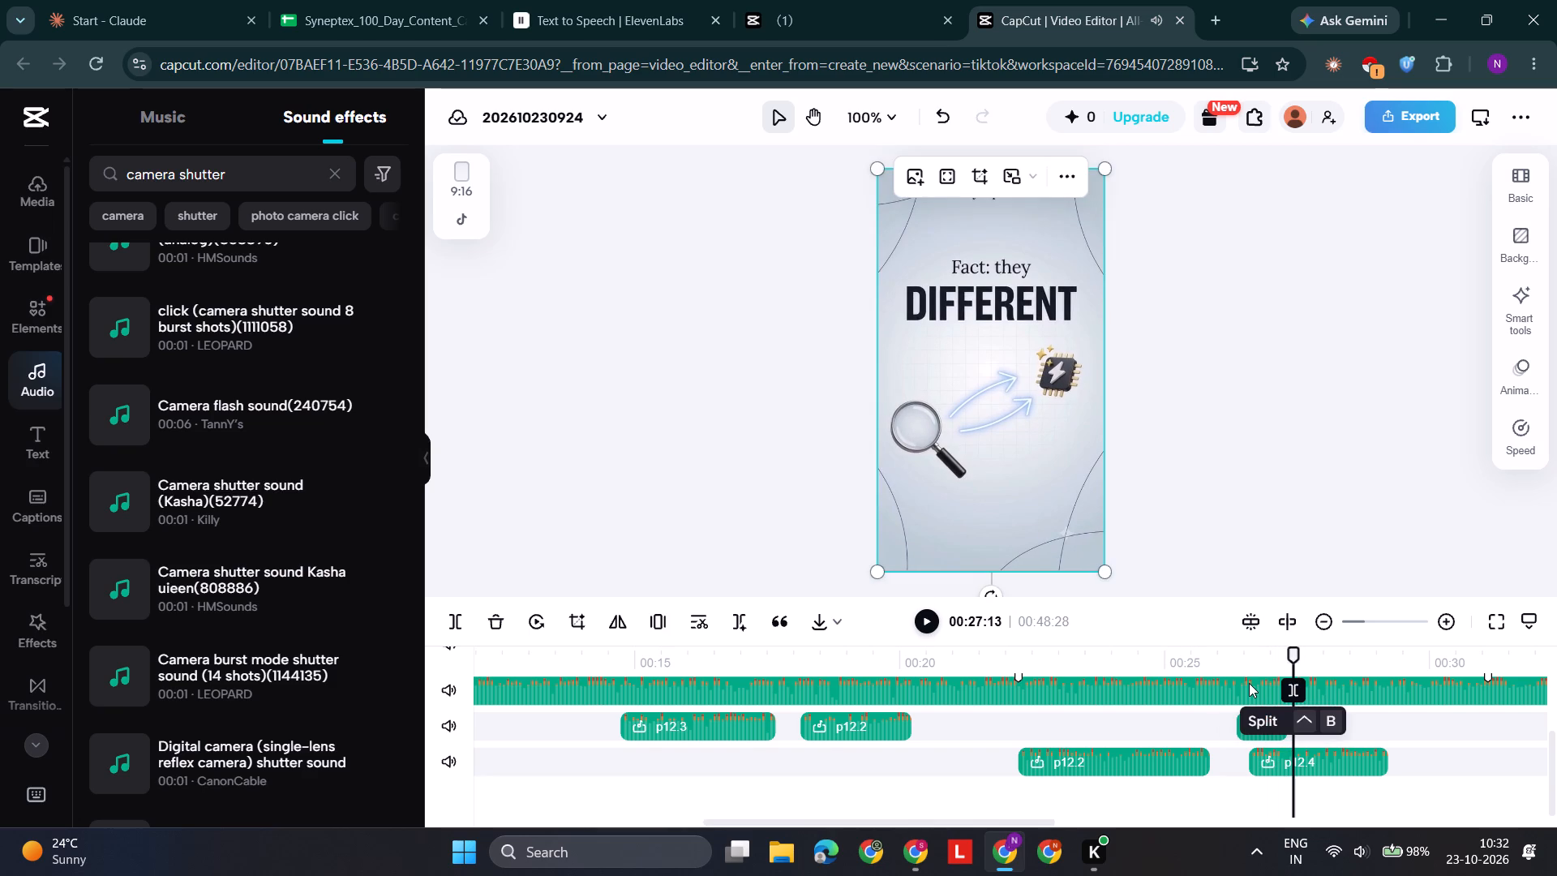
Trim the start of the separated p12.4 audio to 00:27:06, near the end of the shutter sound.
drag(1295, 657, 1285, 666)
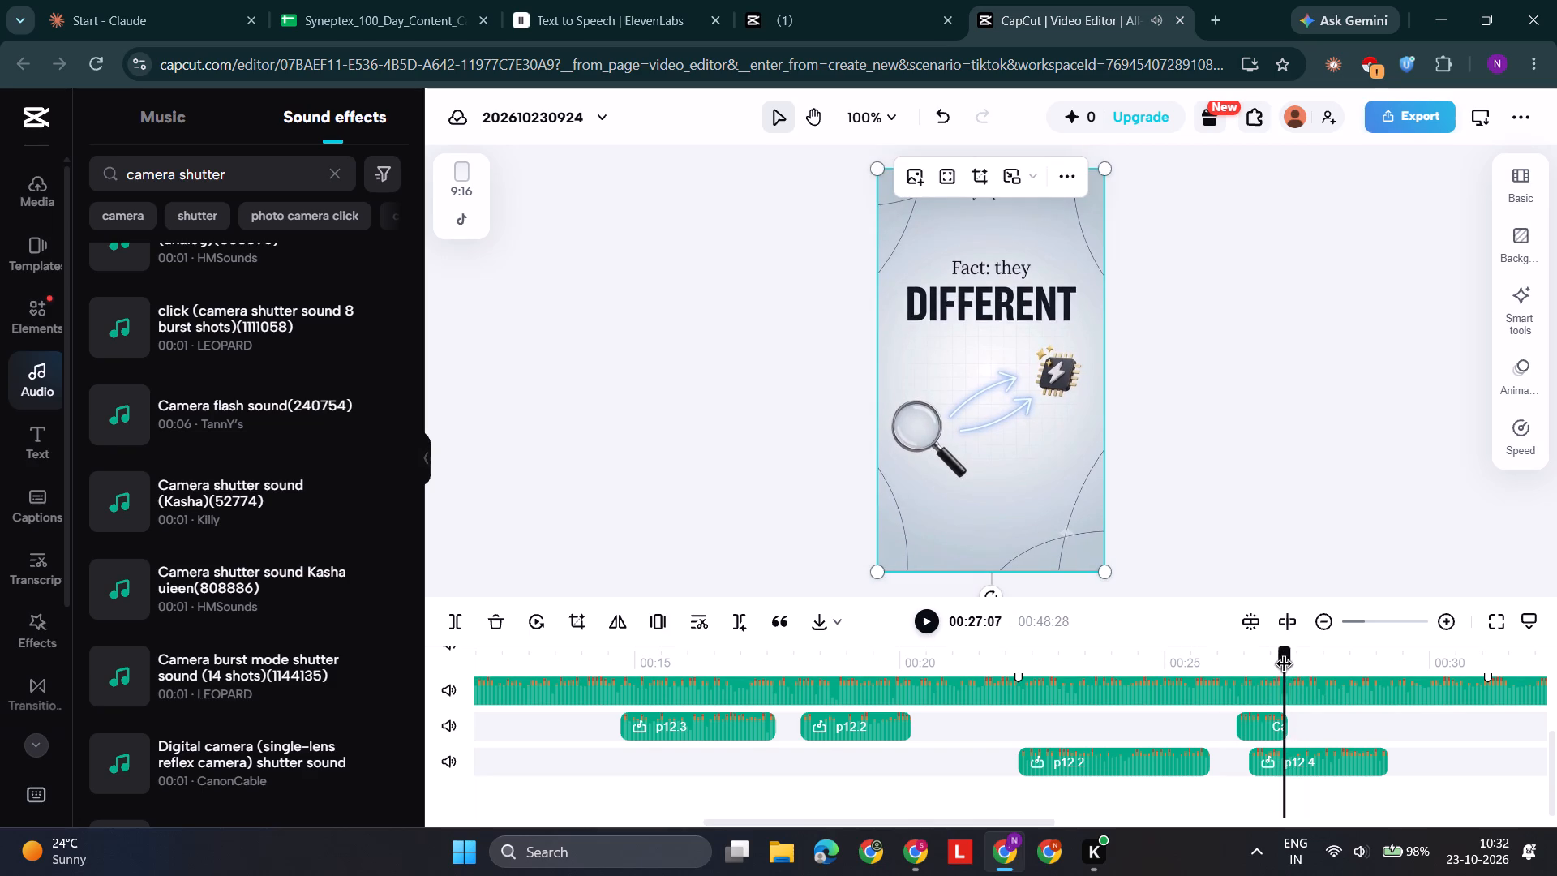
drag(1285, 666, 1280, 669)
click(1259, 771)
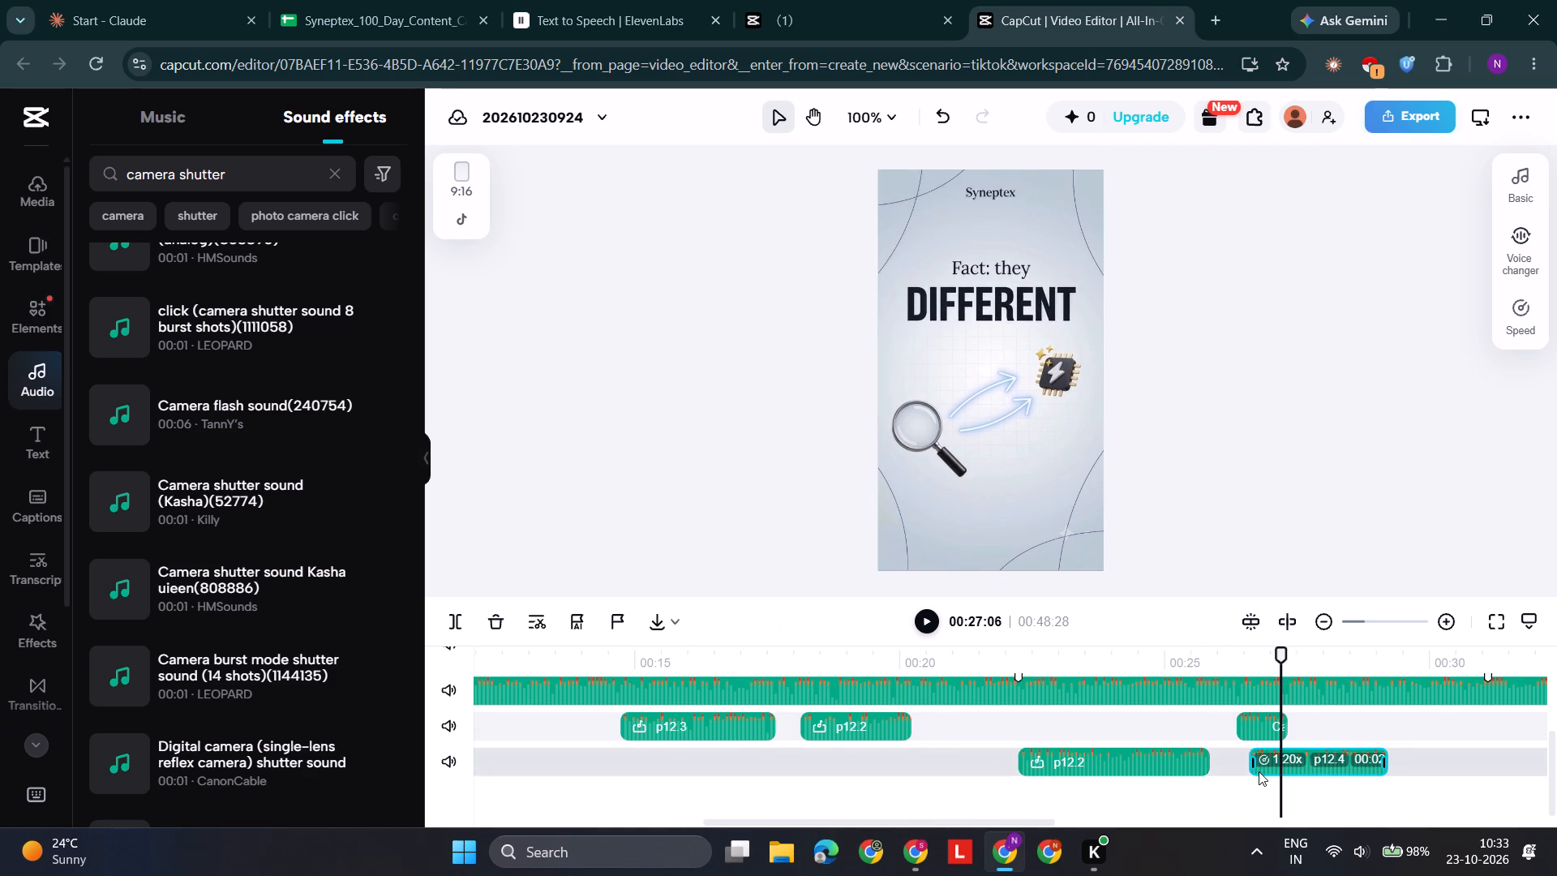
drag(1251, 765, 1276, 767)
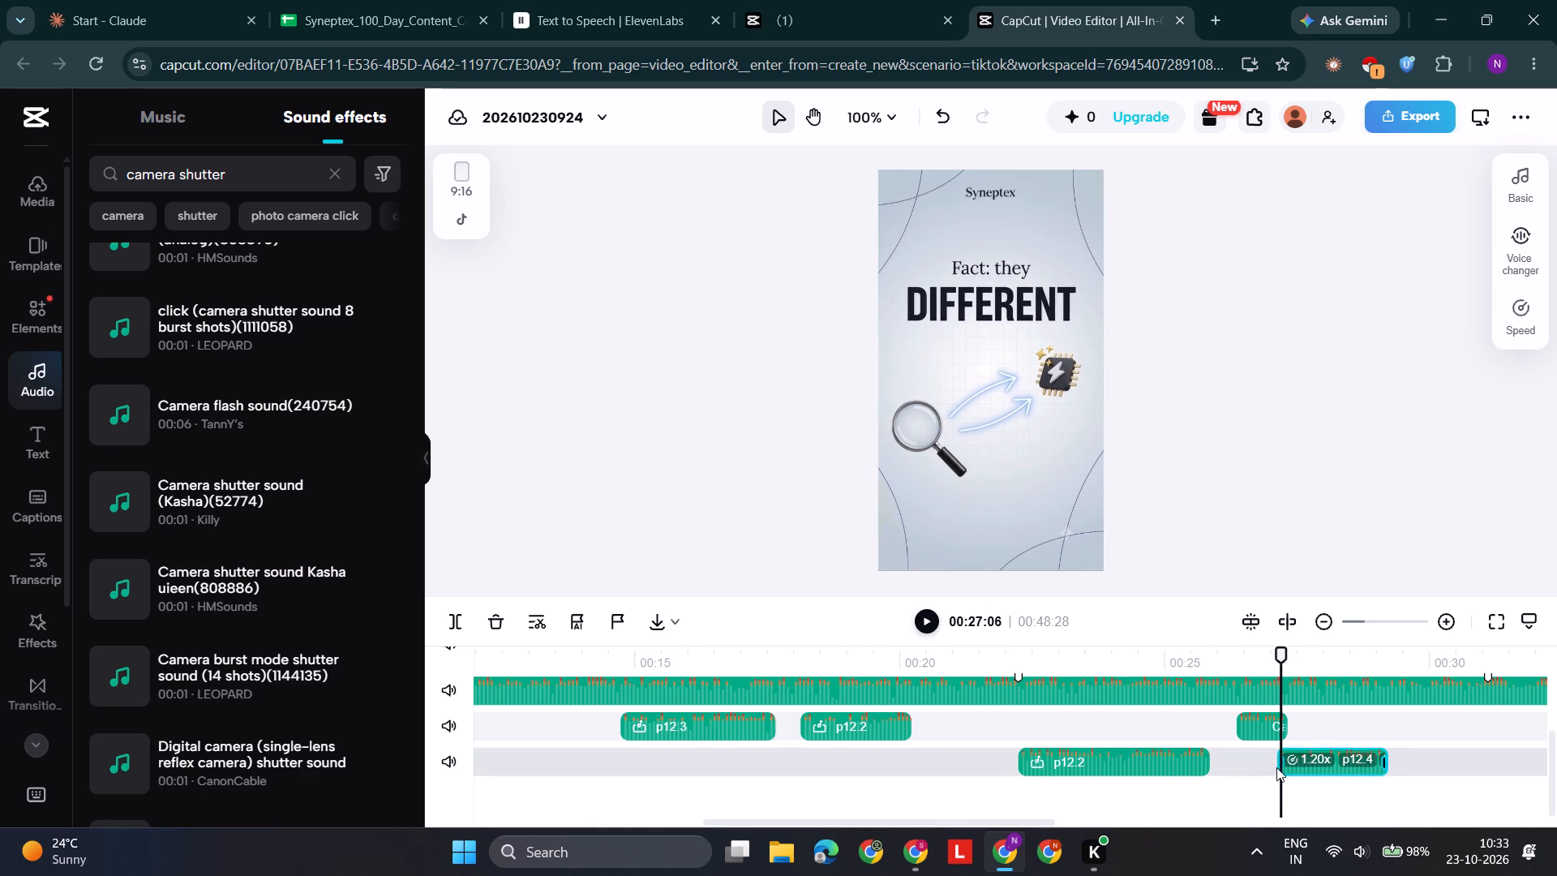
drag(1276, 767, 1278, 766)
Replay from 00:25:04 through the transition into "search BEHAVIOR" to check the trimmed p12.4 audio with the shutter sound.
drag(1280, 655, 1173, 671)
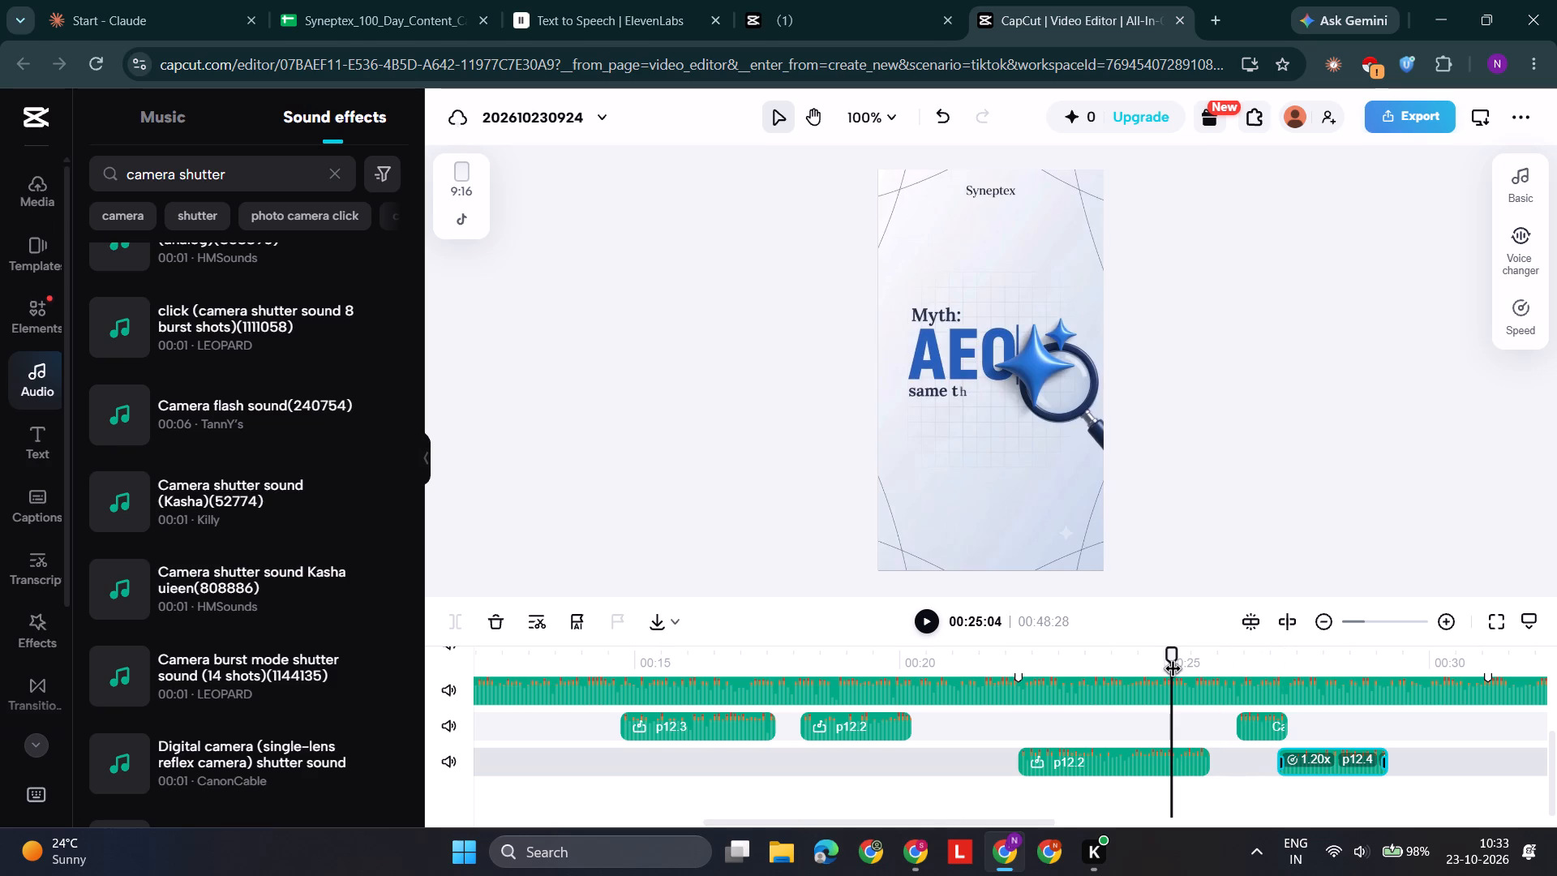
key(space)
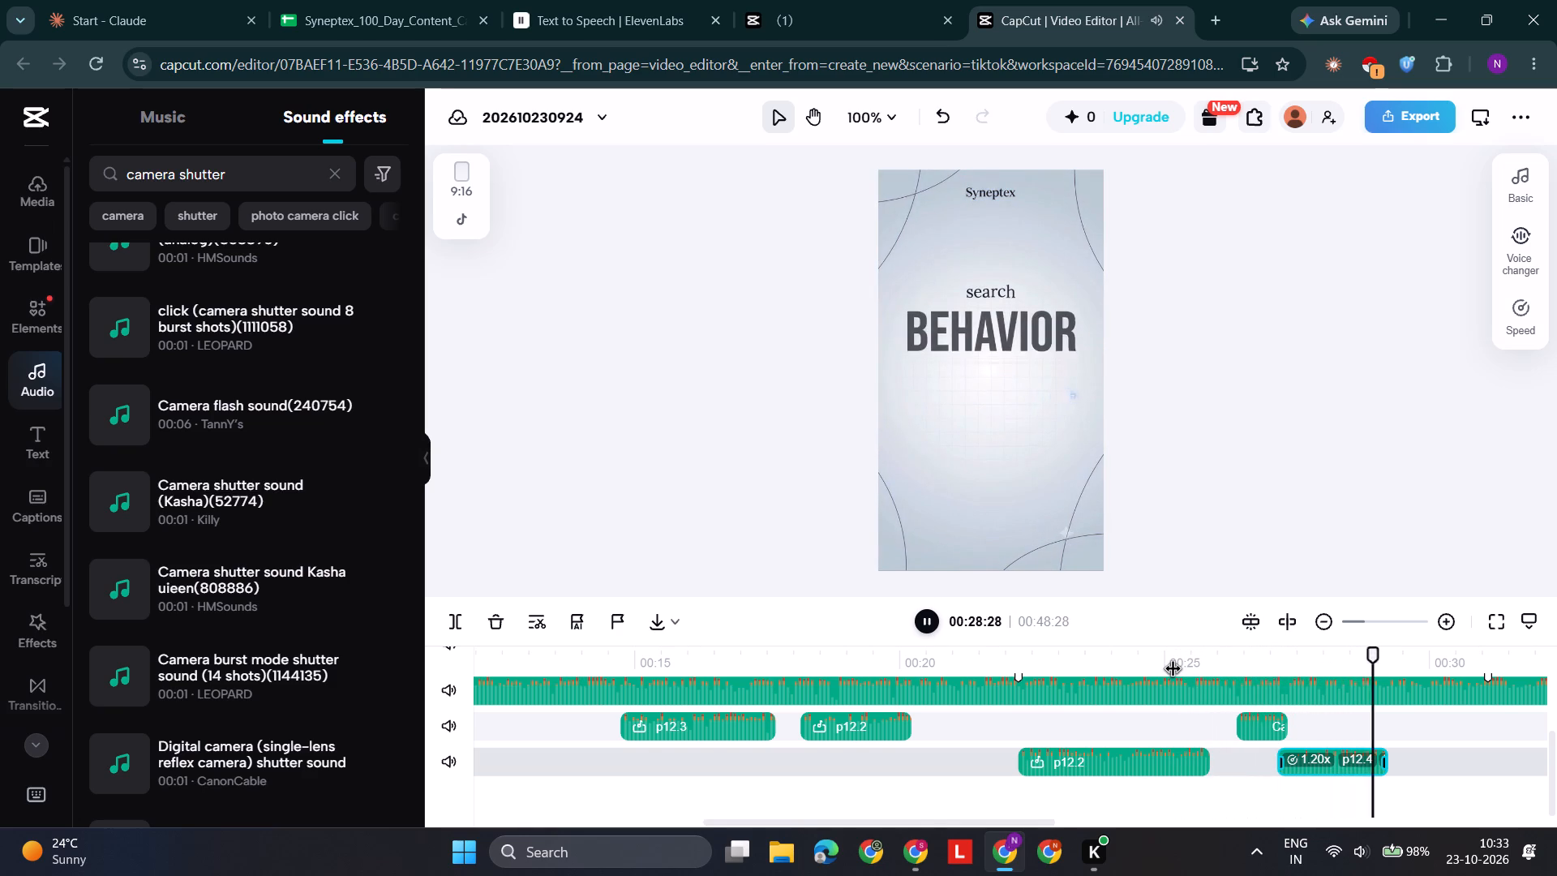
scroll(1173, 671, up, 1)
key(space)
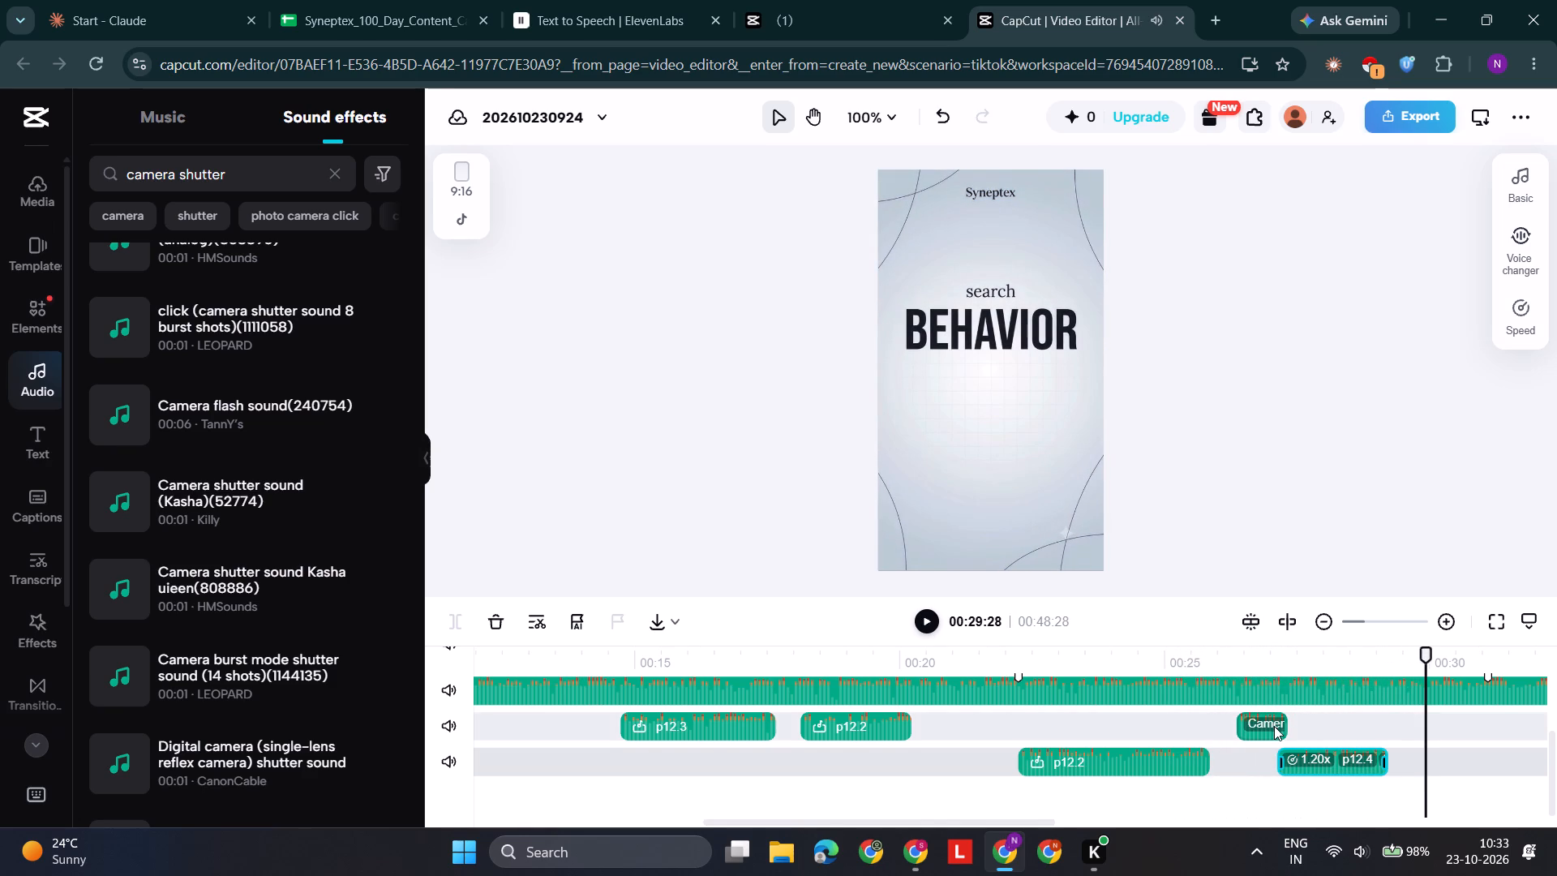
scroll(1274, 726, up, 3)
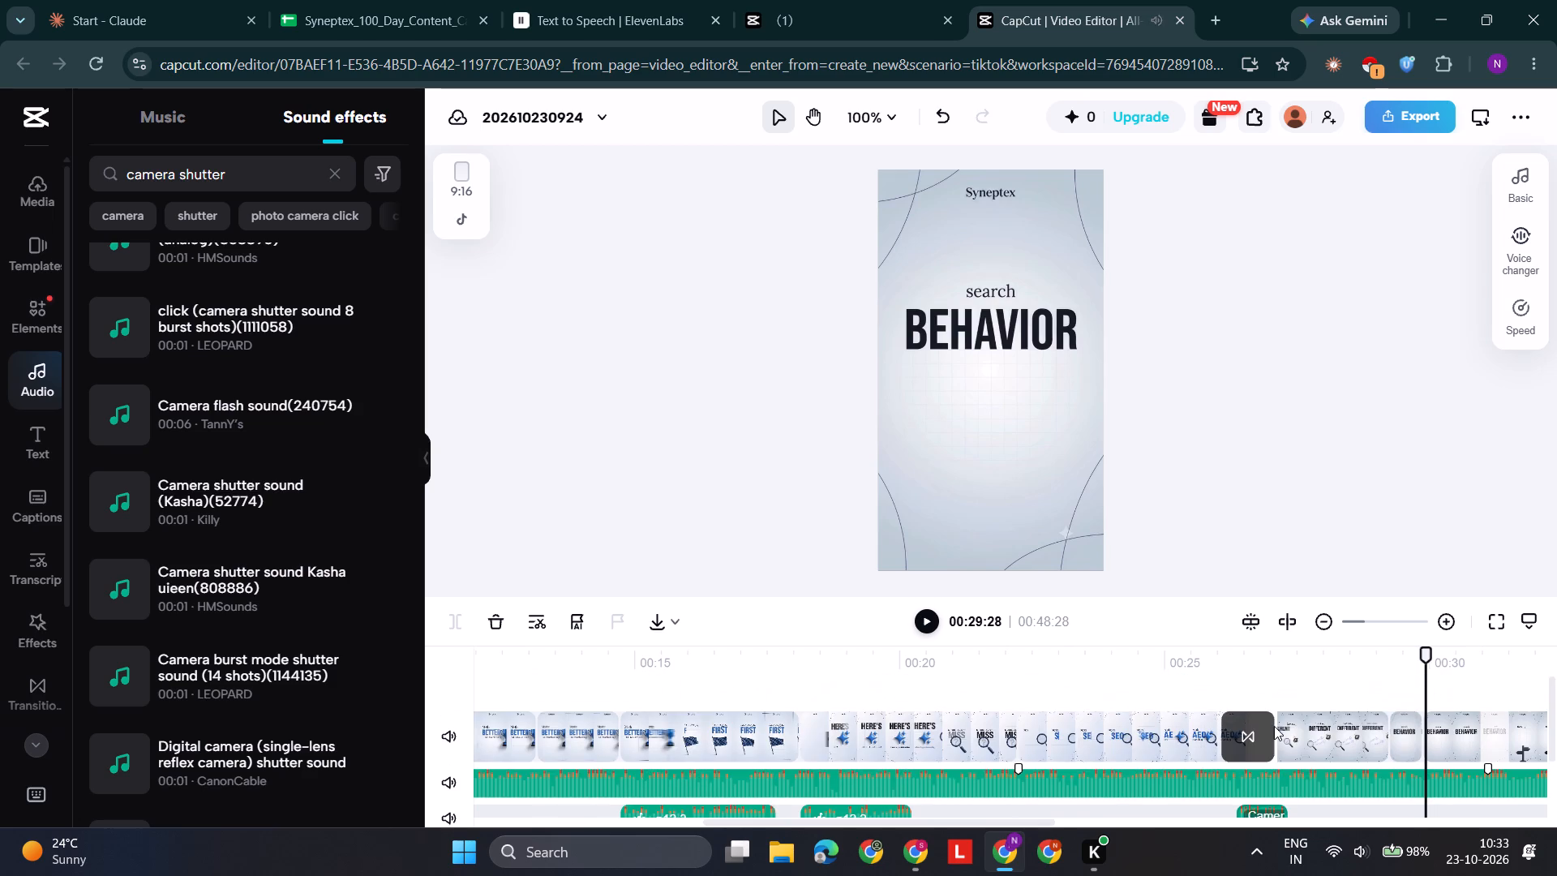
scroll(1379, 773, down, 1)
Replay the change from "Fact: they DIFFERENT" to "search BEHAVIOR" to find where the p12.4 audio should end.
drag(1426, 655, 1333, 679)
key(space)
key(space)
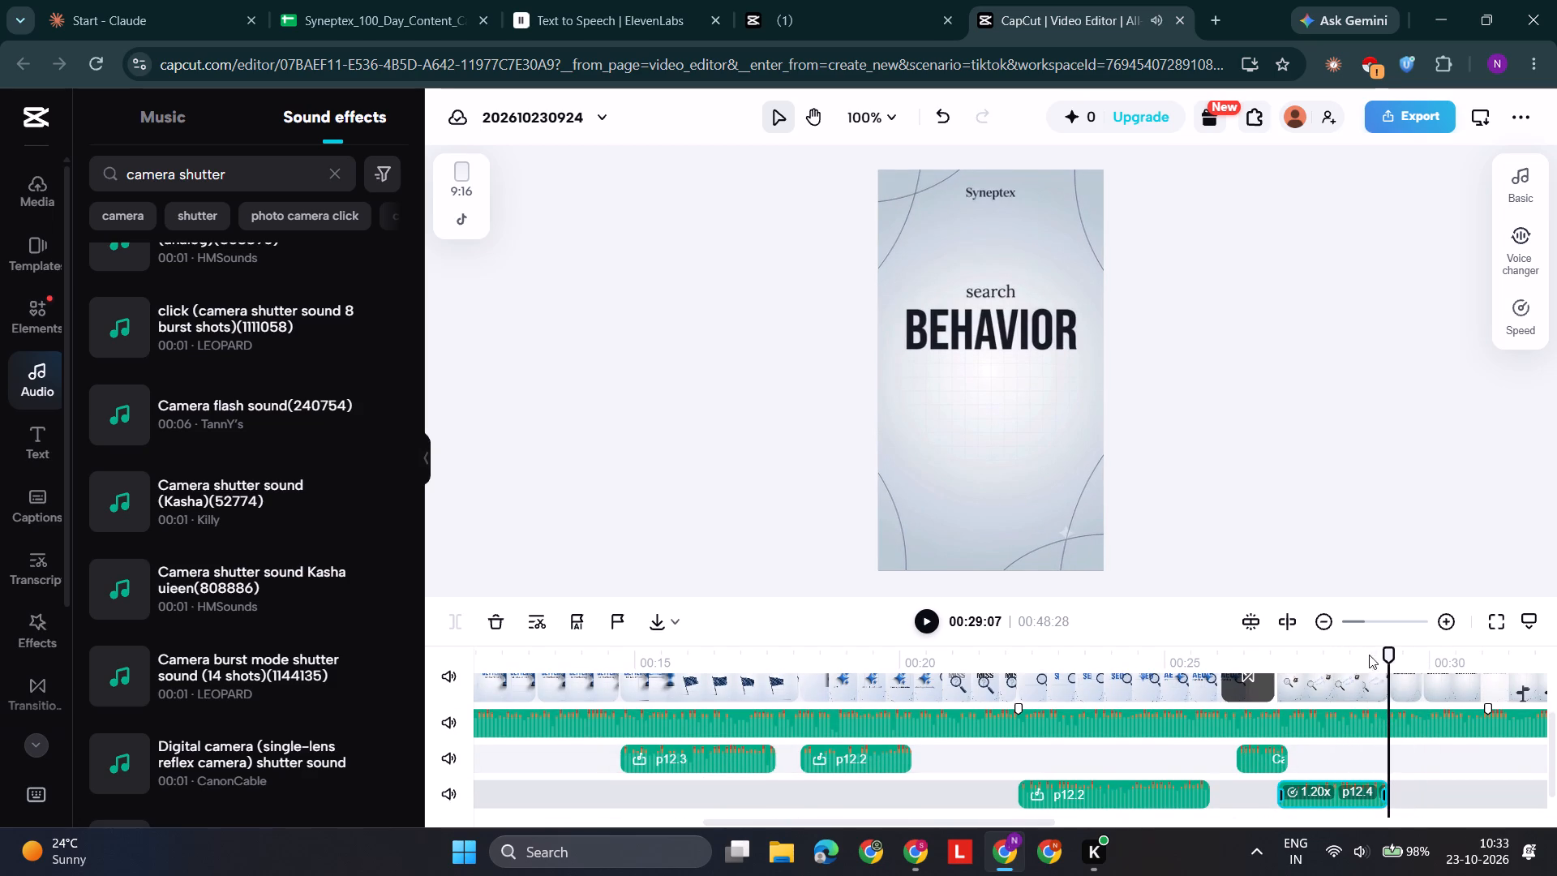
drag(1387, 652, 1279, 676)
key(space)
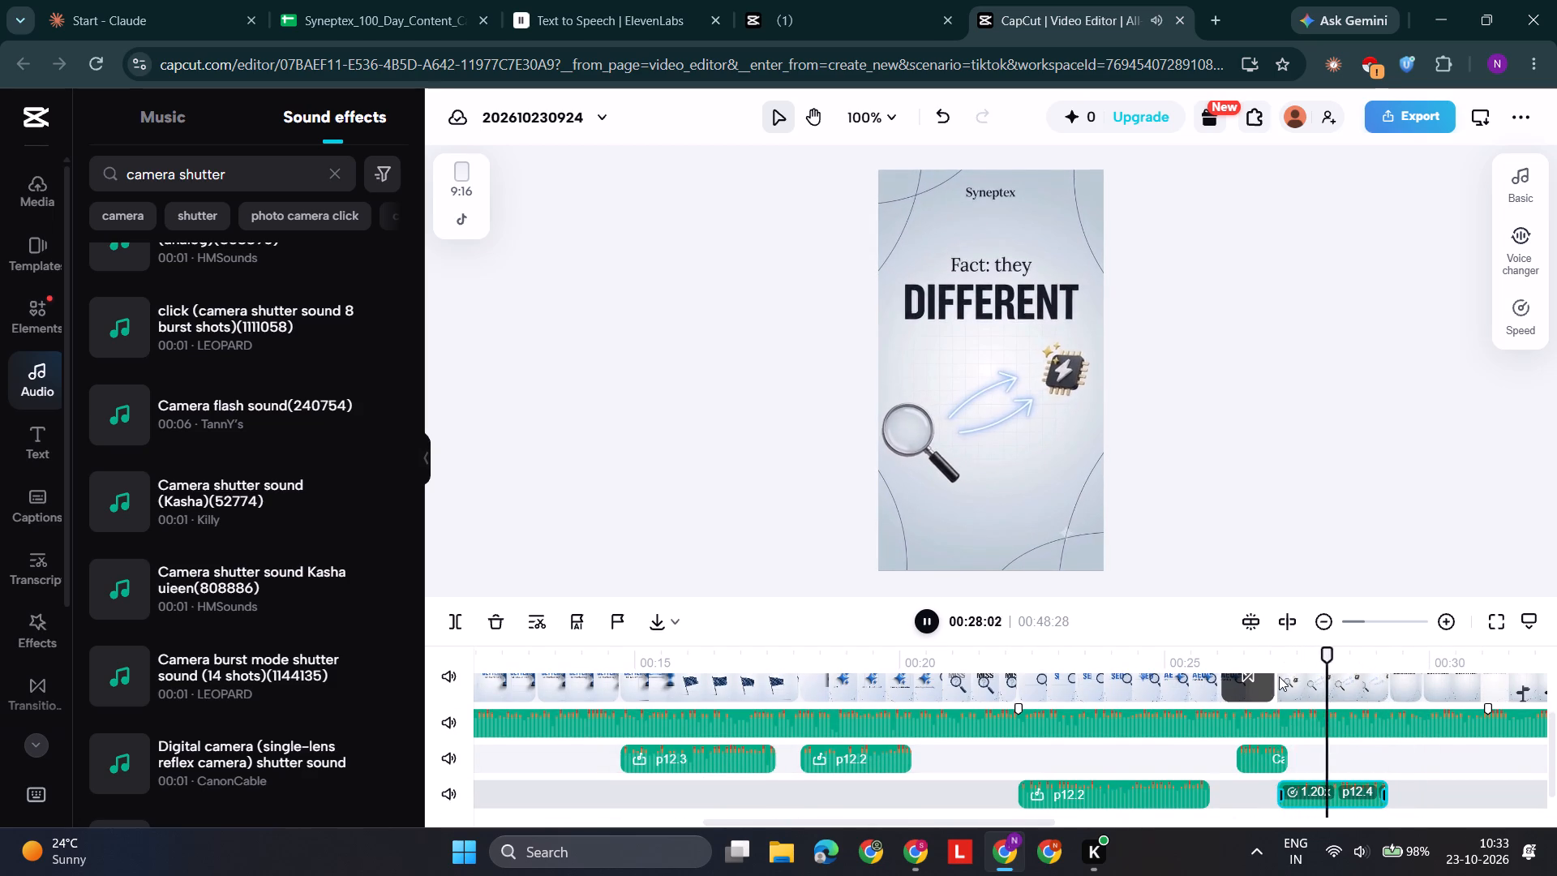
key(space)
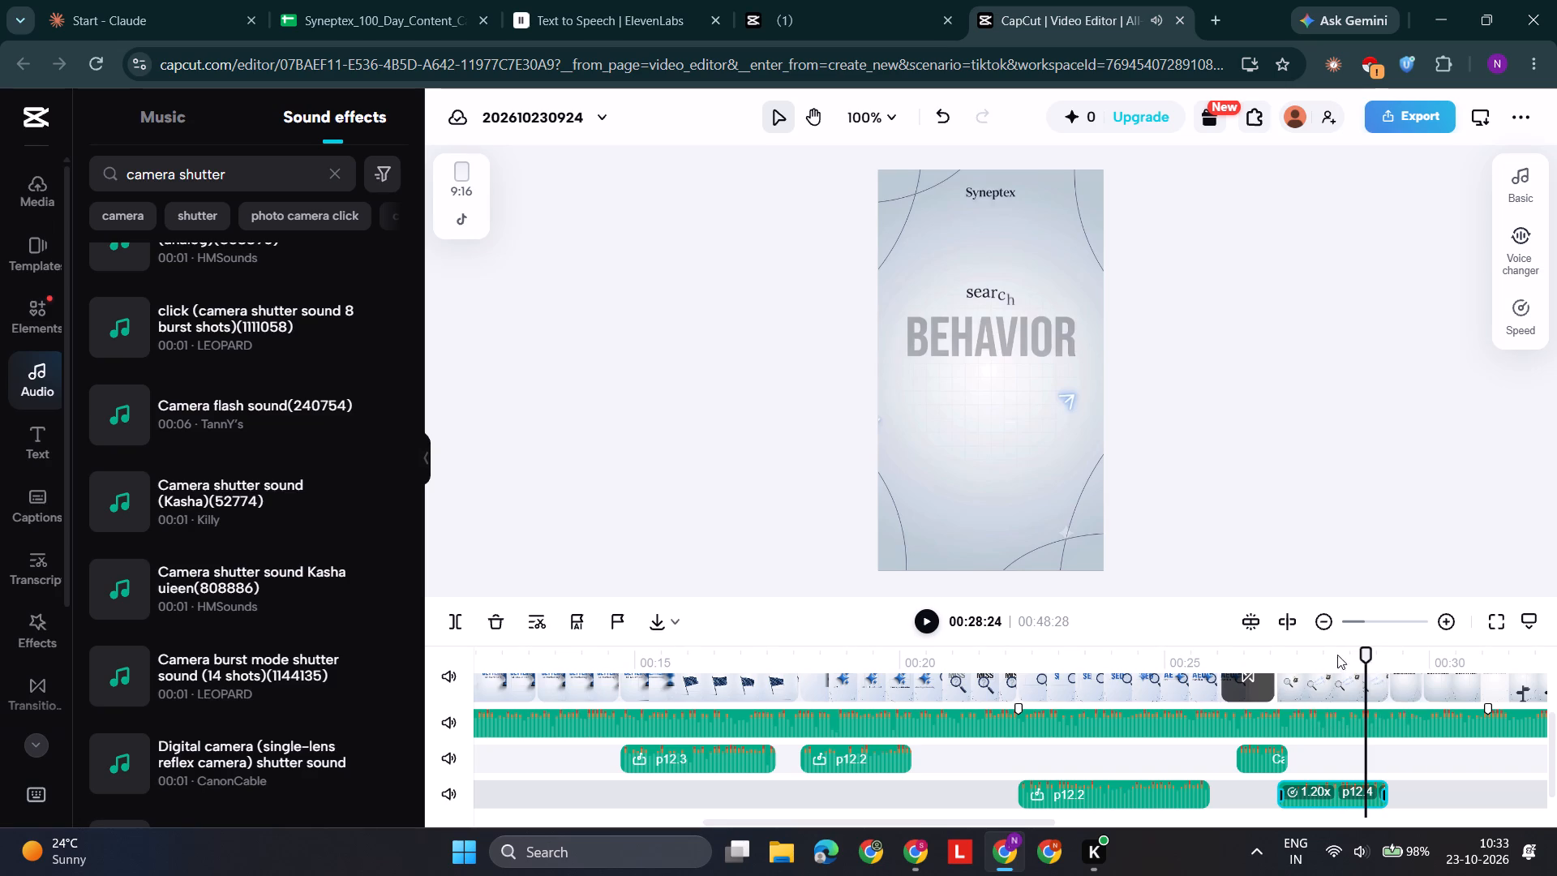
drag(1367, 654, 1342, 663)
key(space)
key(space)
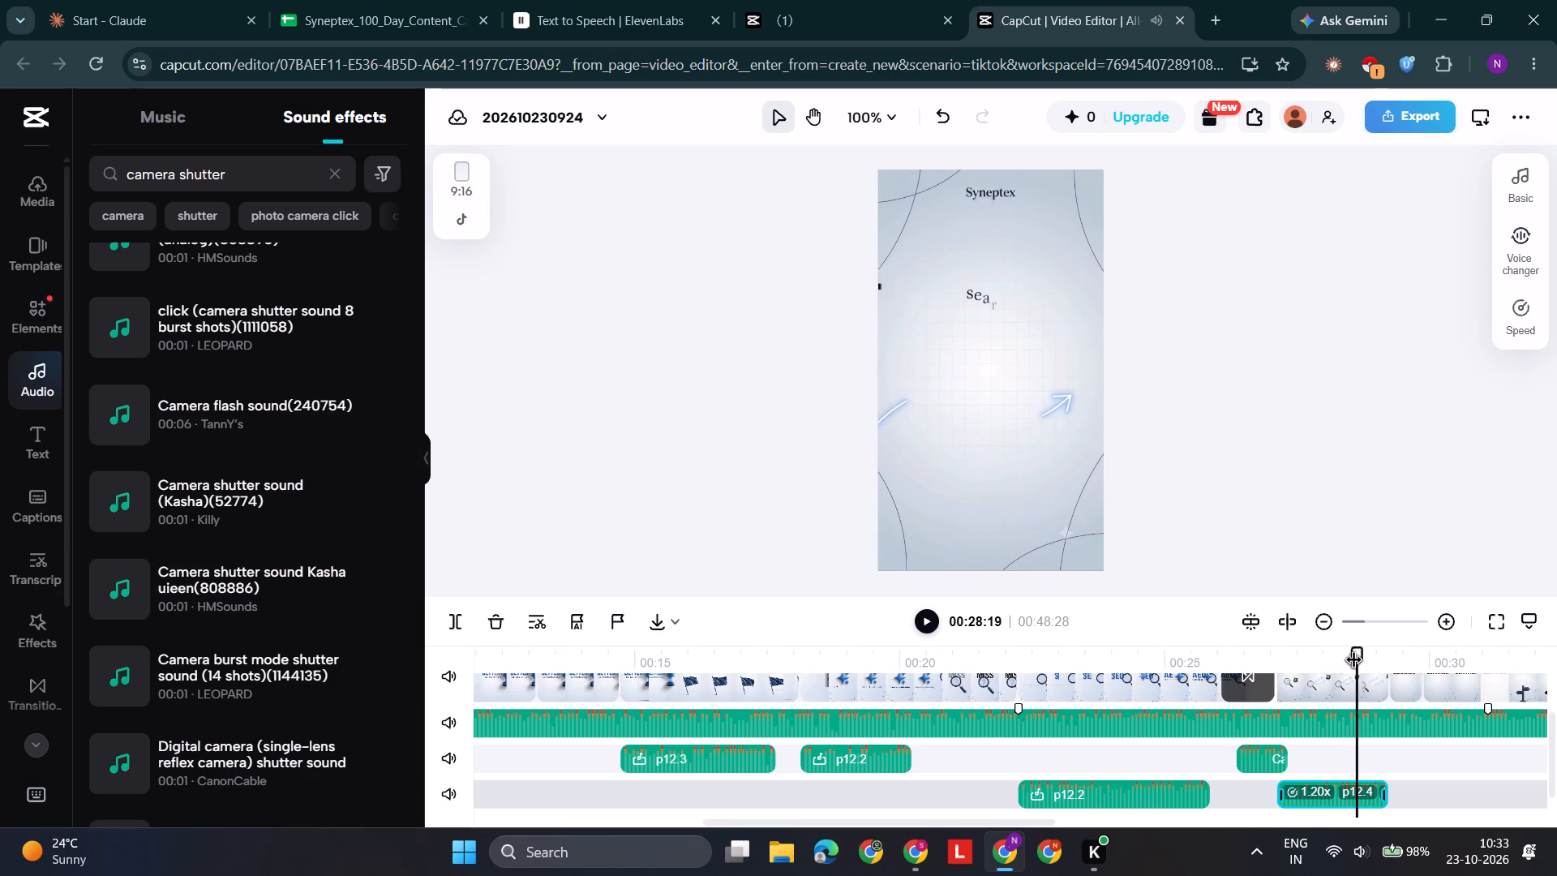
Trim the end of the separated p12.4 audio to 00:28:08, as the "Fact: they DIFFERENT" text slides away.
drag(1363, 662, 1337, 677)
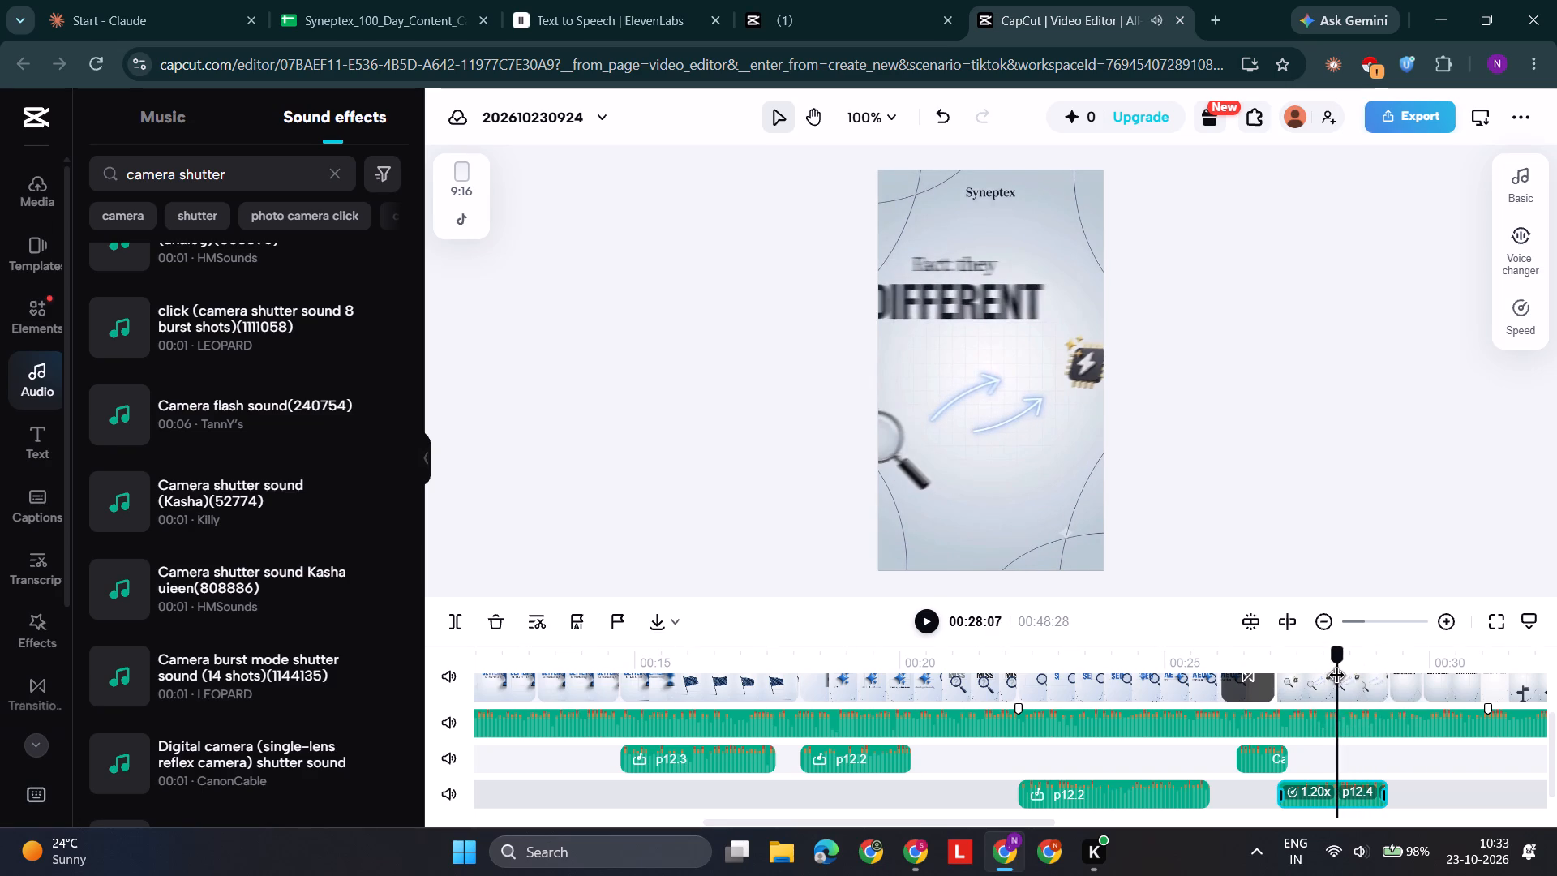
drag(1337, 677, 1337, 678)
drag(1386, 795, 1343, 797)
click(1336, 637)
Check the last trim in playback, and separate the audio from the p12.4 clip that changes from "search BEHAVIOR" to "But before you GO".
drag(1336, 651, 1267, 657)
key(space)
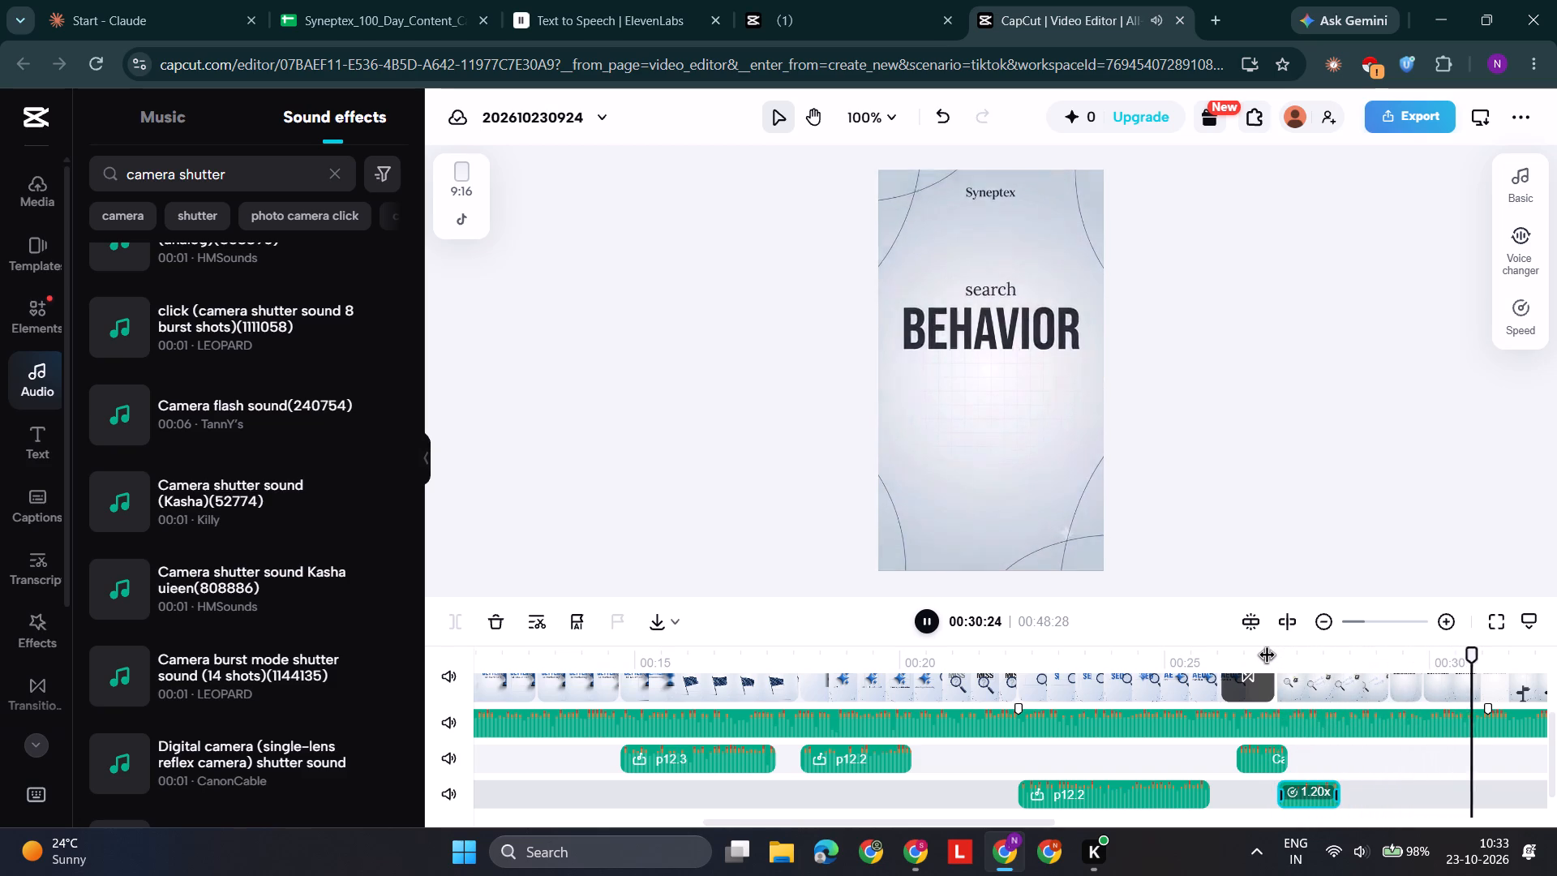
key(space)
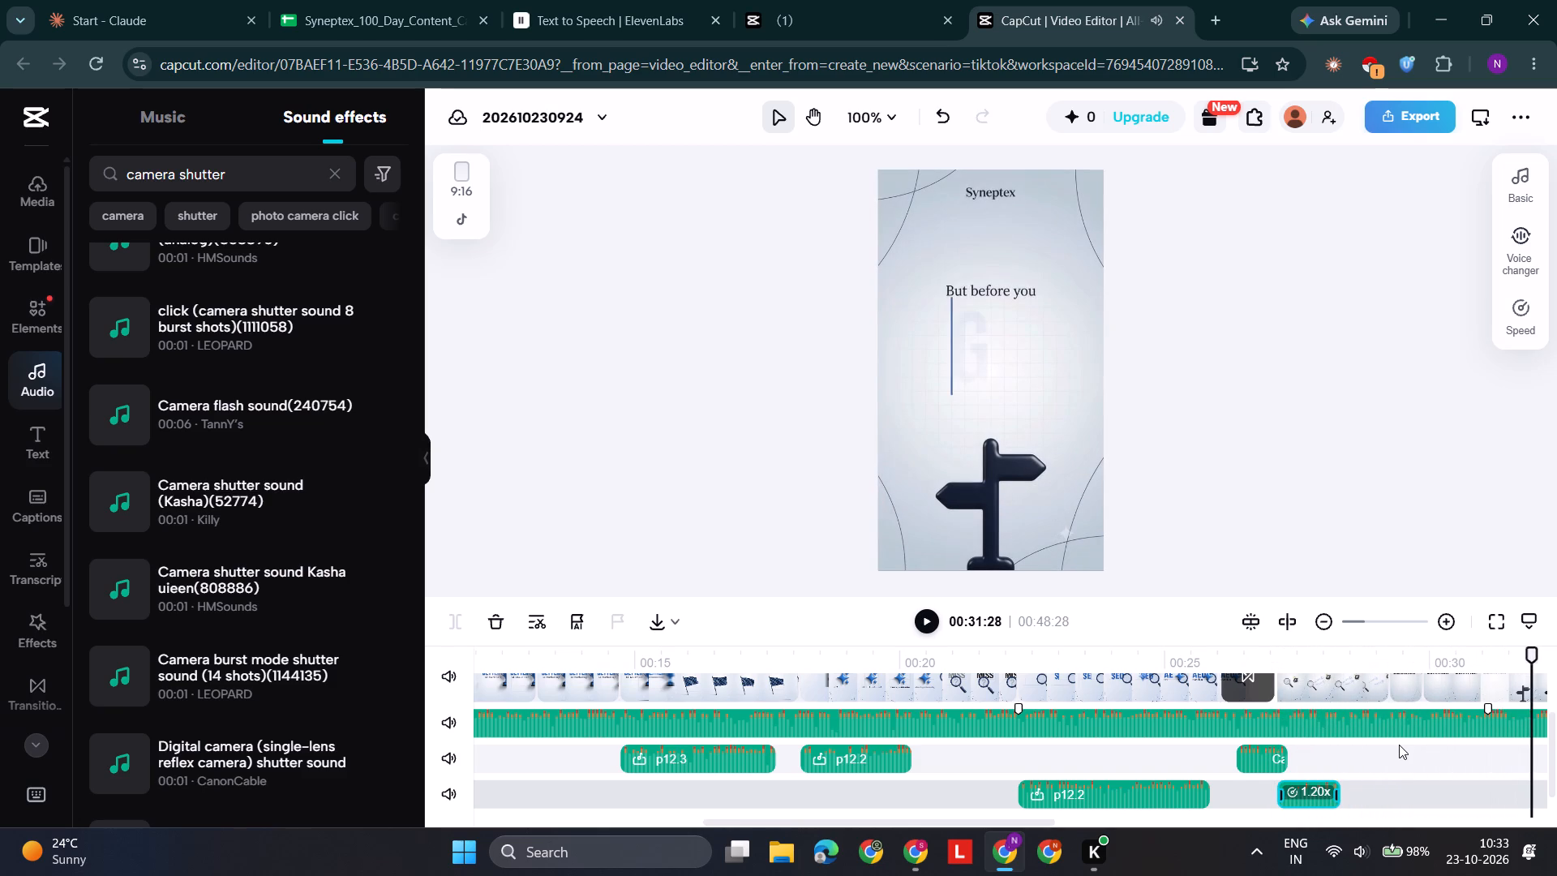
scroll(1399, 744, up, 1)
click(1340, 738)
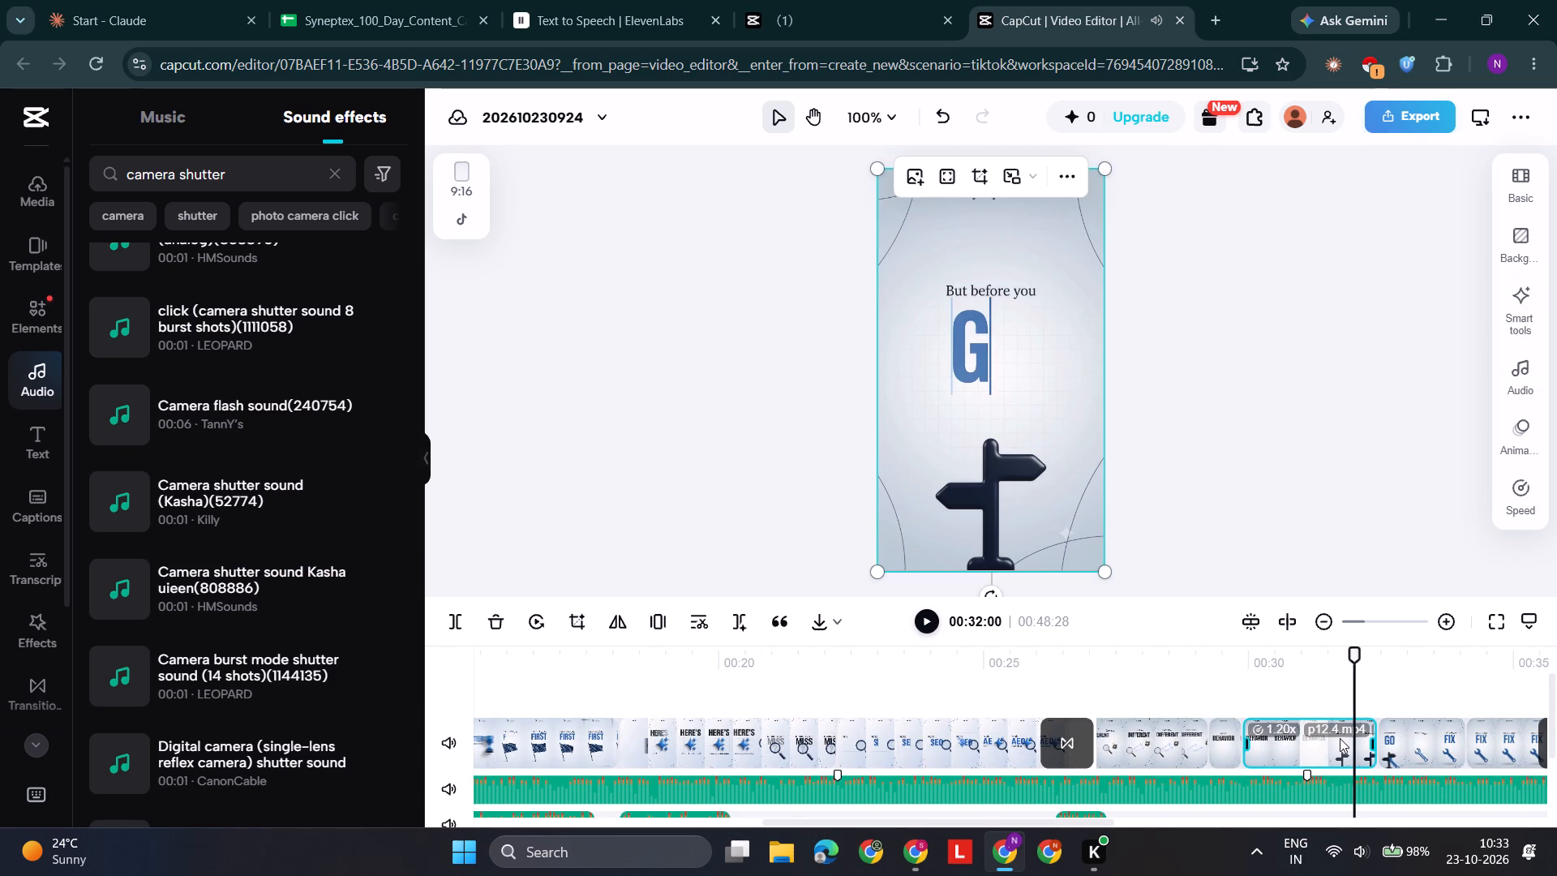
right_click(1340, 738)
click(1379, 626)
scroll(1379, 626, down, 1)
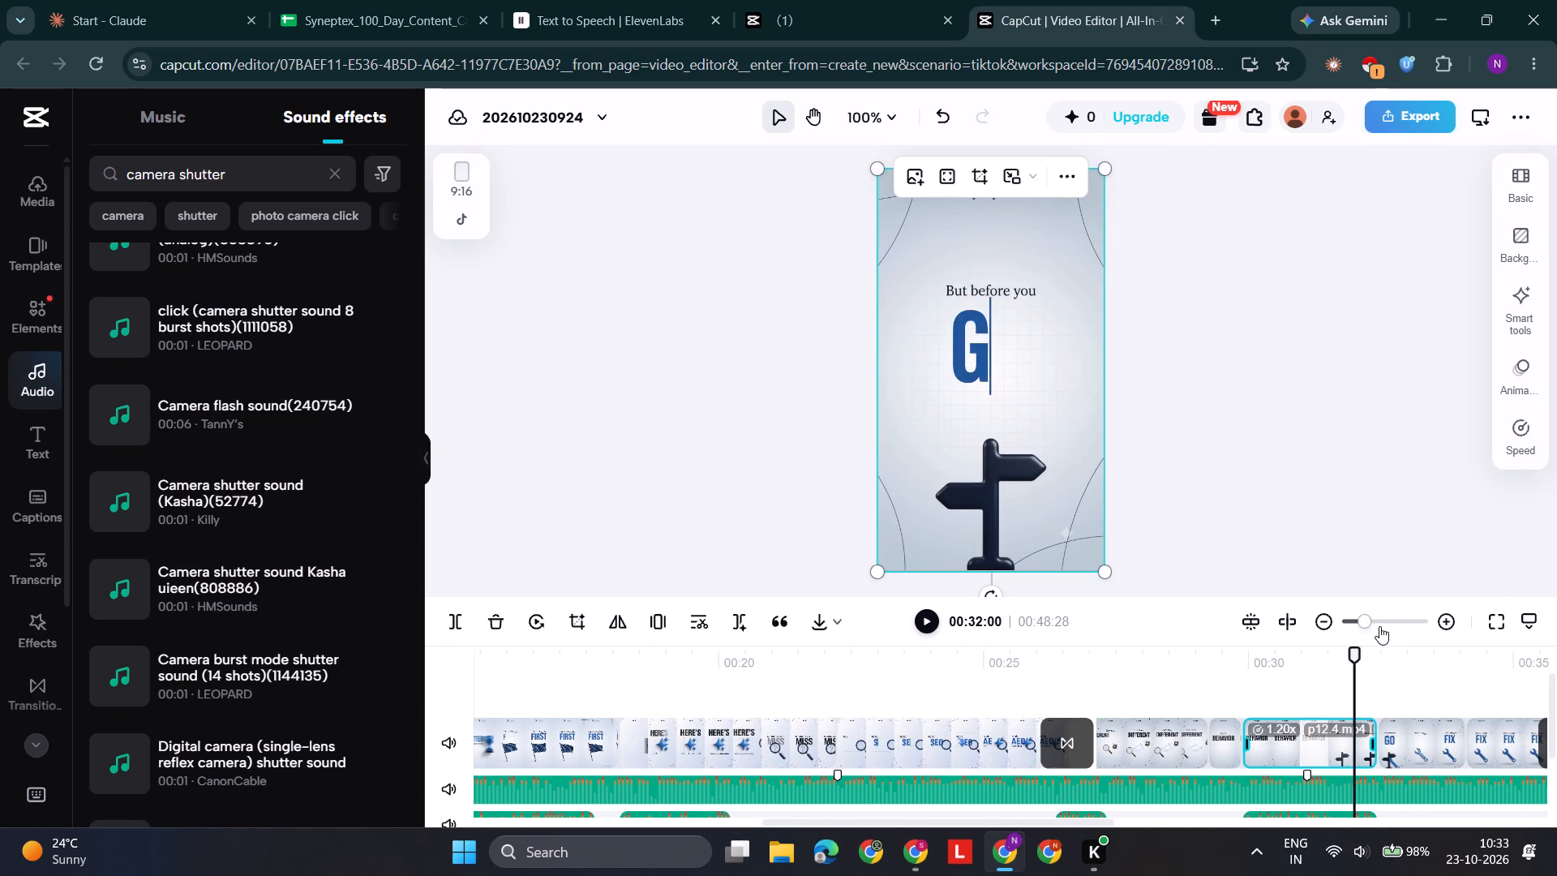
scroll(1379, 626, down, 1)
scroll(1341, 762, down, 1)
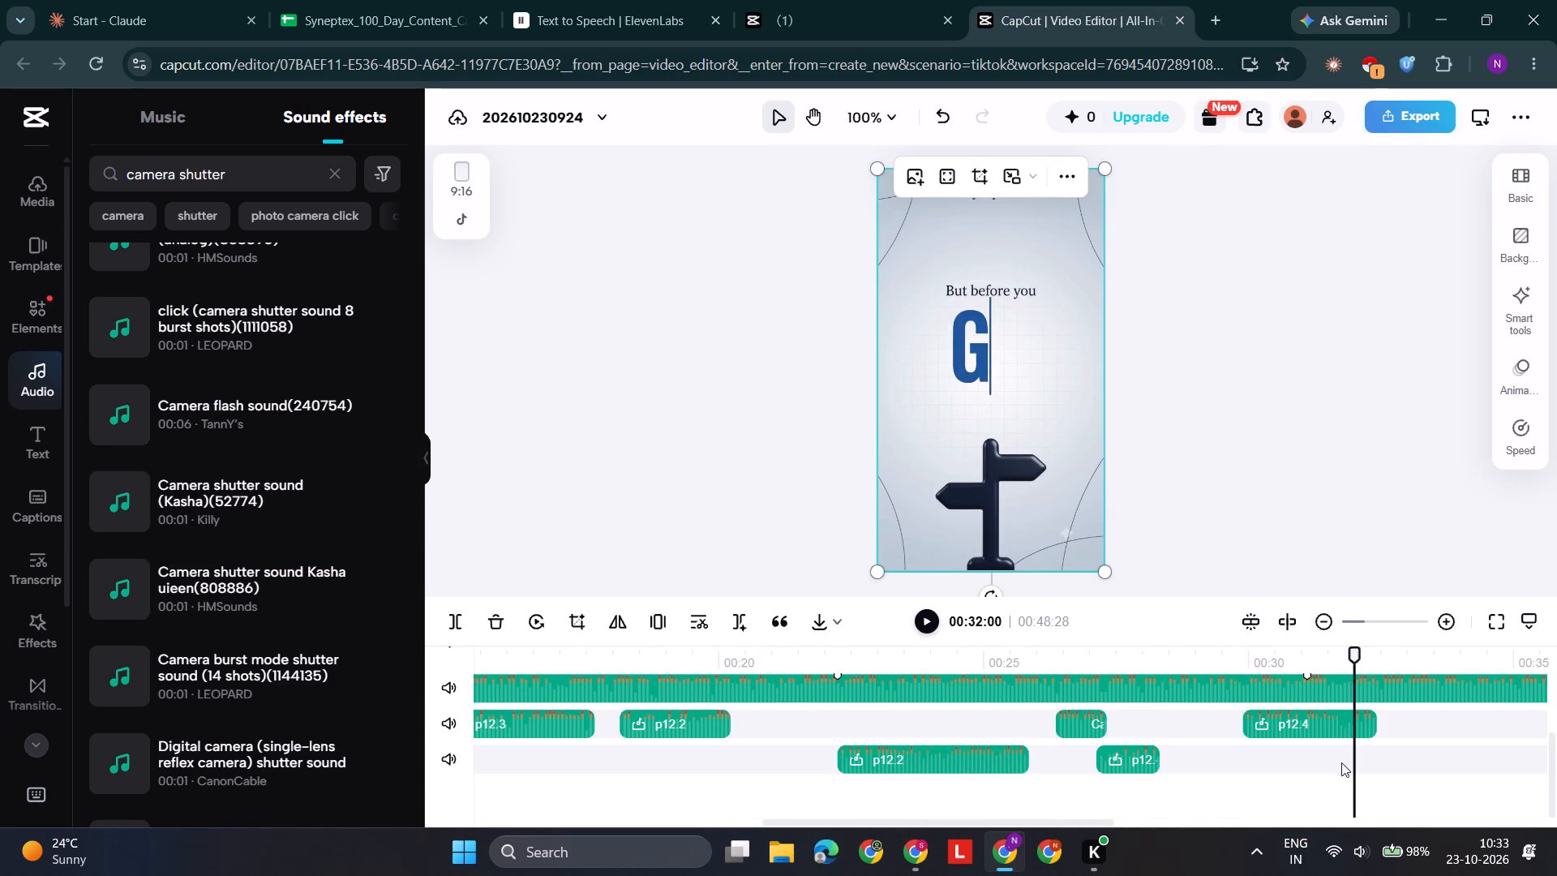
Trim the end of the newly separated p12.4 audio to about 00:31:12, as the "But before you" text appears.
scroll(1344, 726, up, 1)
drag(1353, 658, 1251, 679)
key(space)
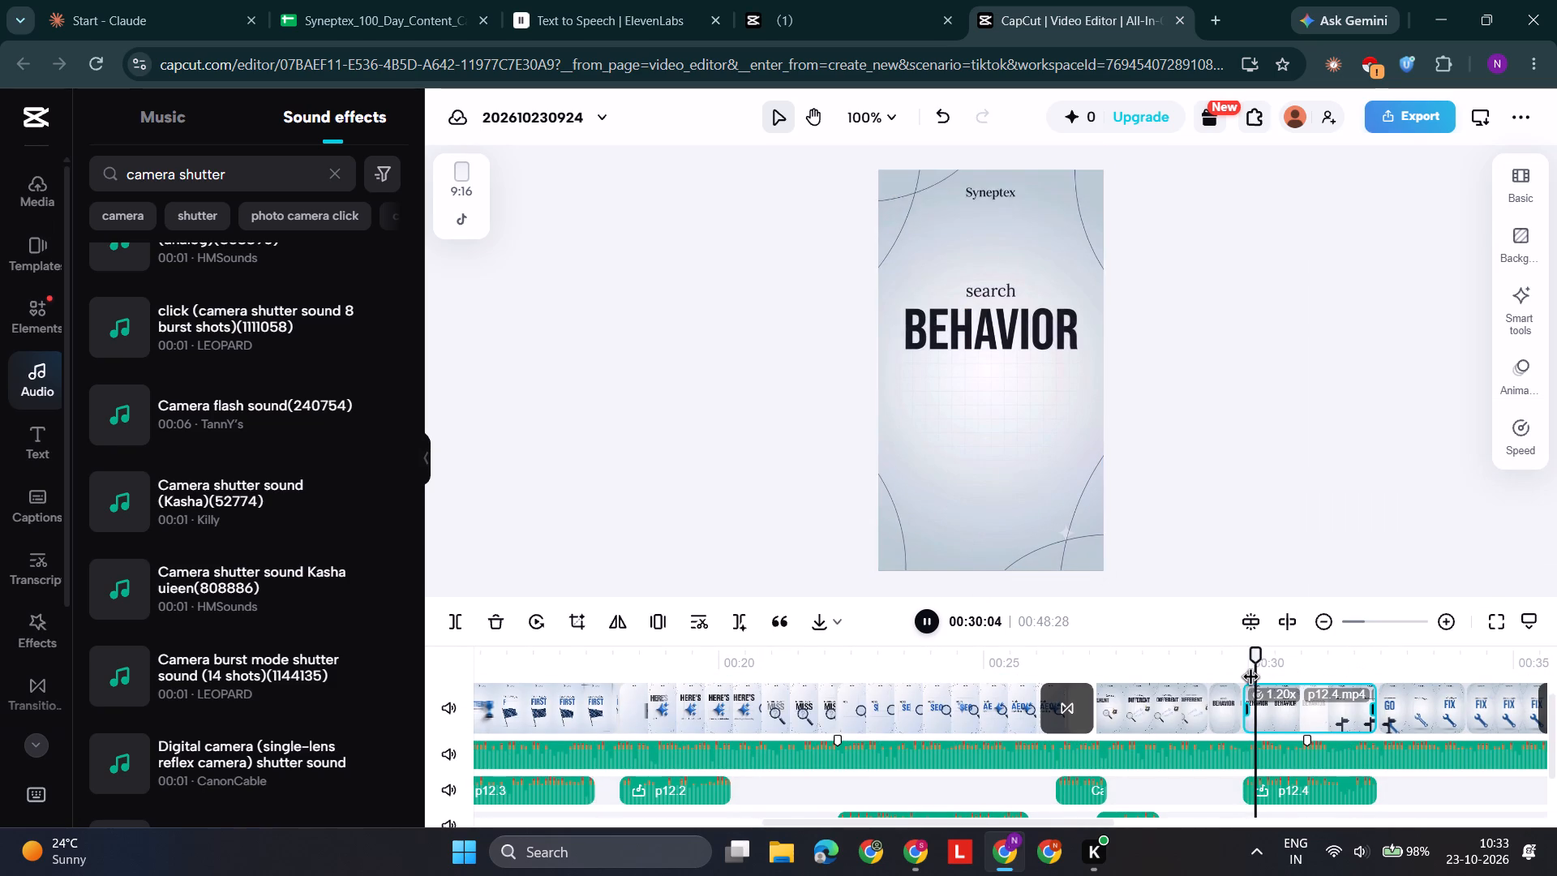
key(space)
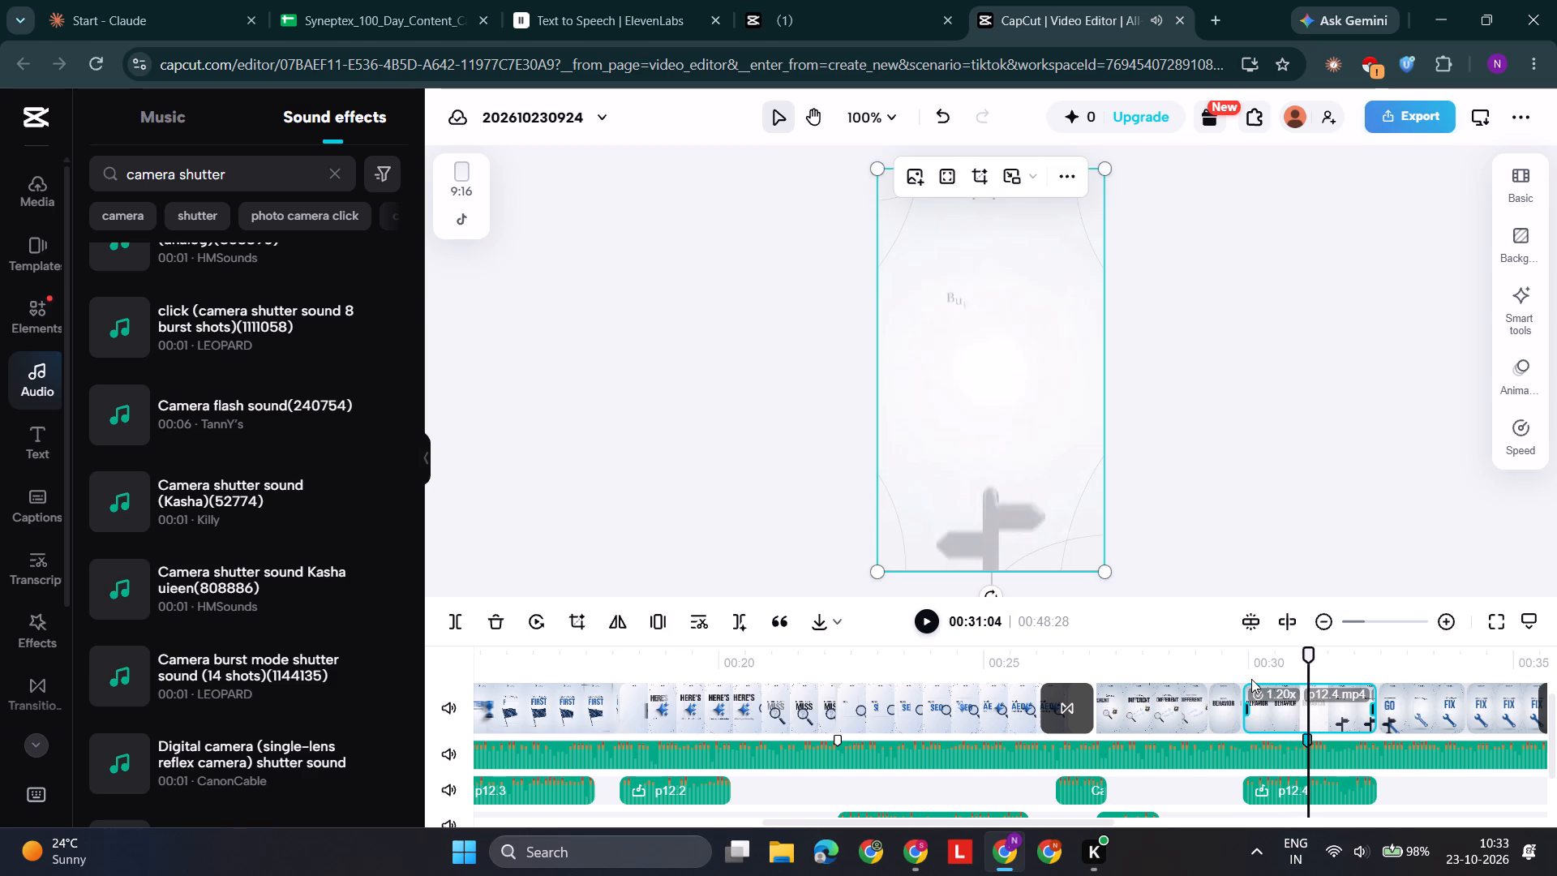
key(space)
key(space)
key(space)
key(space)
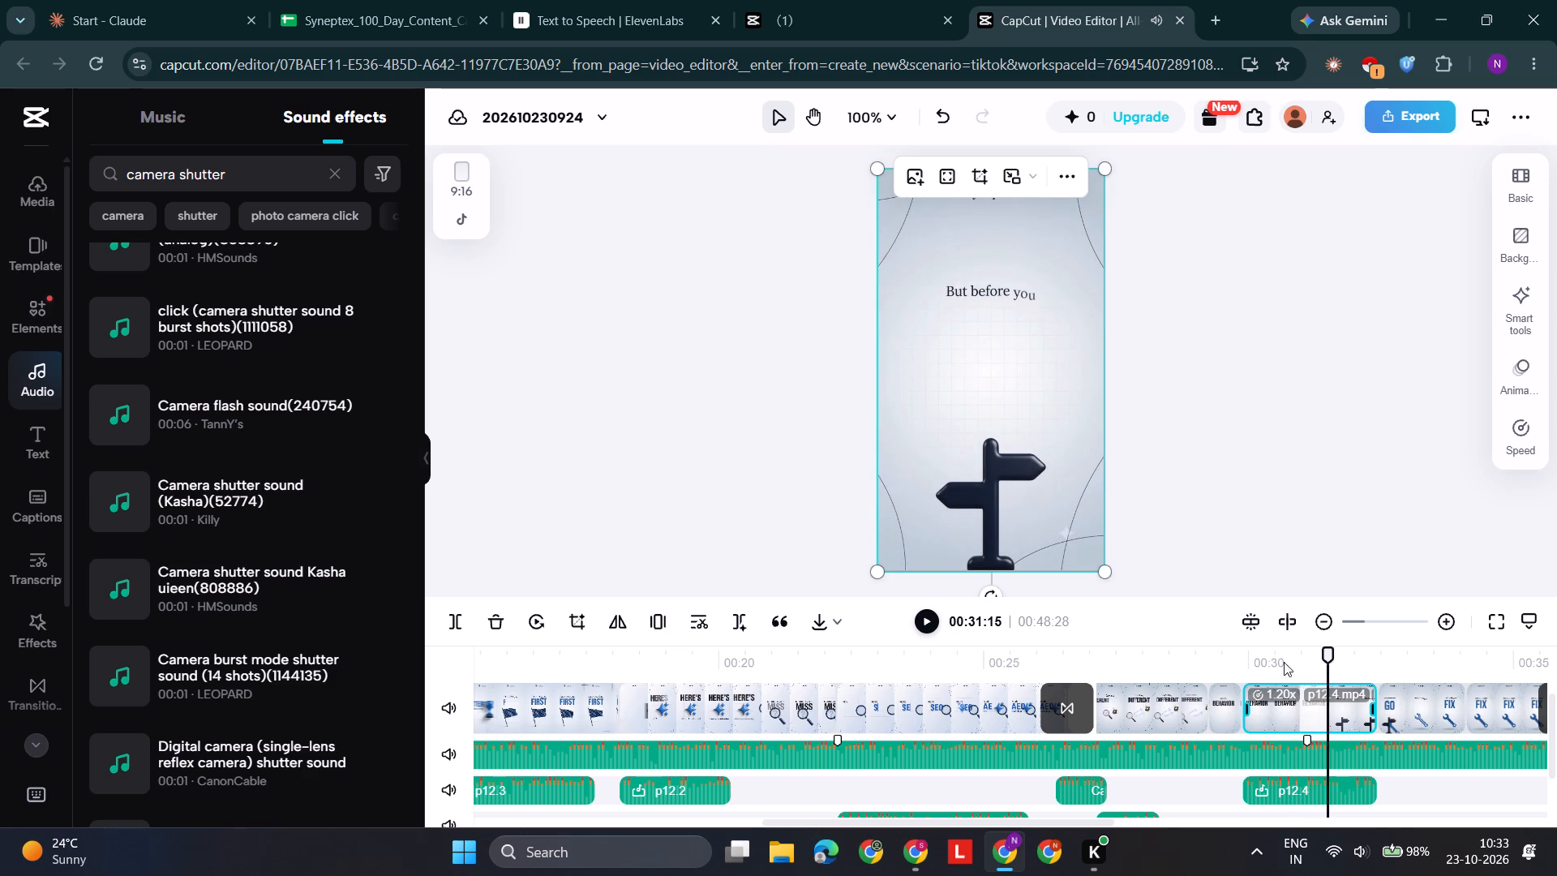
drag(1331, 659, 1323, 669)
click(1361, 790)
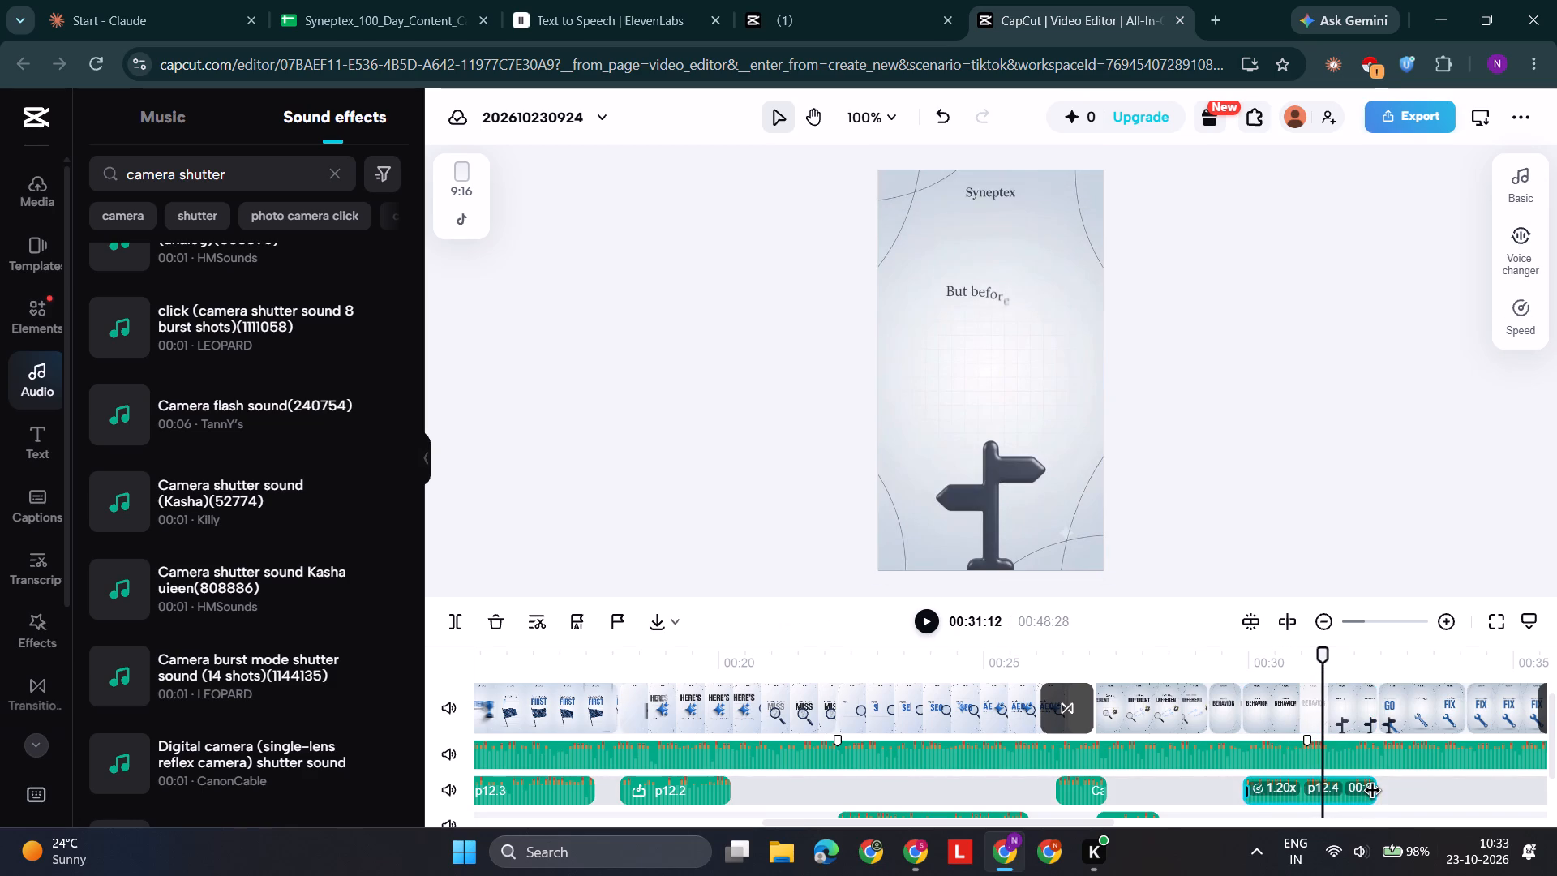
drag(1373, 792, 1330, 797)
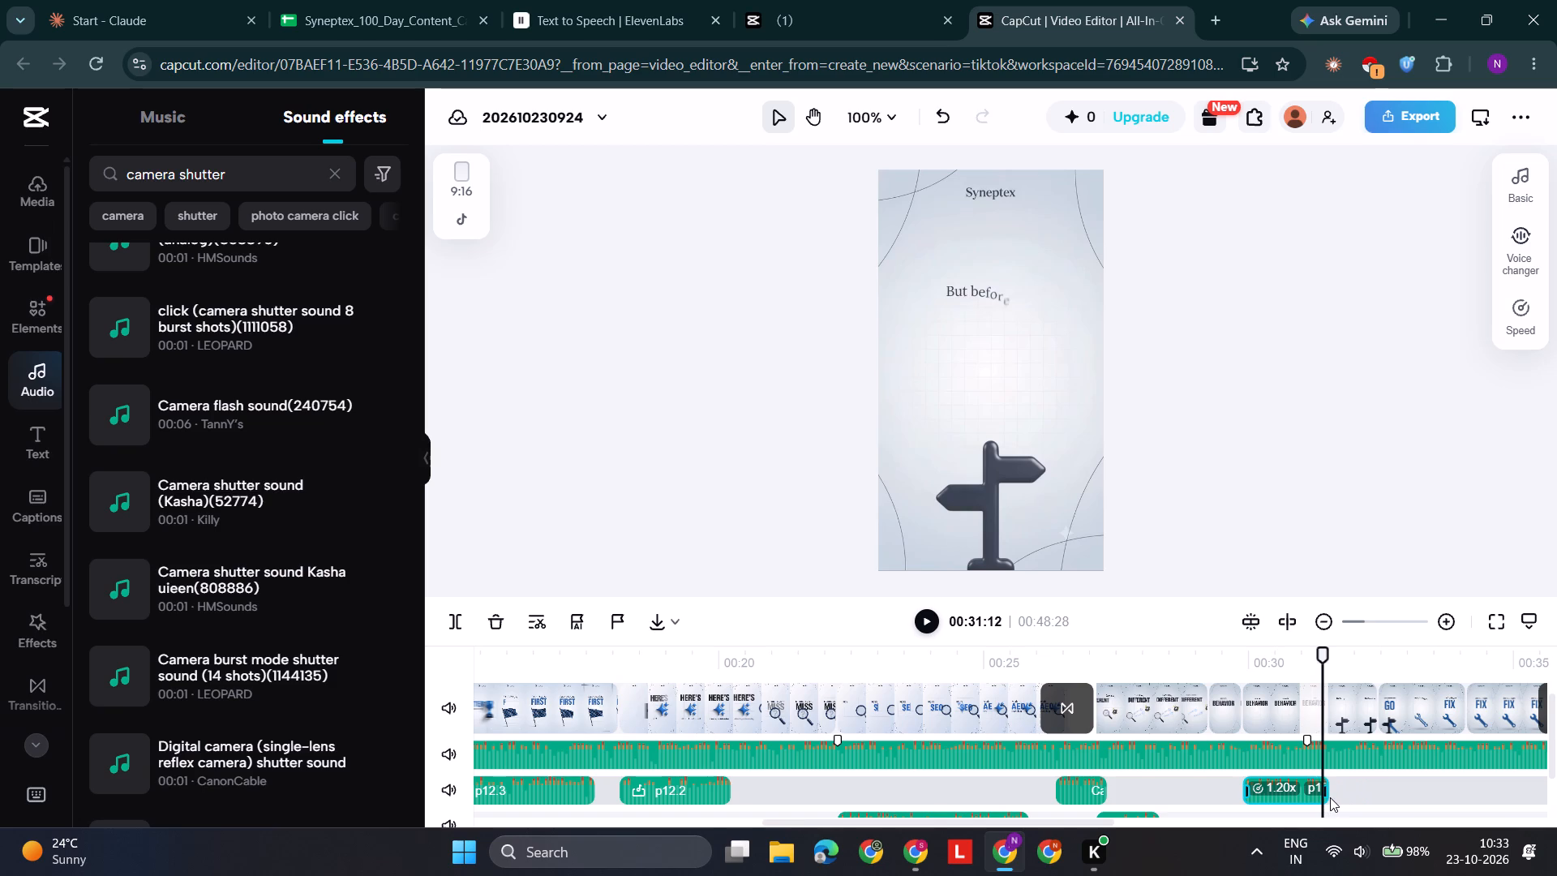
drag(1330, 797, 1328, 797)
Replay the change from "search BEHAVIOR" to "But before you GO" to check where the p12.4 audio cuts off.
drag(1321, 666, 1250, 675)
key(space)
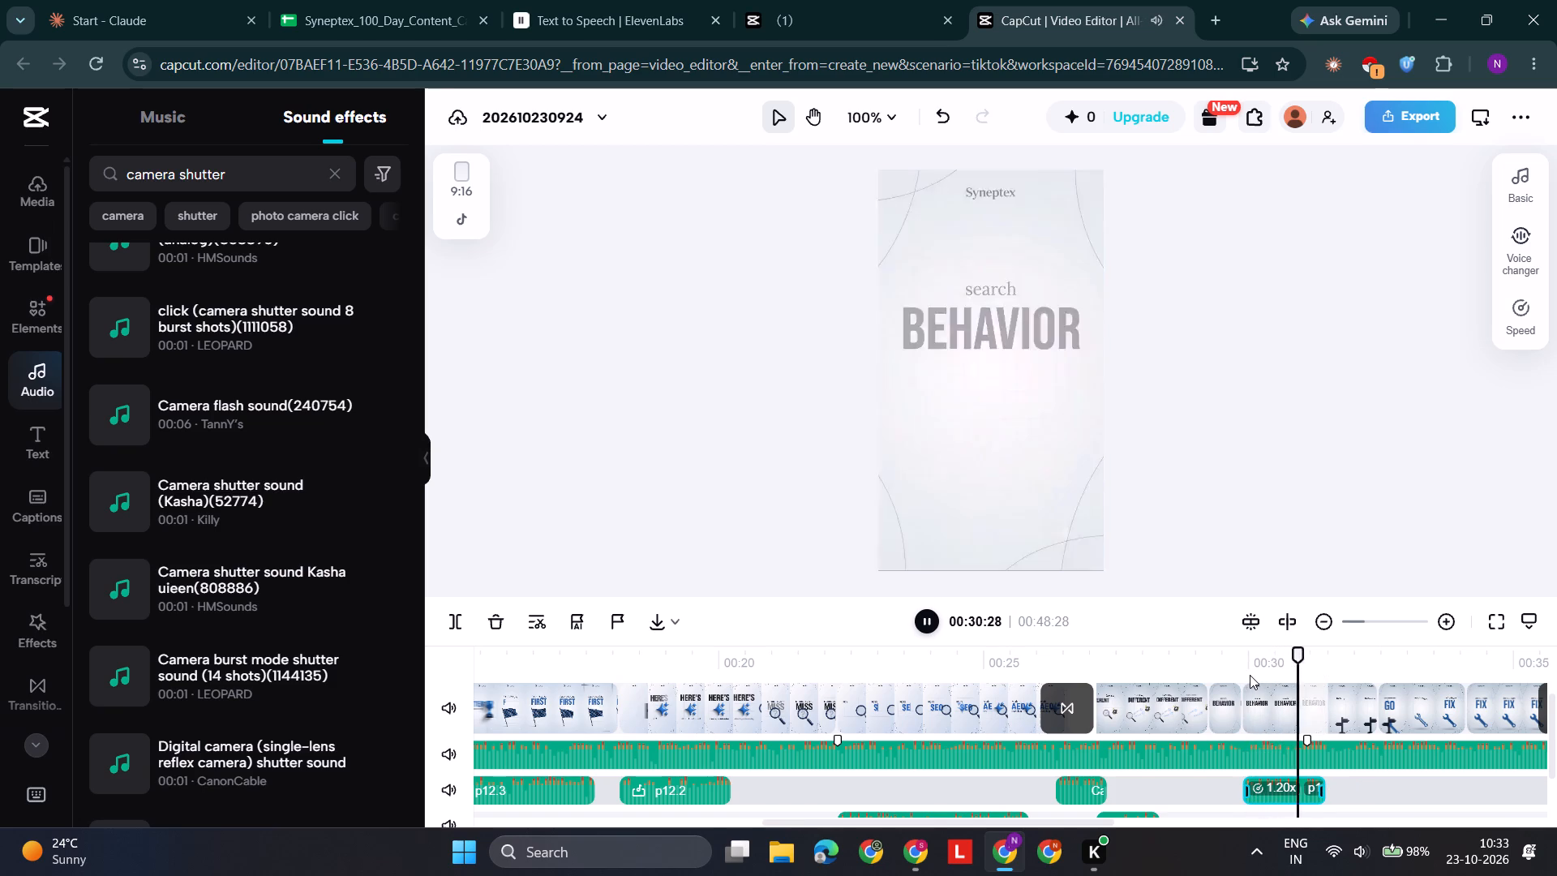
key(space)
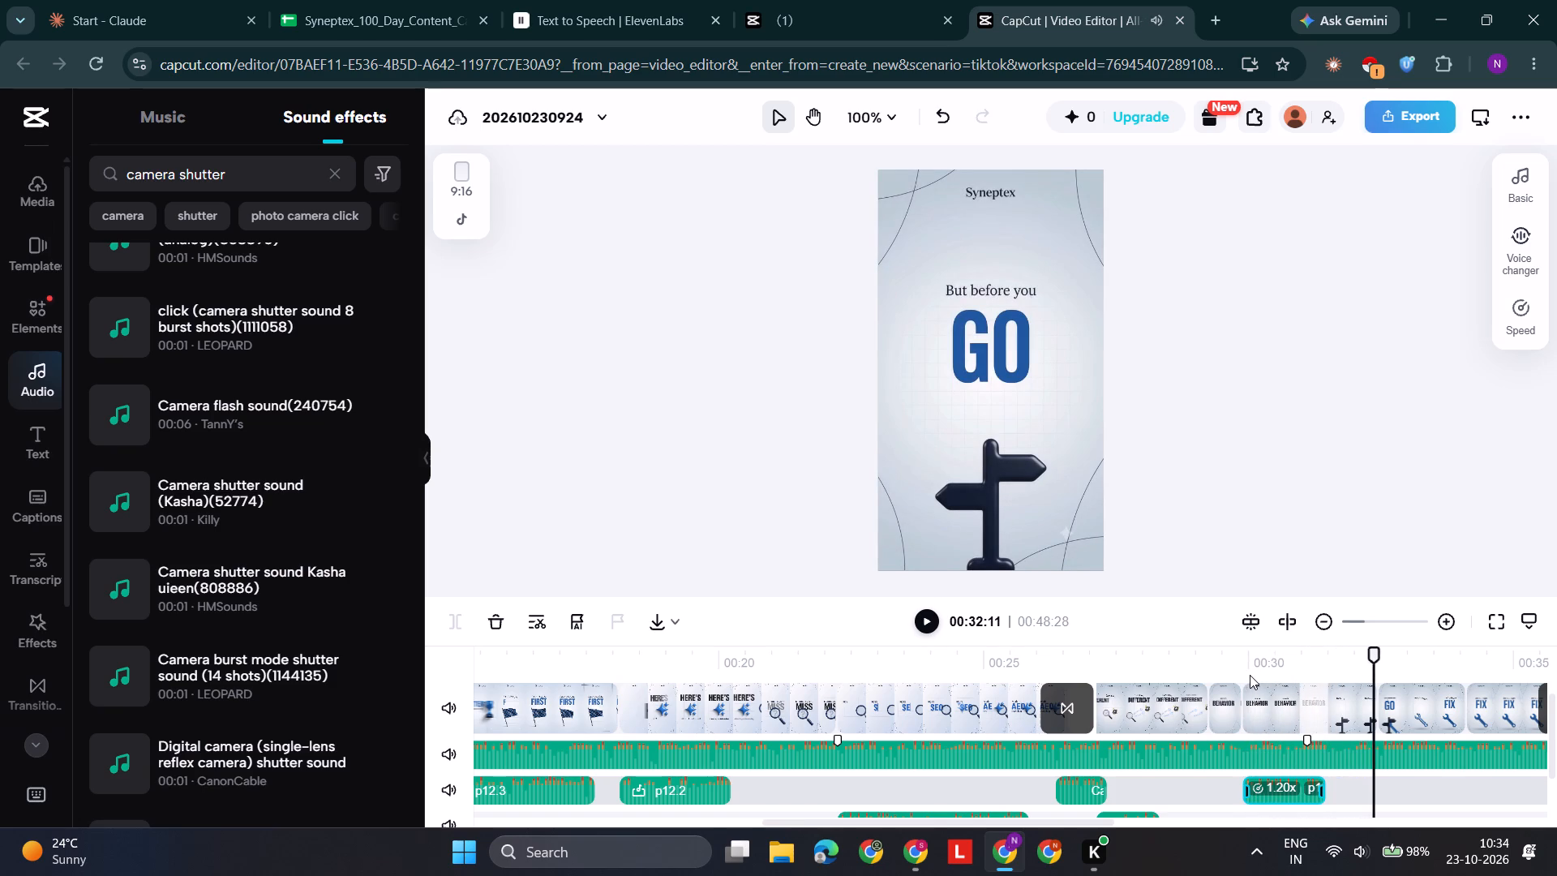
drag(1379, 663, 1250, 684)
key(space)
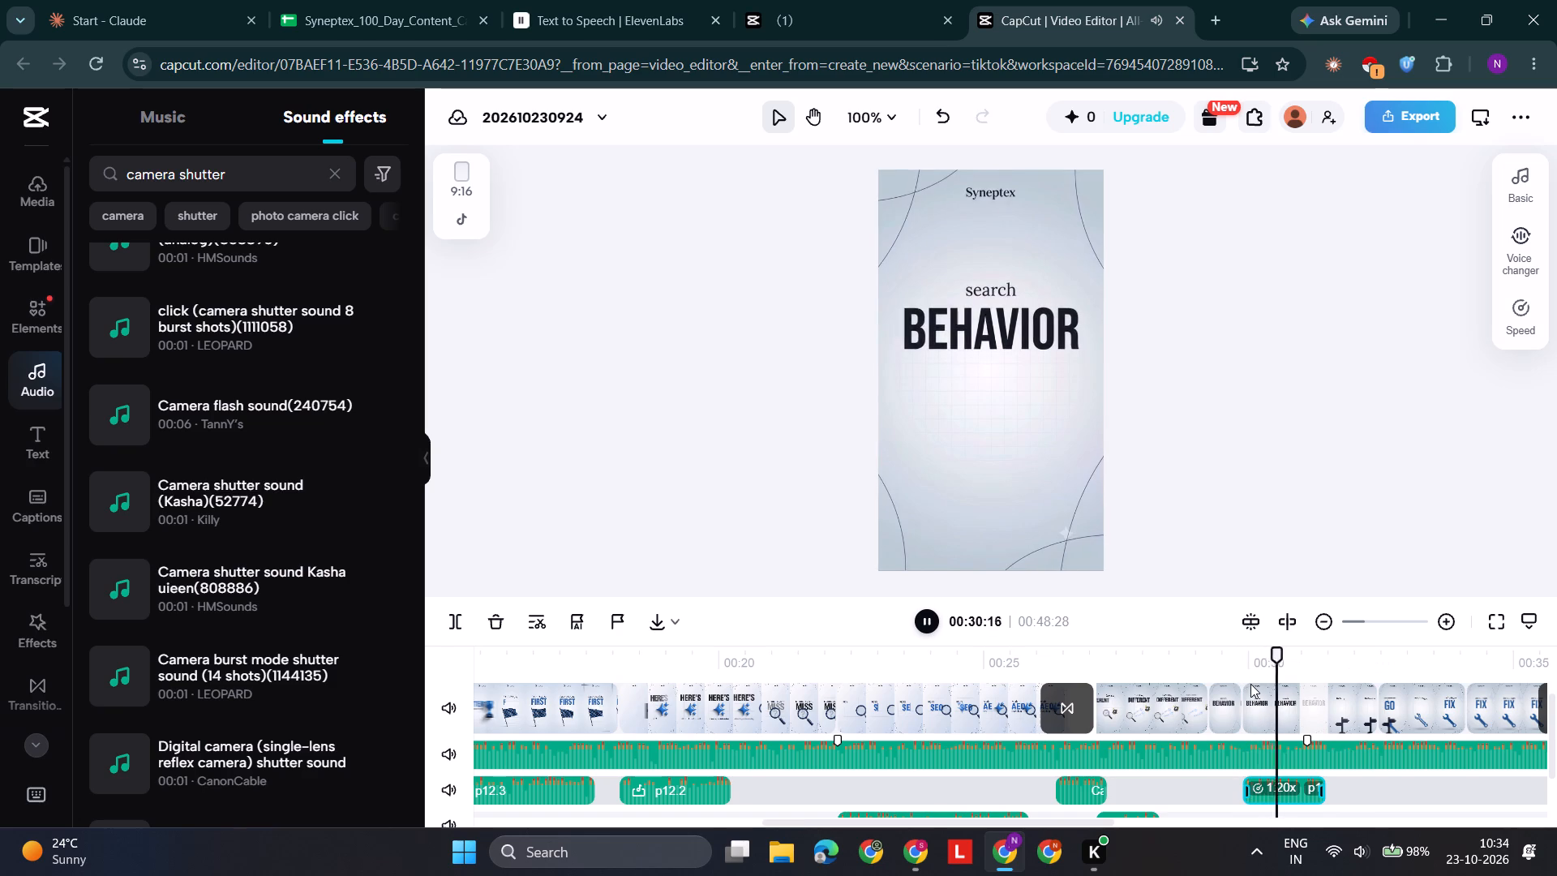
key(space)
key(space)
key(space)
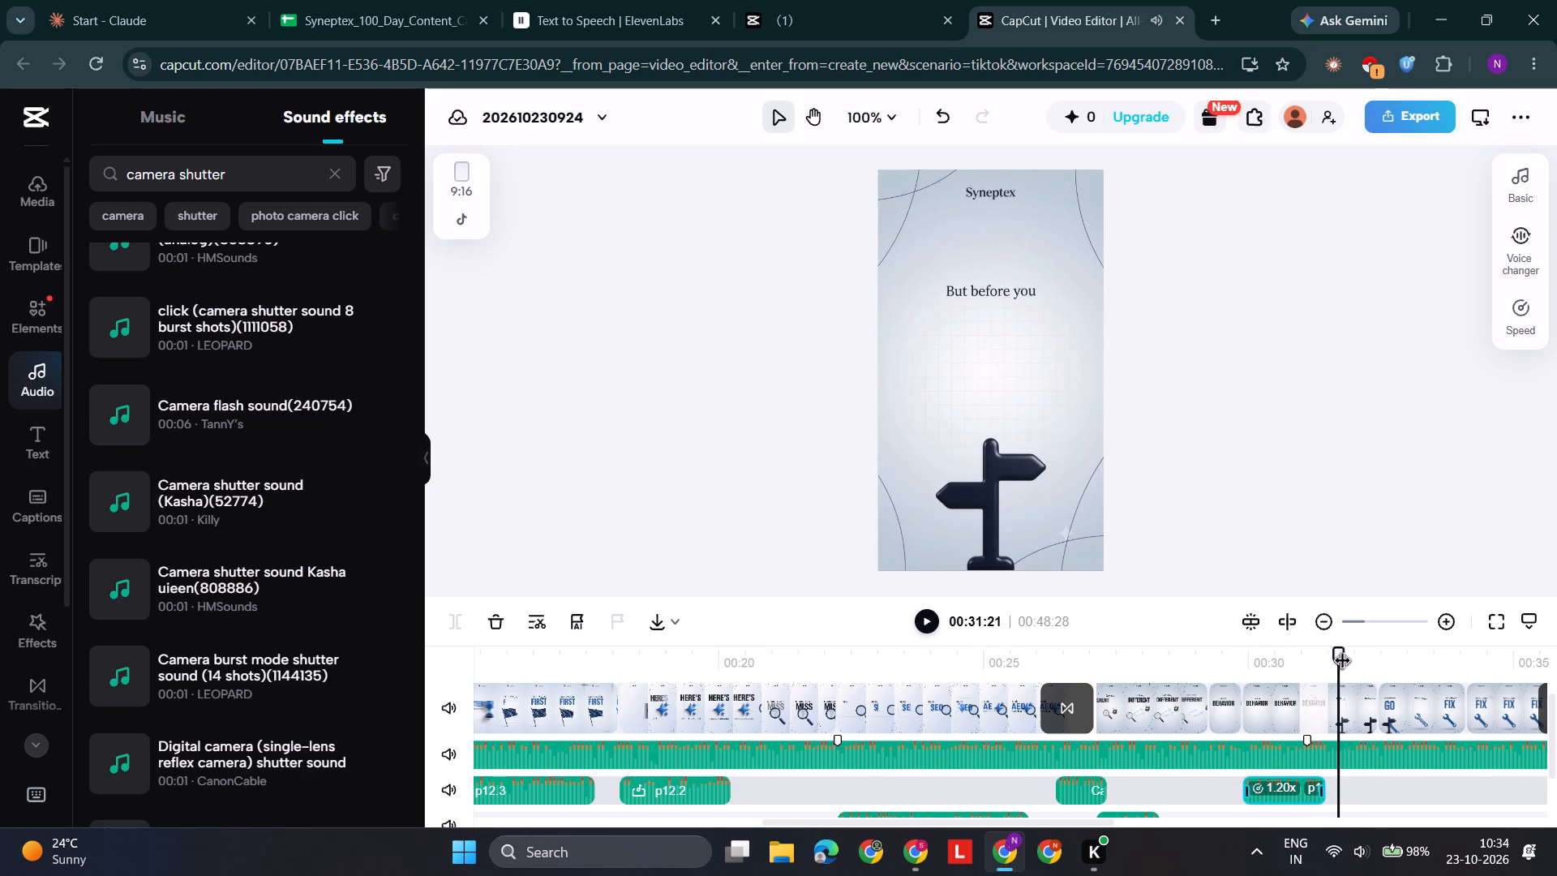
drag(1339, 657, 1195, 668)
key(space)
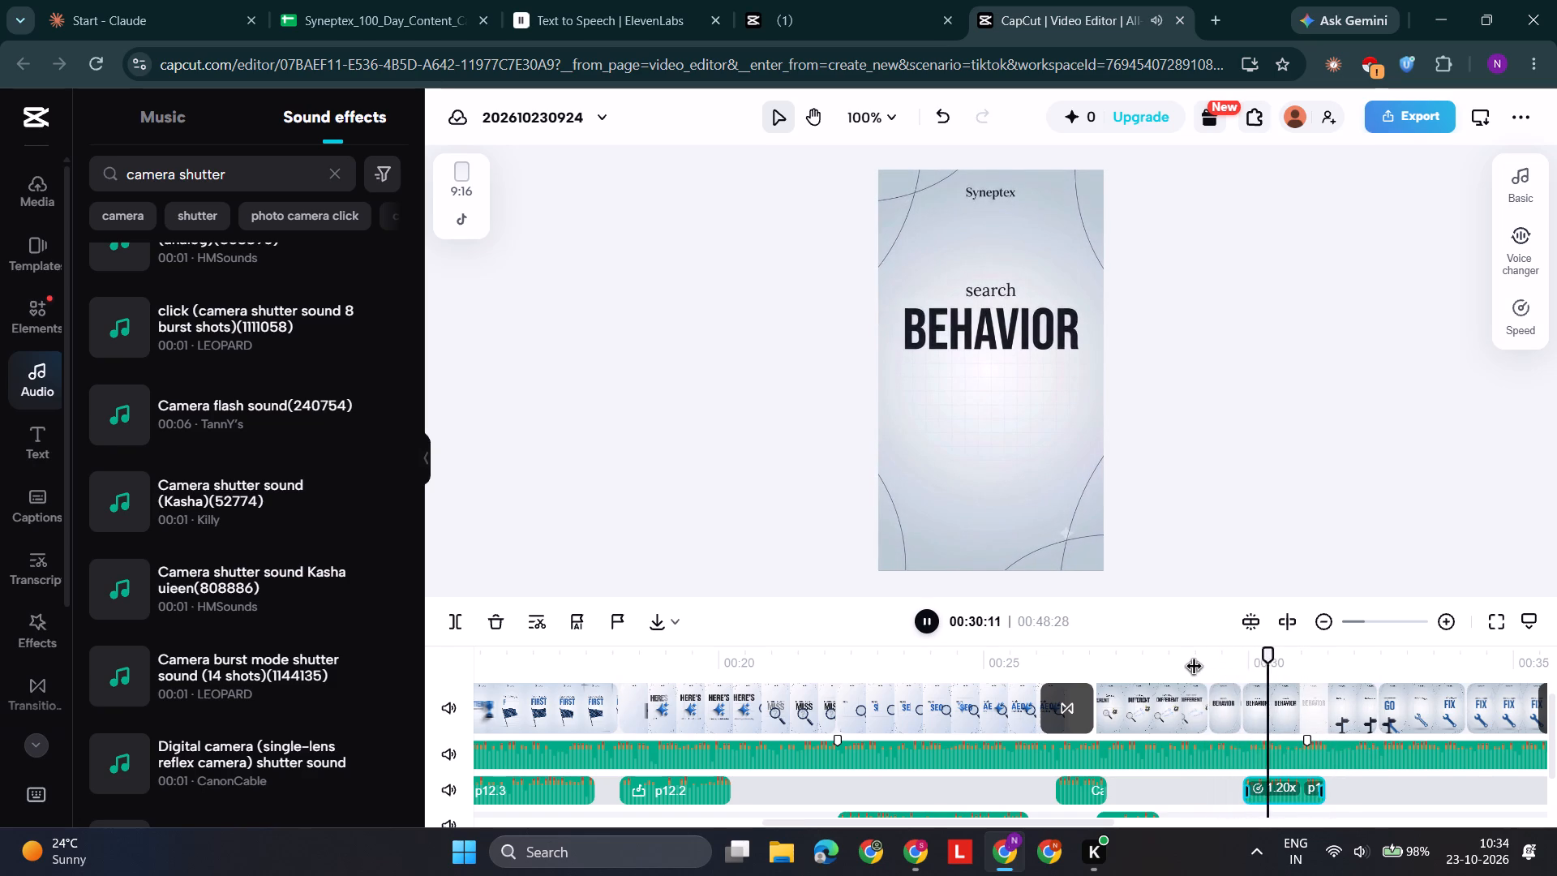
key(space)
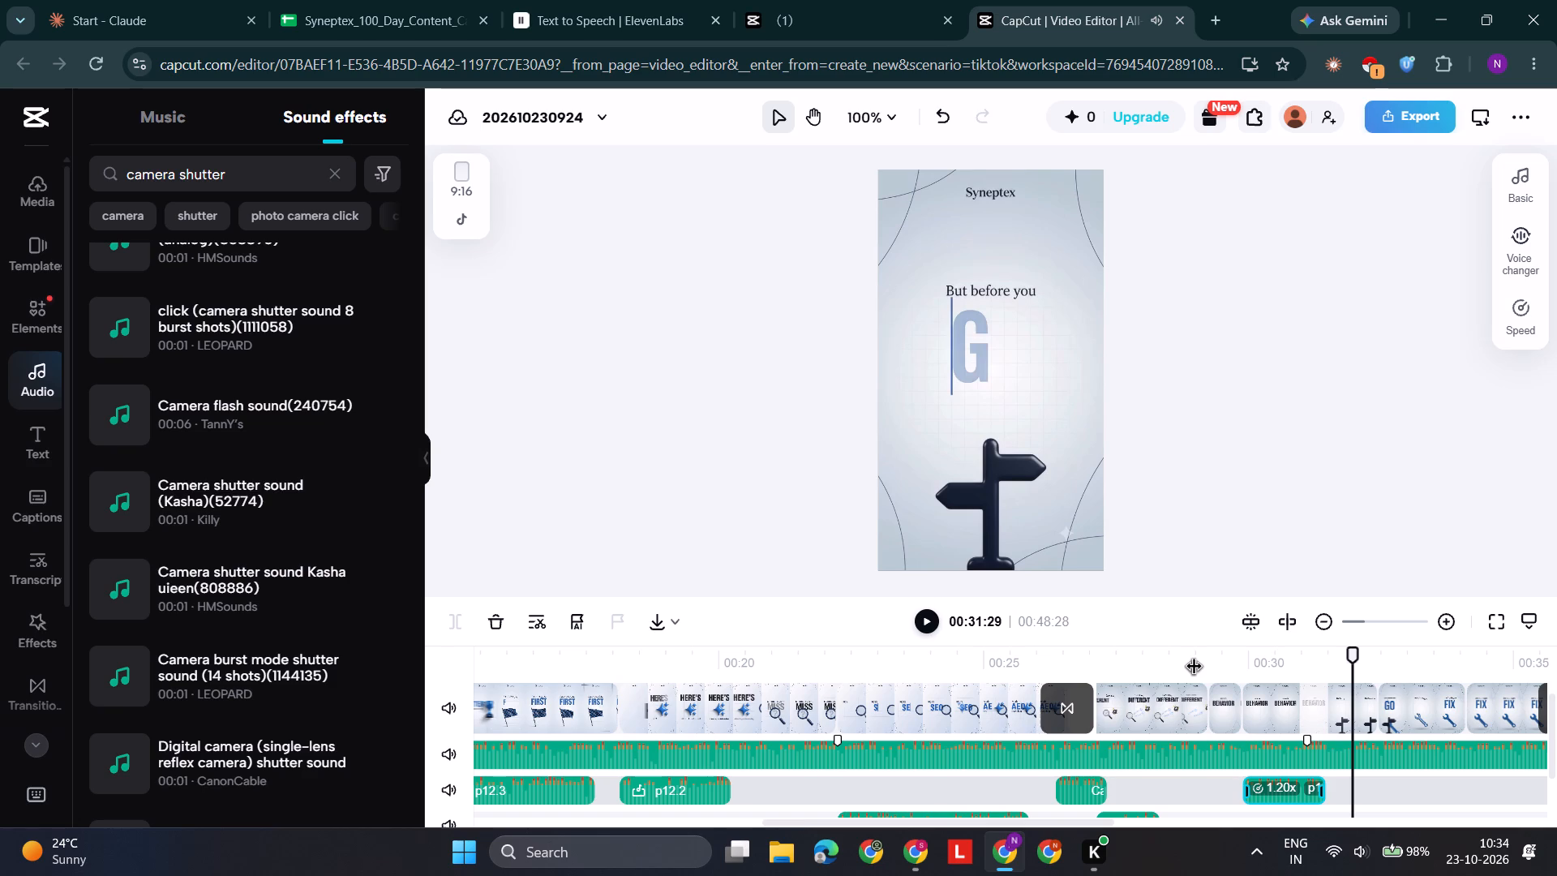
Shorten the end of the p12.4 audio to about 00:31:06 and replay on into "there's a bigger FIX".
drag(1322, 796, 1319, 796)
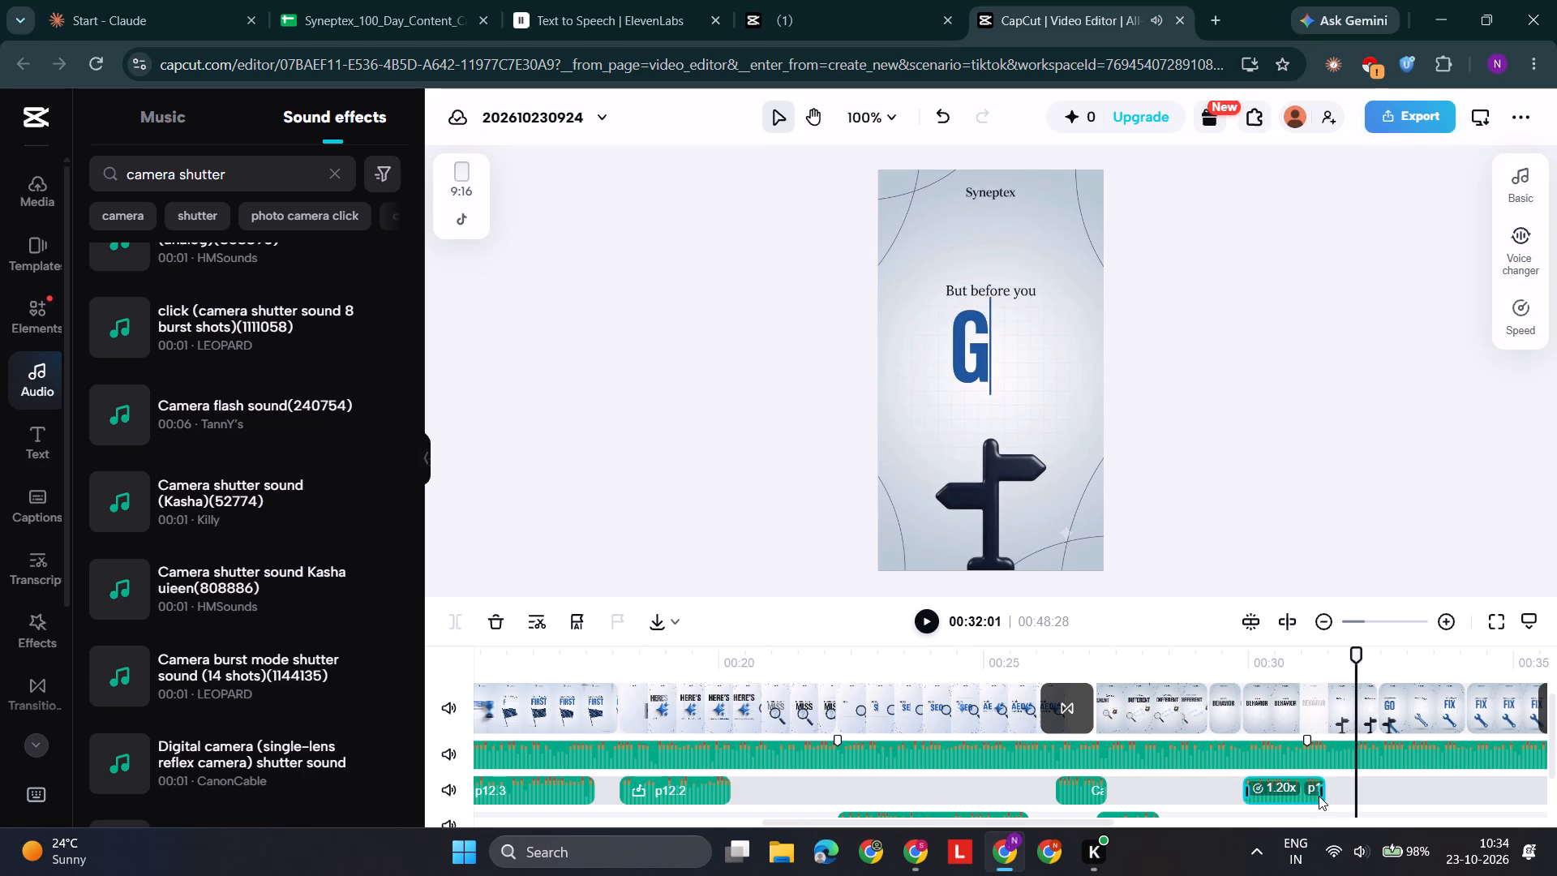
drag(1319, 796, 1313, 796)
drag(1358, 664, 1237, 681)
key(space)
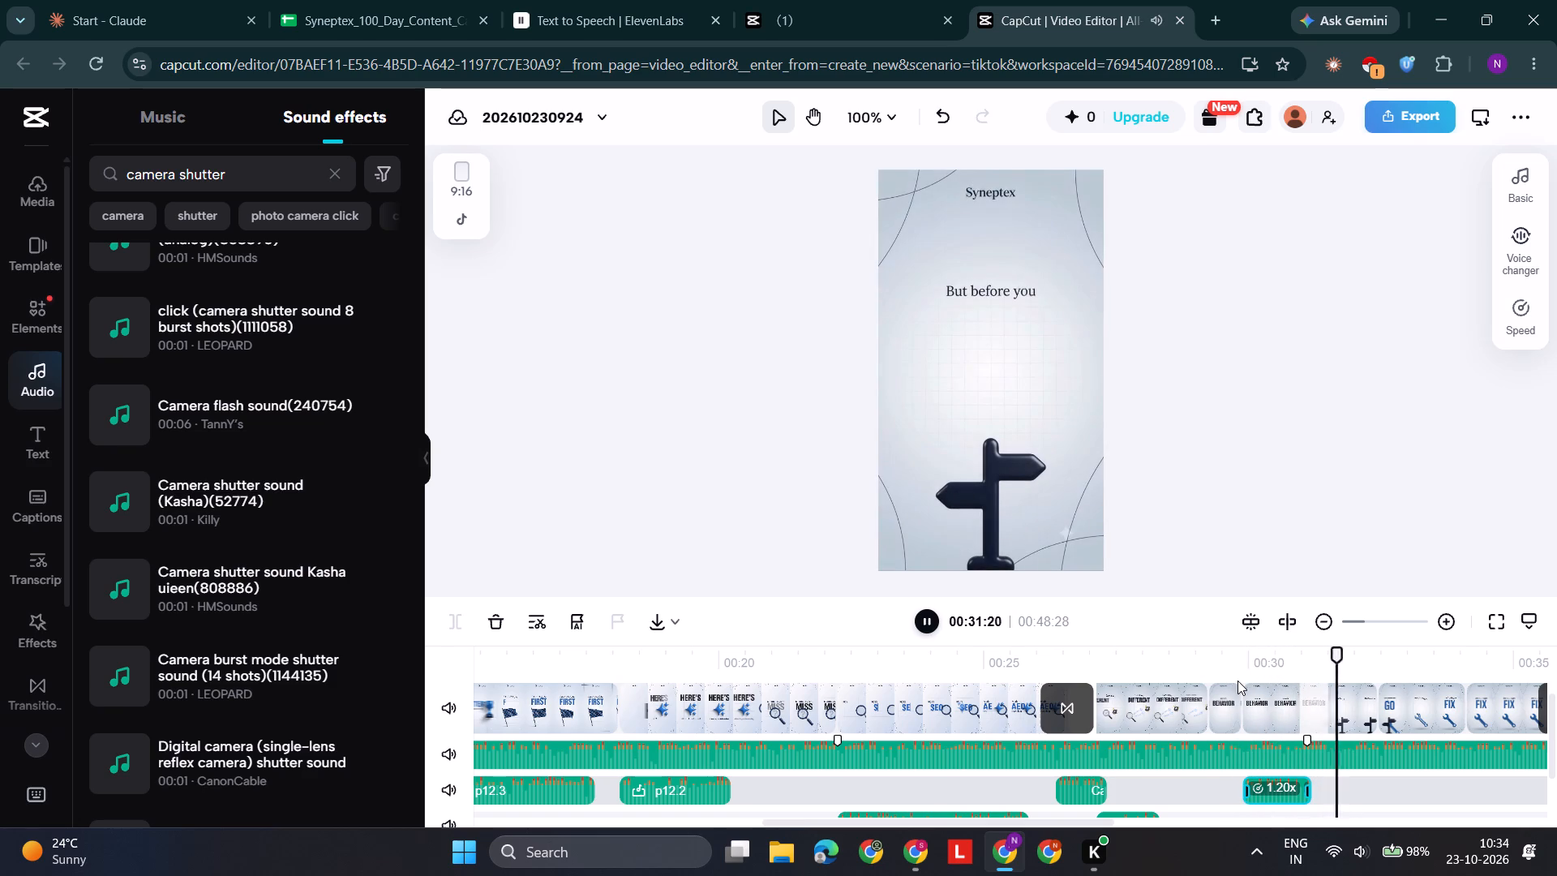
key(space)
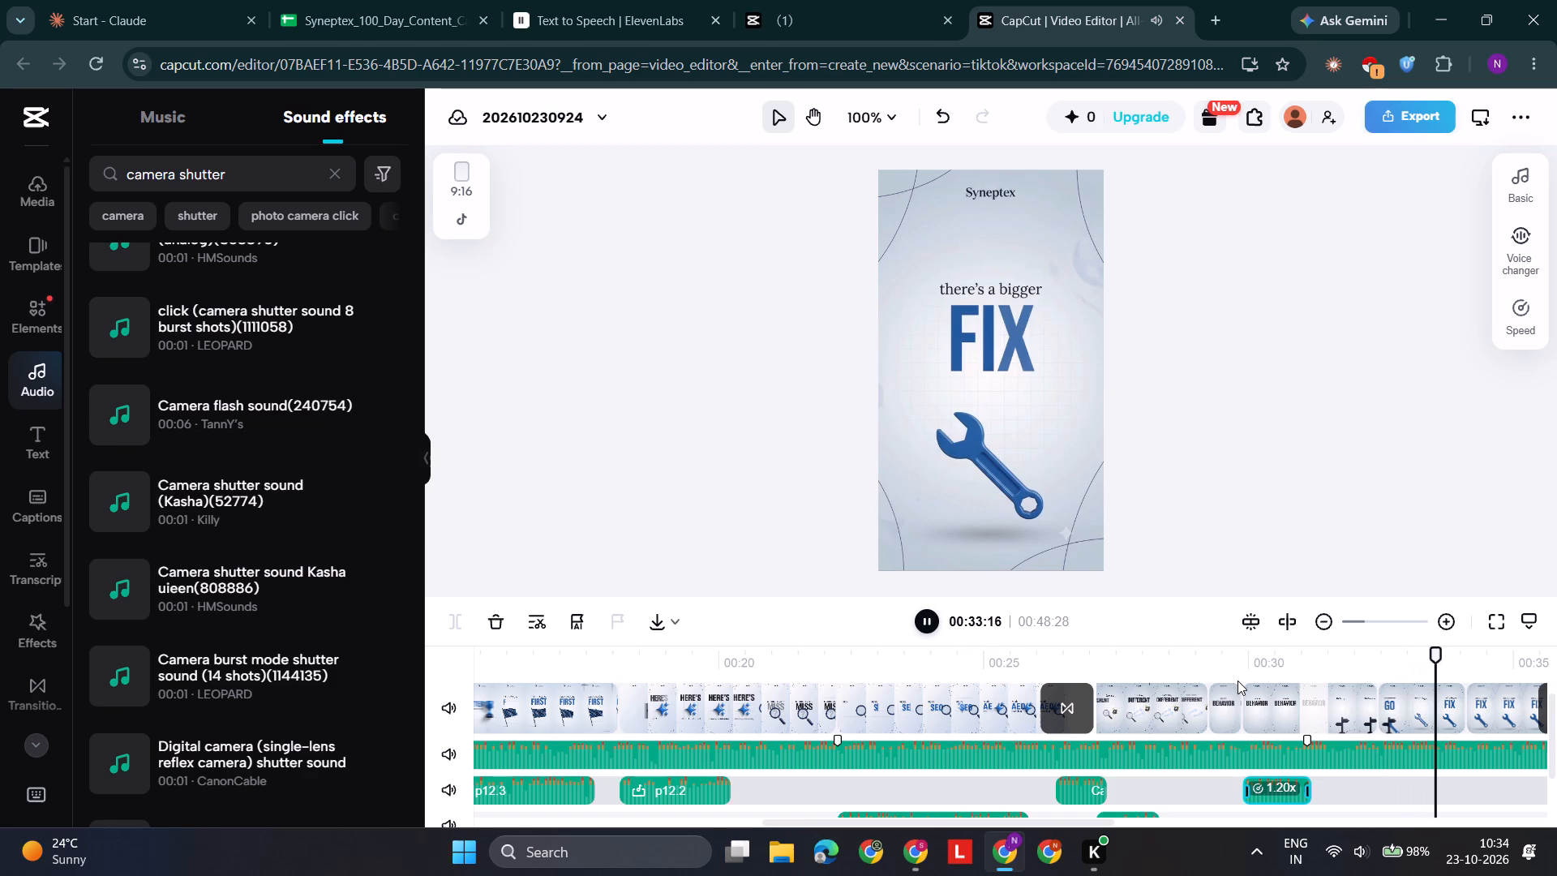
Separate the audio from the p12.4 clip showing "there's a bigger FIX".
scroll(1249, 685, left, 1)
click(1281, 720)
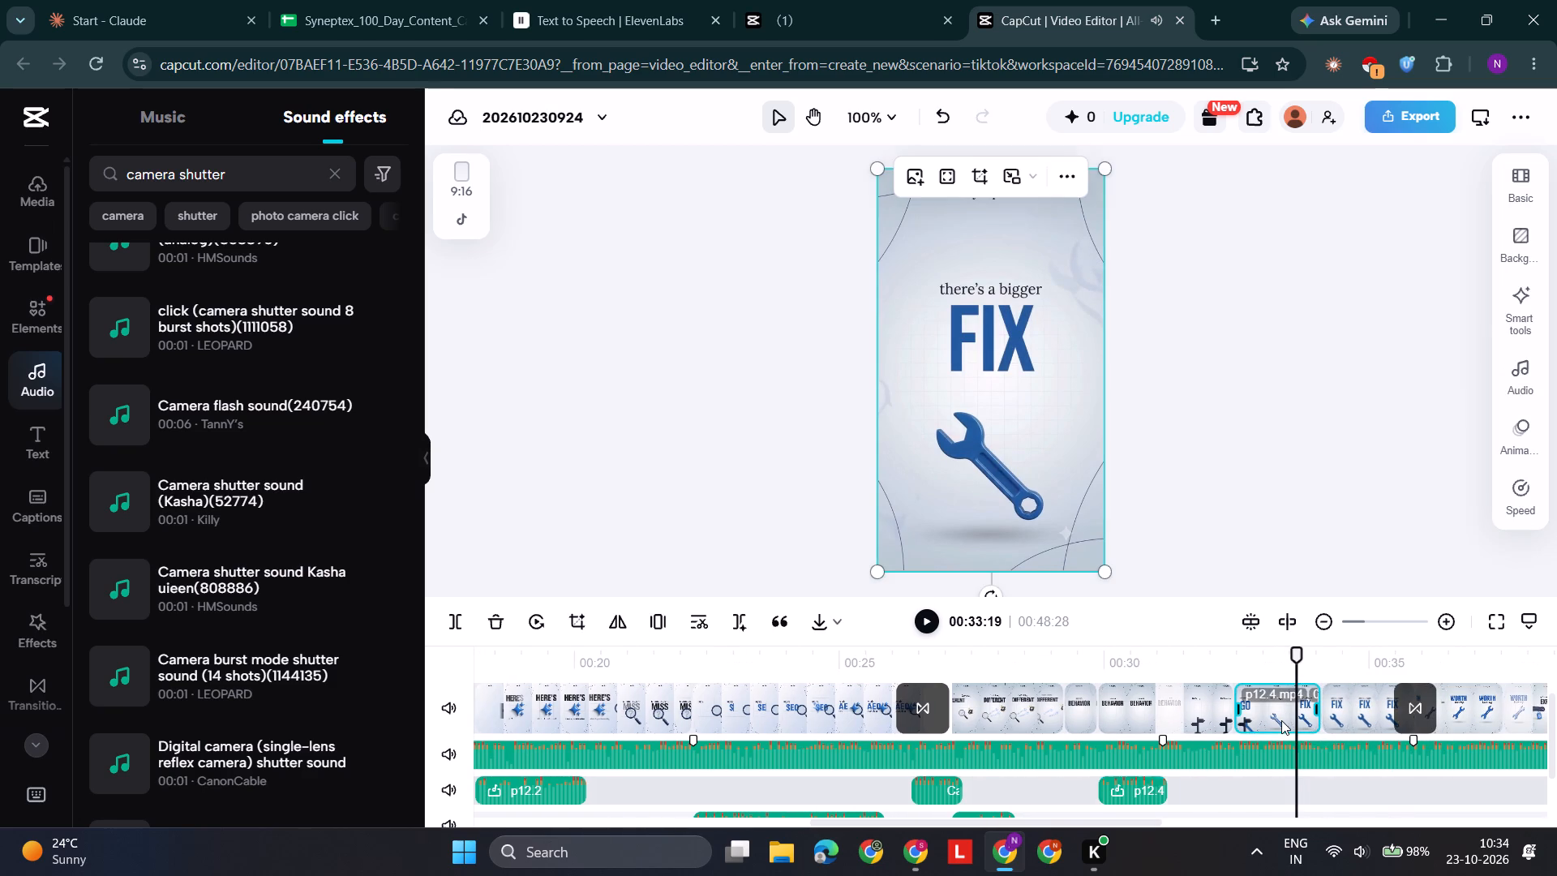
right_click(1281, 720)
click(1356, 623)
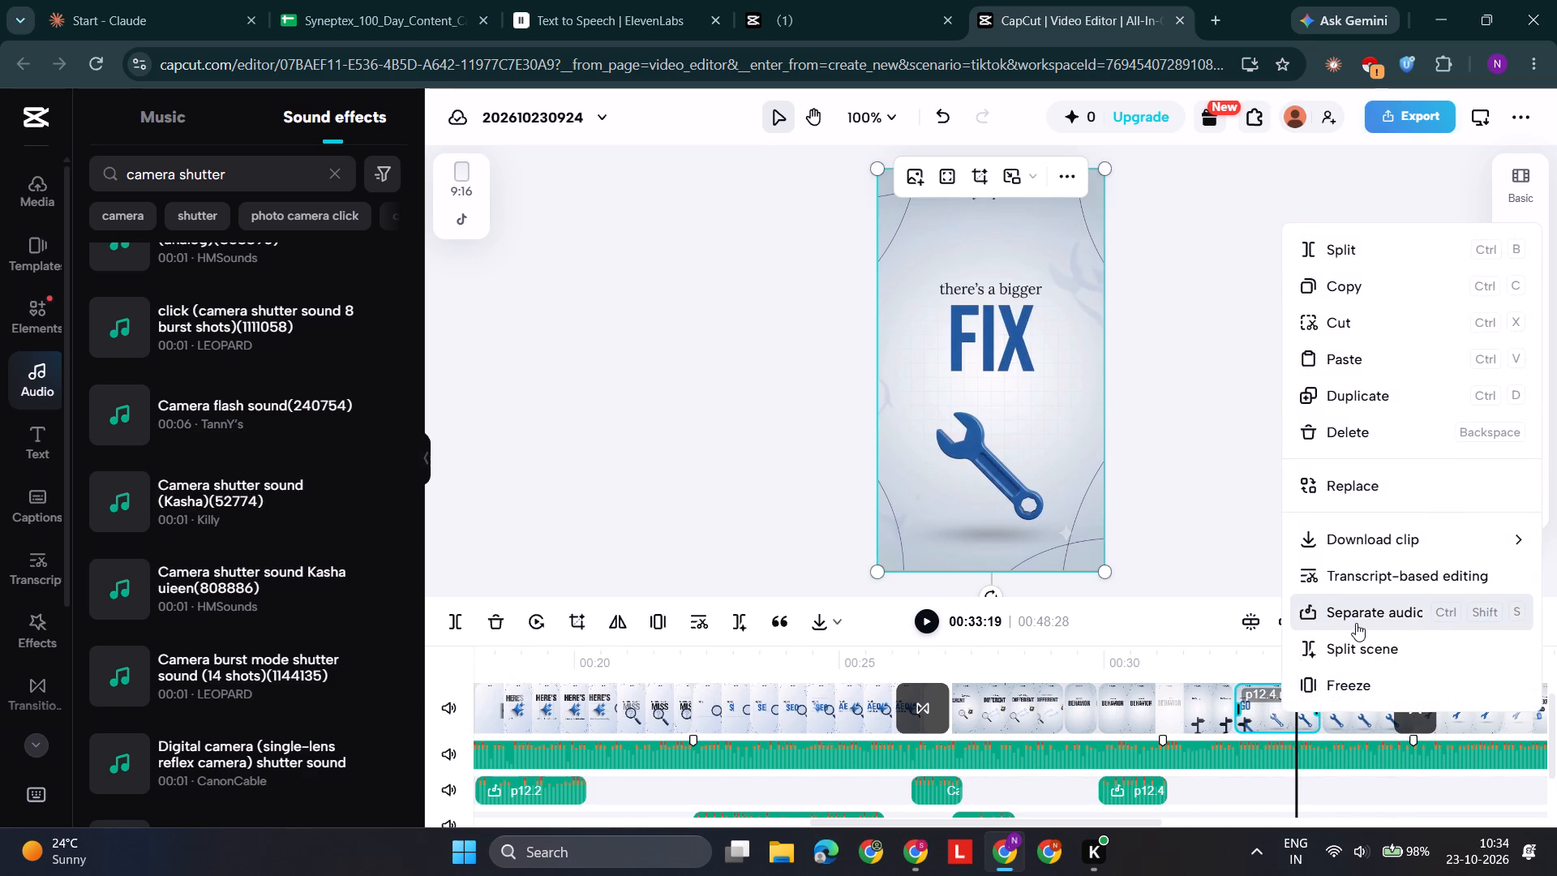
Trim the end of the separated "there's a bigger FIX" audio to about 00:33:01, while that phrase is appearing.
drag(1297, 661, 1222, 670)
key(space)
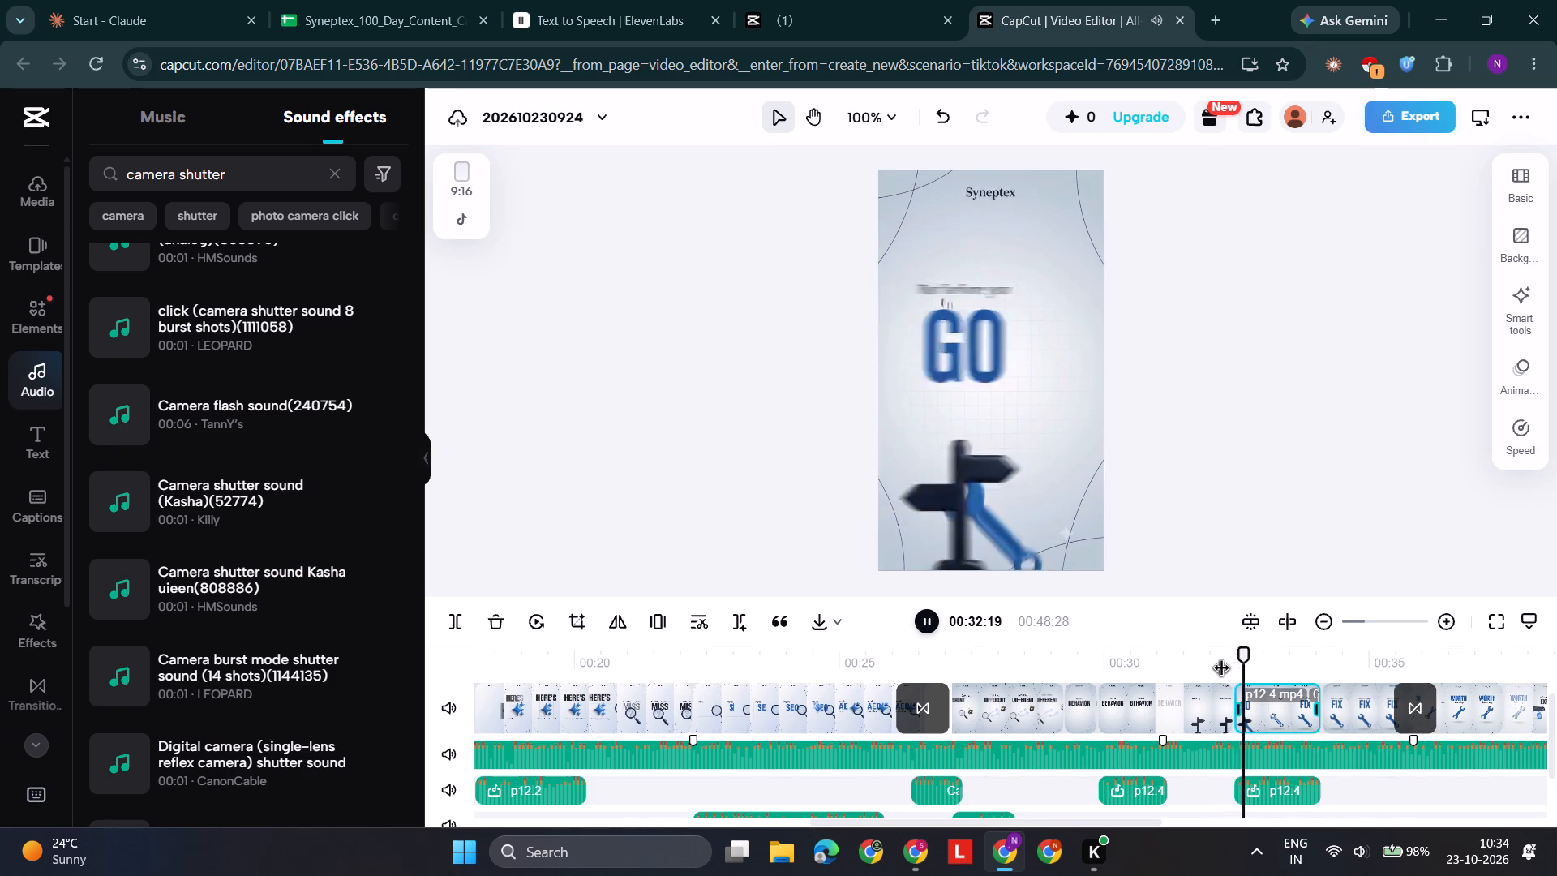
key(space)
key(space)
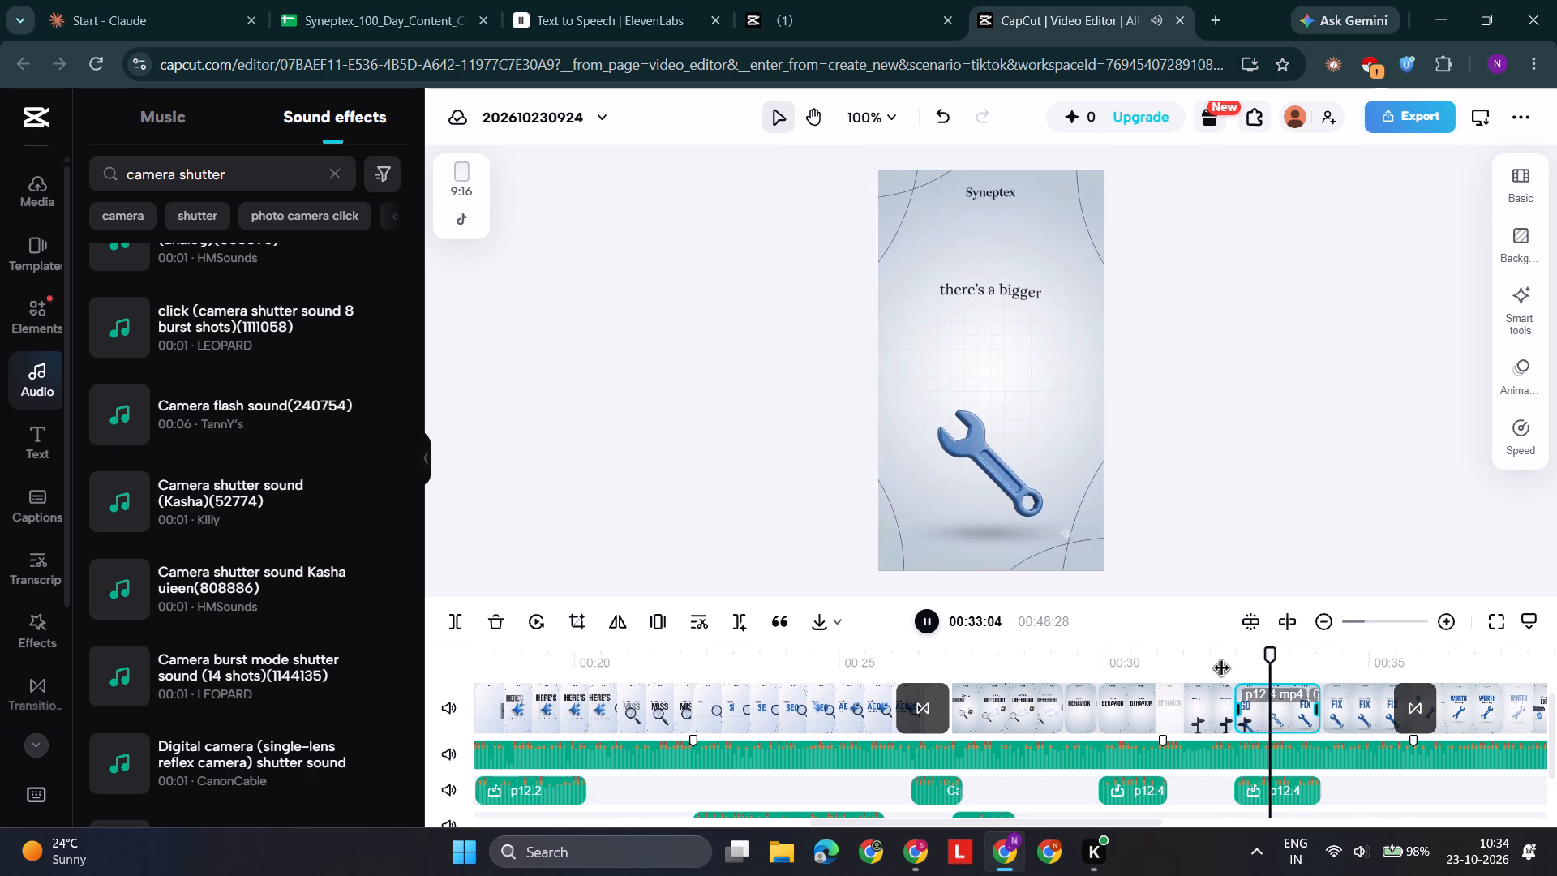
key(space)
key(Left)
key(Left)
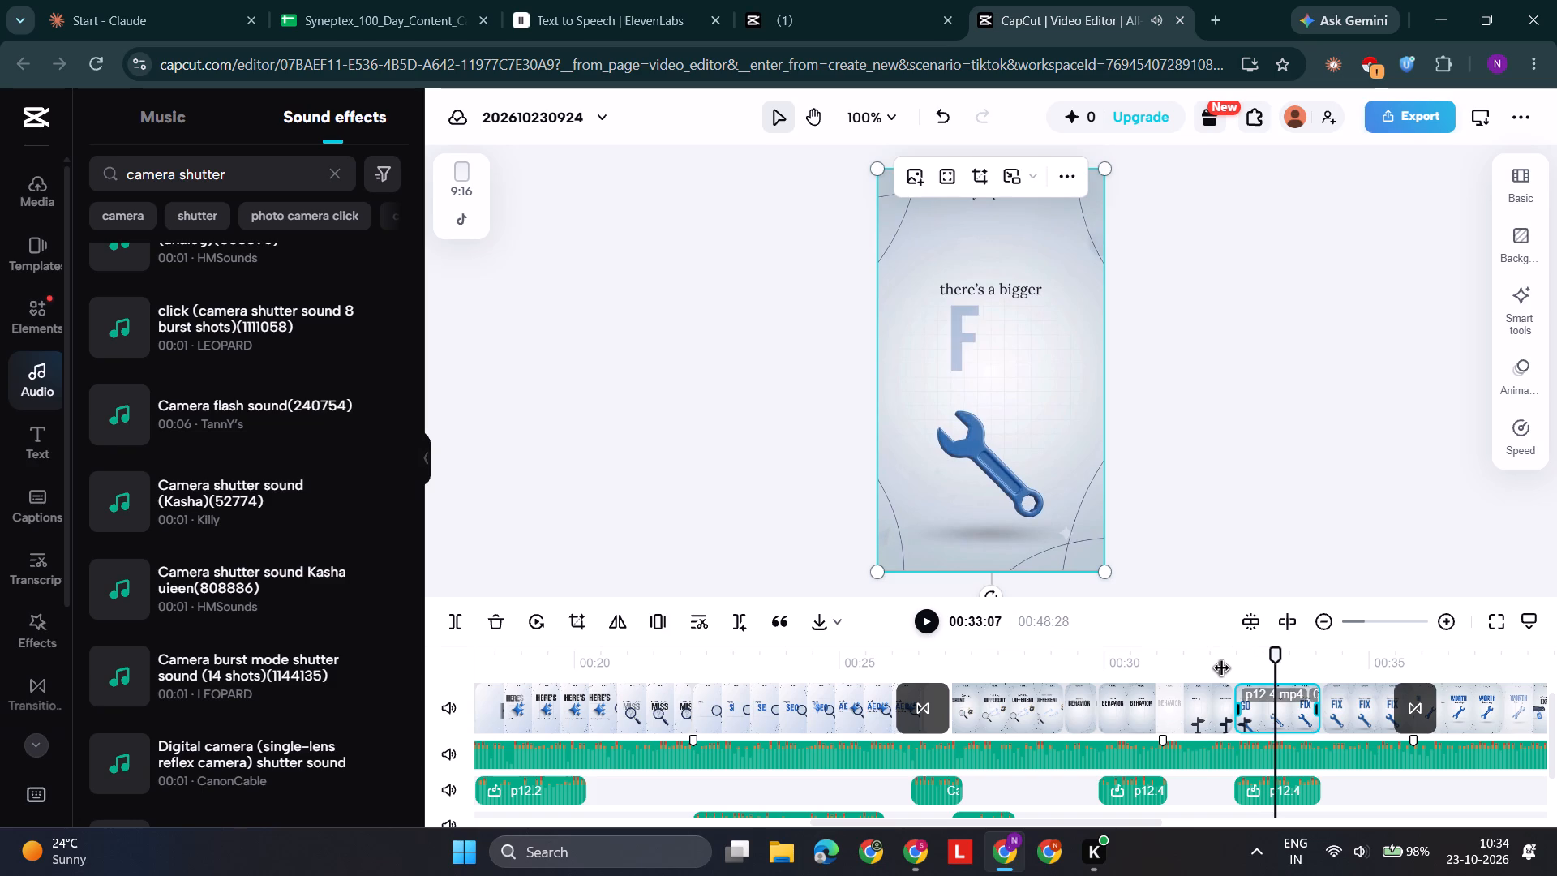
drag(1281, 653, 1266, 667)
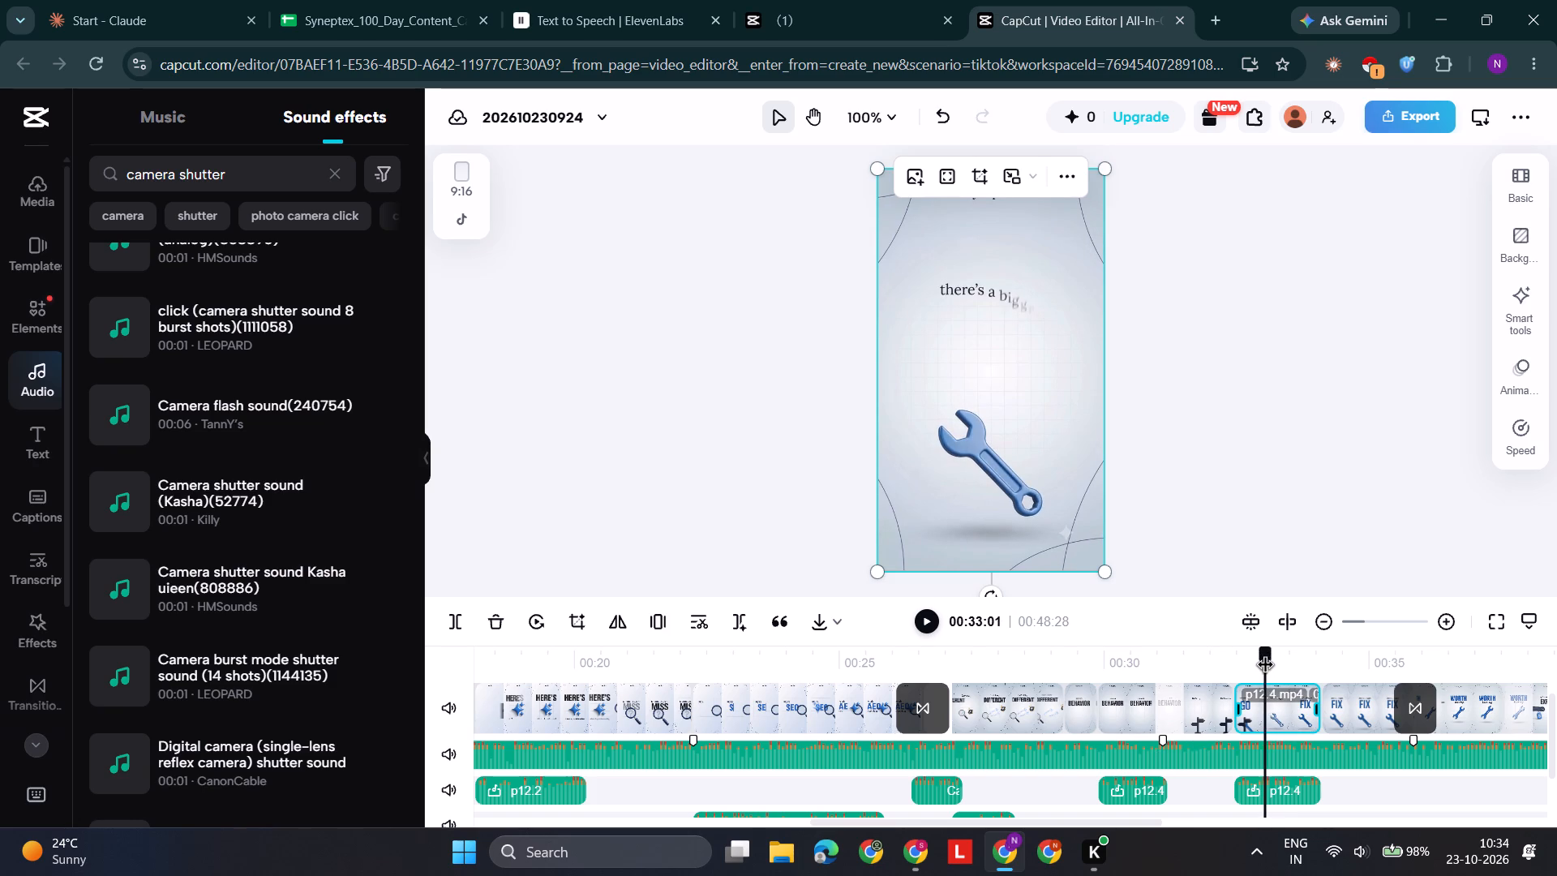
drag(1266, 667, 1263, 670)
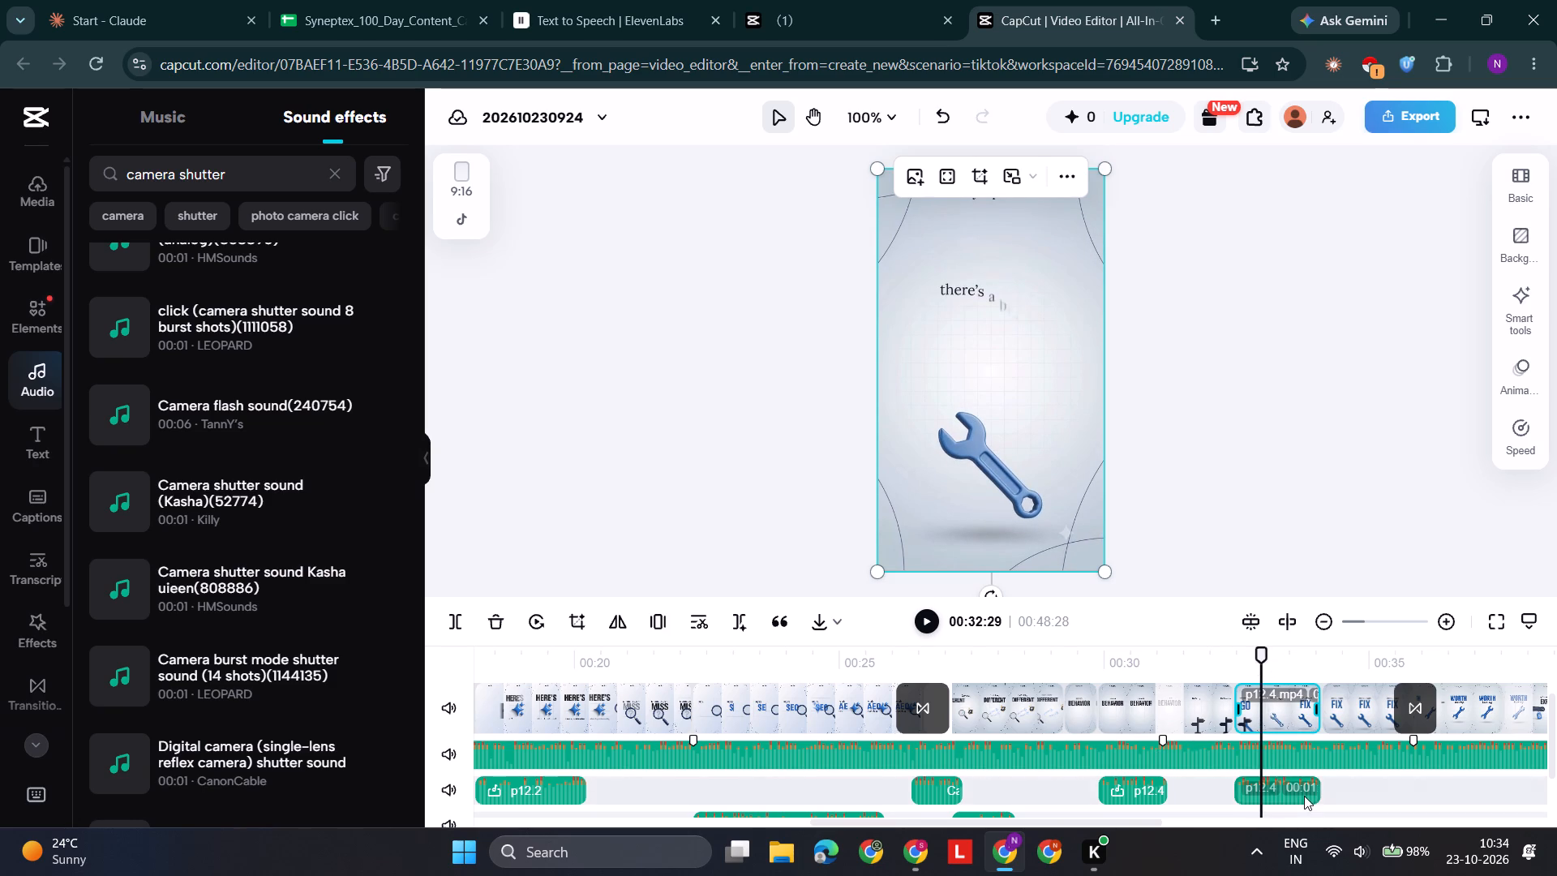
click(1304, 796)
drag(1317, 792, 1268, 792)
Shorten the end of the "there's a bigger FIX" audio to about 00:32:28 and replay through to "Myth: Getting found EXPENSIVE".
drag(1263, 660, 1203, 668)
key(space)
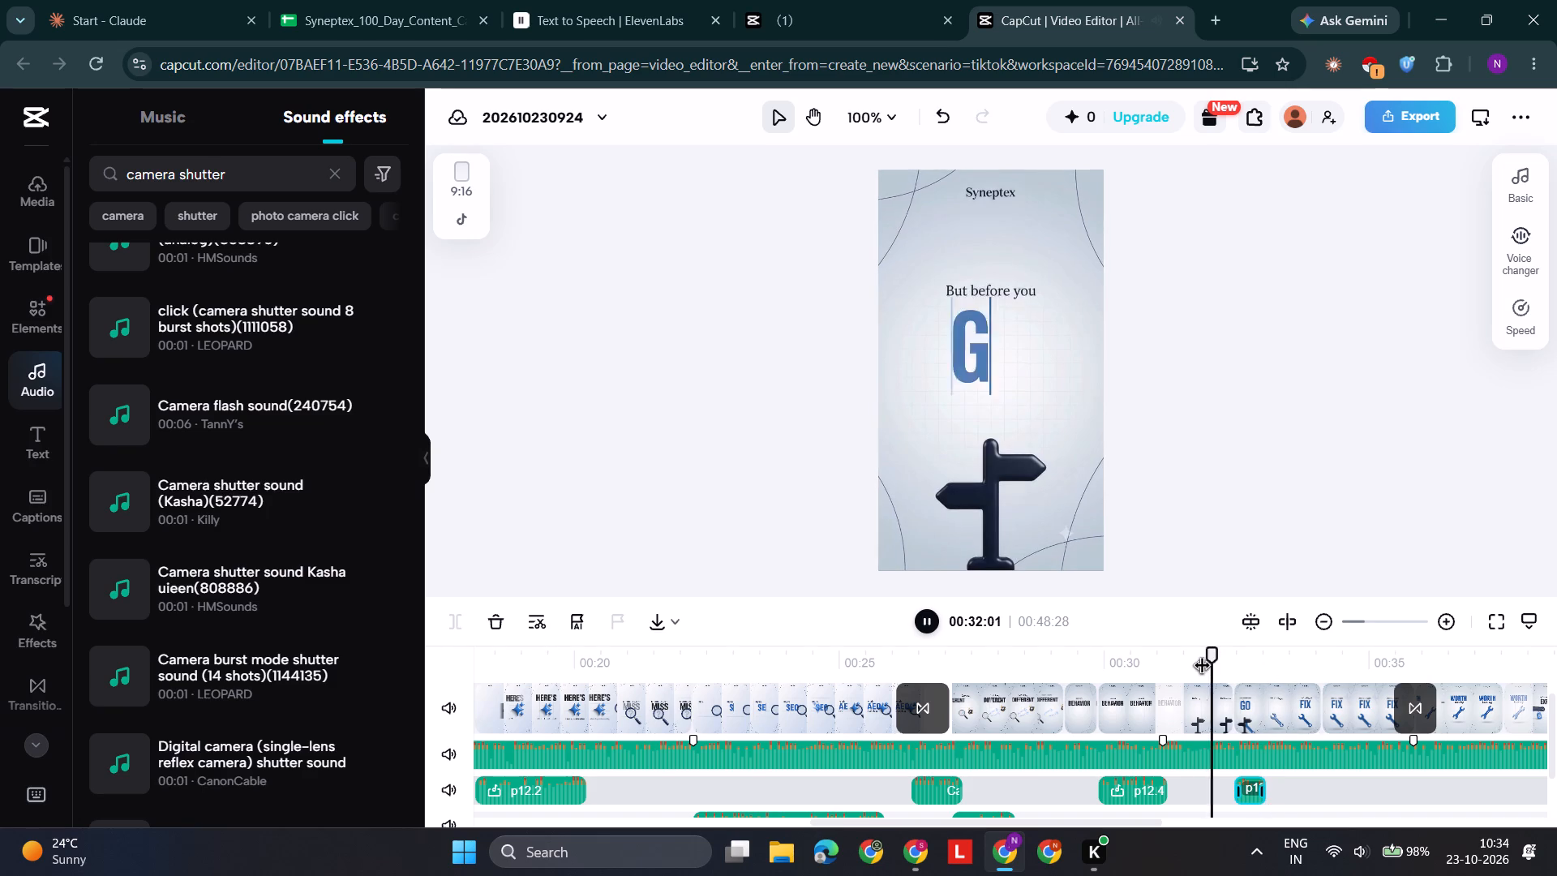
key(space)
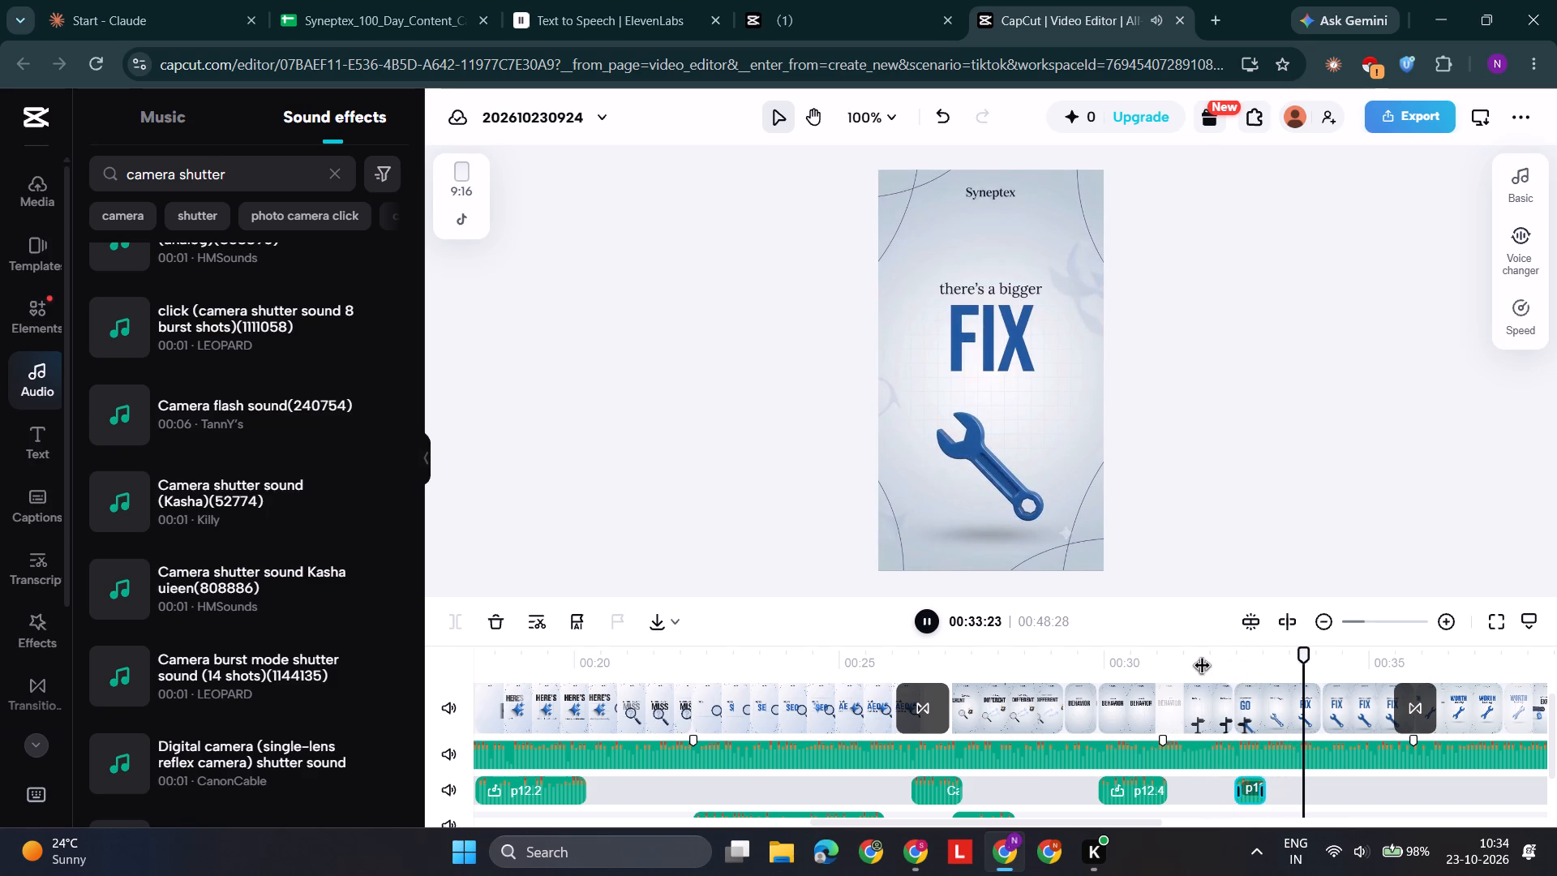
click(1263, 792)
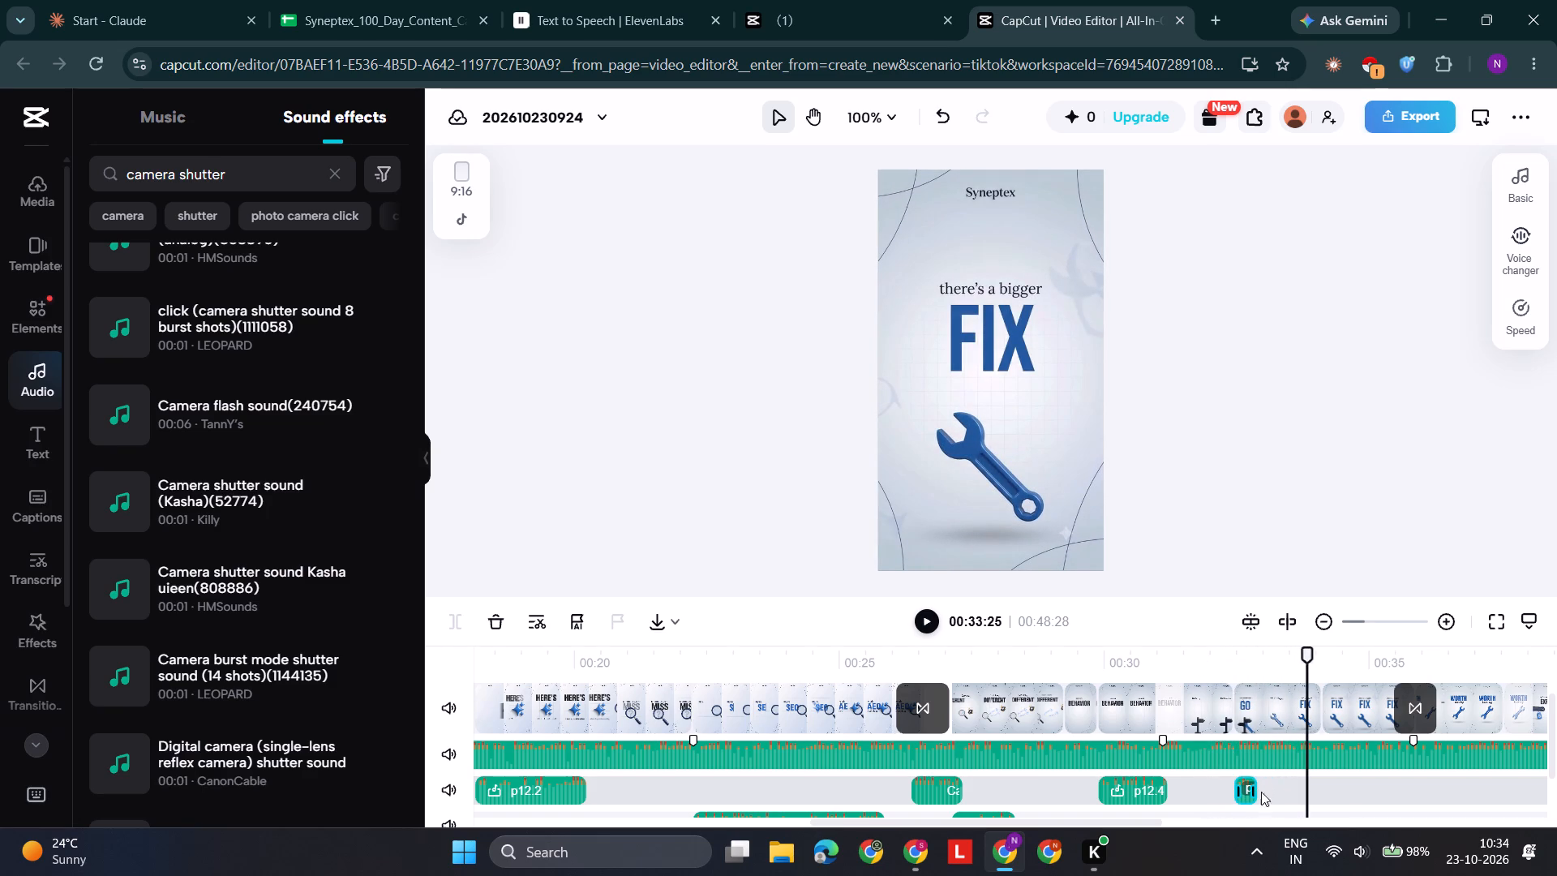
drag(1309, 655, 1192, 672)
key(space)
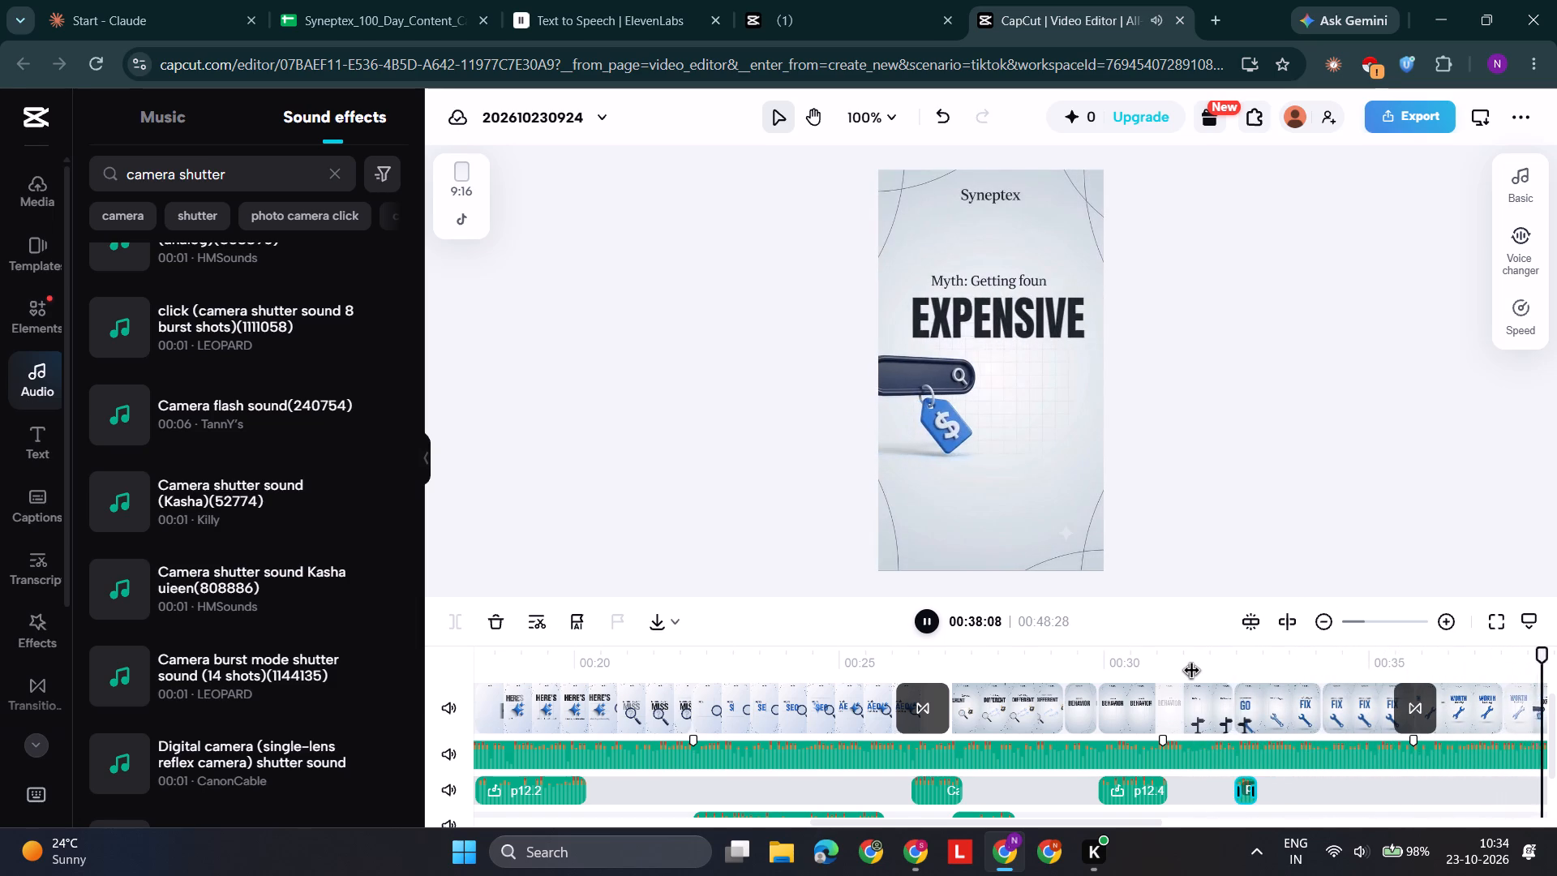
key(space)
Copy the camera shutter sound and place it at about 00:35:22, on the transition from "there's a bigger FIX" to "WORTH knowing".
scroll(1266, 710, down, 1)
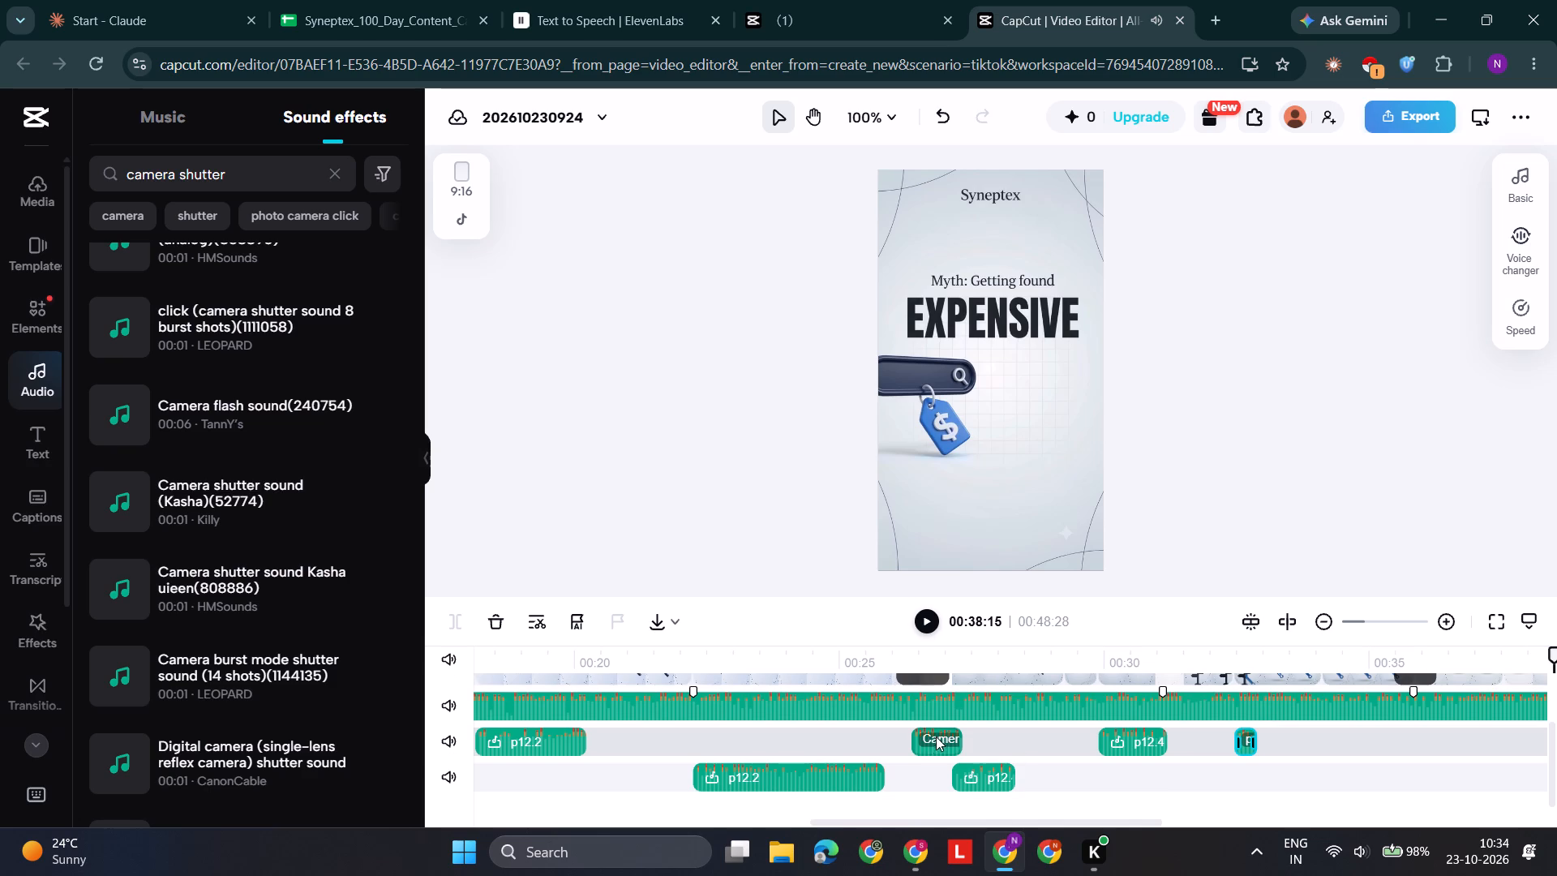
click(932, 742)
key(ctrl+c)
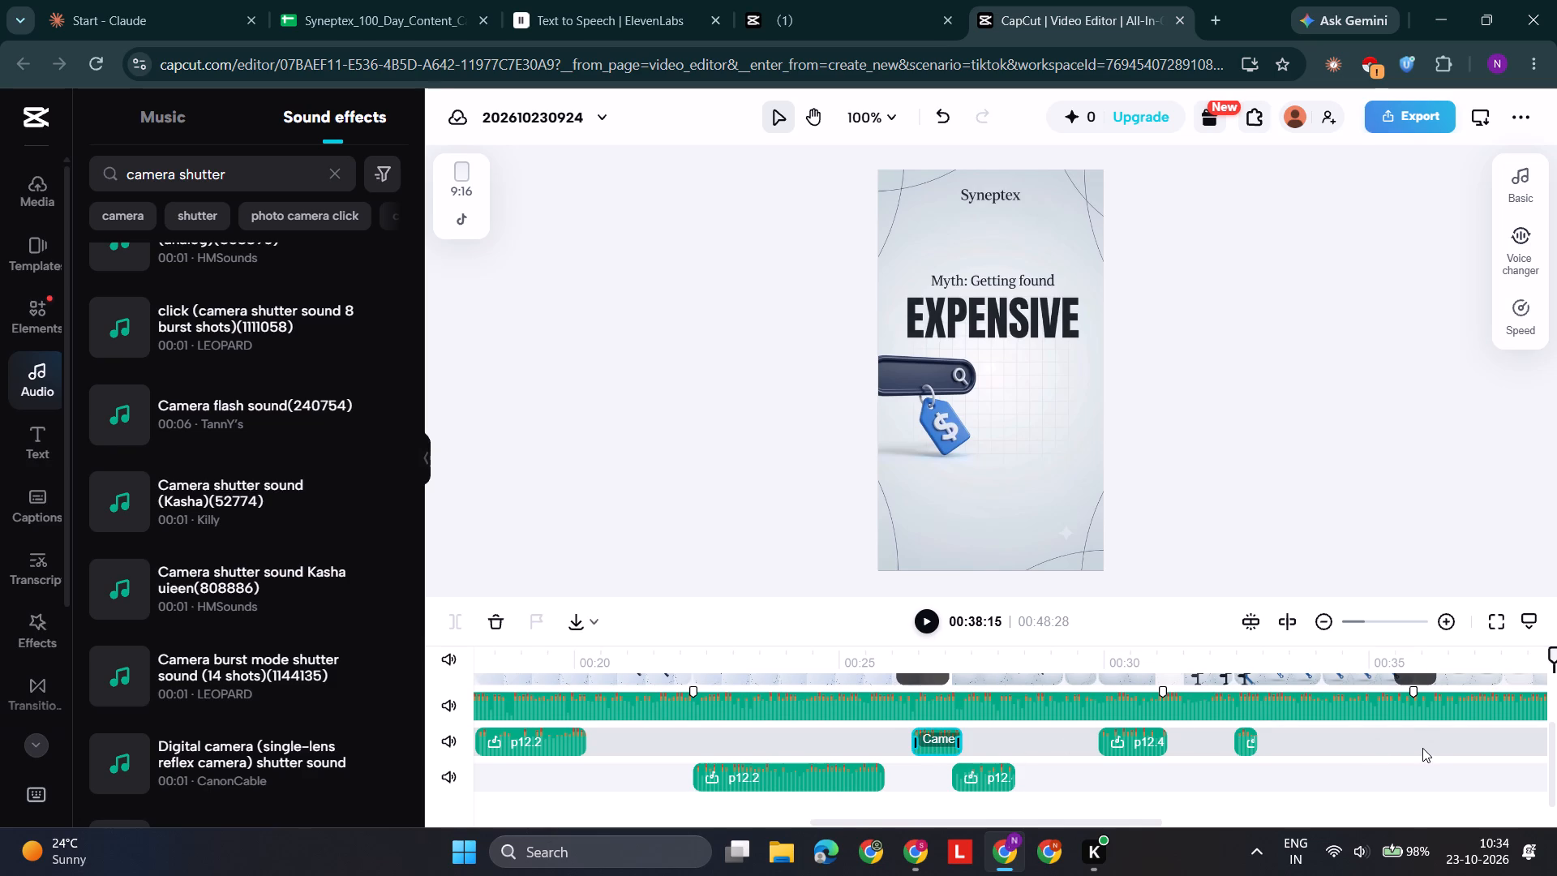
scroll(1422, 748, up, 1)
drag(1408, 671, 1227, 671)
key(space)
key(space)
scroll(1227, 671, down, 1)
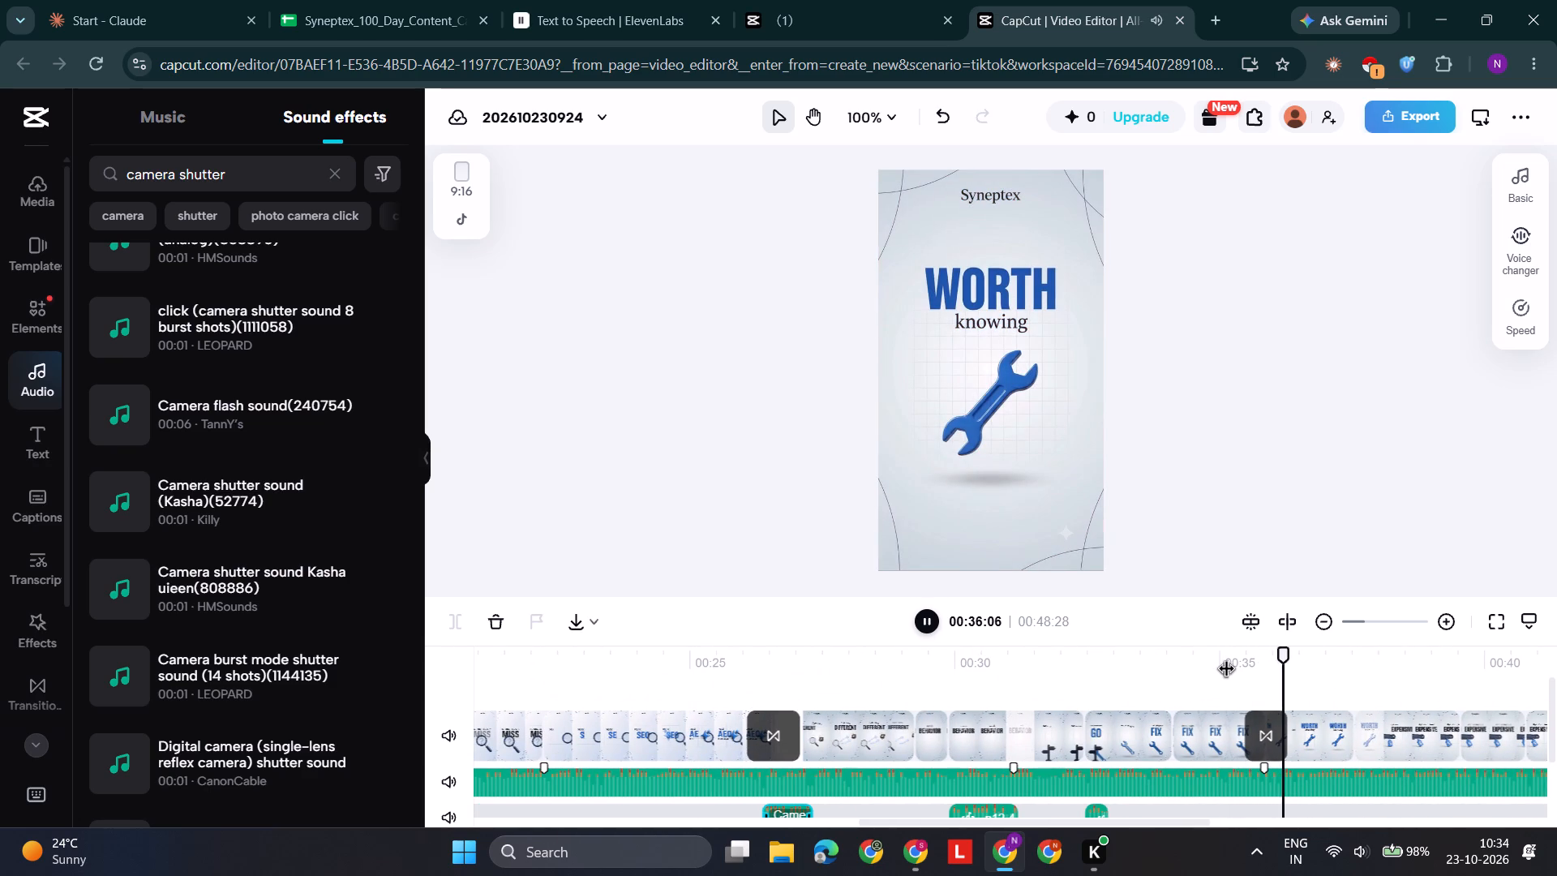
drag(1288, 654, 1270, 667)
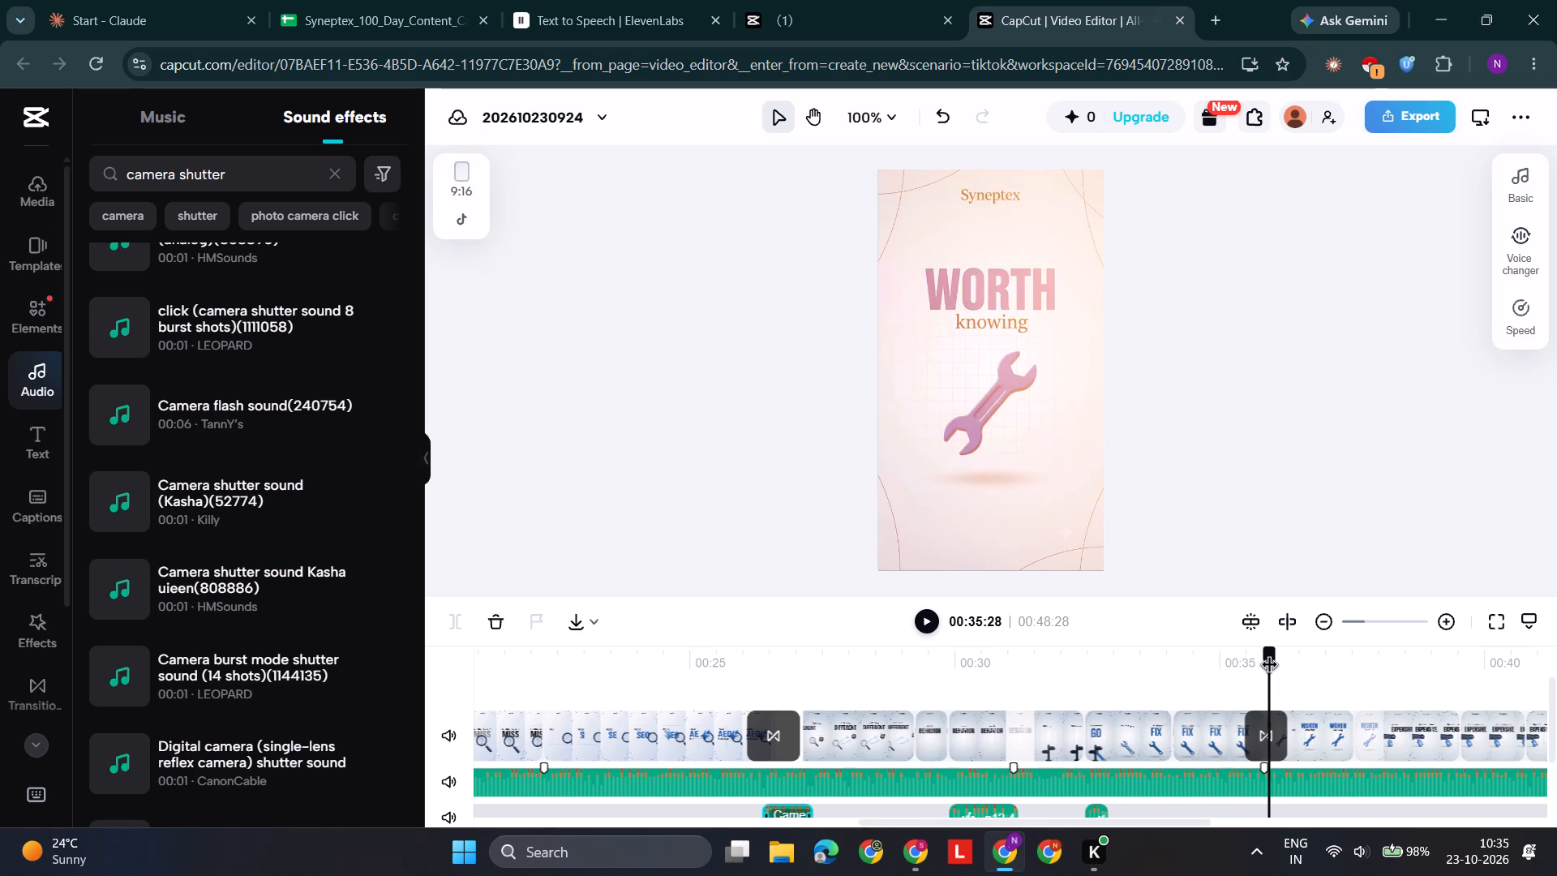
drag(1270, 667, 1263, 673)
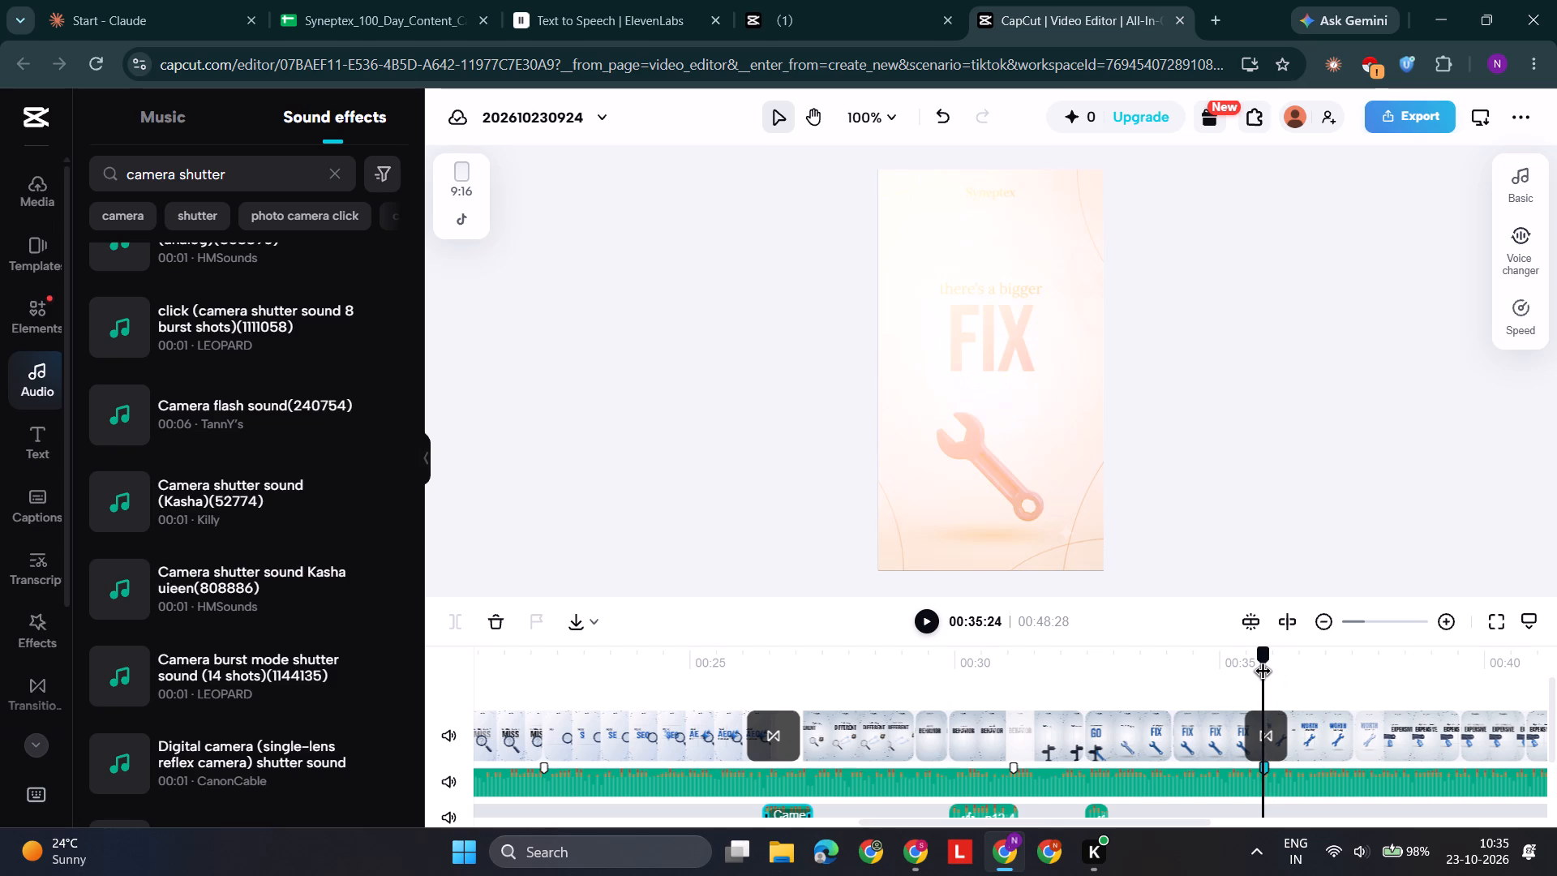
drag(1263, 673, 1258, 676)
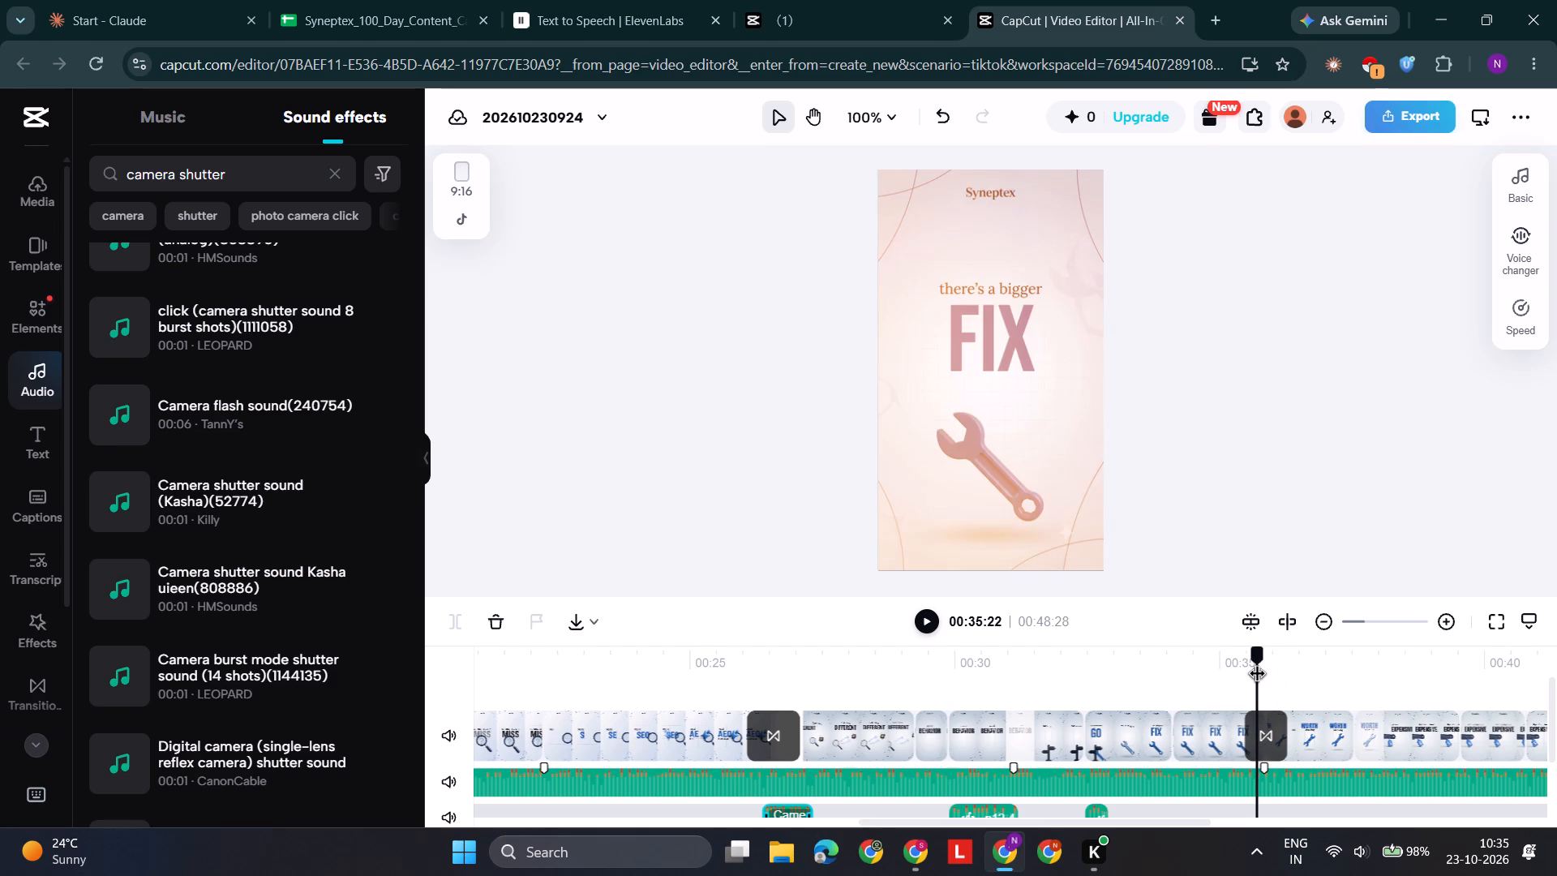
drag(1258, 676, 1259, 676)
scroll(1259, 676, down, 1)
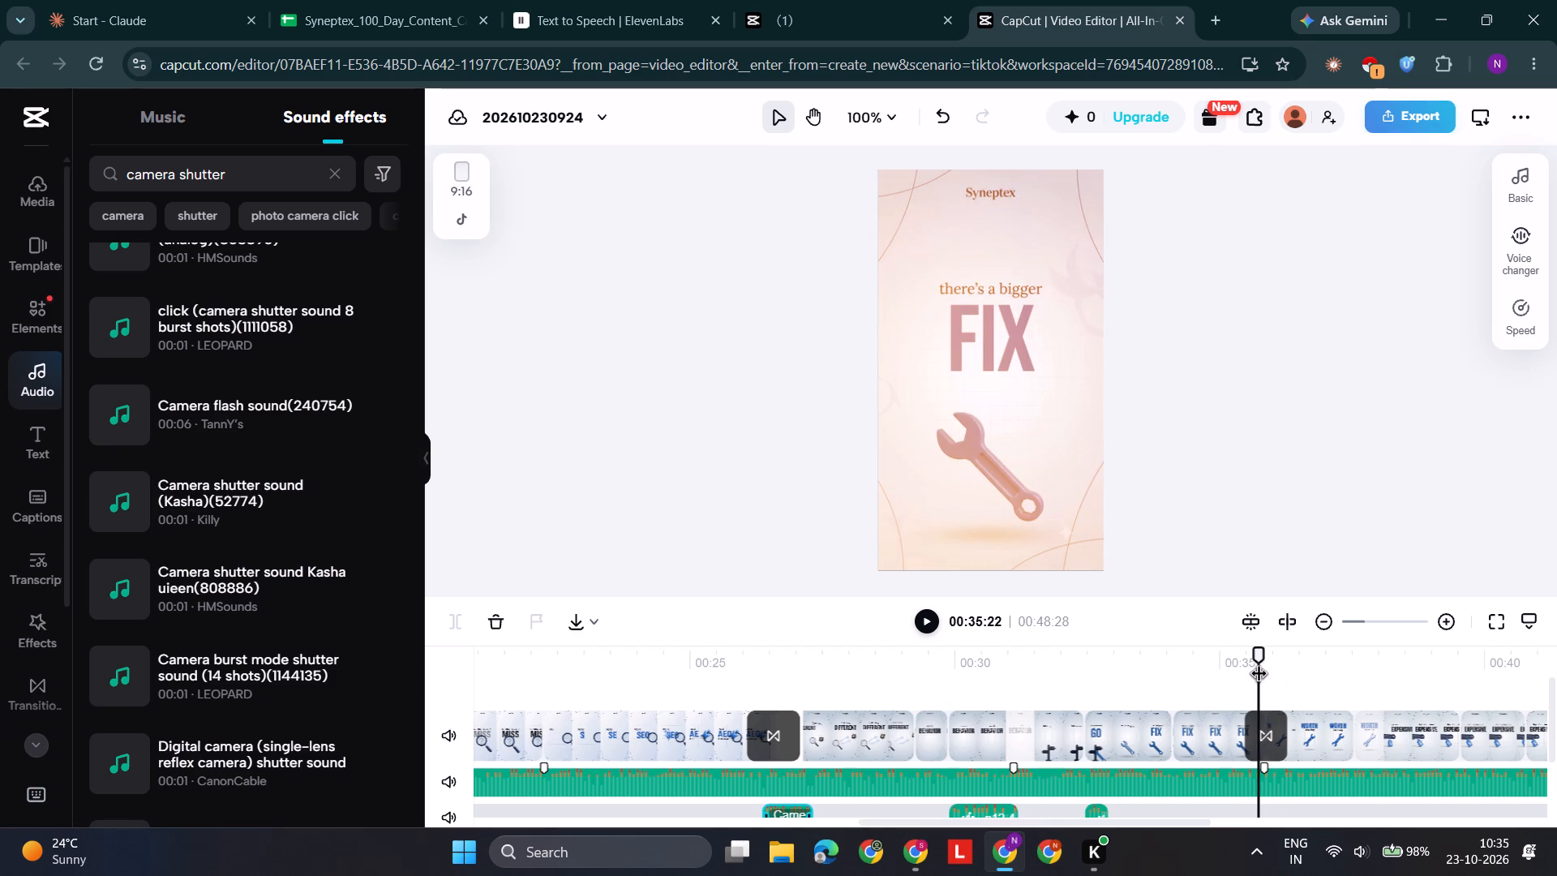
scroll(1259, 676, down, 1)
scroll(1268, 749, down, 1)
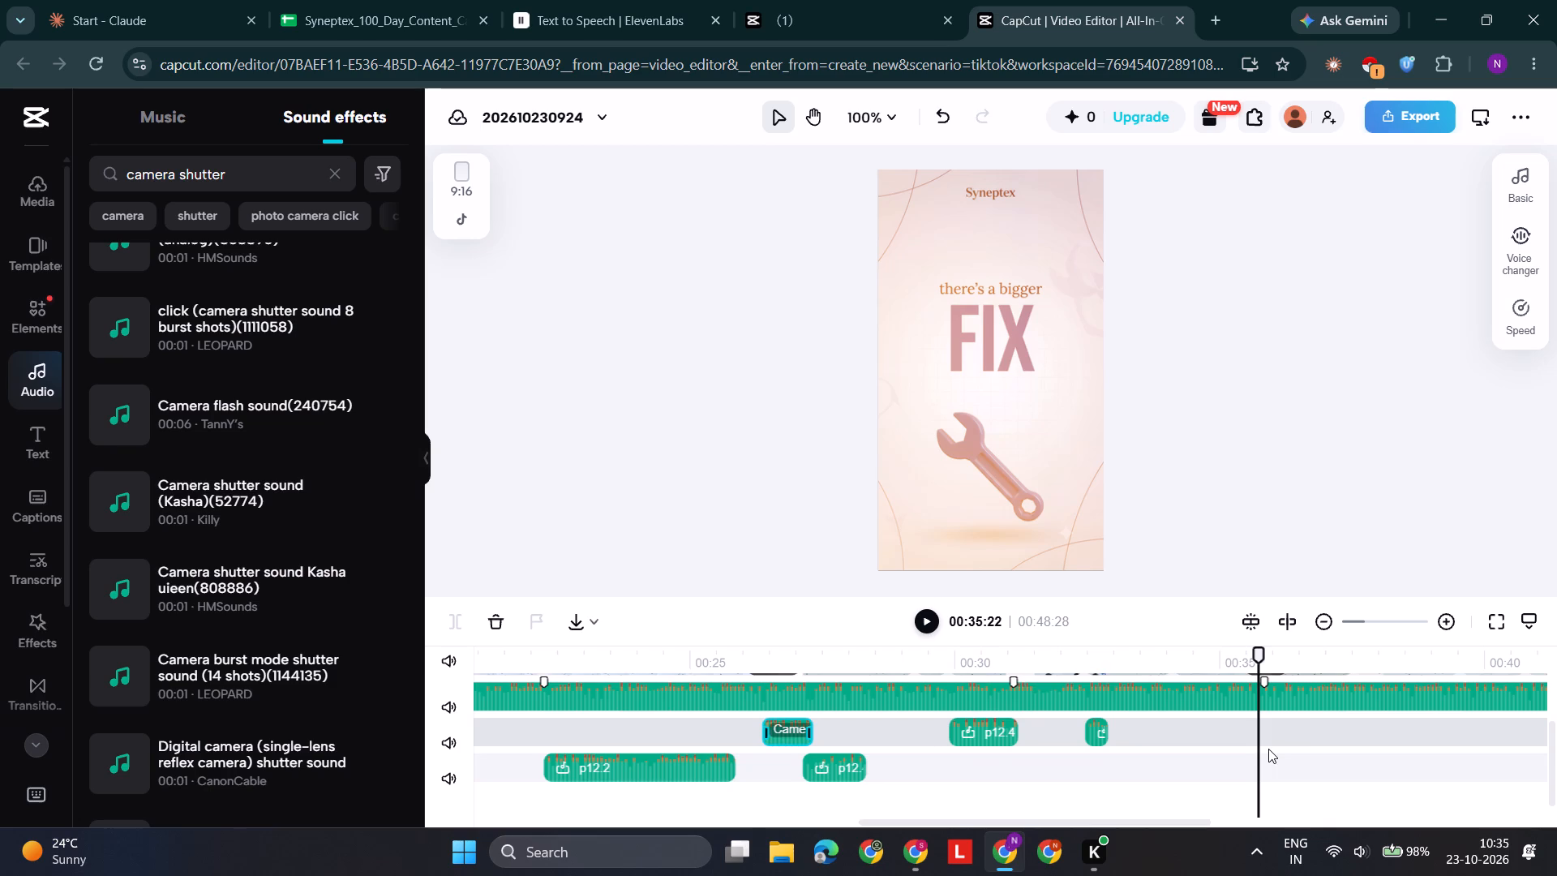
key(ctrl+v)
scroll(1295, 741, up, 1)
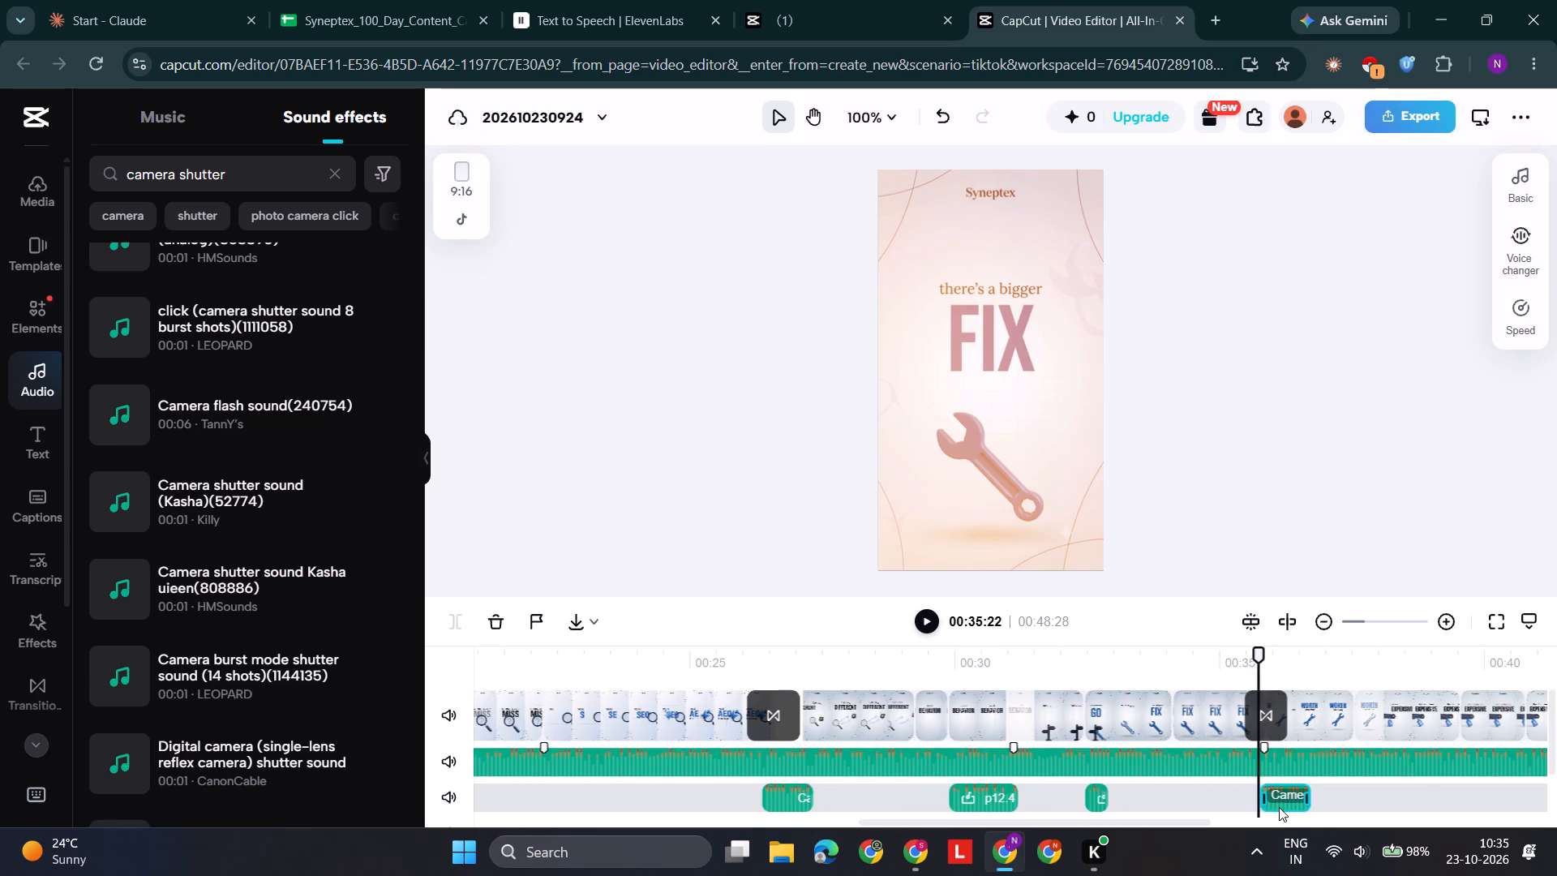
click(1279, 807)
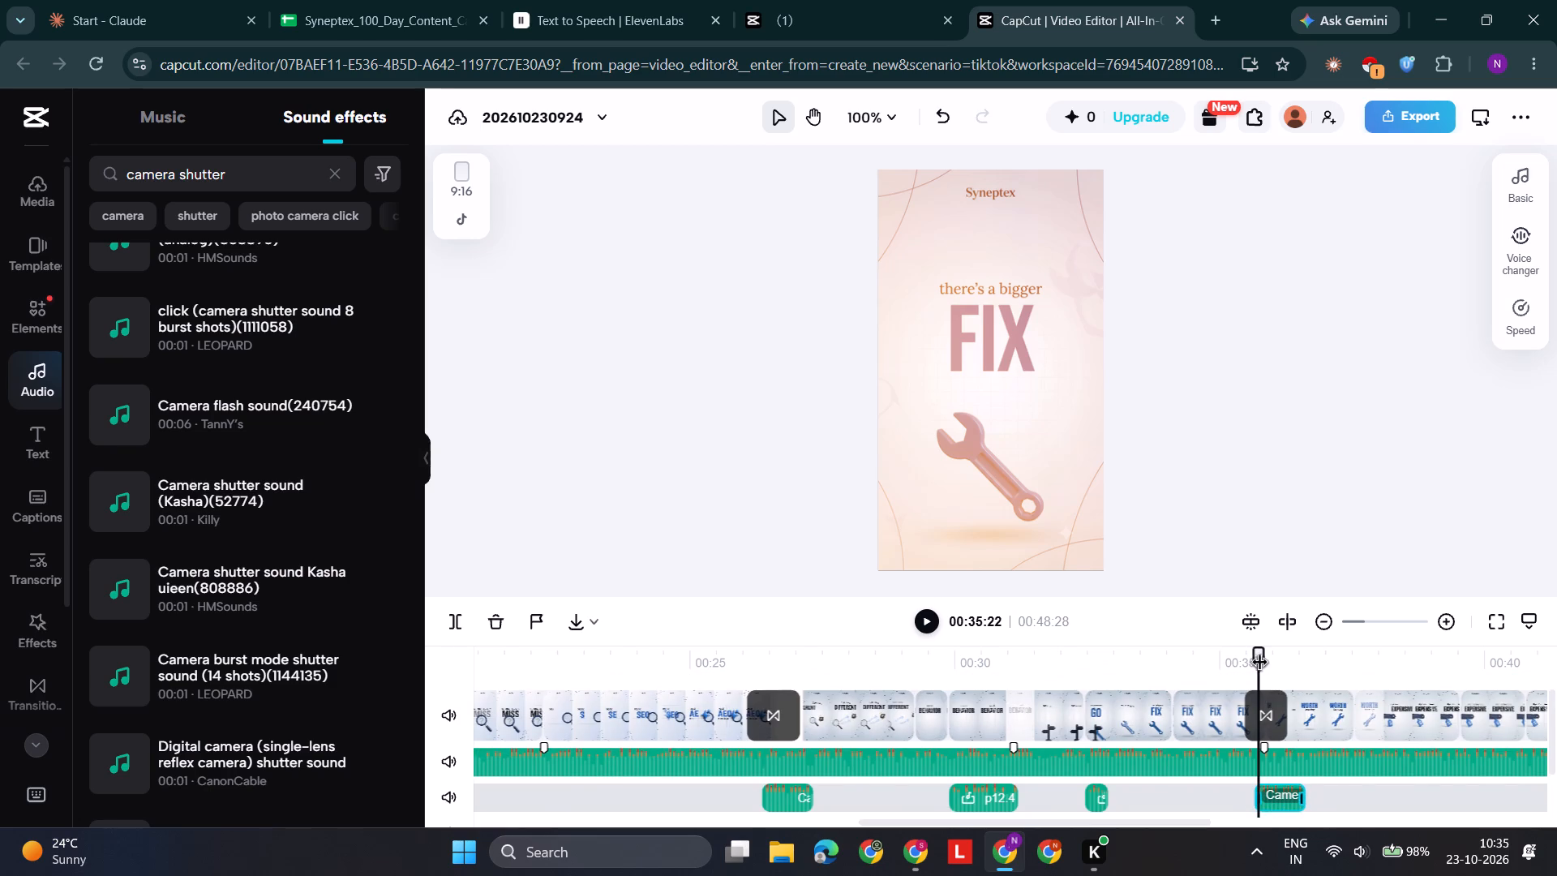
Replay the transition from "there's a bigger FIX" to "WORTH knowing" to check the timing of the shutter sound.
drag(1252, 652, 1206, 655)
key(space)
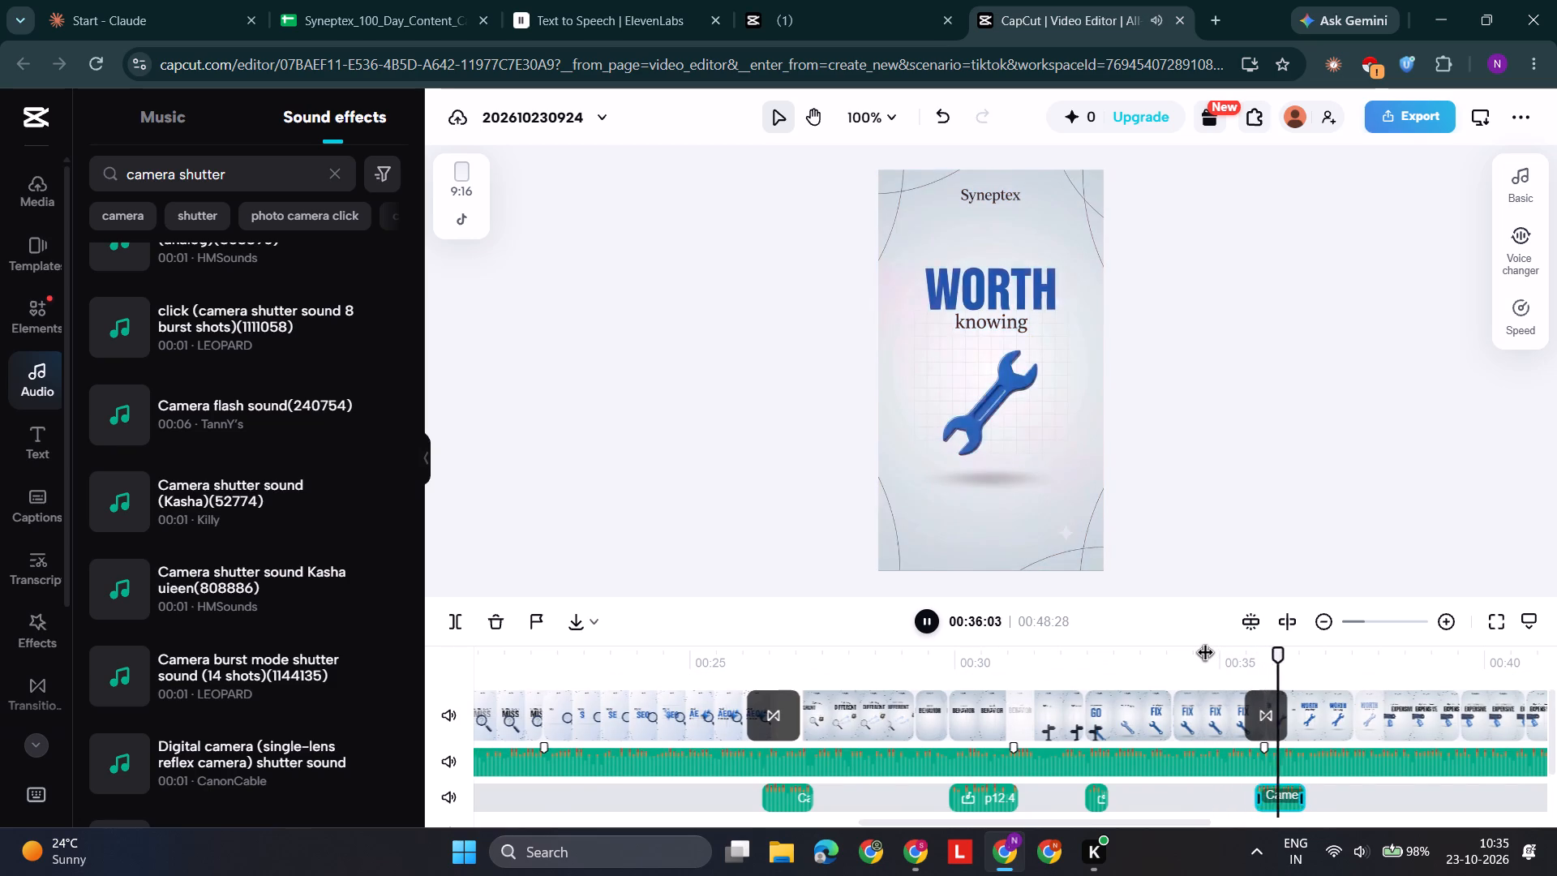
click(1206, 655)
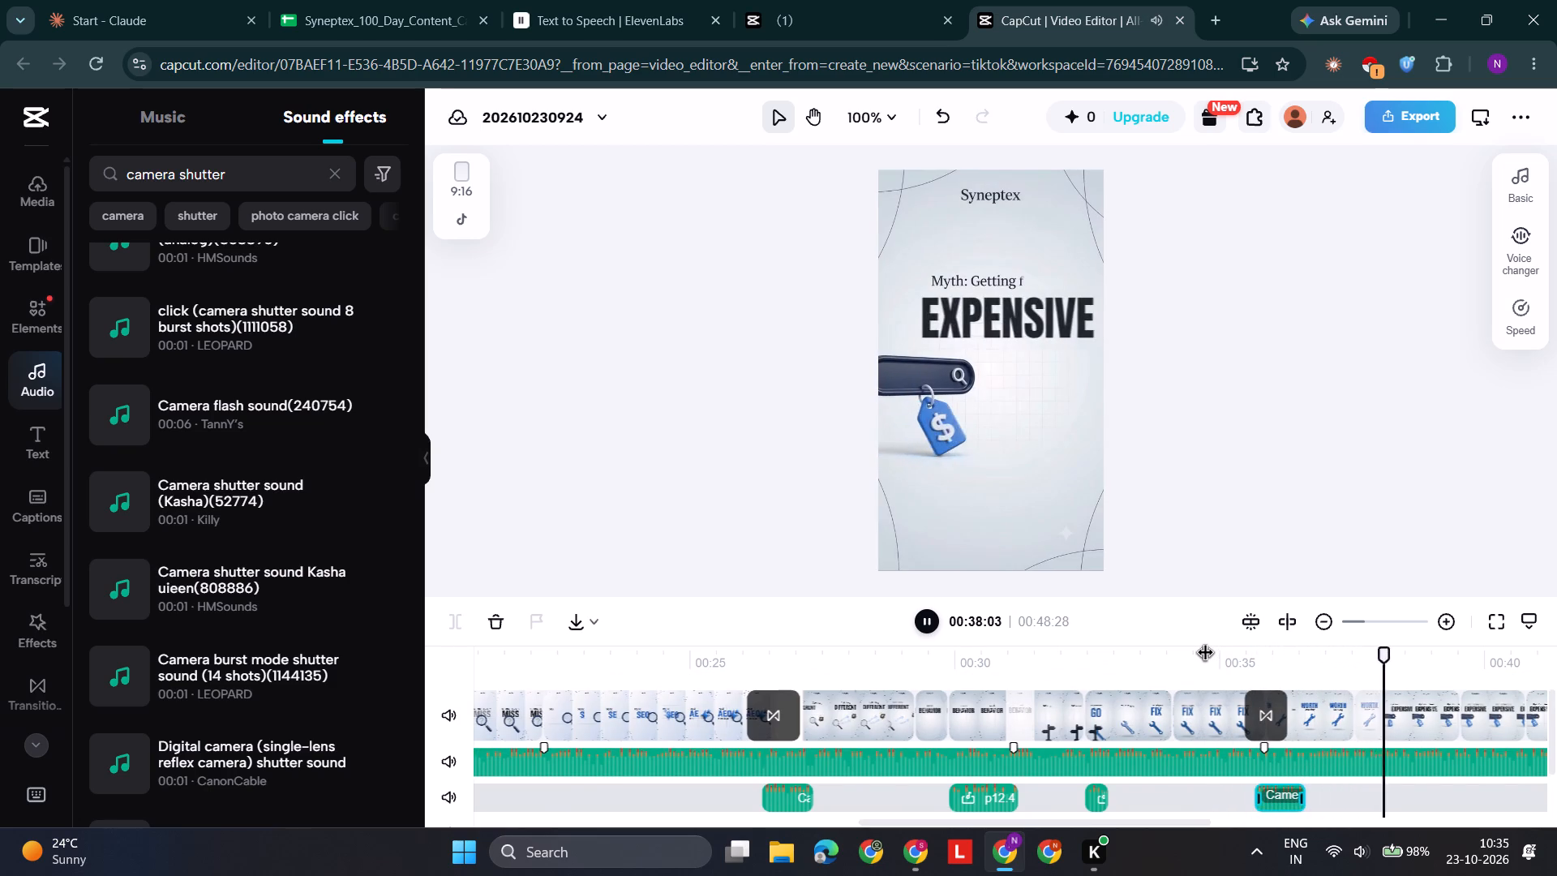
scroll(1206, 655, left, 1)
key(space)
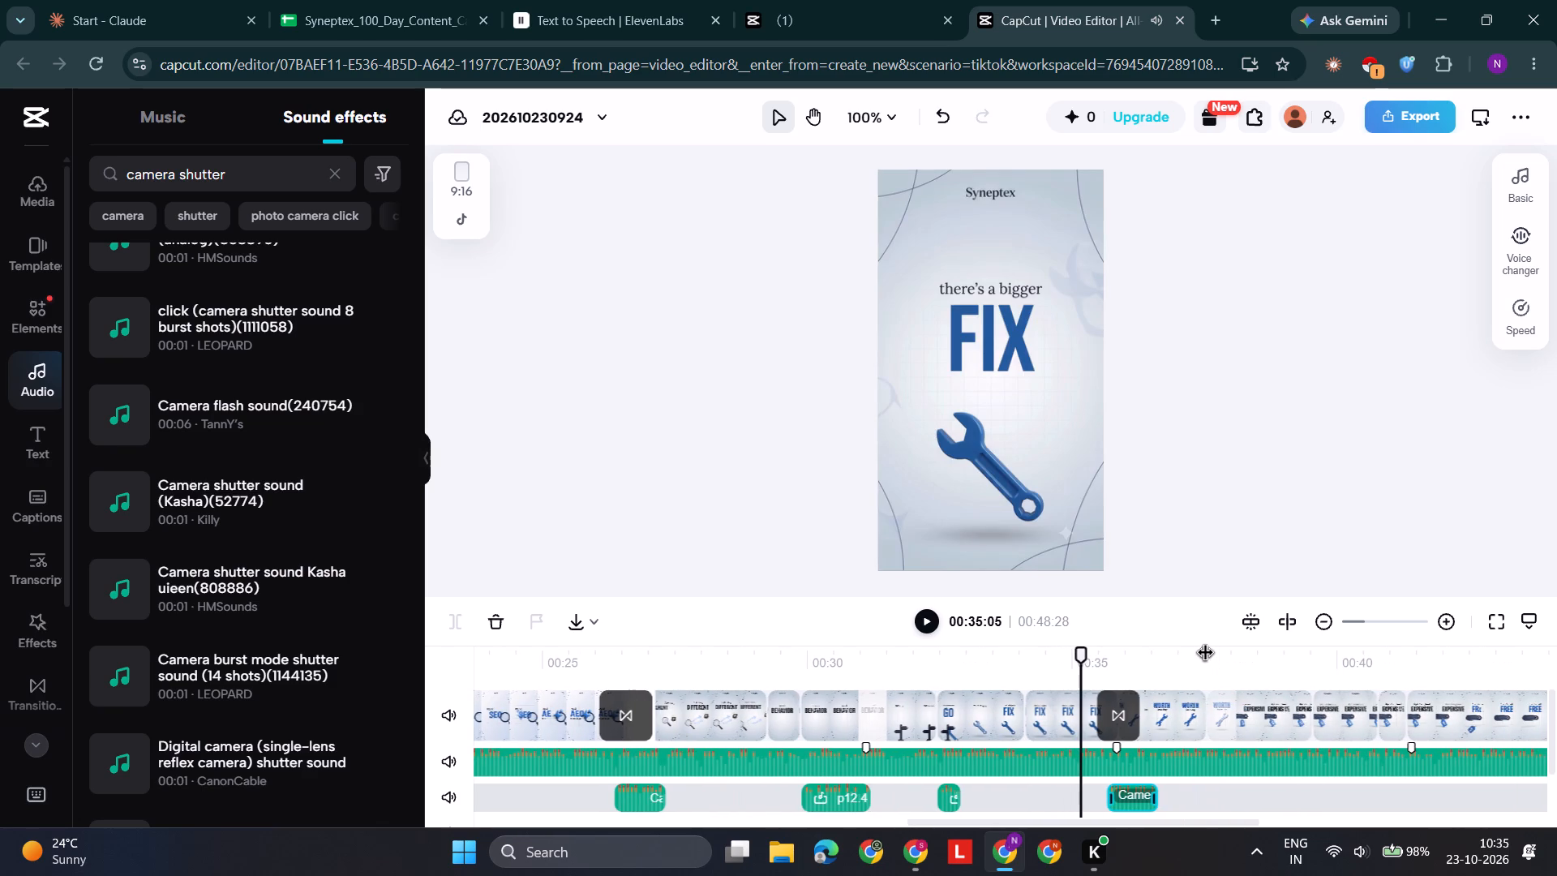
key(space)
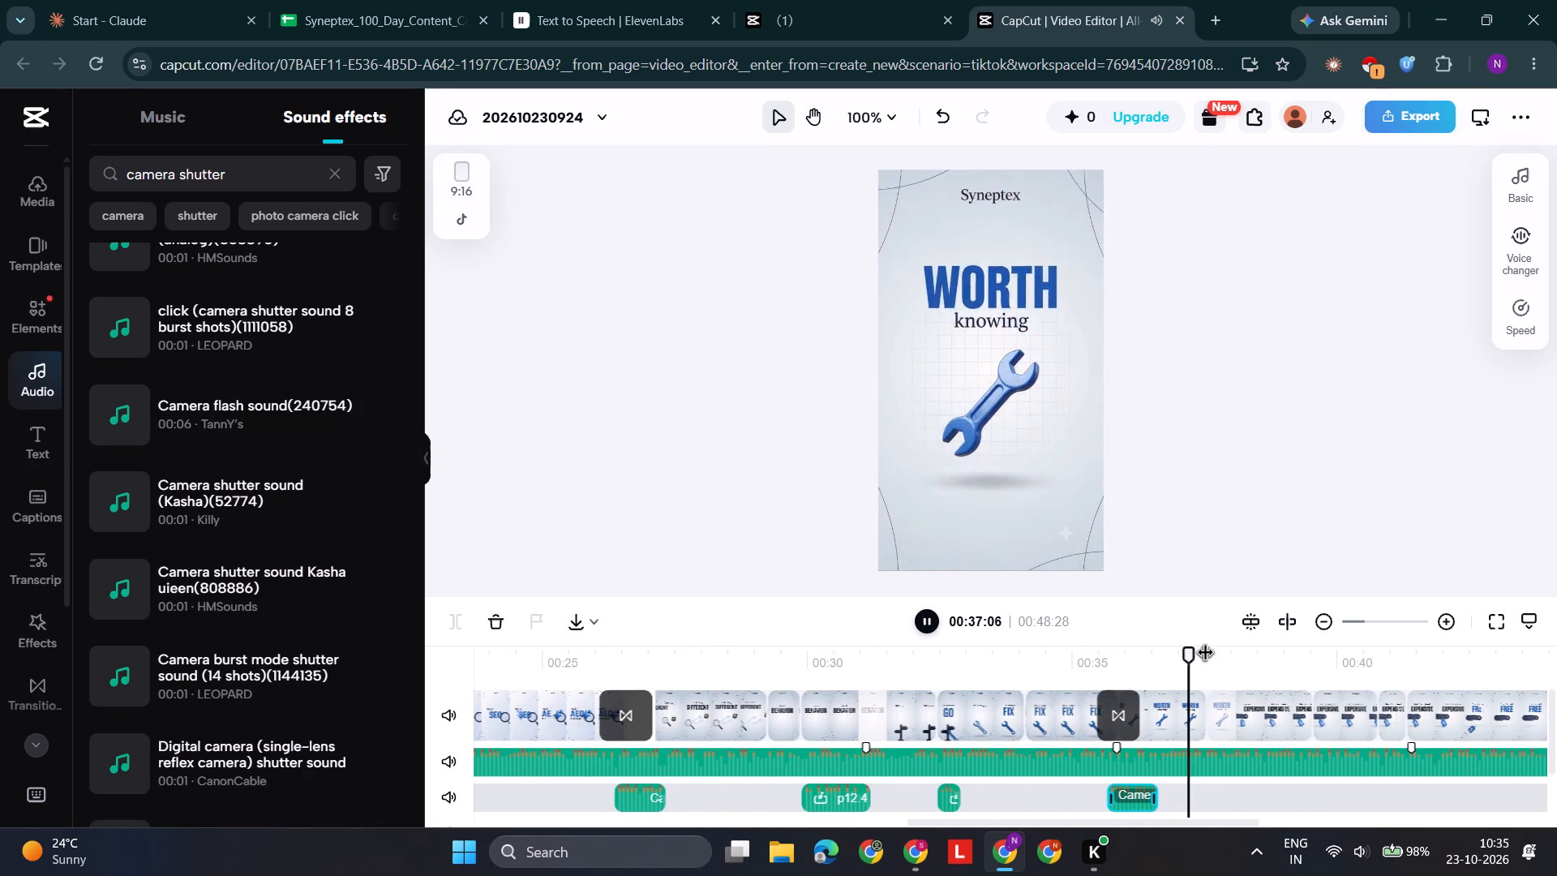
key(space)
drag(1231, 658, 1147, 668)
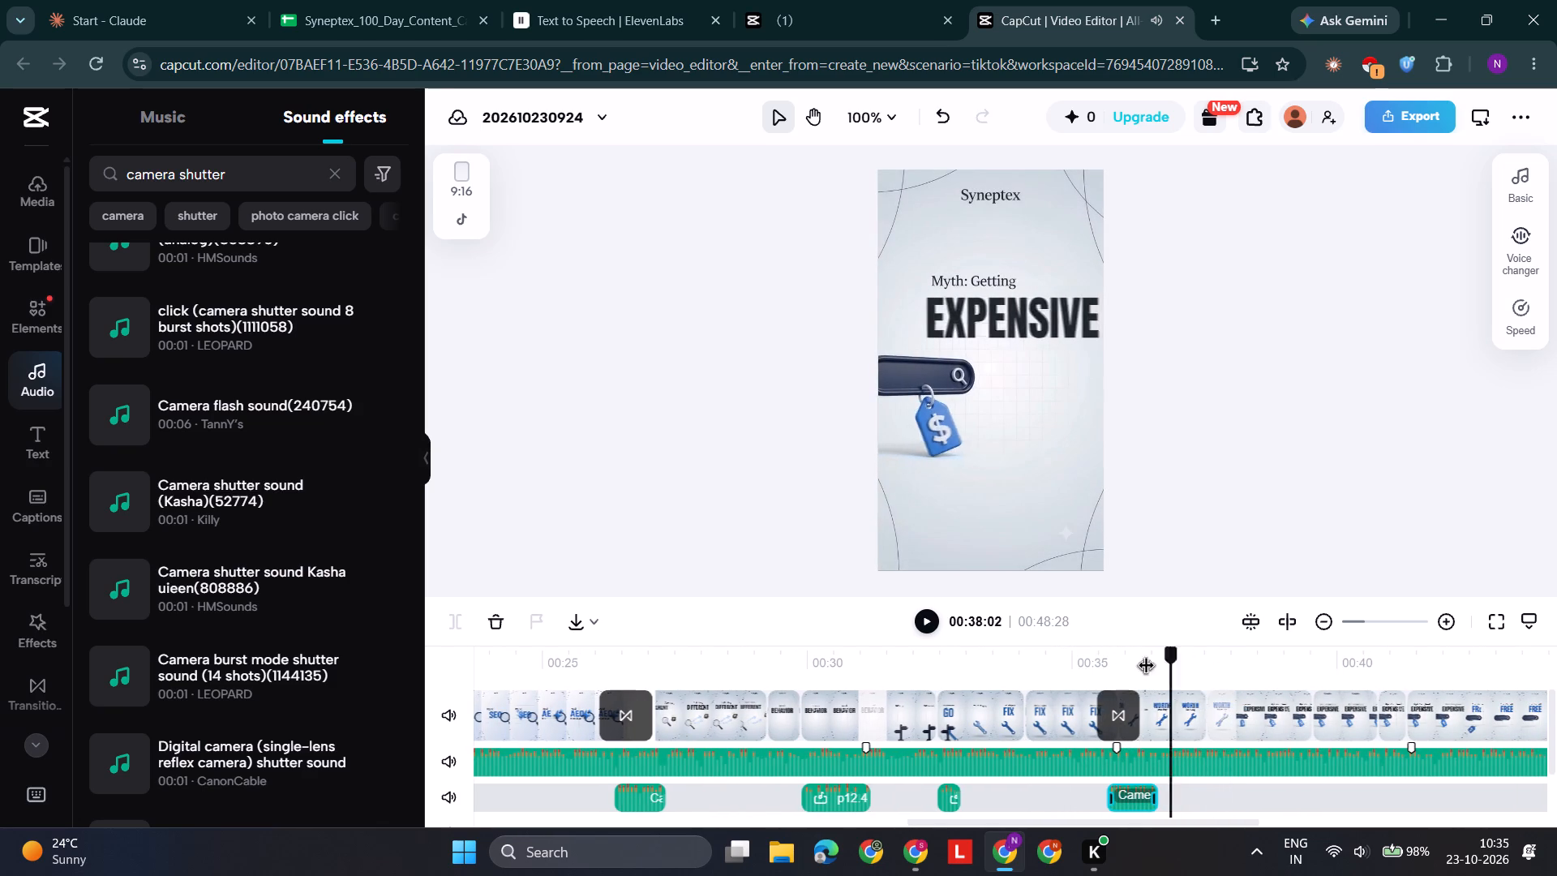
drag(1147, 668, 1076, 658)
key(space)
key(space)
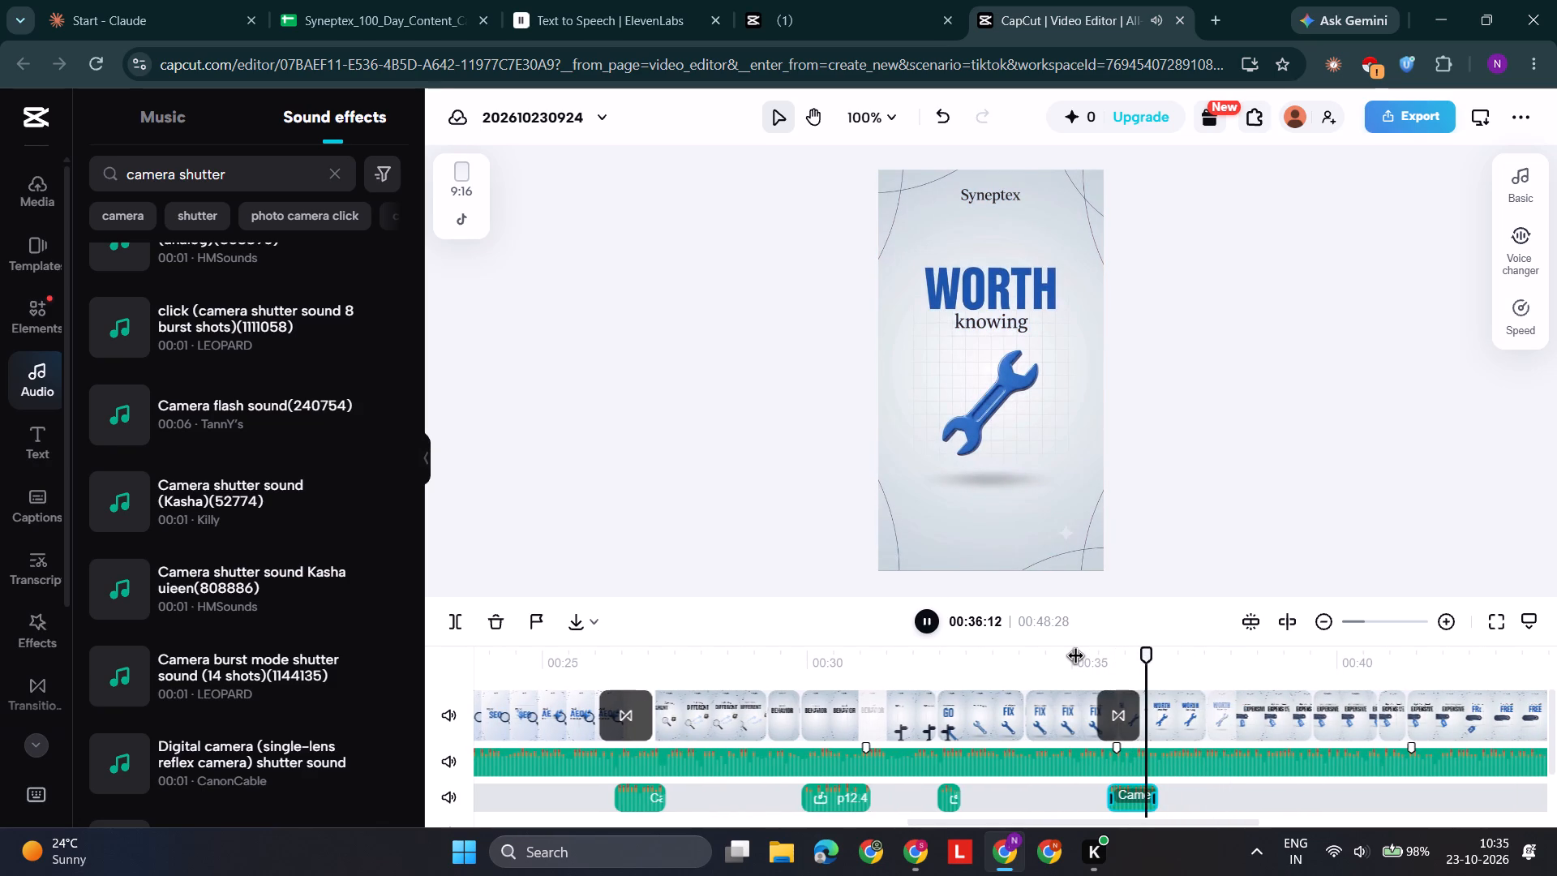
Play on from about 00:35 into the "Comment BELOW" scene, then replay its lead-in from 00:43:24 to check the audio.
scroll(1076, 658, down, 1)
drag(1147, 654, 1095, 661)
key(space)
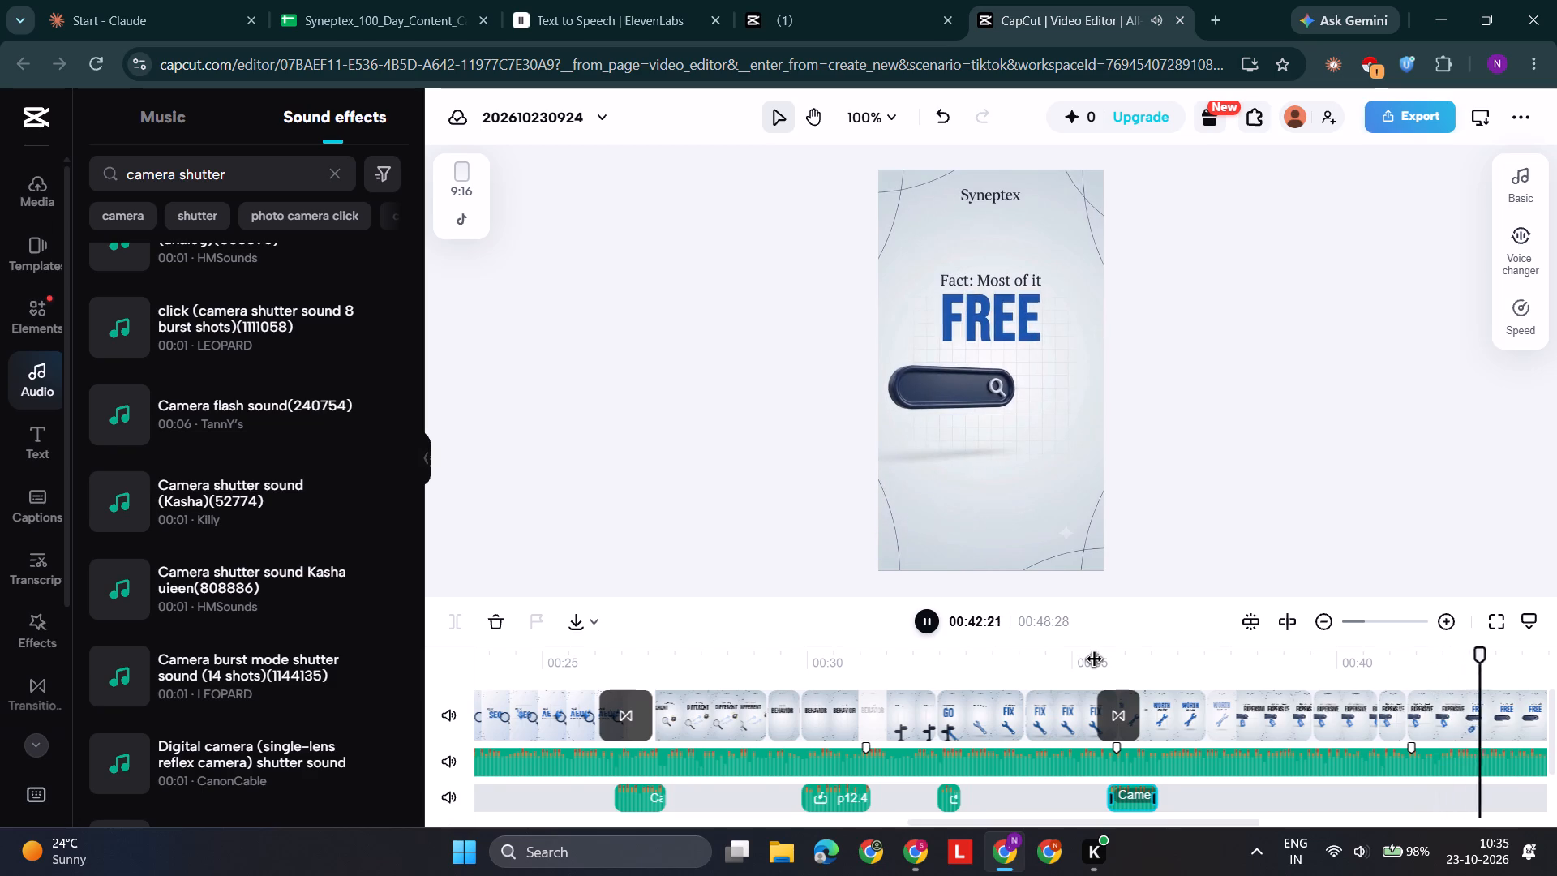
scroll(1316, 757, left, 2)
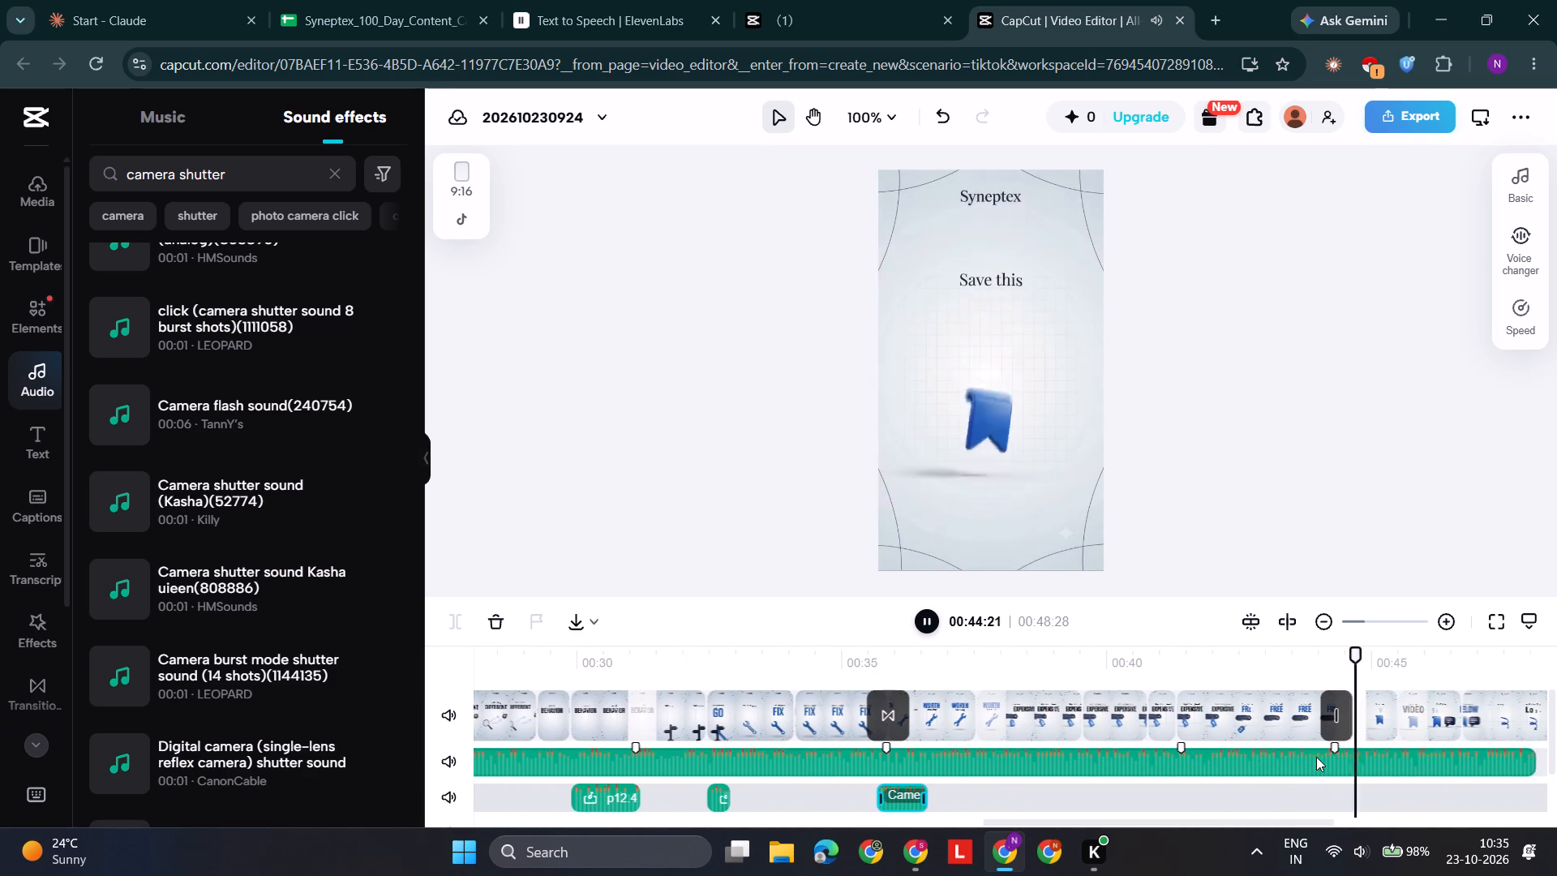
scroll(1316, 757, left, 1)
key(space)
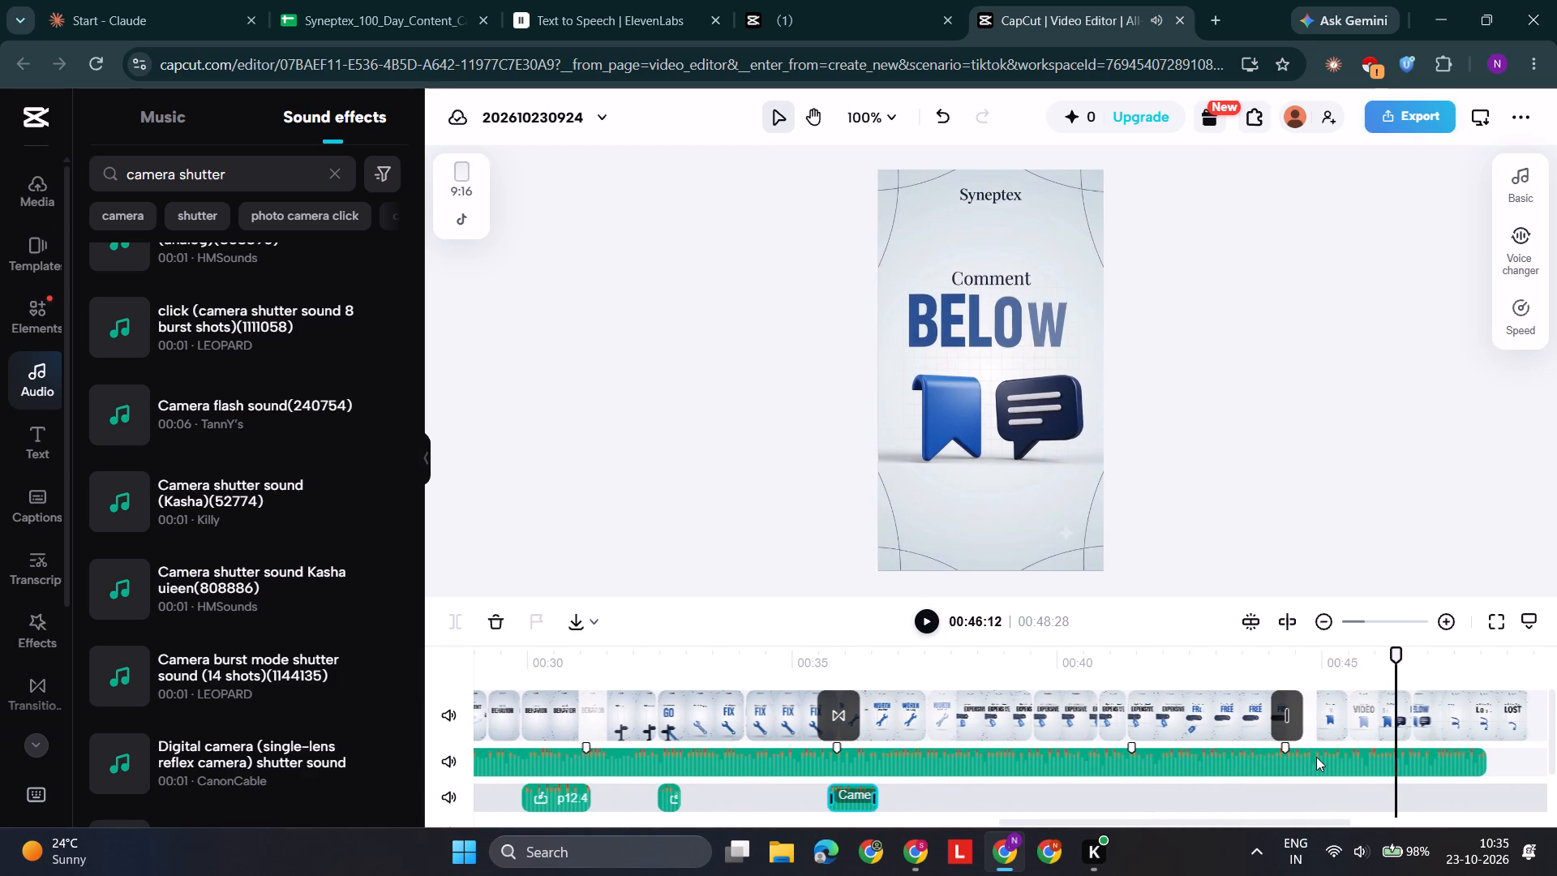
drag(1397, 657, 1259, 664)
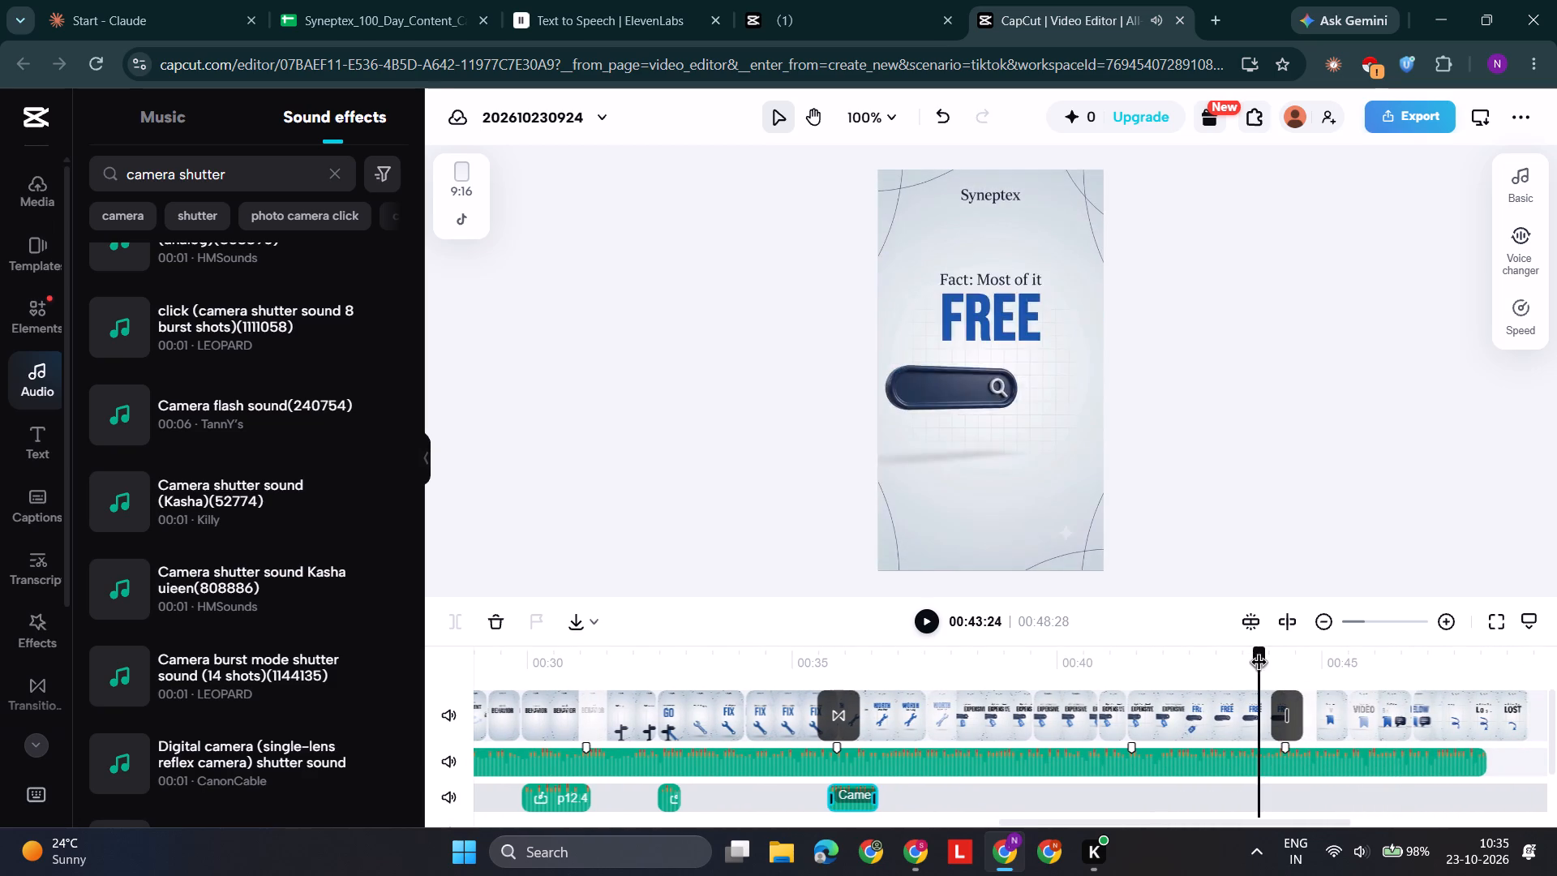
key(space)
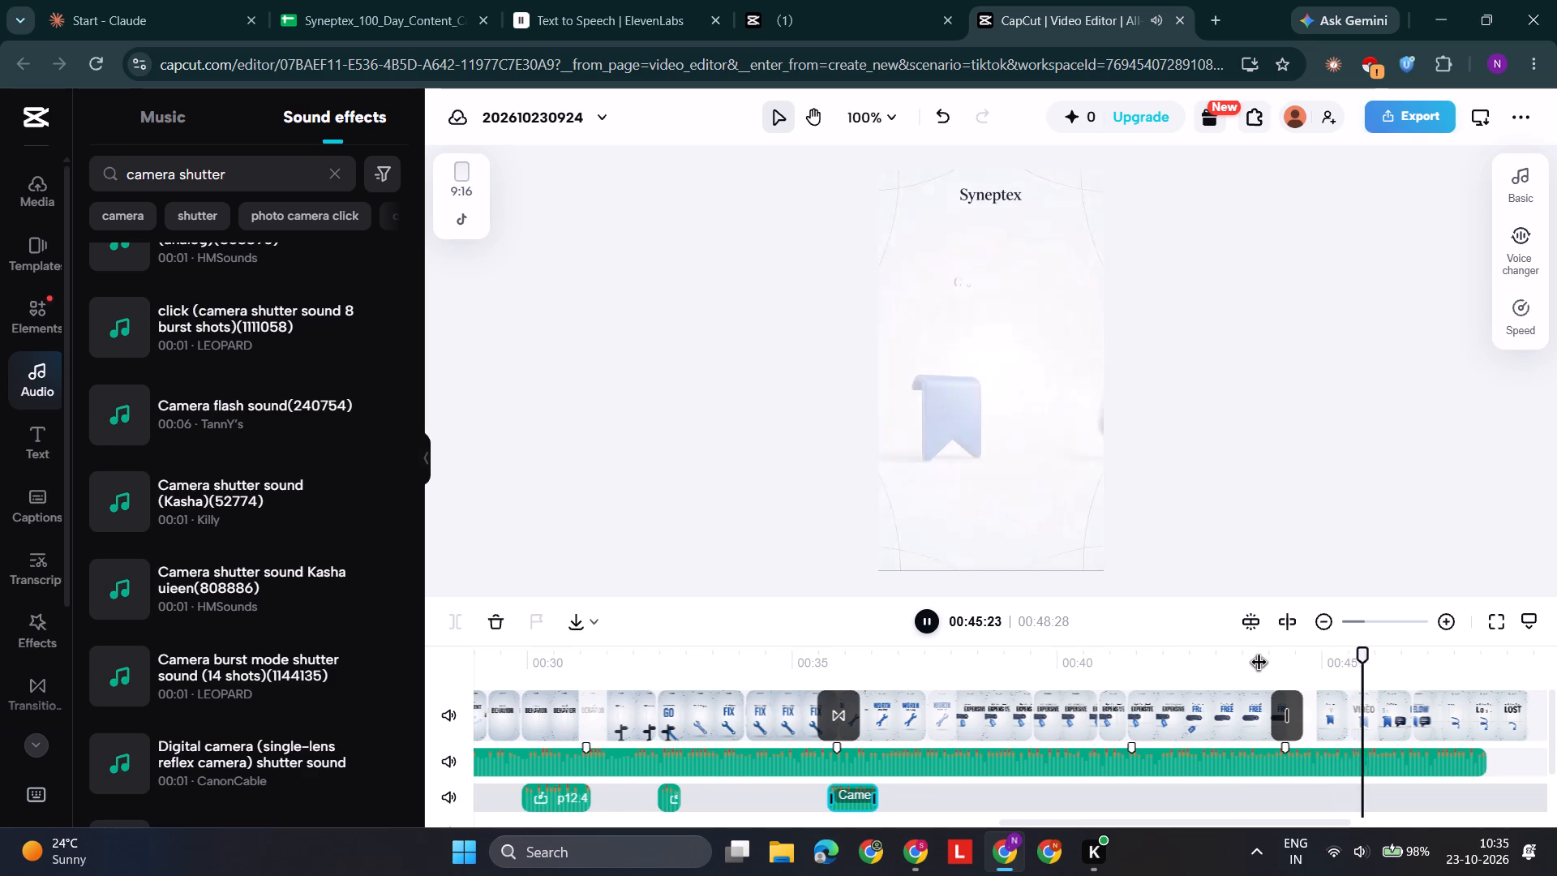
key(space)
Separate the audio from the p12.6 clip showing "Comment BELOW".
scroll(1259, 664, left, 1)
scroll(1259, 664, down, 1)
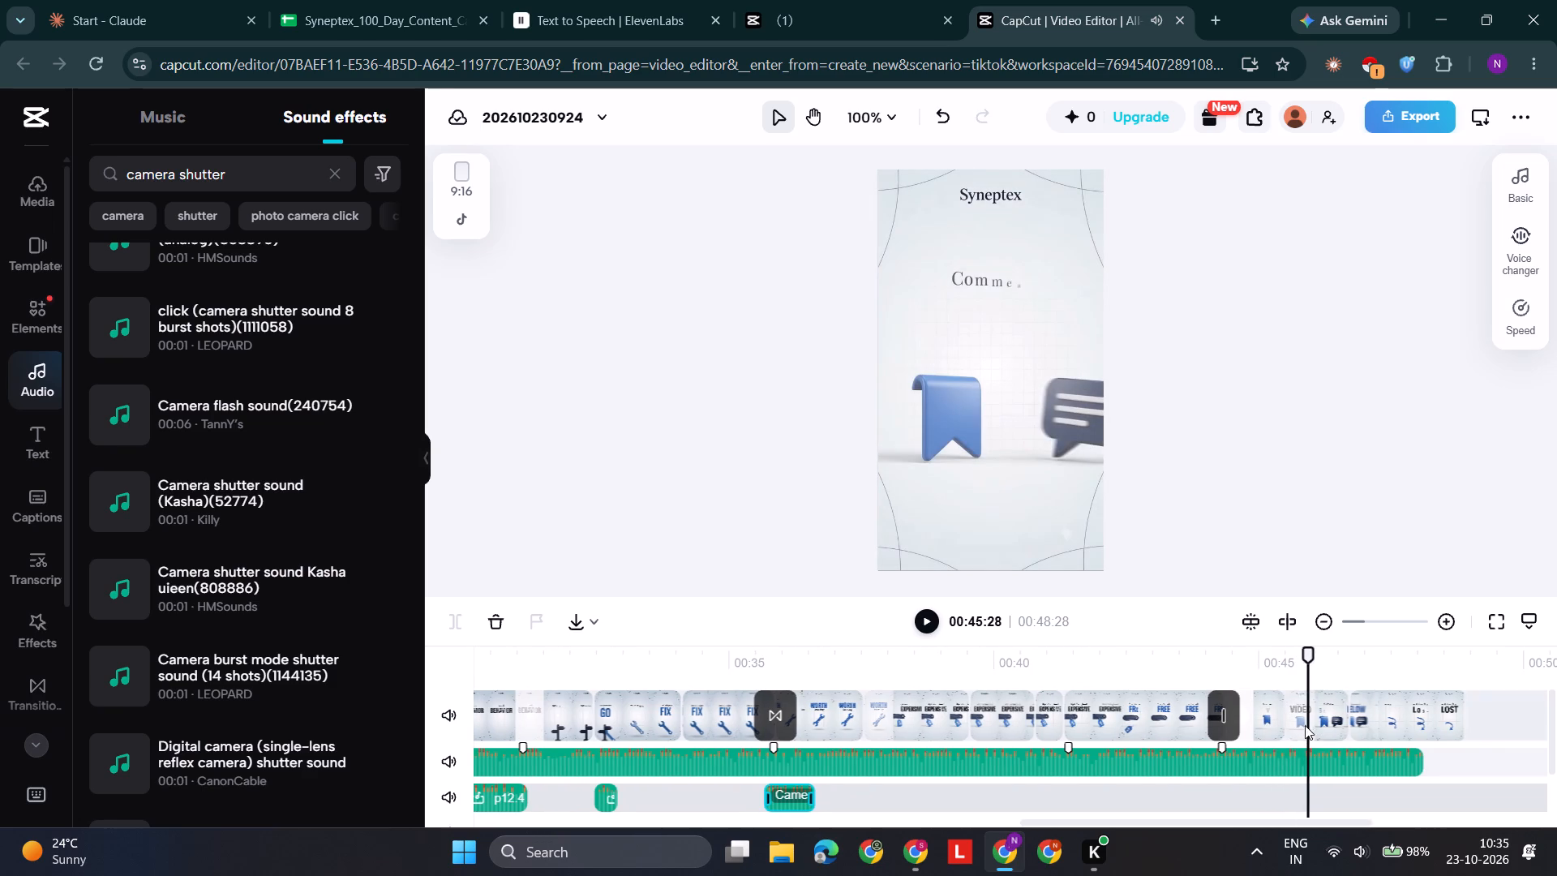
click(1307, 724)
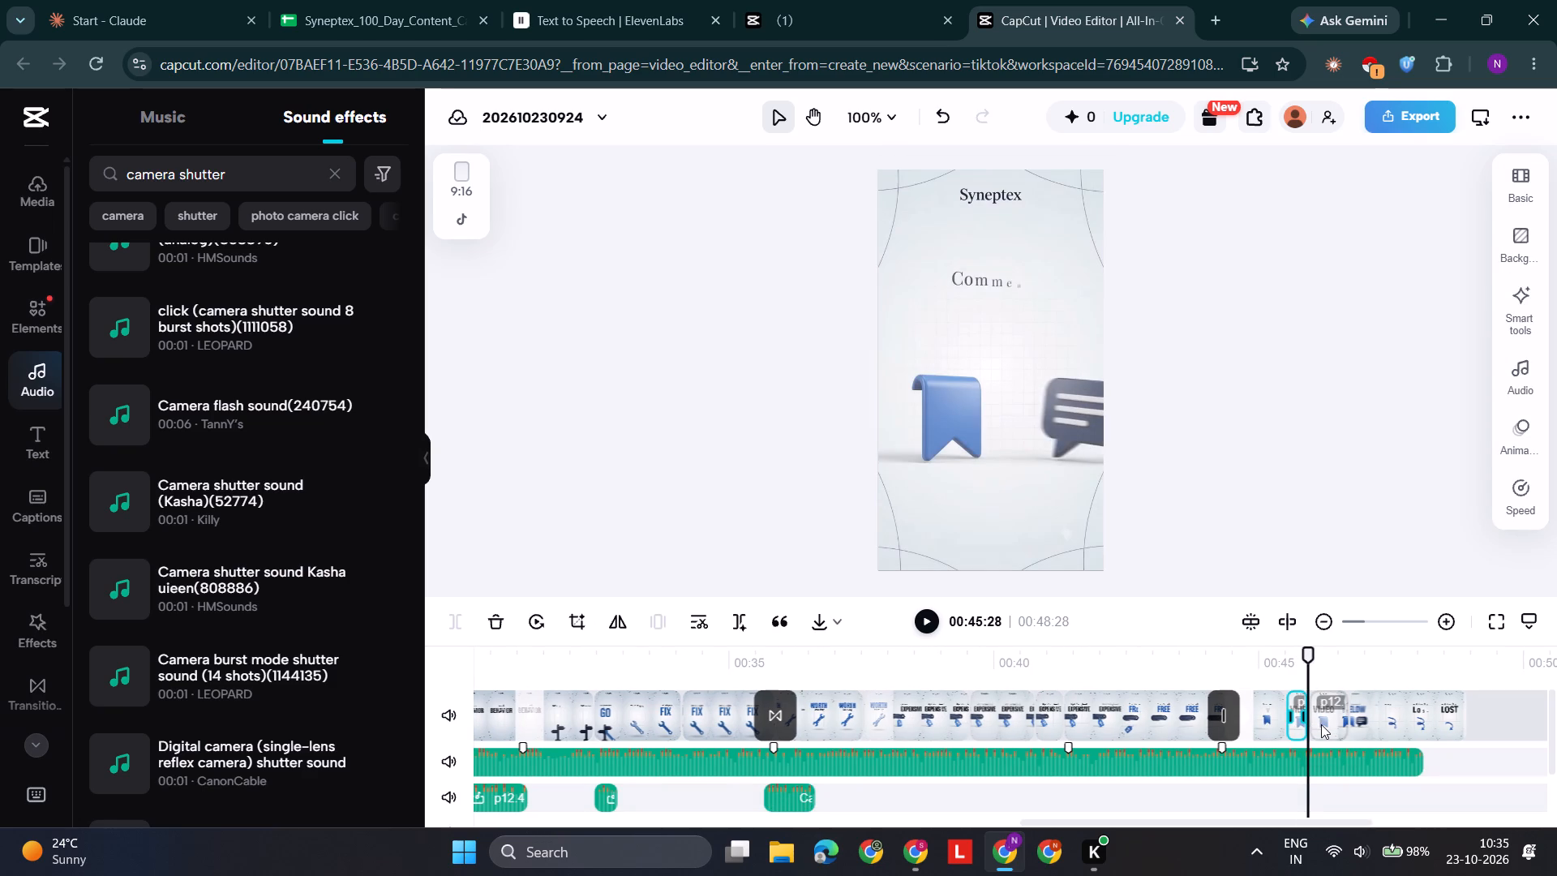
key(ctrl+z)
click(1318, 725)
right_click(1318, 725)
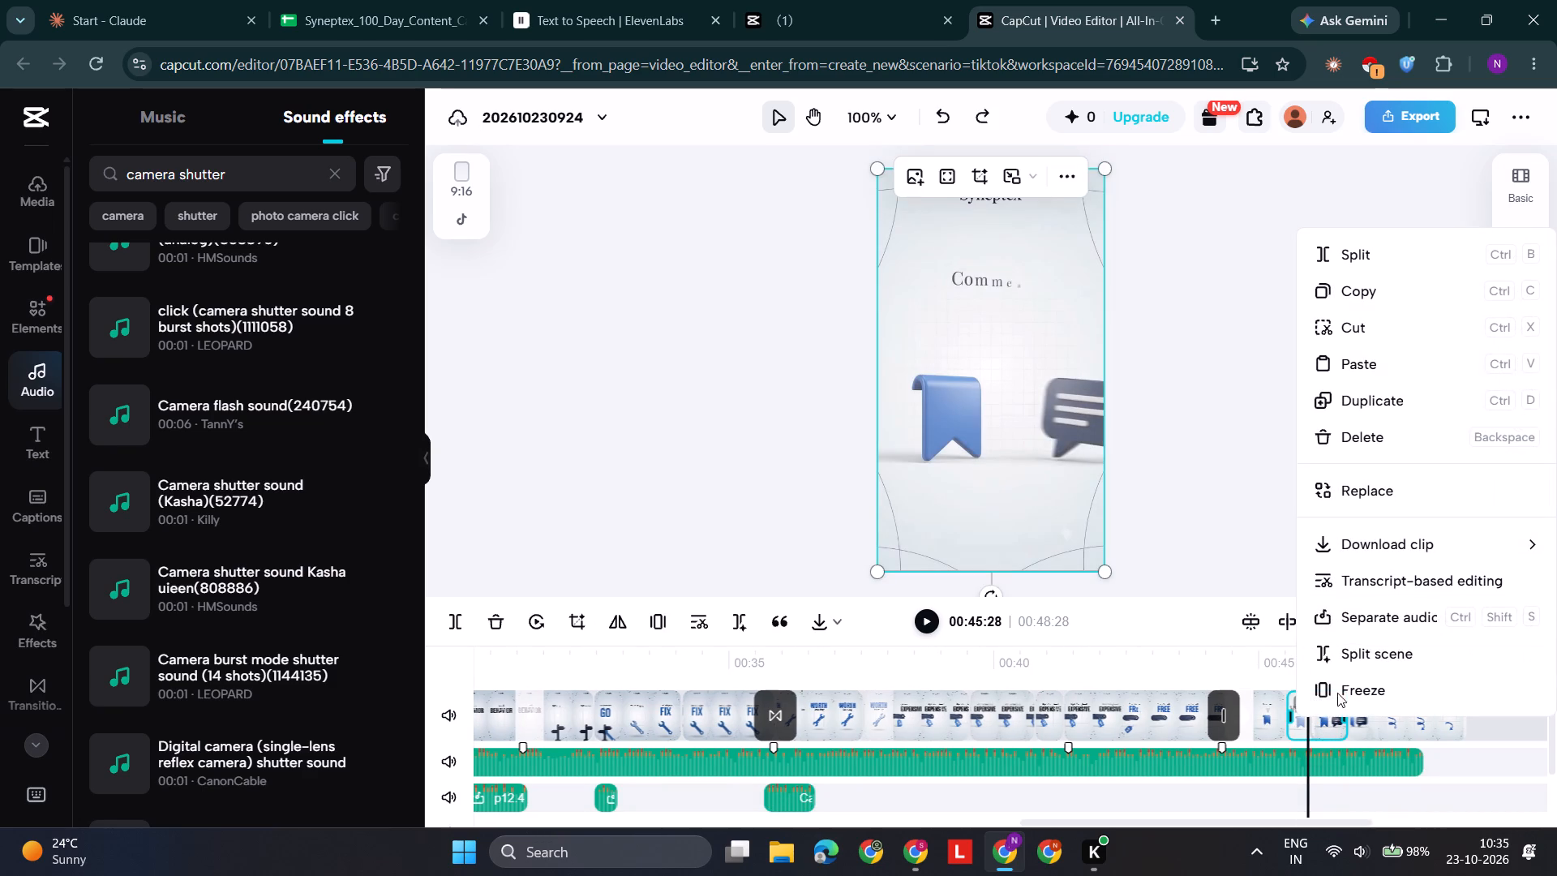
click(1380, 621)
Split the separated "Comment BELOW" audio at 00:45:22 and delete the part after the cut.
scroll(1380, 621, down, 1)
scroll(1350, 758, down, 1)
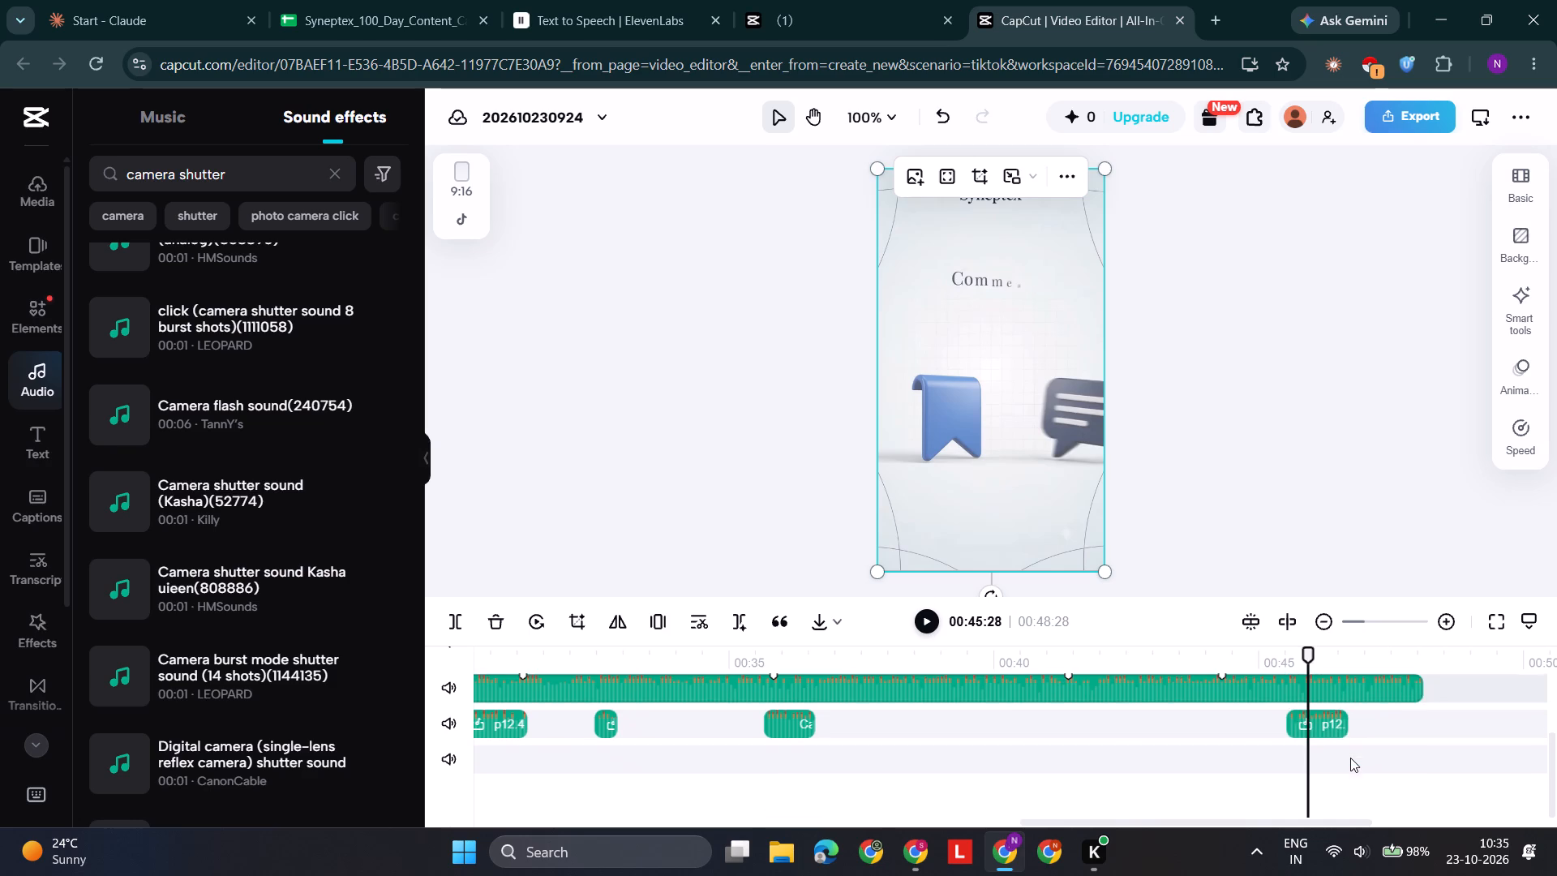
scroll(1350, 758, down, 1)
drag(1304, 654, 1279, 662)
key(space)
key(space)
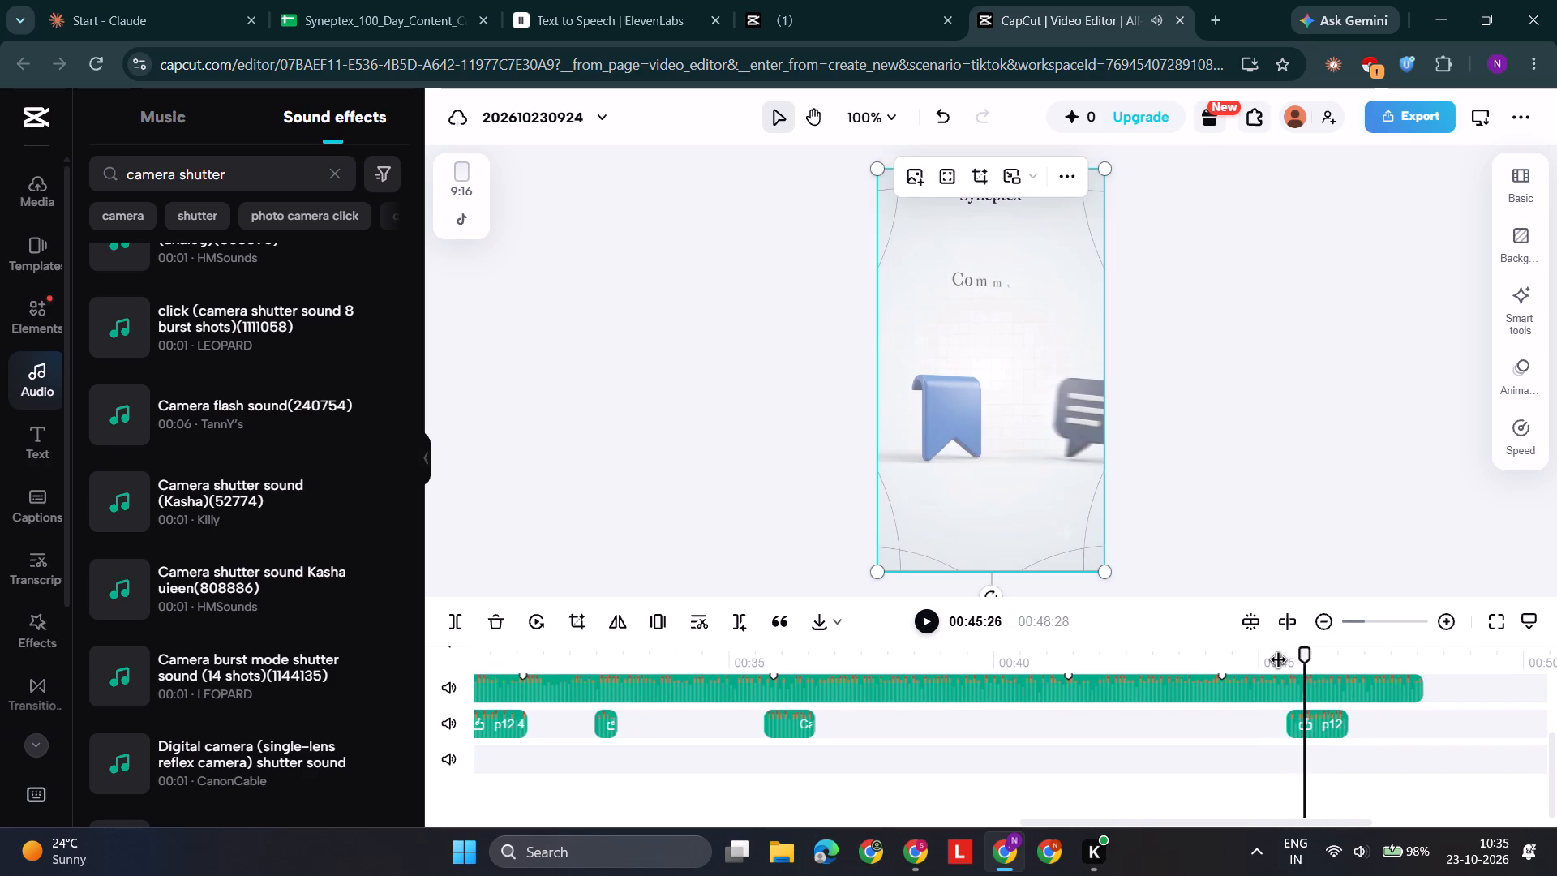
drag(1310, 663, 1298, 672)
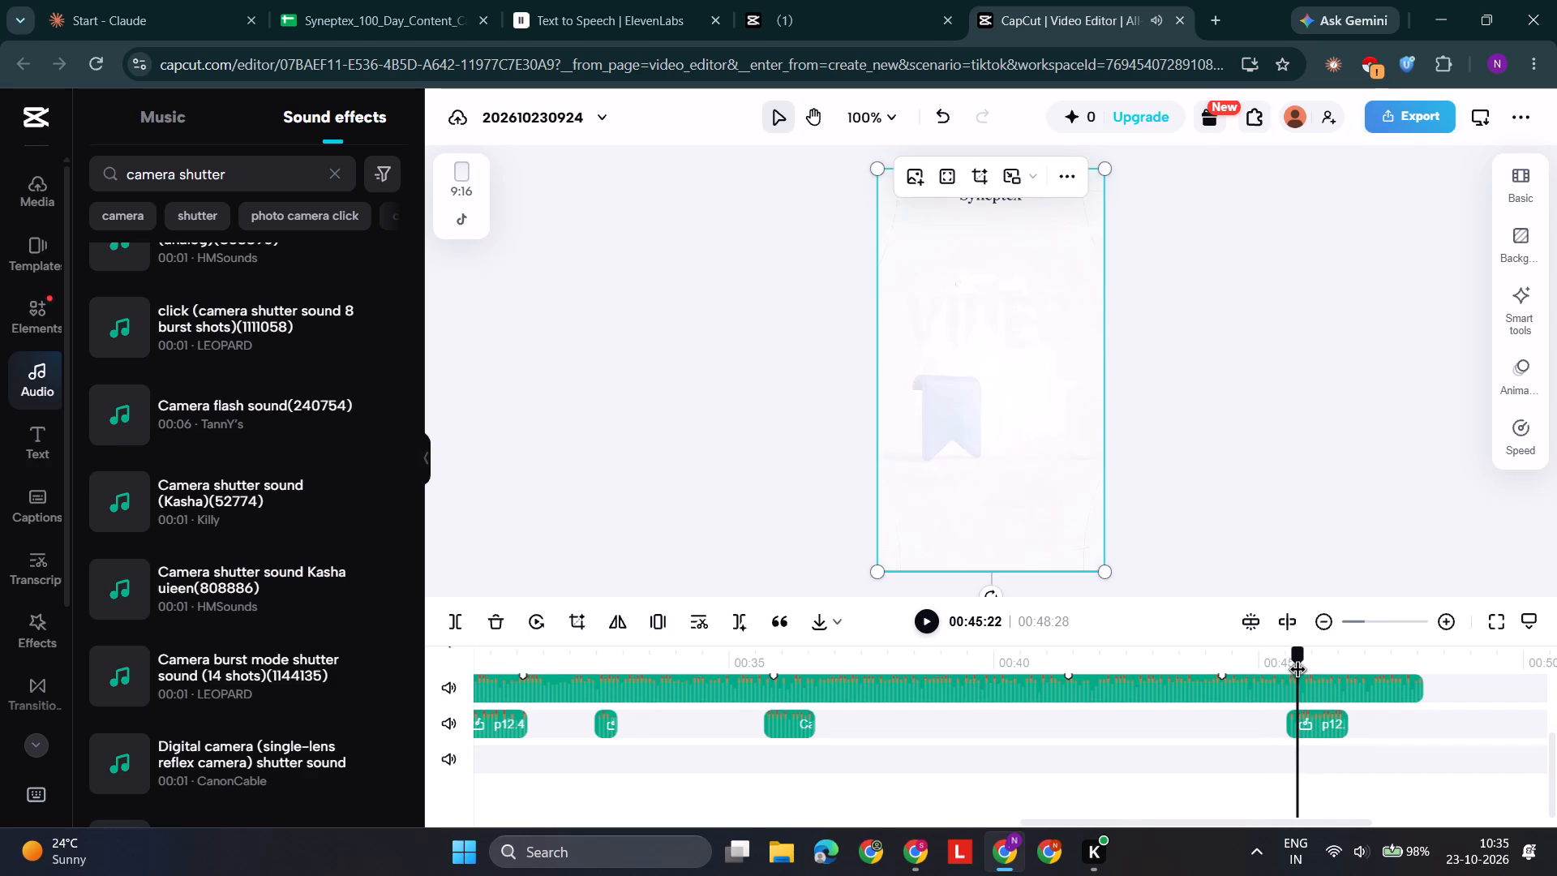
drag(1298, 672, 1298, 672)
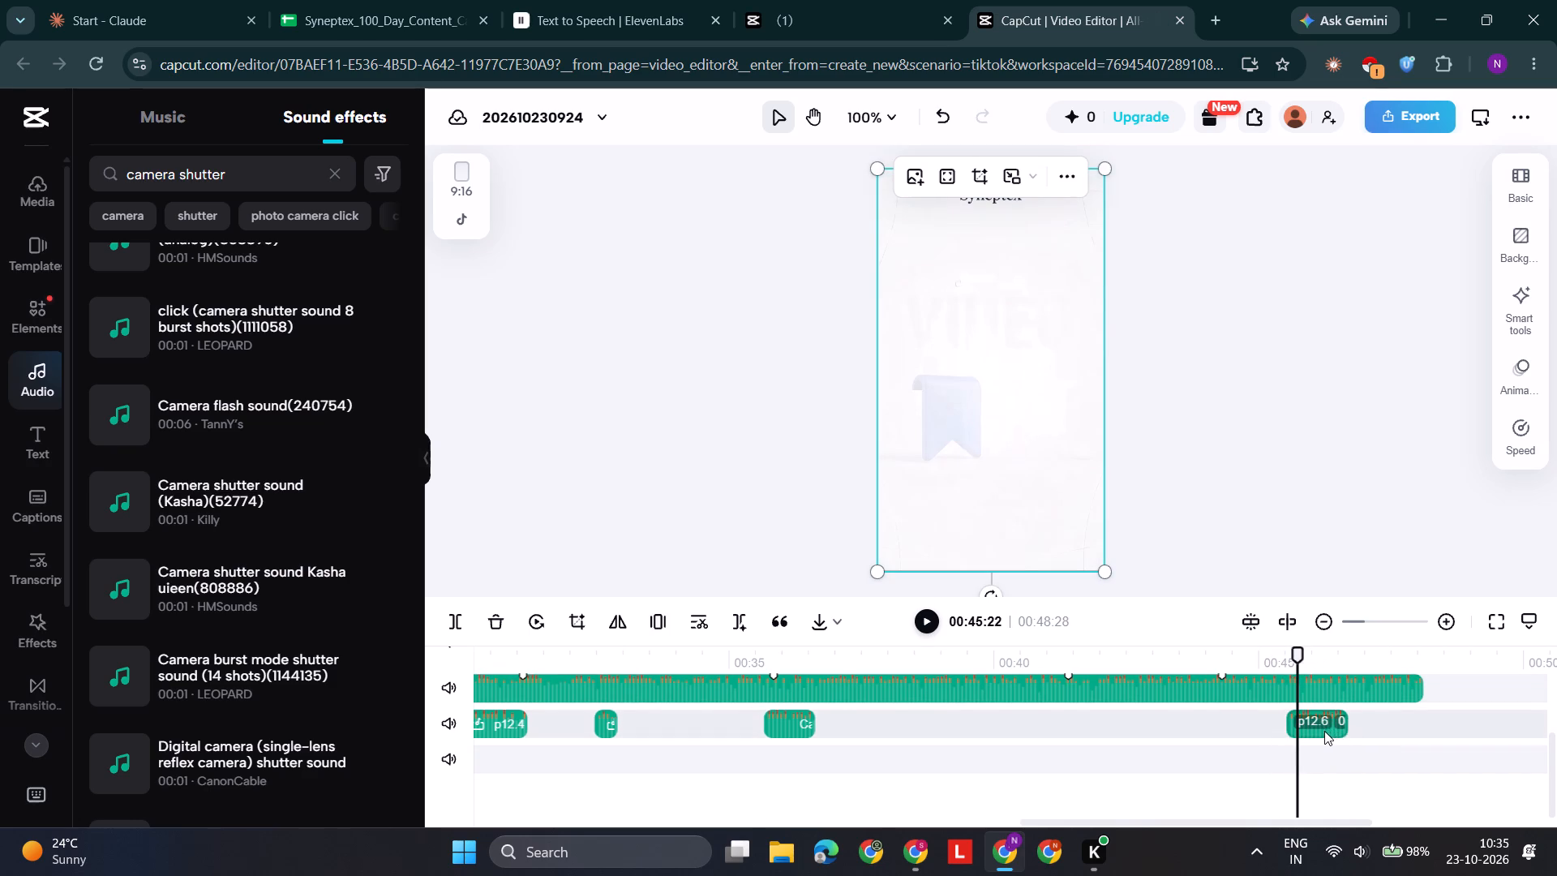
click(1312, 731)
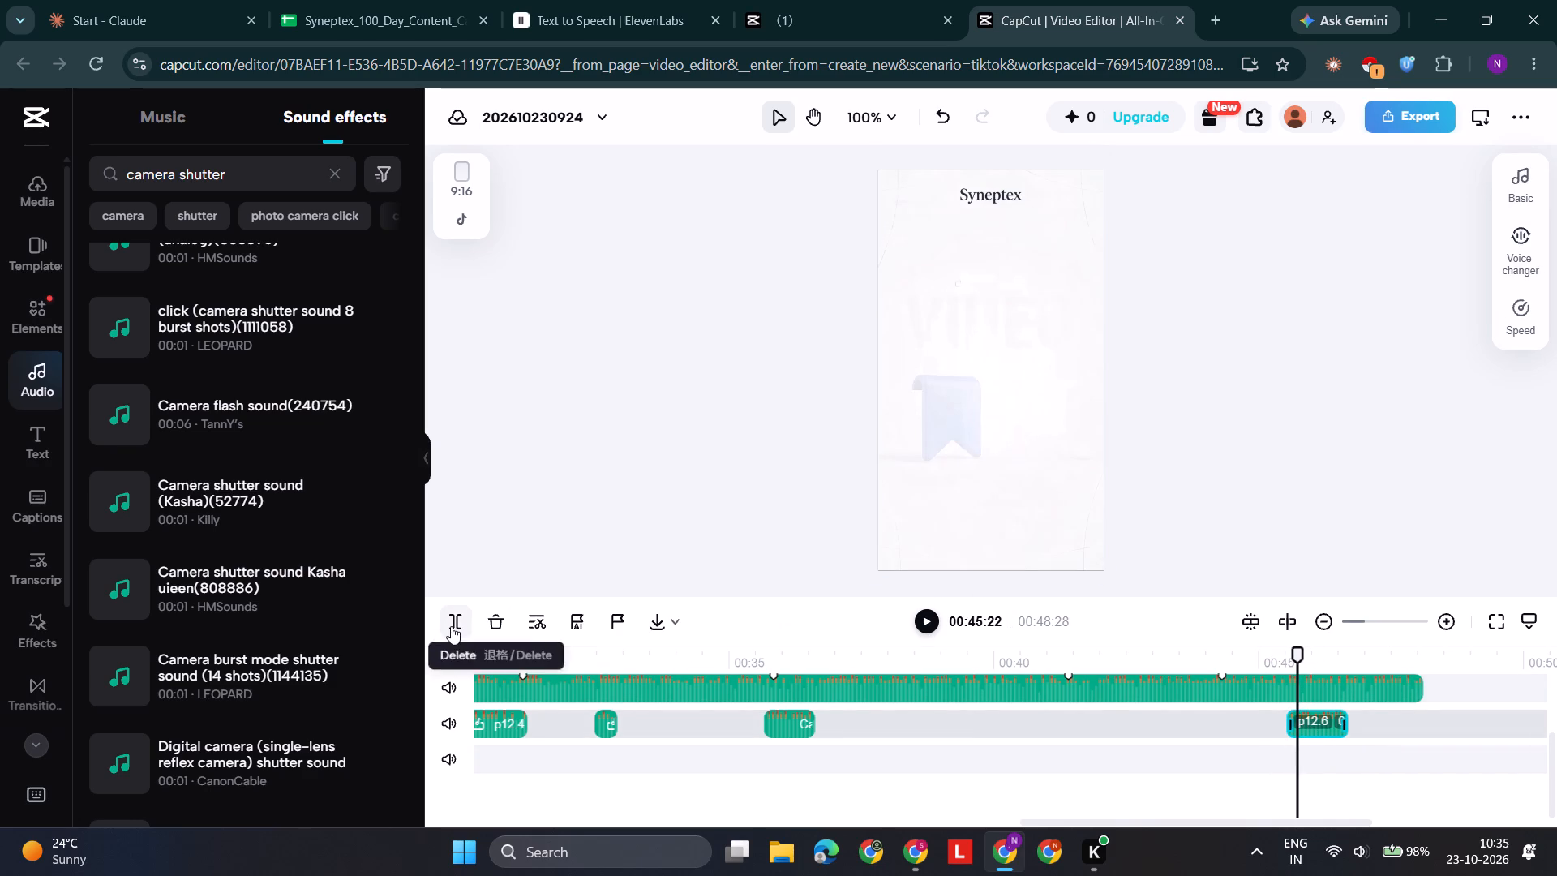
click(447, 626)
click(1328, 731)
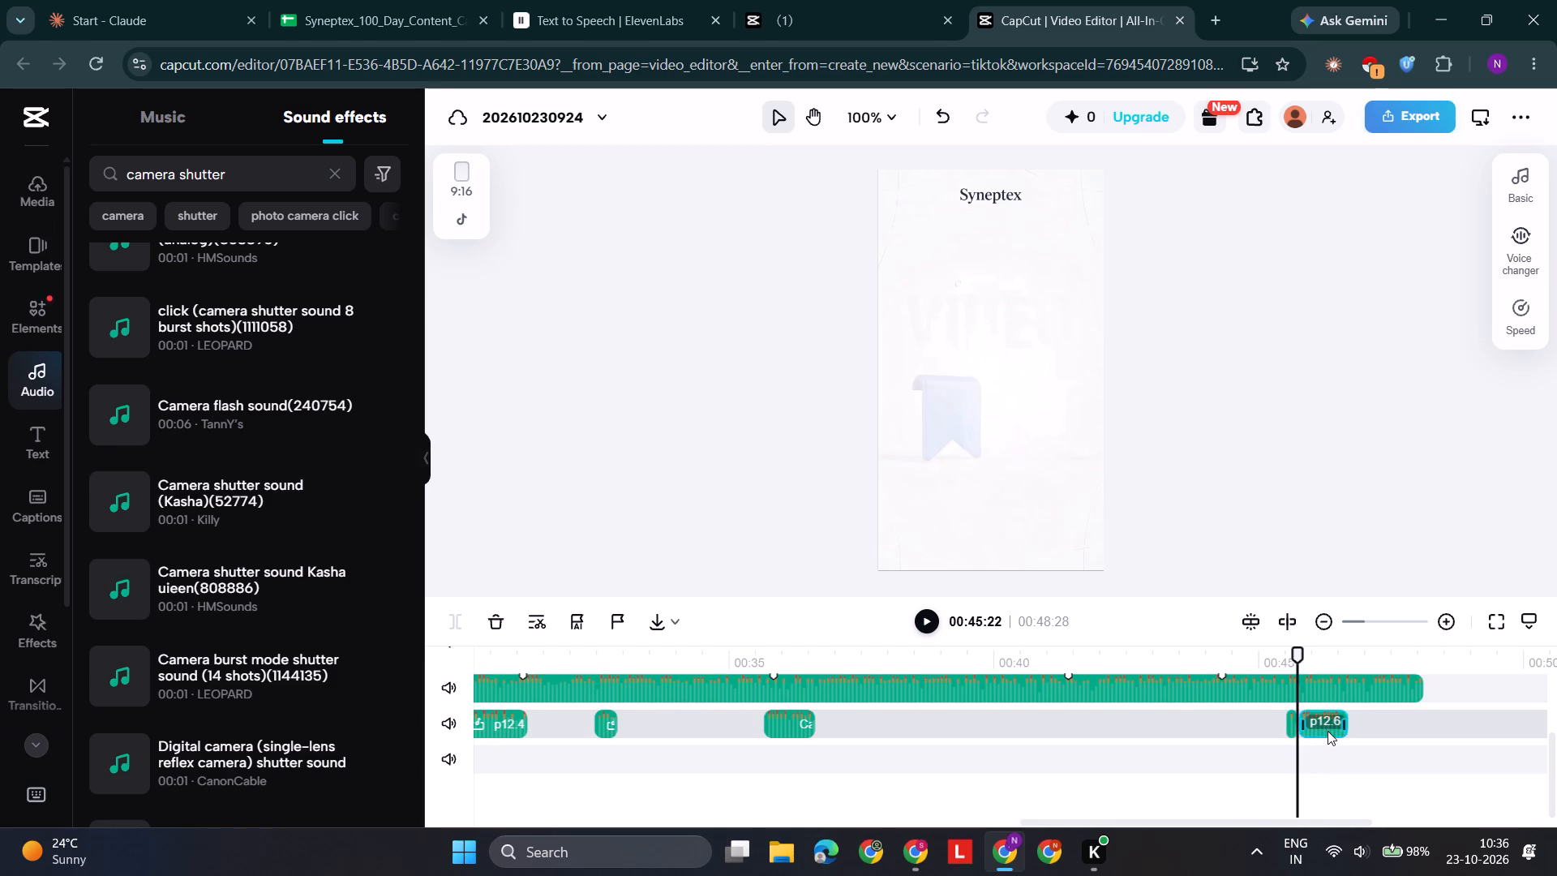
key(Delete)
Replay from "Save this VIDEO" and separate the audio from the p12.6 clip showing "so it doesn't get LOST".
scroll(1328, 731, up, 1)
drag(1297, 655, 1280, 659)
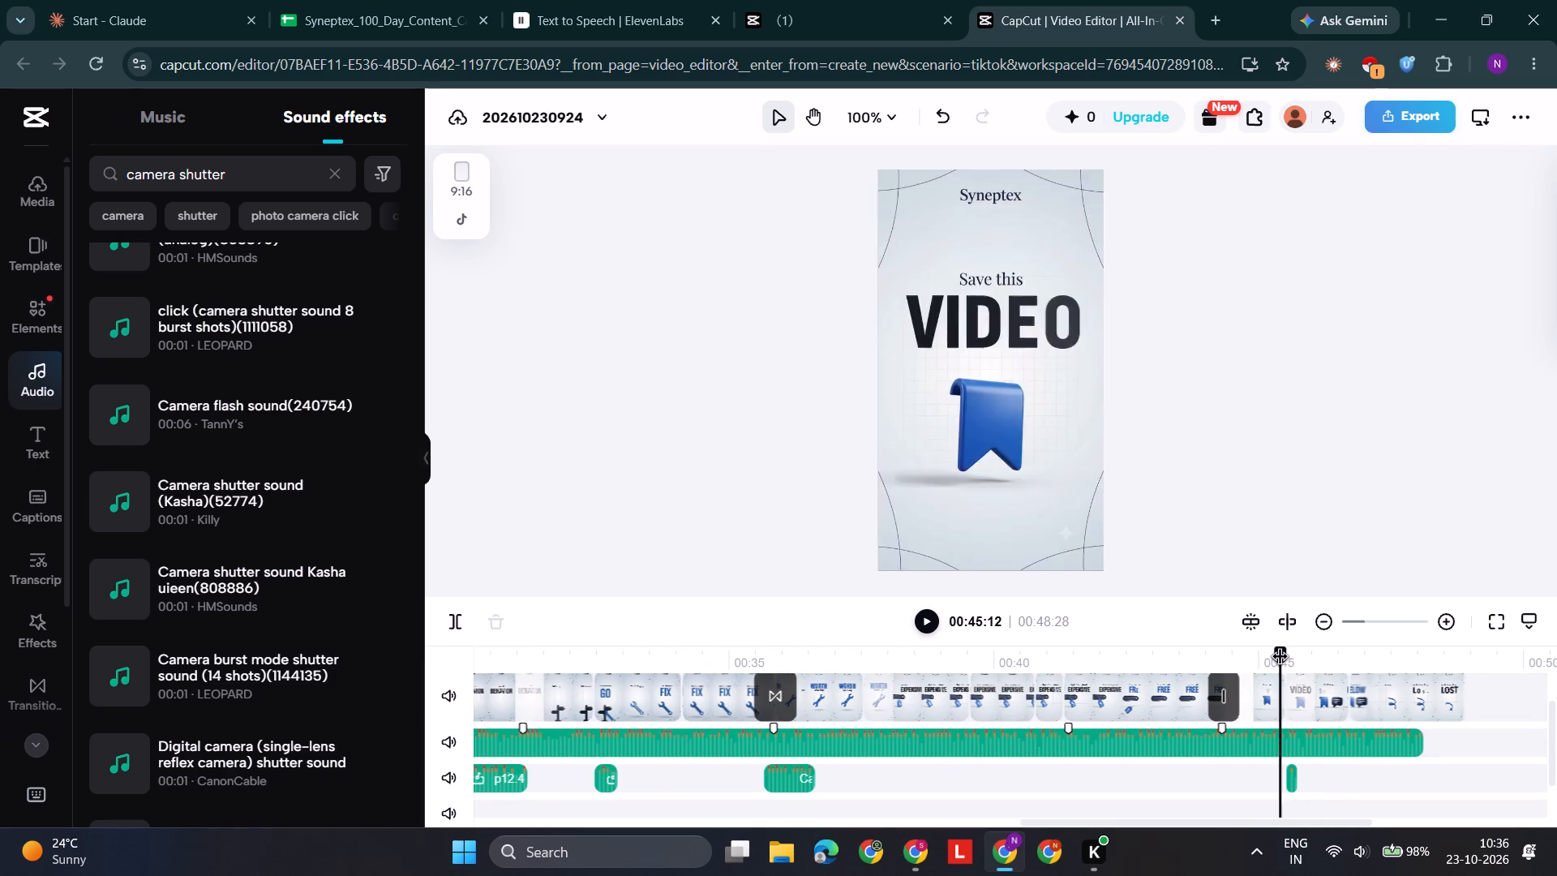
key(space)
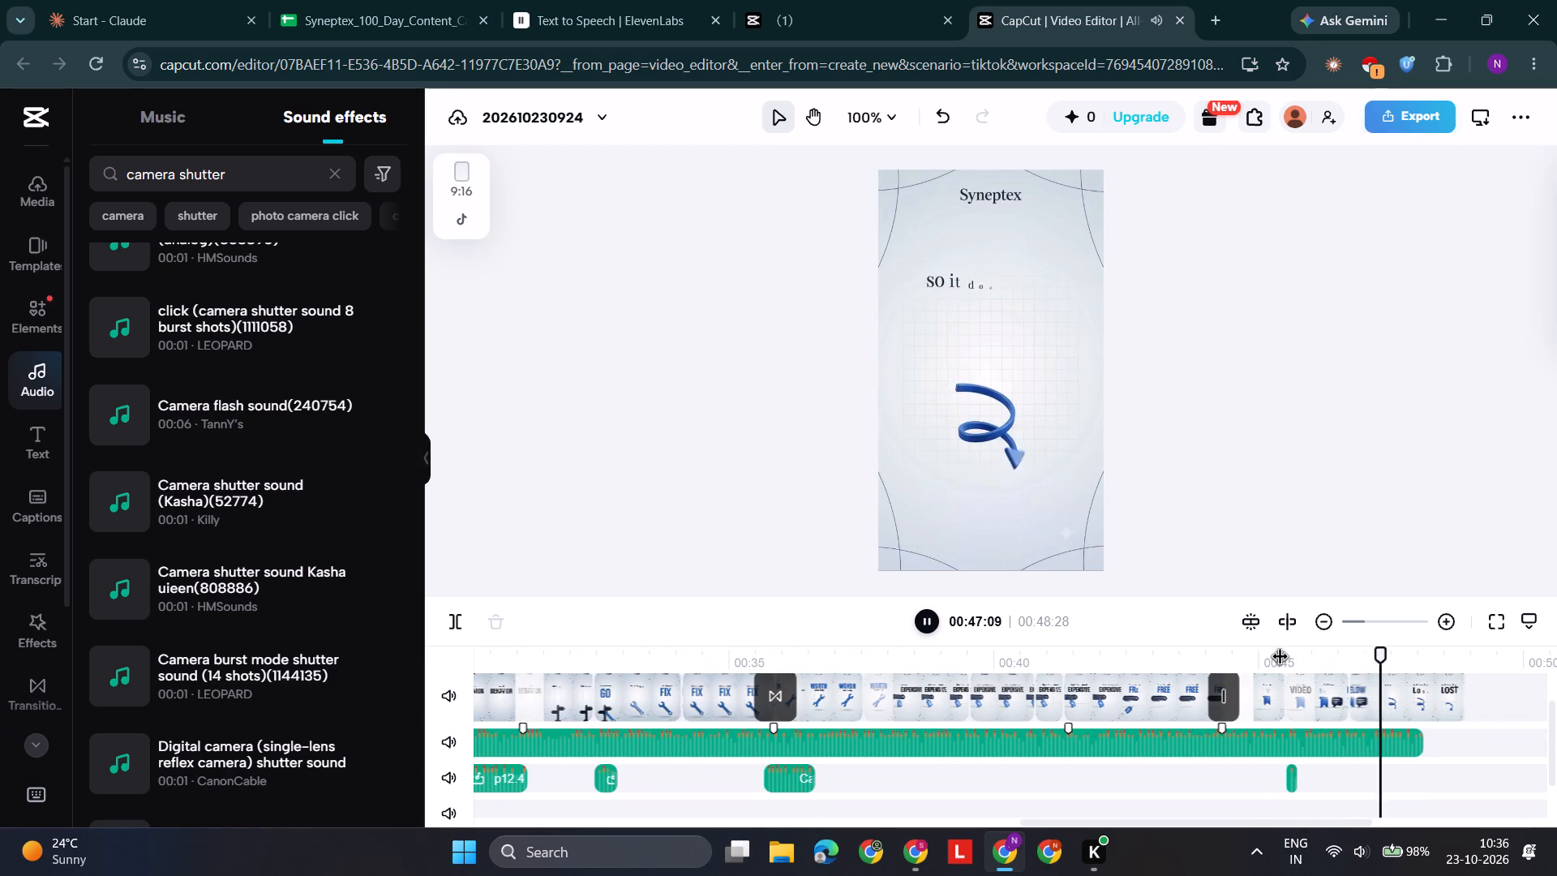
key(space)
click(1418, 700)
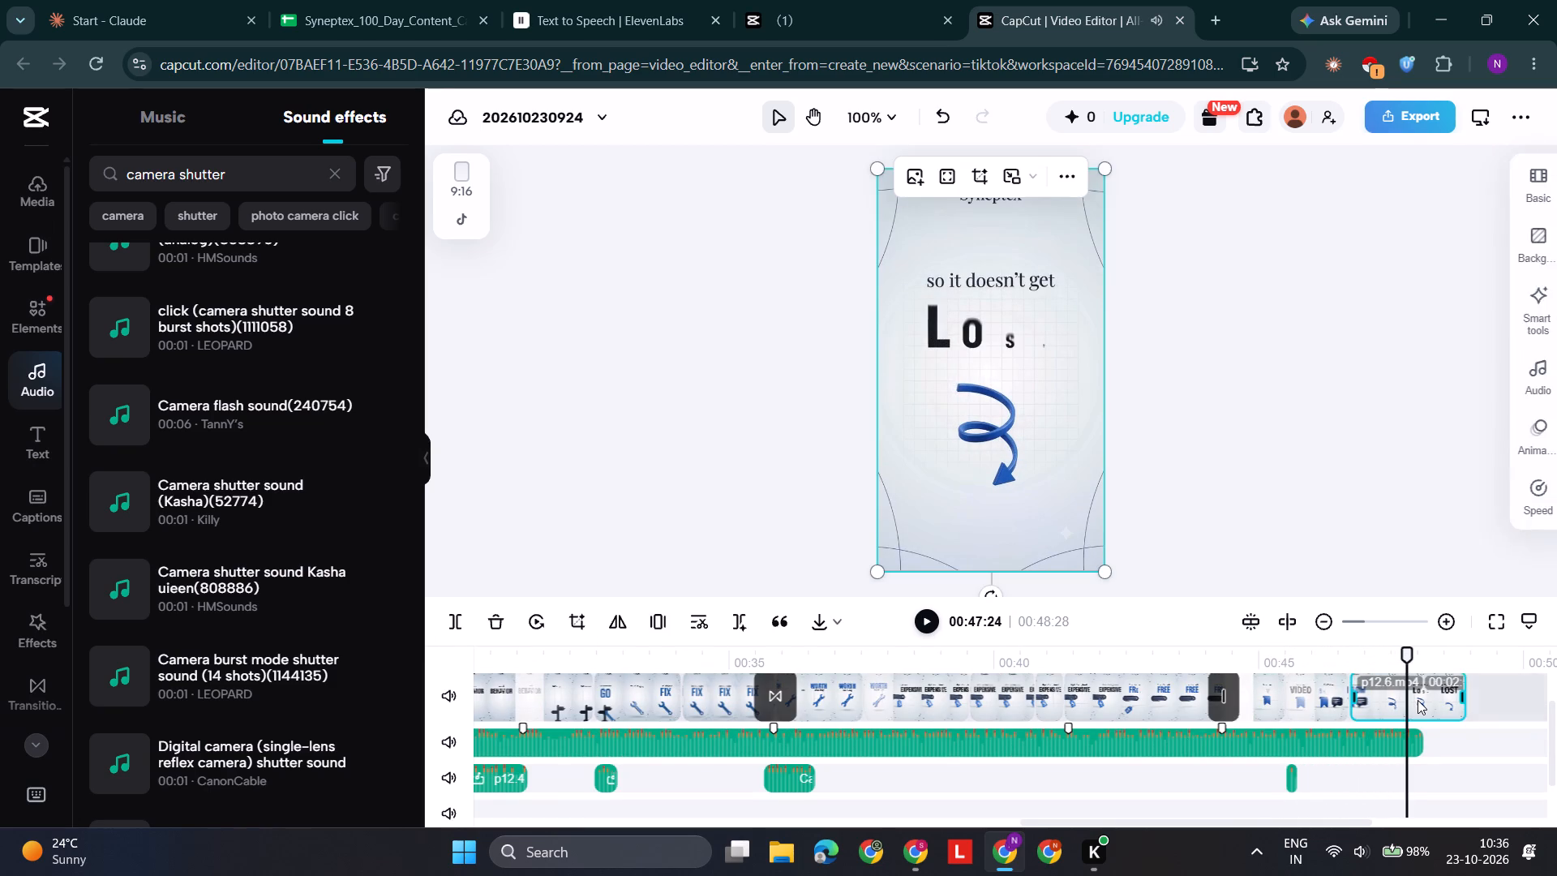
right_click(1418, 700)
click(1431, 592)
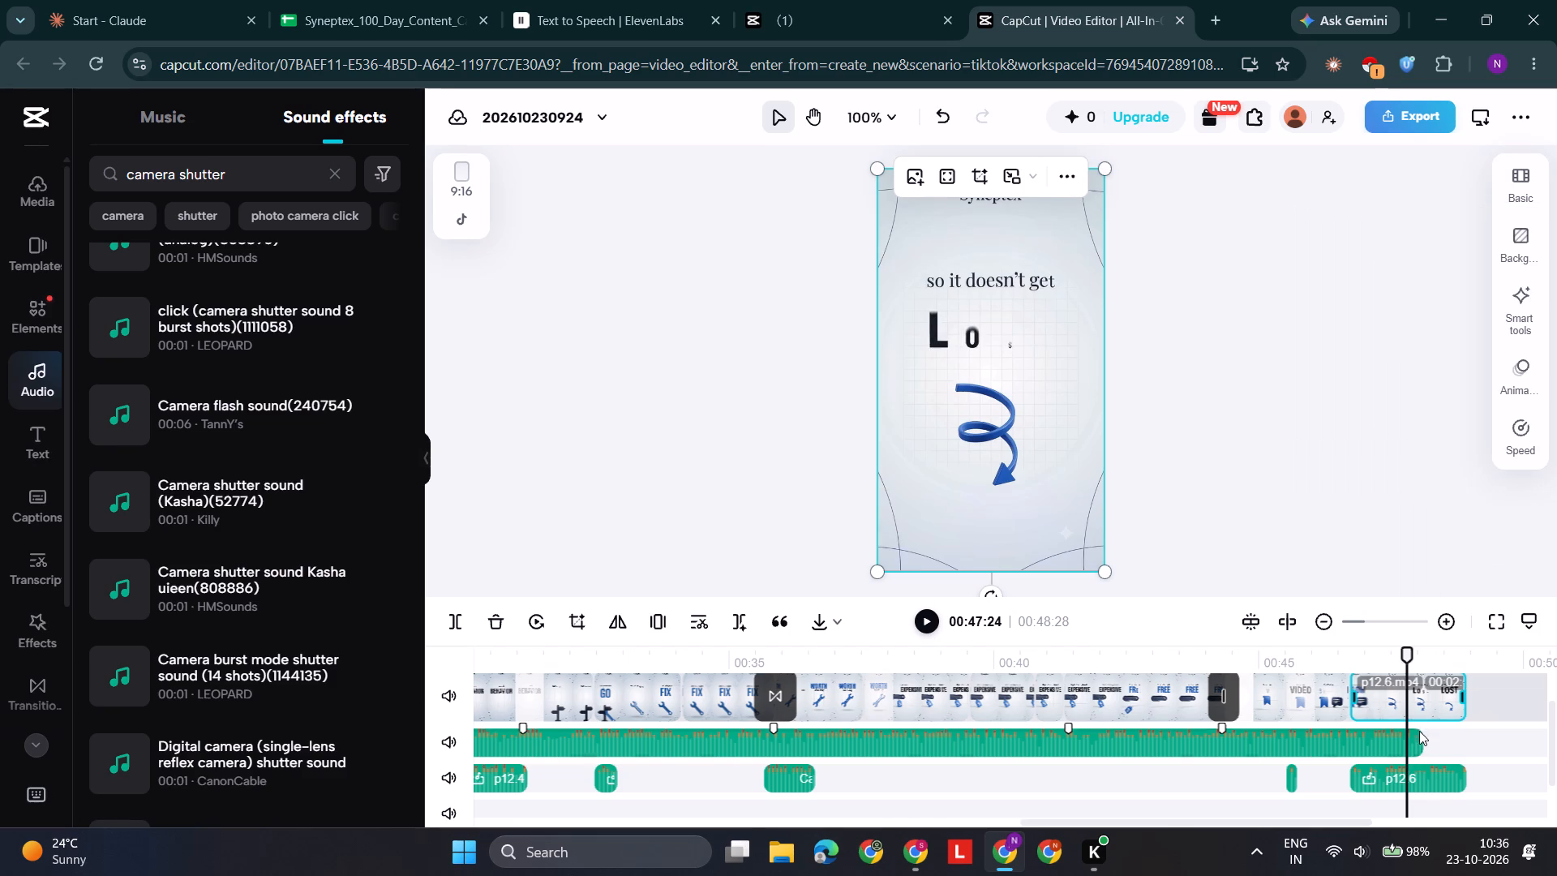
Split the separated p12.6 audio under "so it doesn't get LOST" at 00:47:08 and delete the part after the cut.
drag(1406, 661, 1339, 690)
key(space)
key(space)
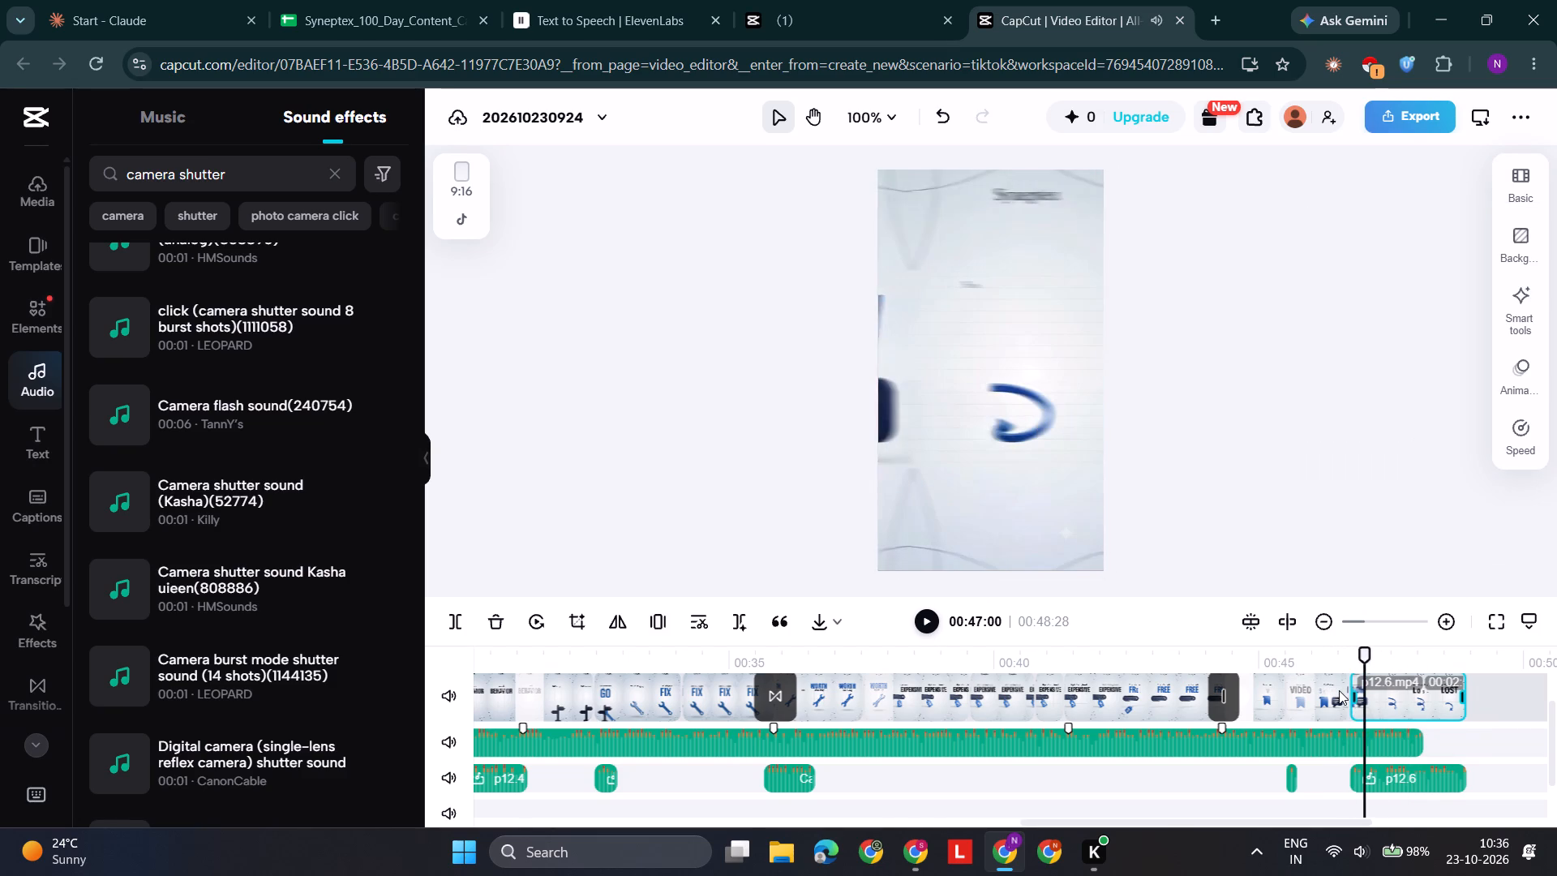
key(space)
key(space)
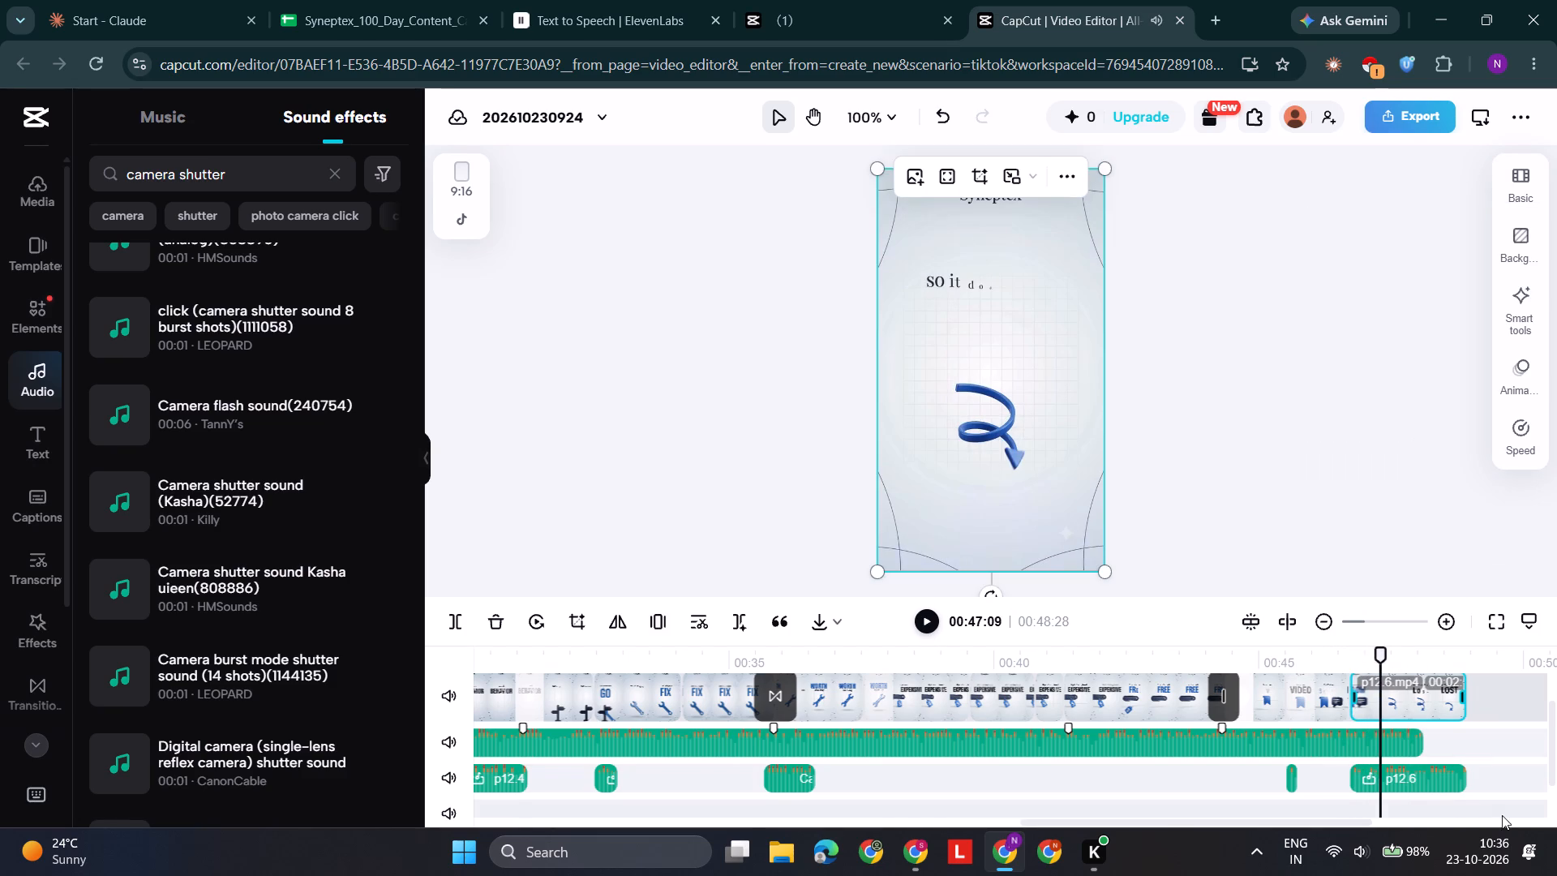
drag(1382, 660, 1382, 670)
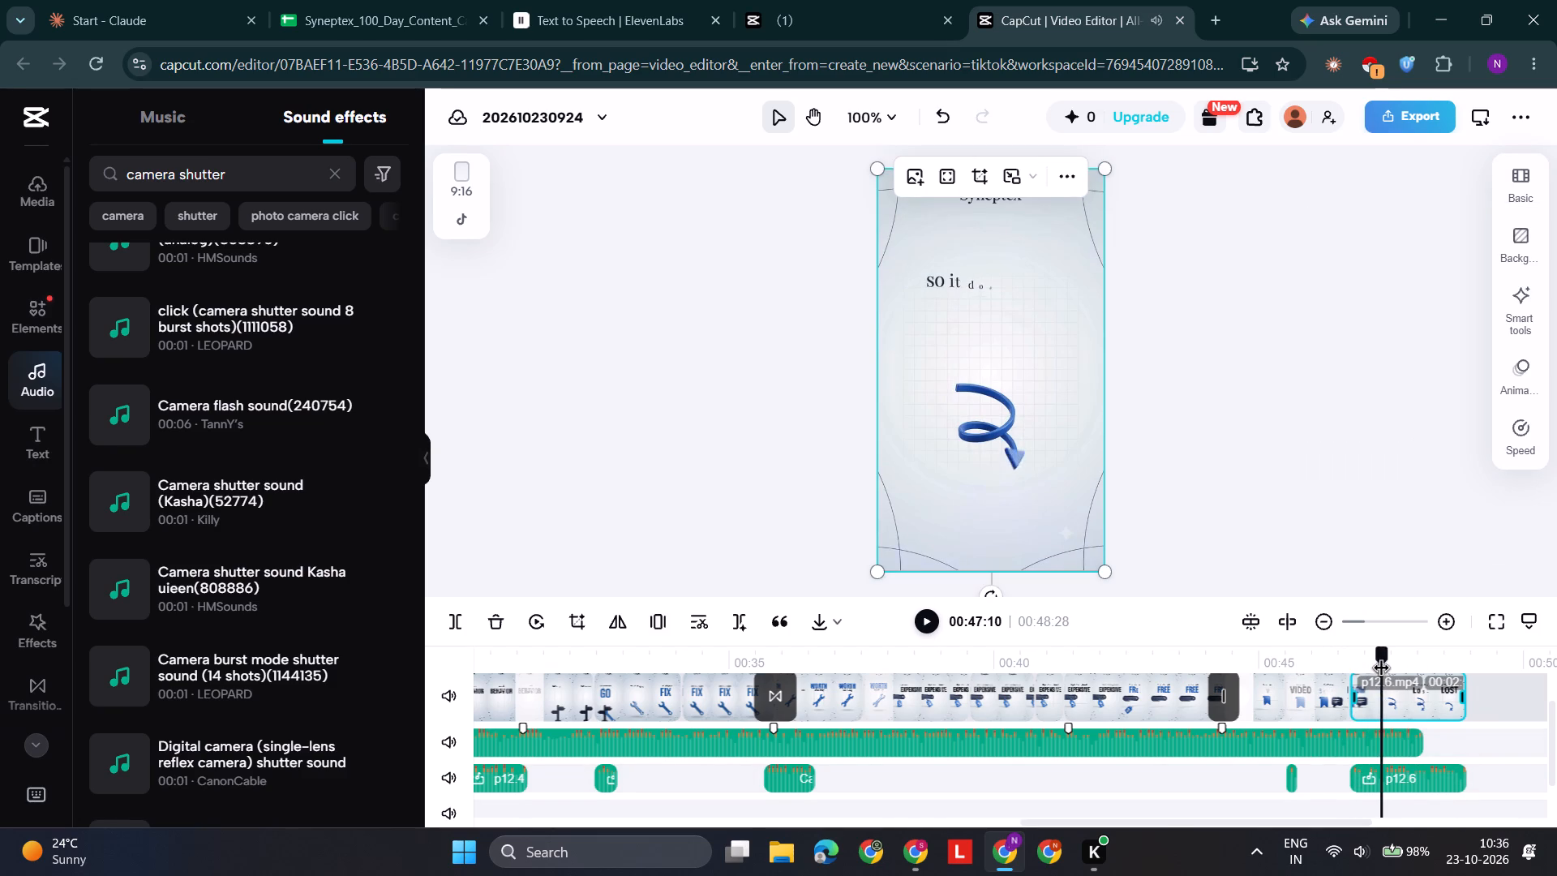
drag(1382, 670, 1379, 676)
click(1417, 778)
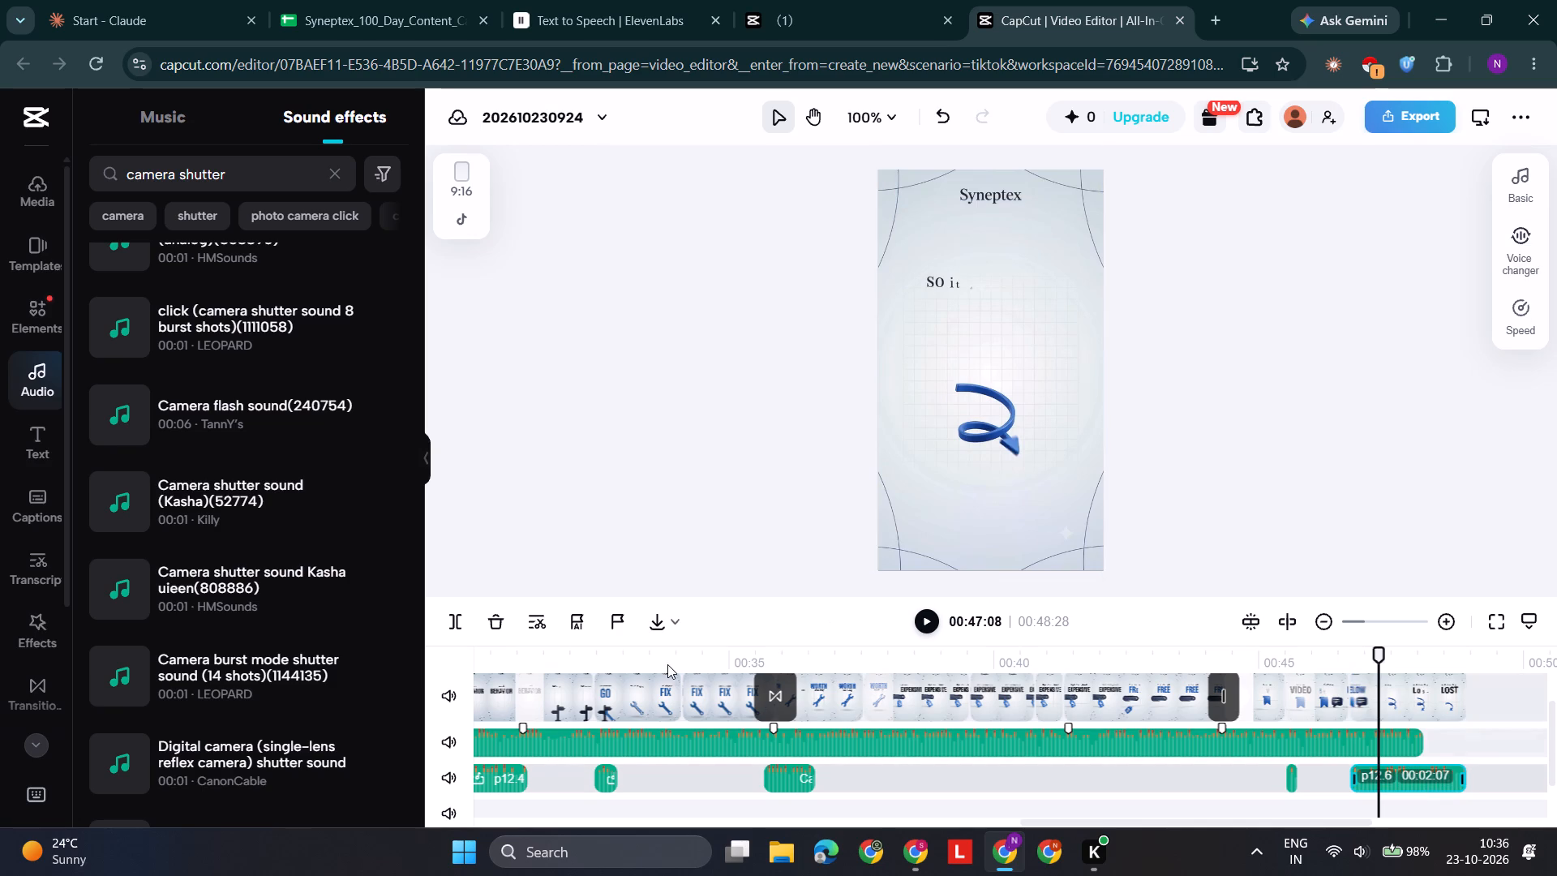
click(461, 619)
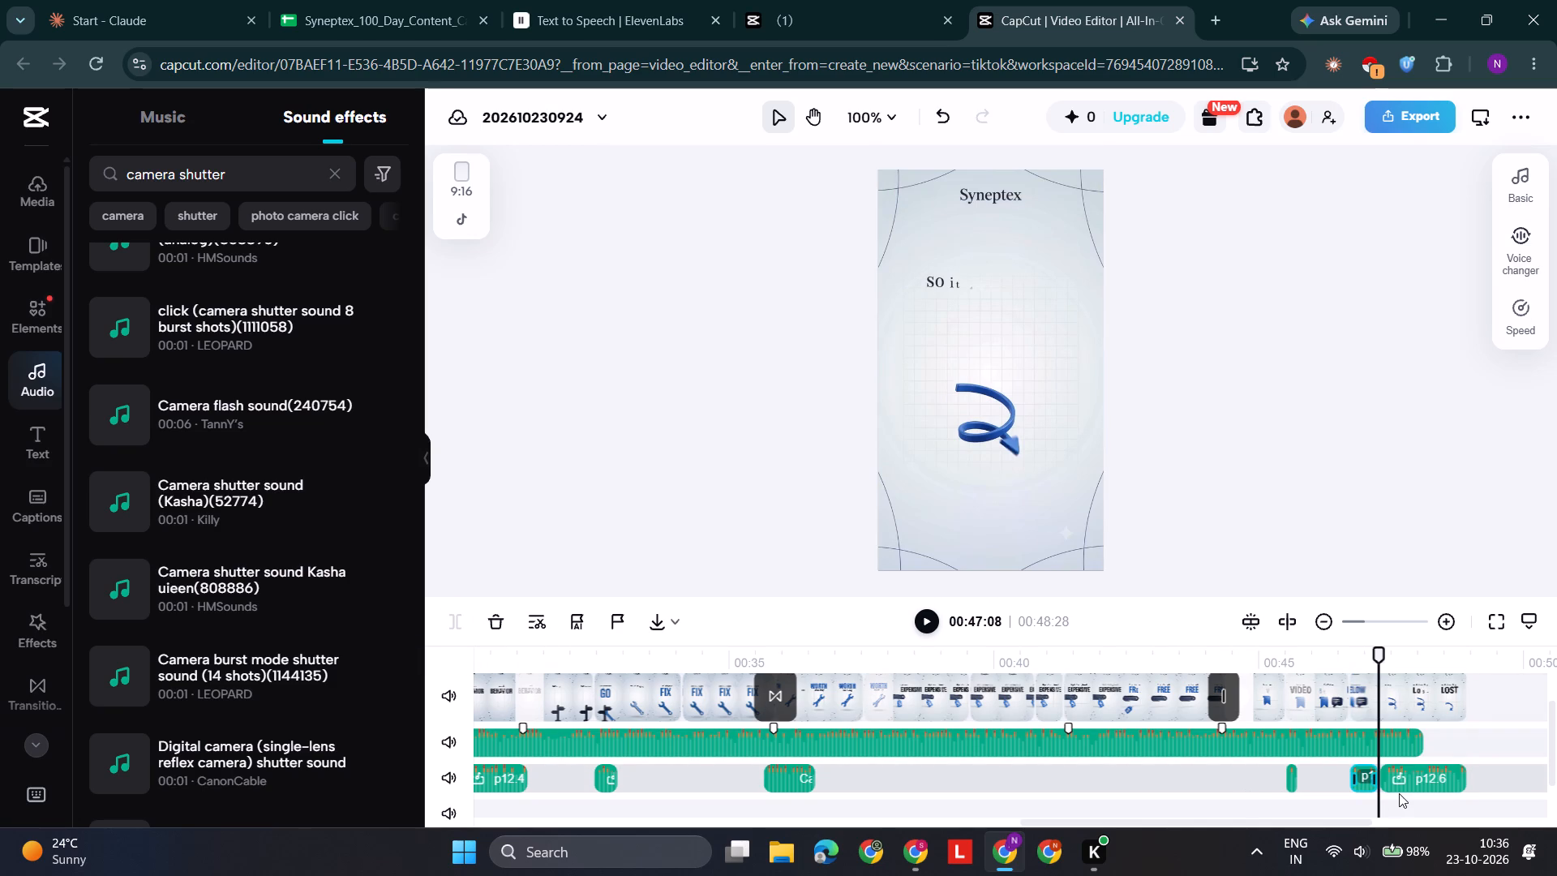
click(1417, 785)
key(Delete)
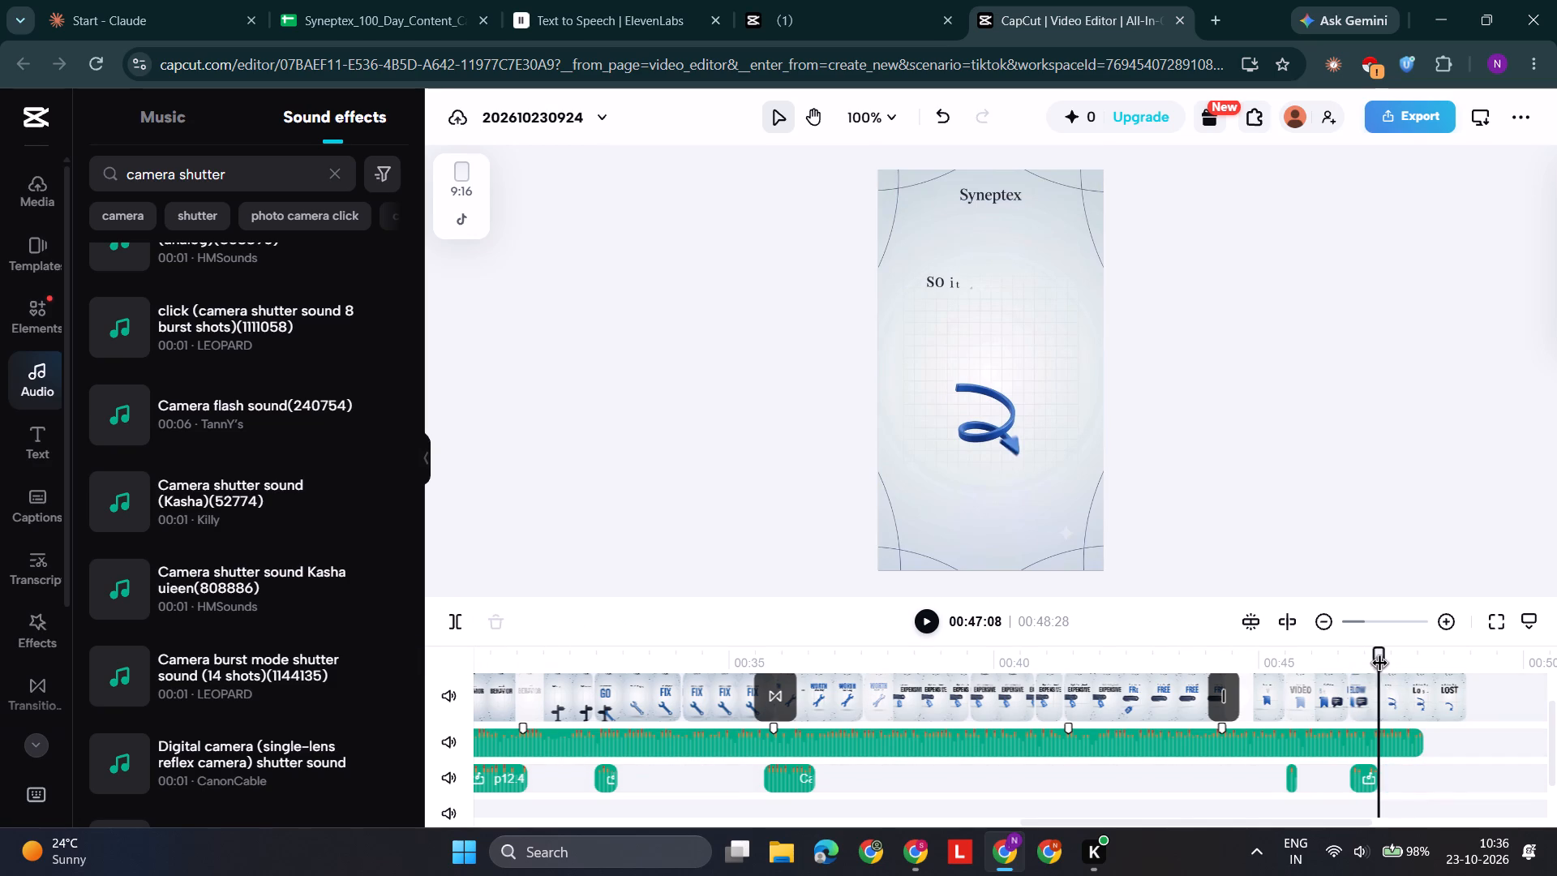
Replay the closing scenes, trim the end of the remaining "so it doesn't get LOST" audio piece shorter, and recheck from 00:46:16.
drag(1380, 662, 1264, 672)
key(space)
key(space)
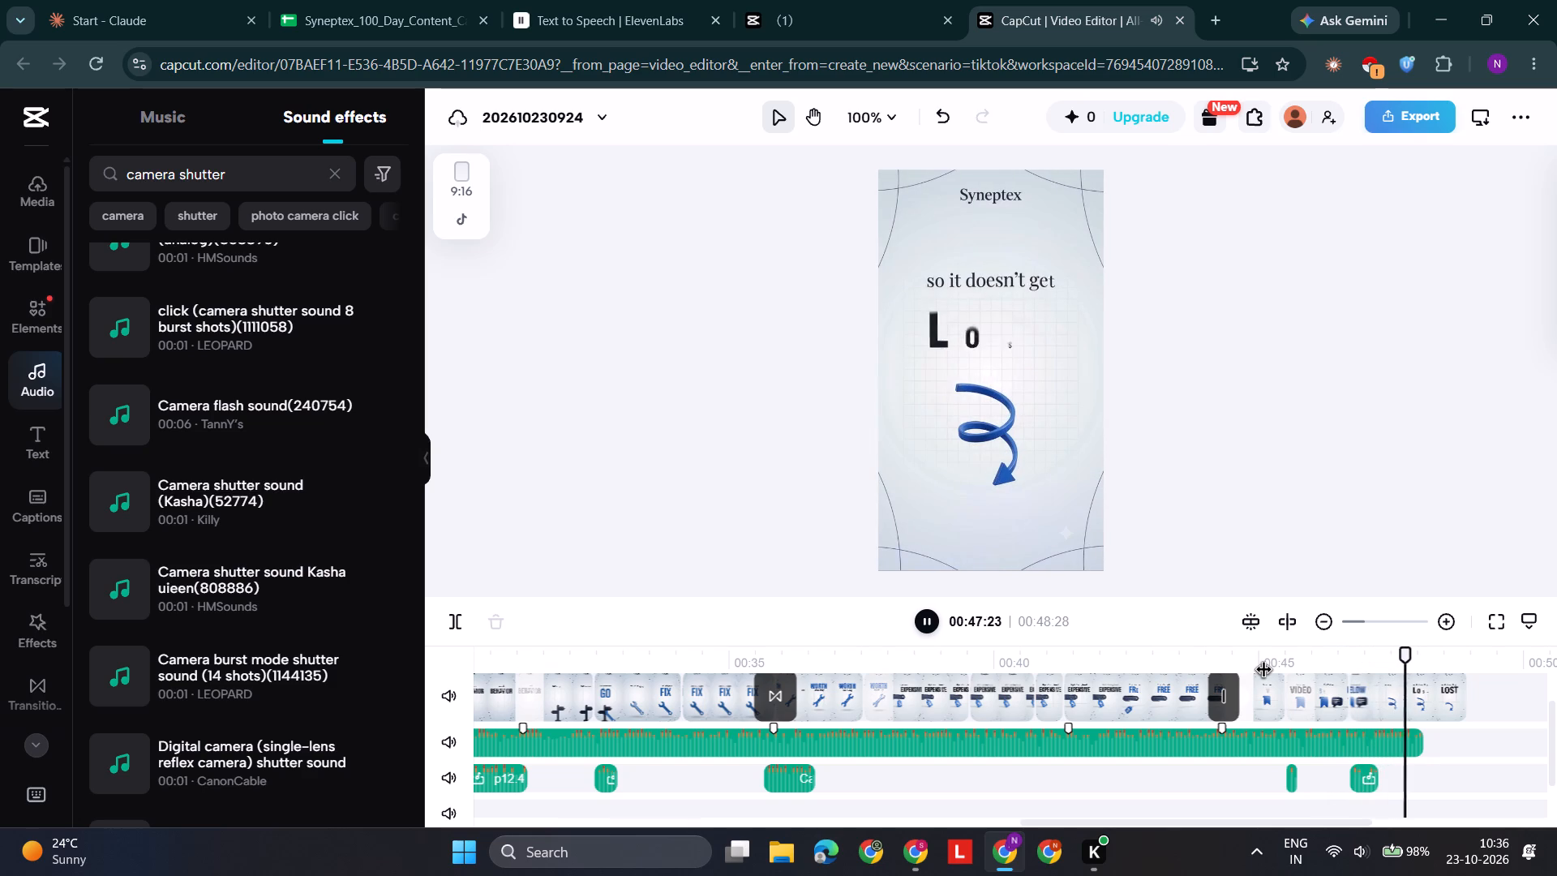
key(space)
key(space)
key(space)
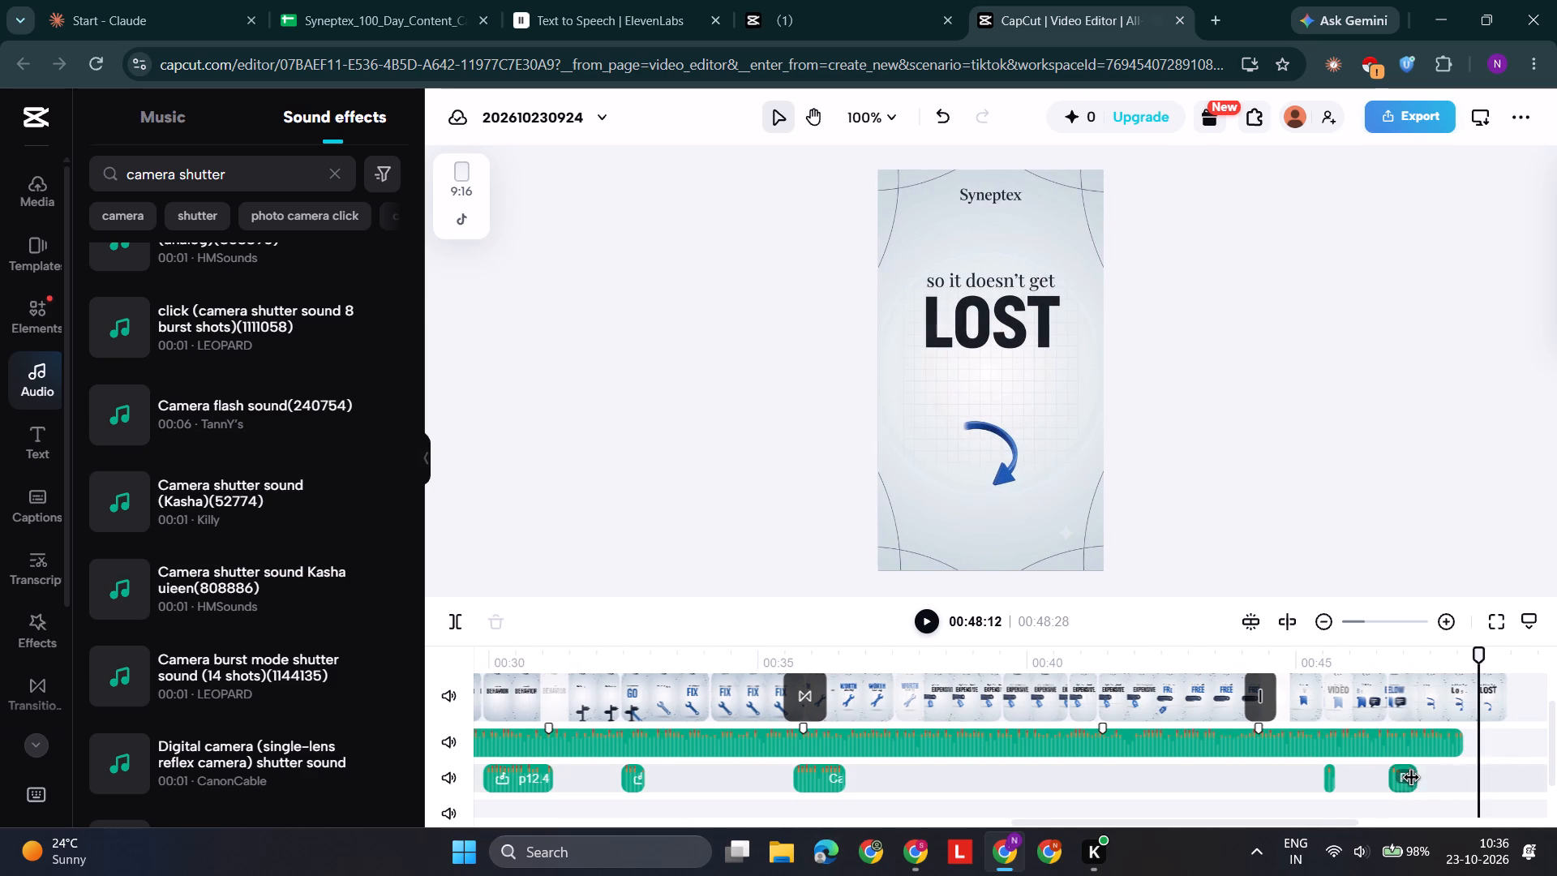
click(1403, 786)
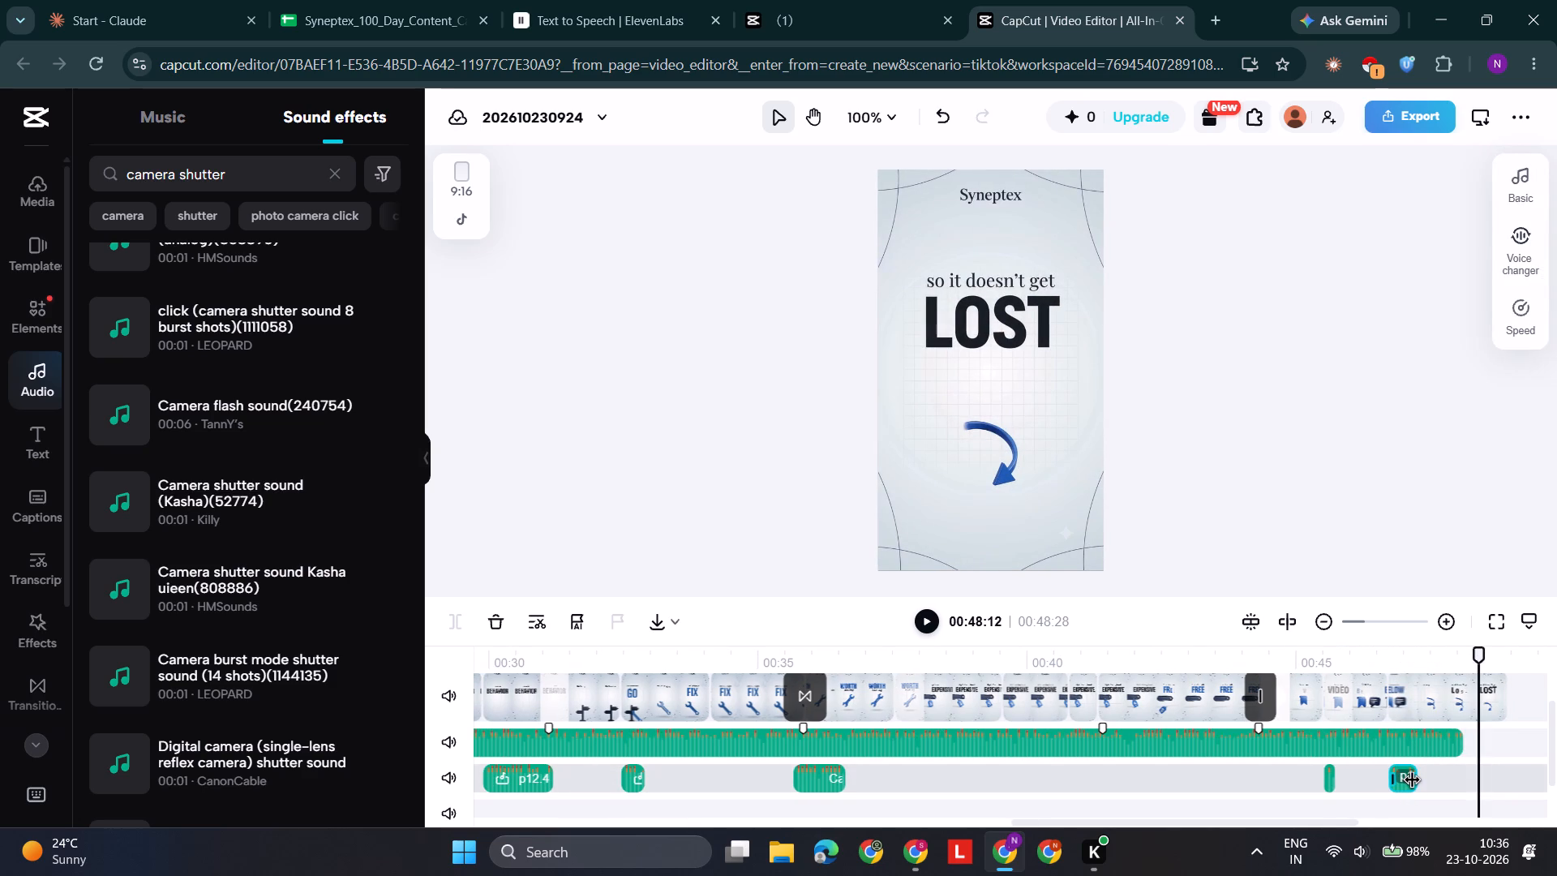
click(1413, 782)
drag(1470, 656, 1378, 668)
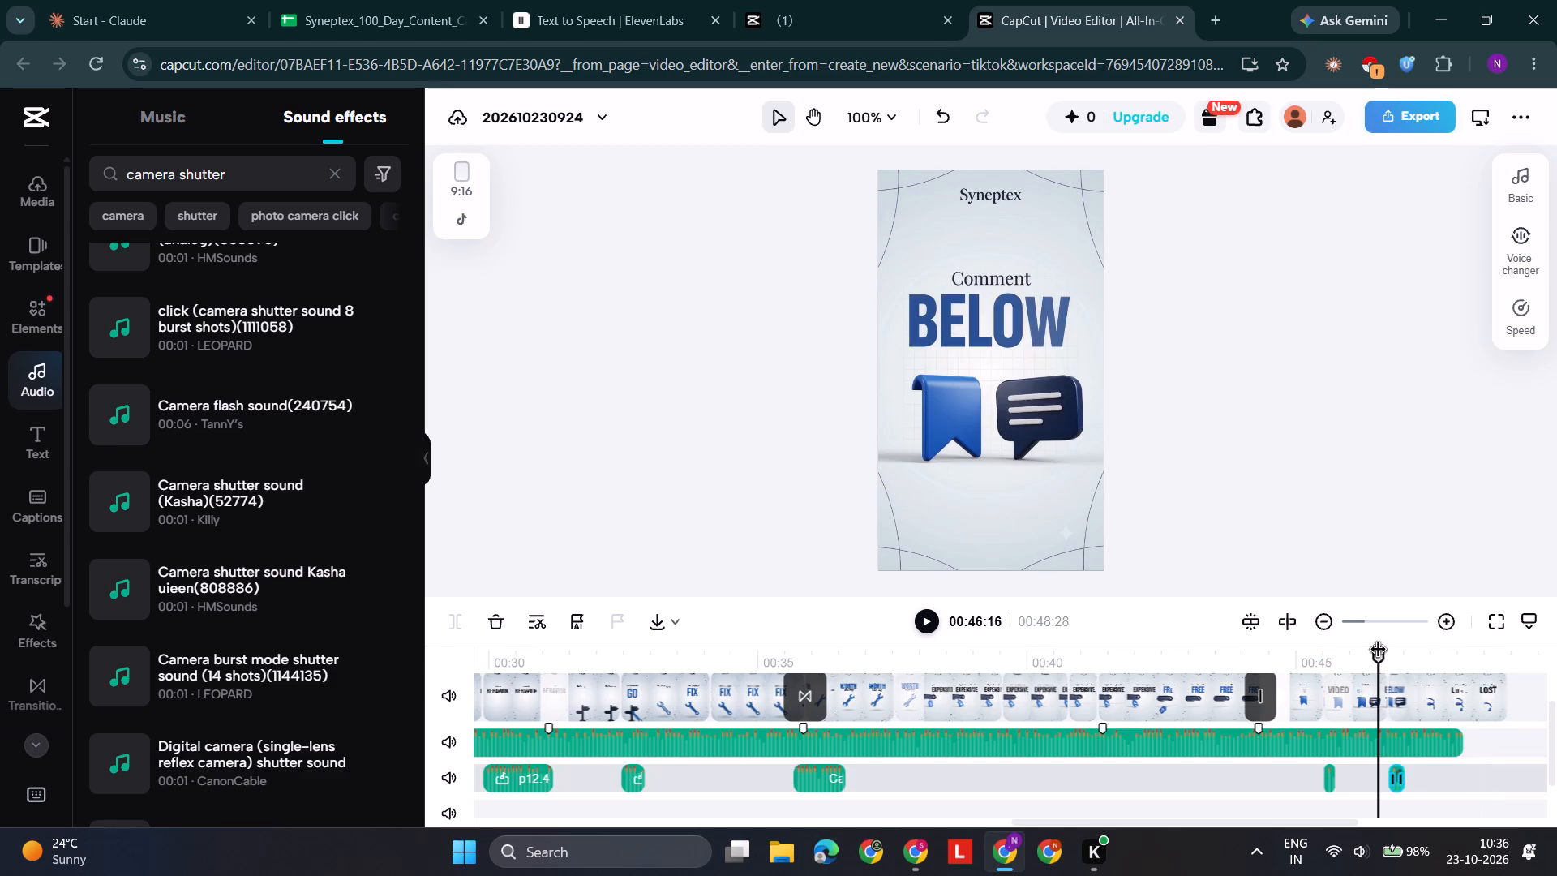
key(space)
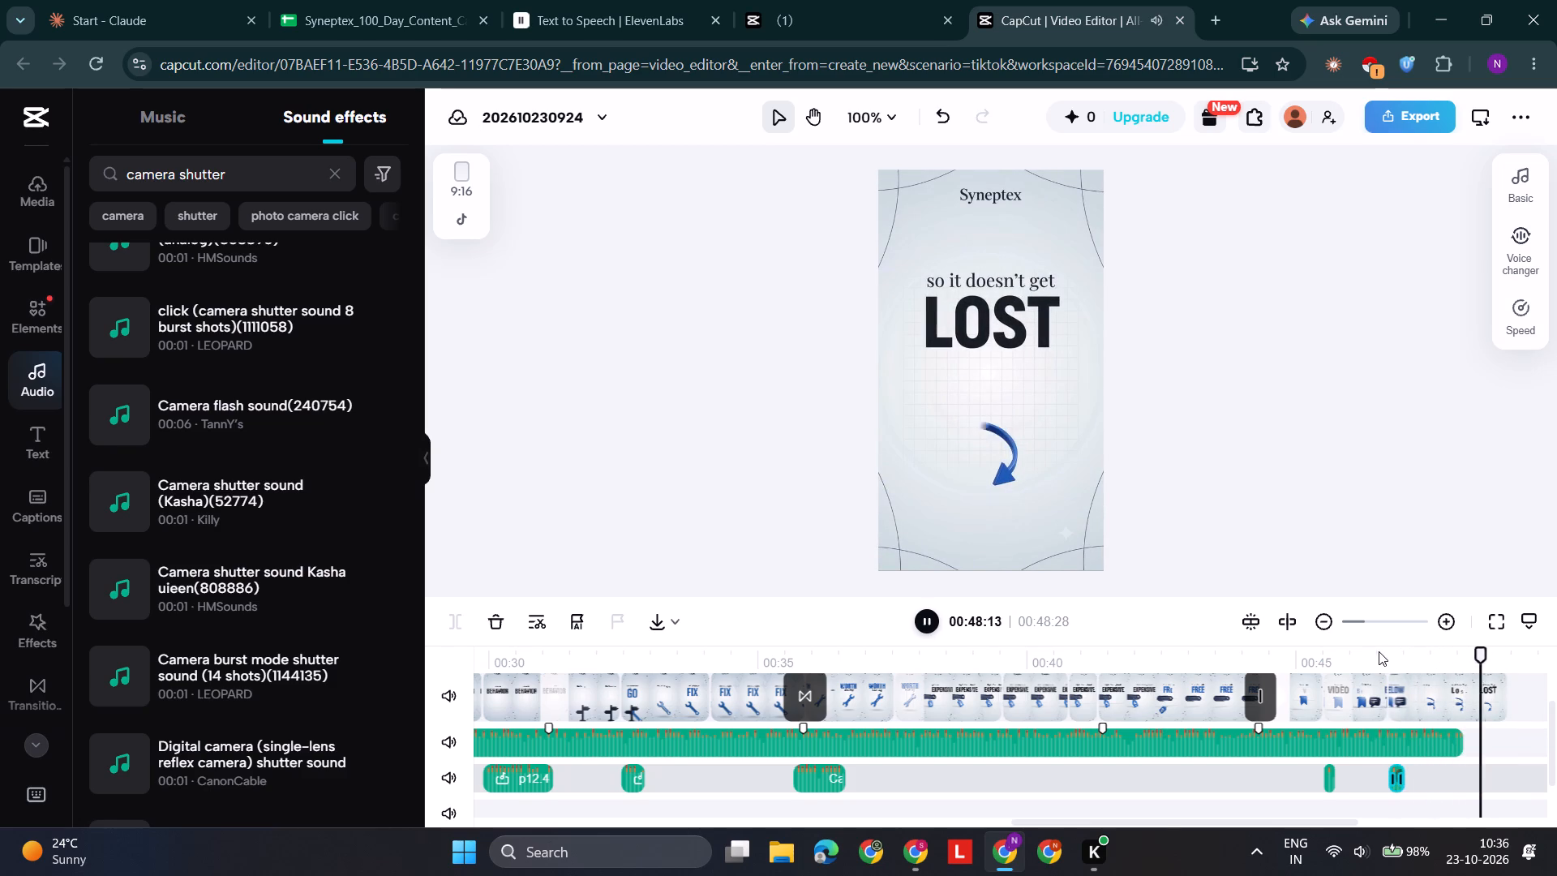
key(space)
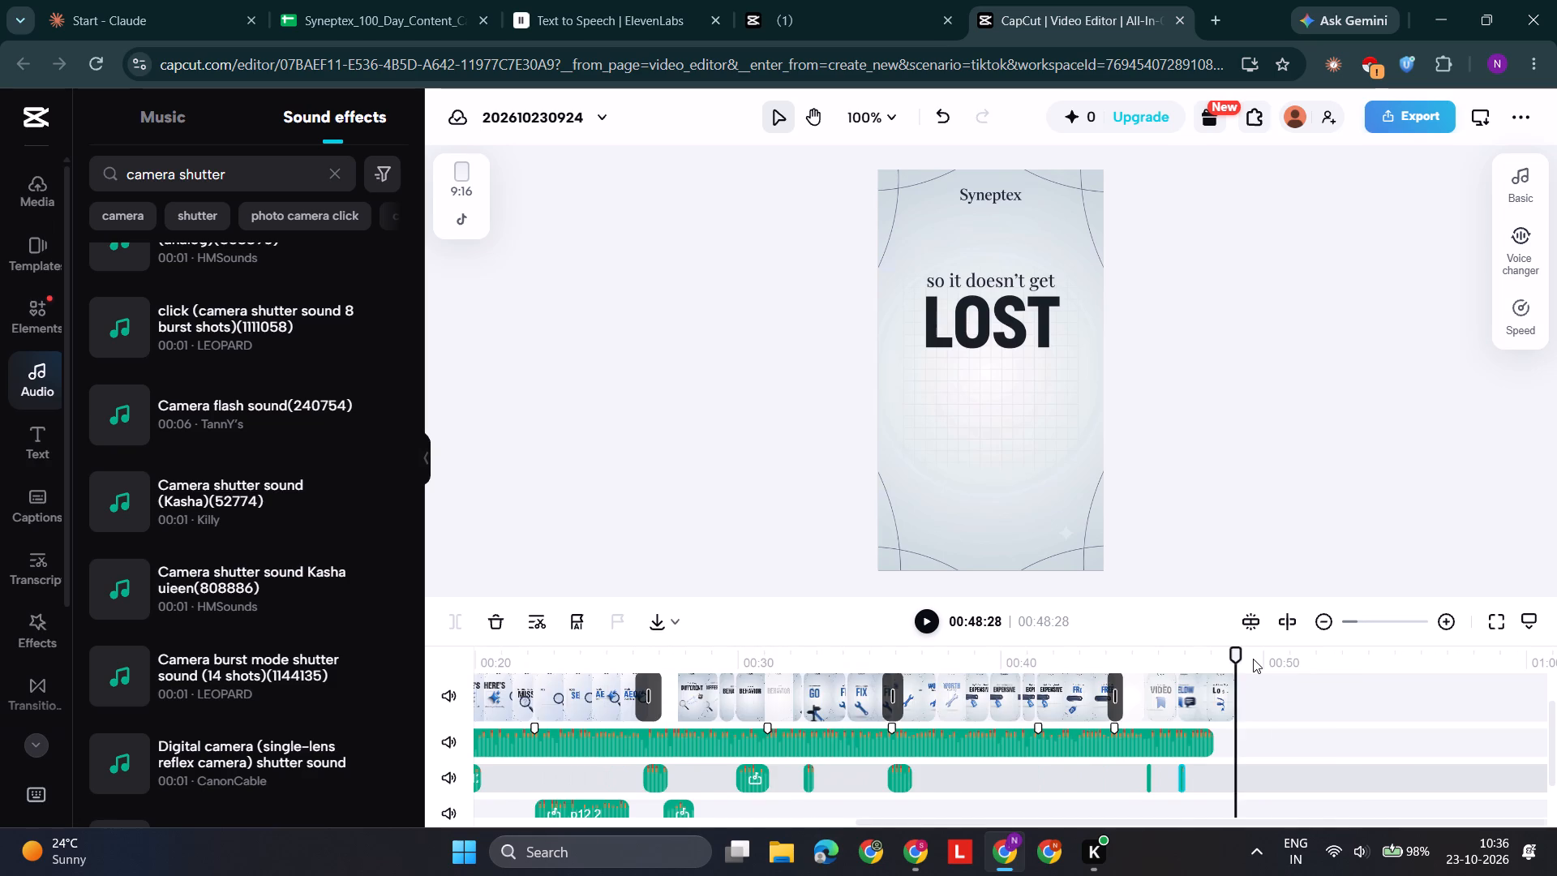
Try to preview the whole video in full screen from the beginning, then return to the editor.
scroll(1253, 659, right, 3)
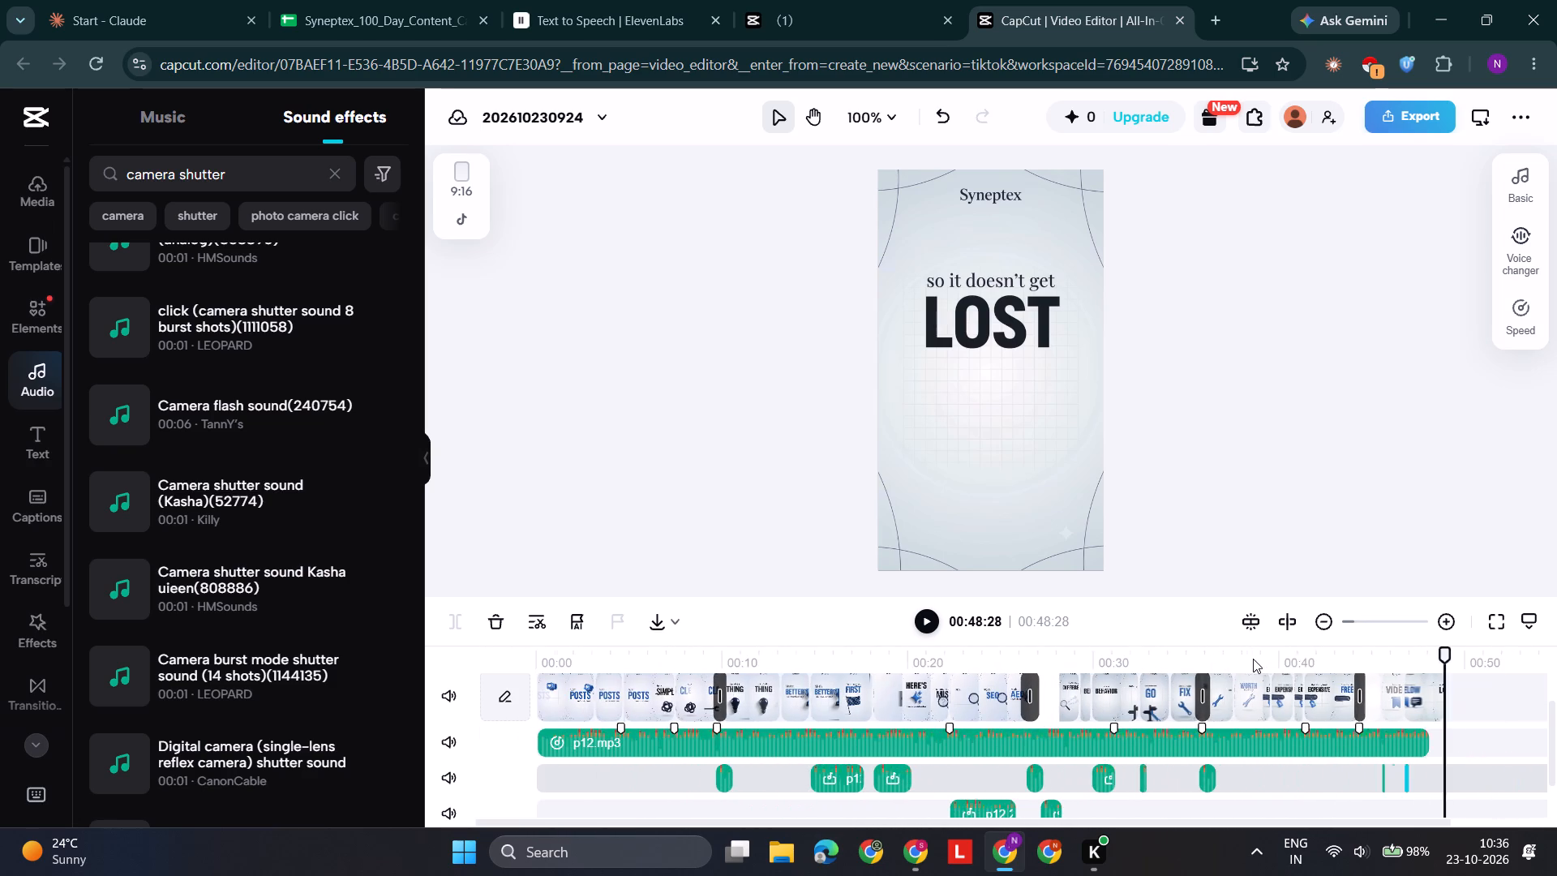
scroll(1263, 659, right, 1)
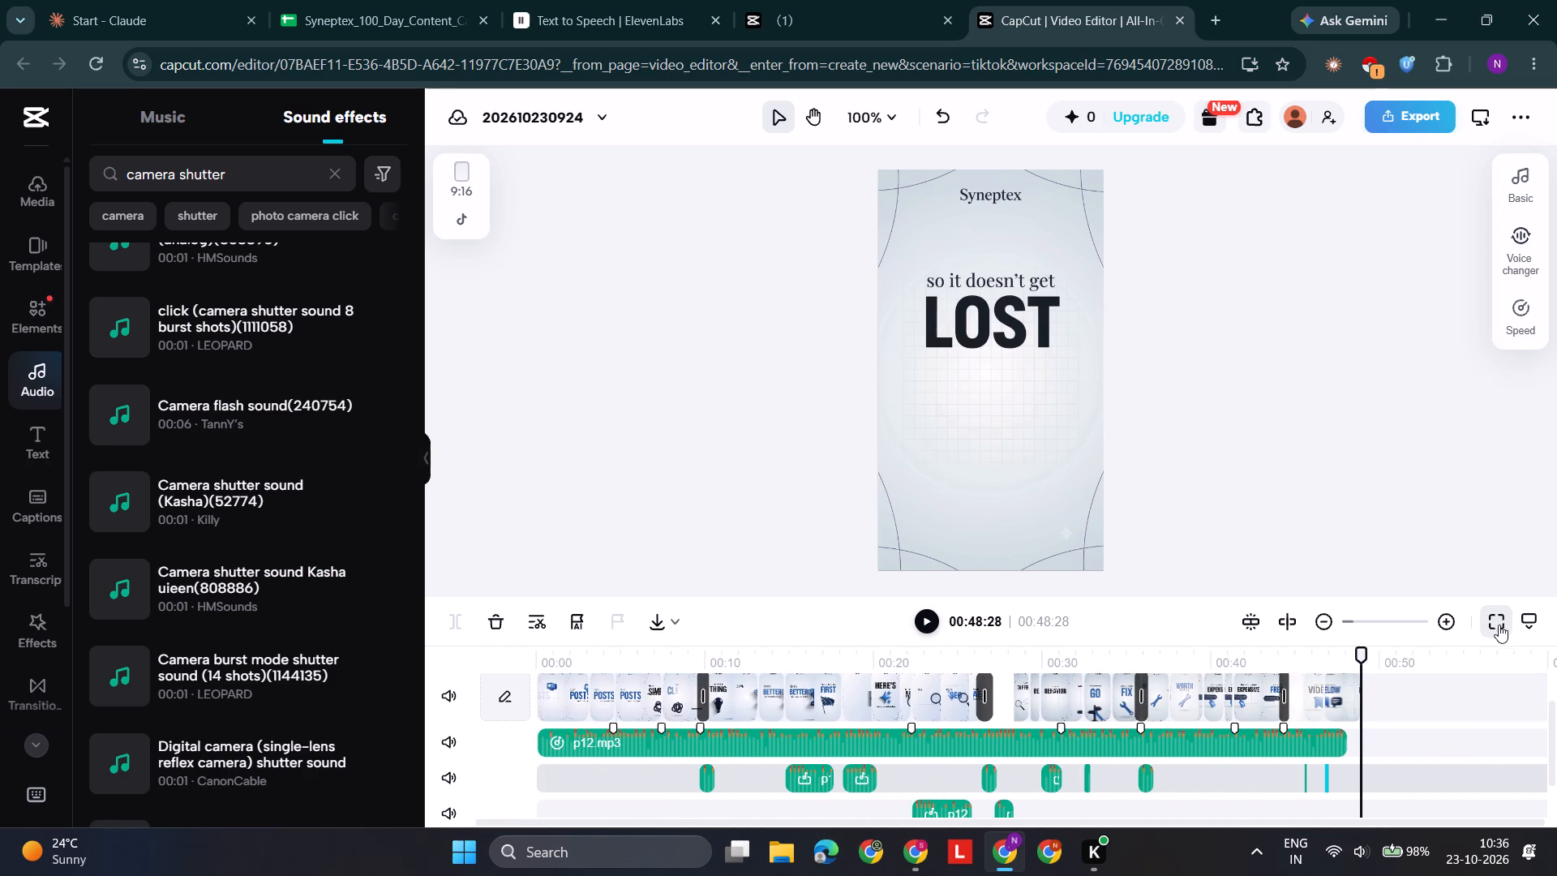
click(1492, 626)
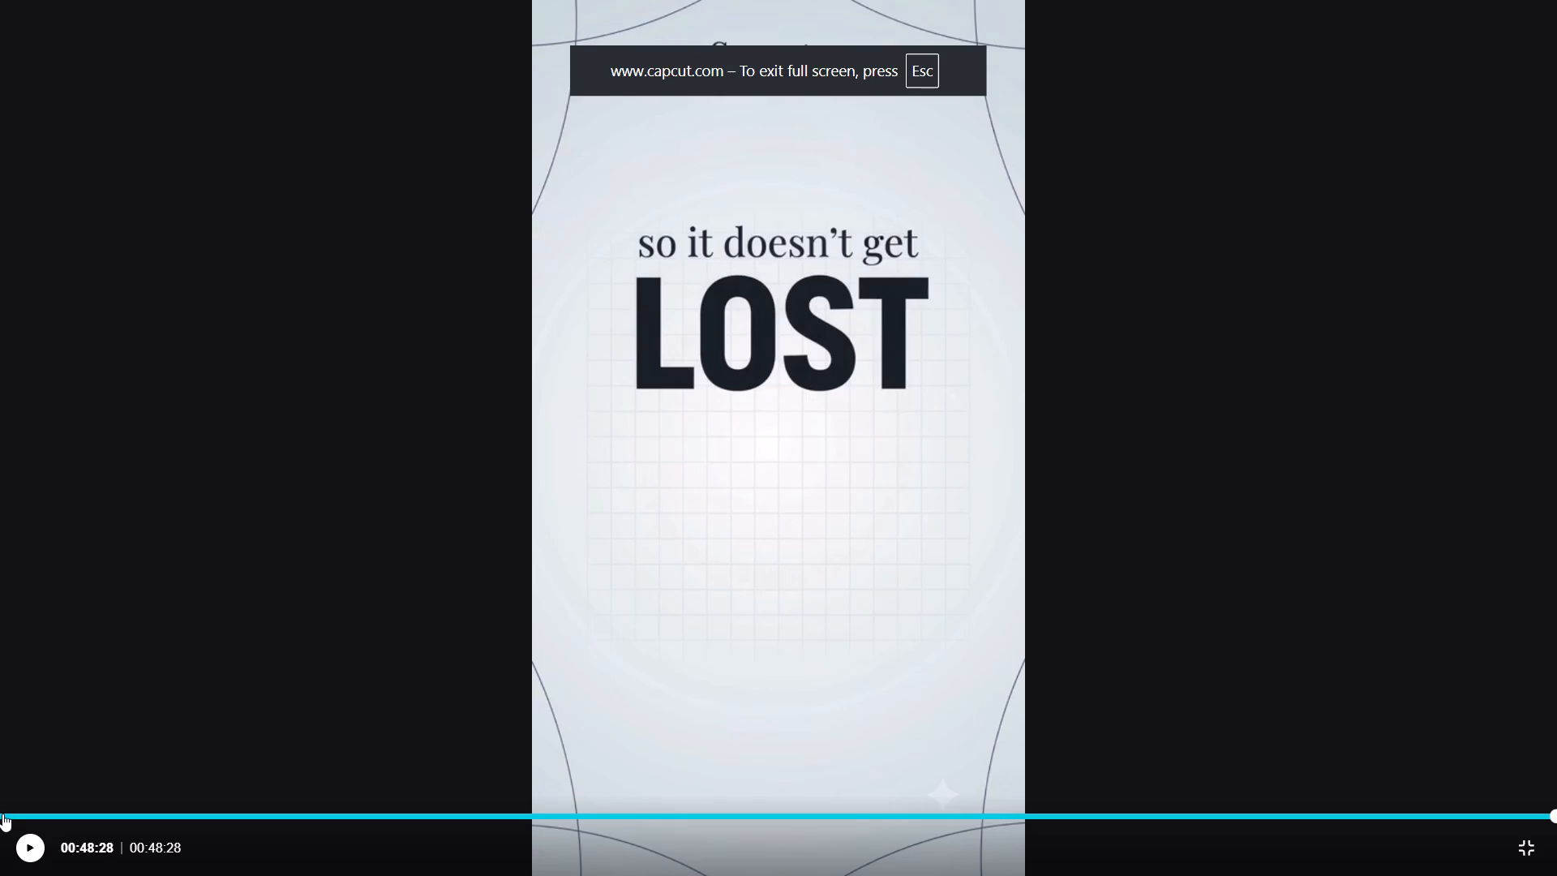
click(2, 814)
click(36, 845)
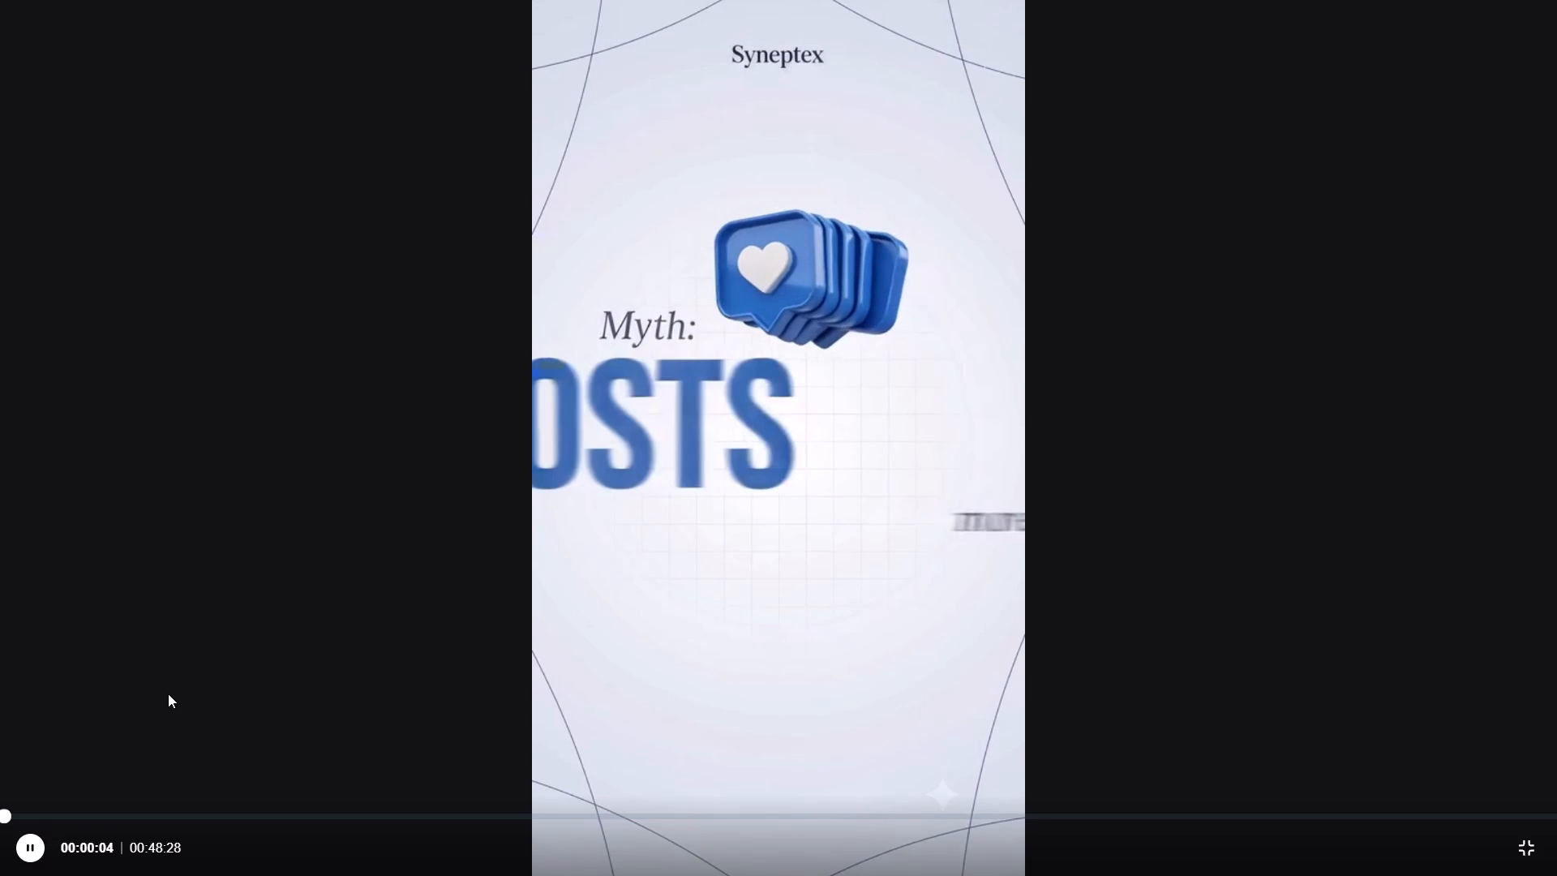
click(22, 854)
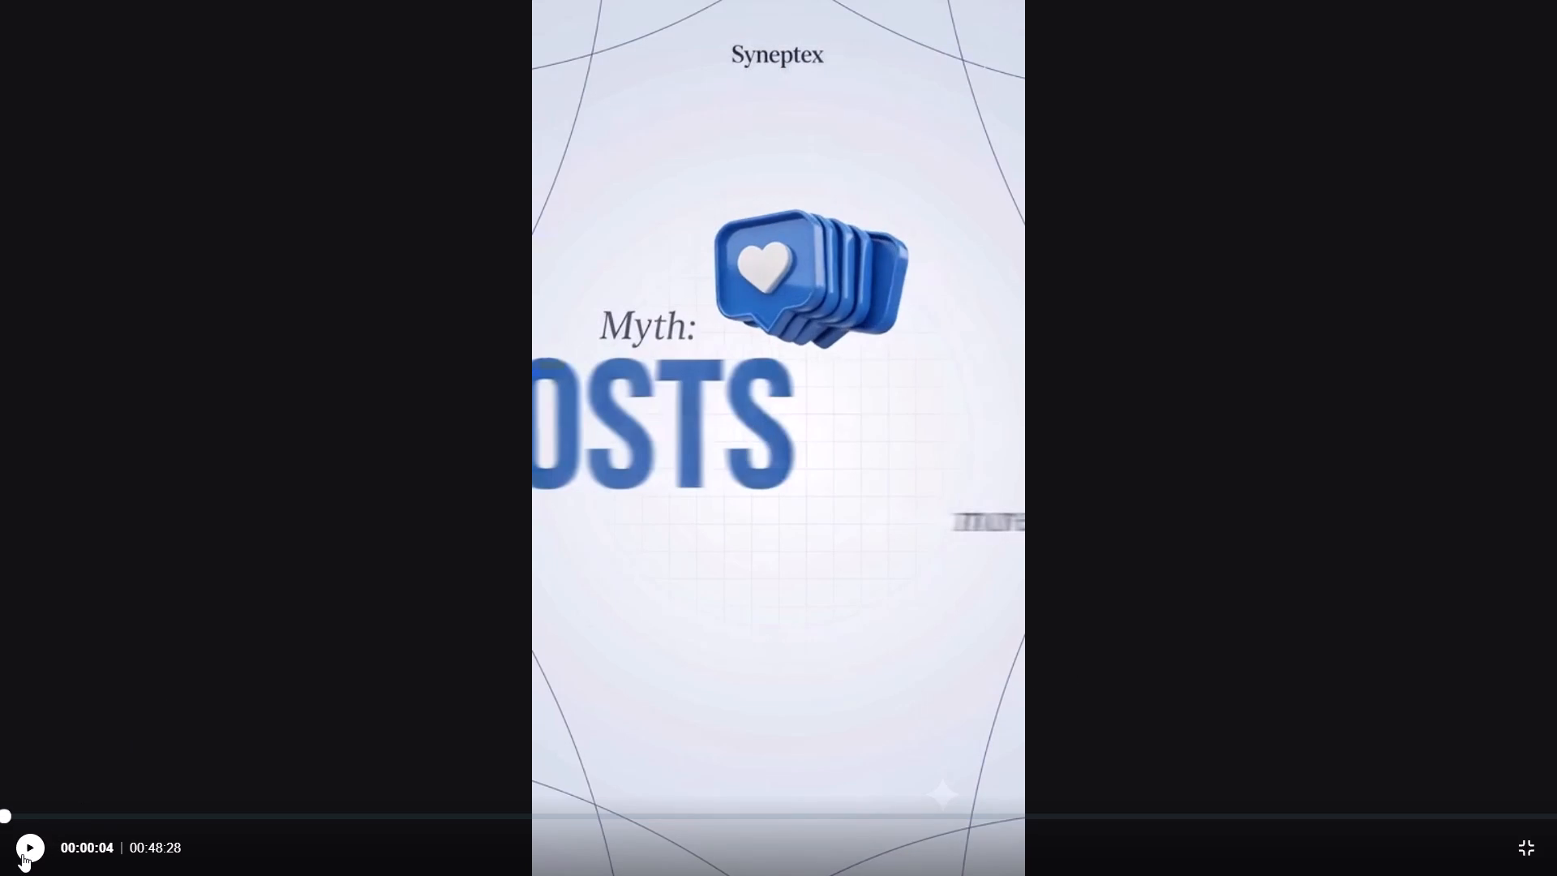
click(22, 854)
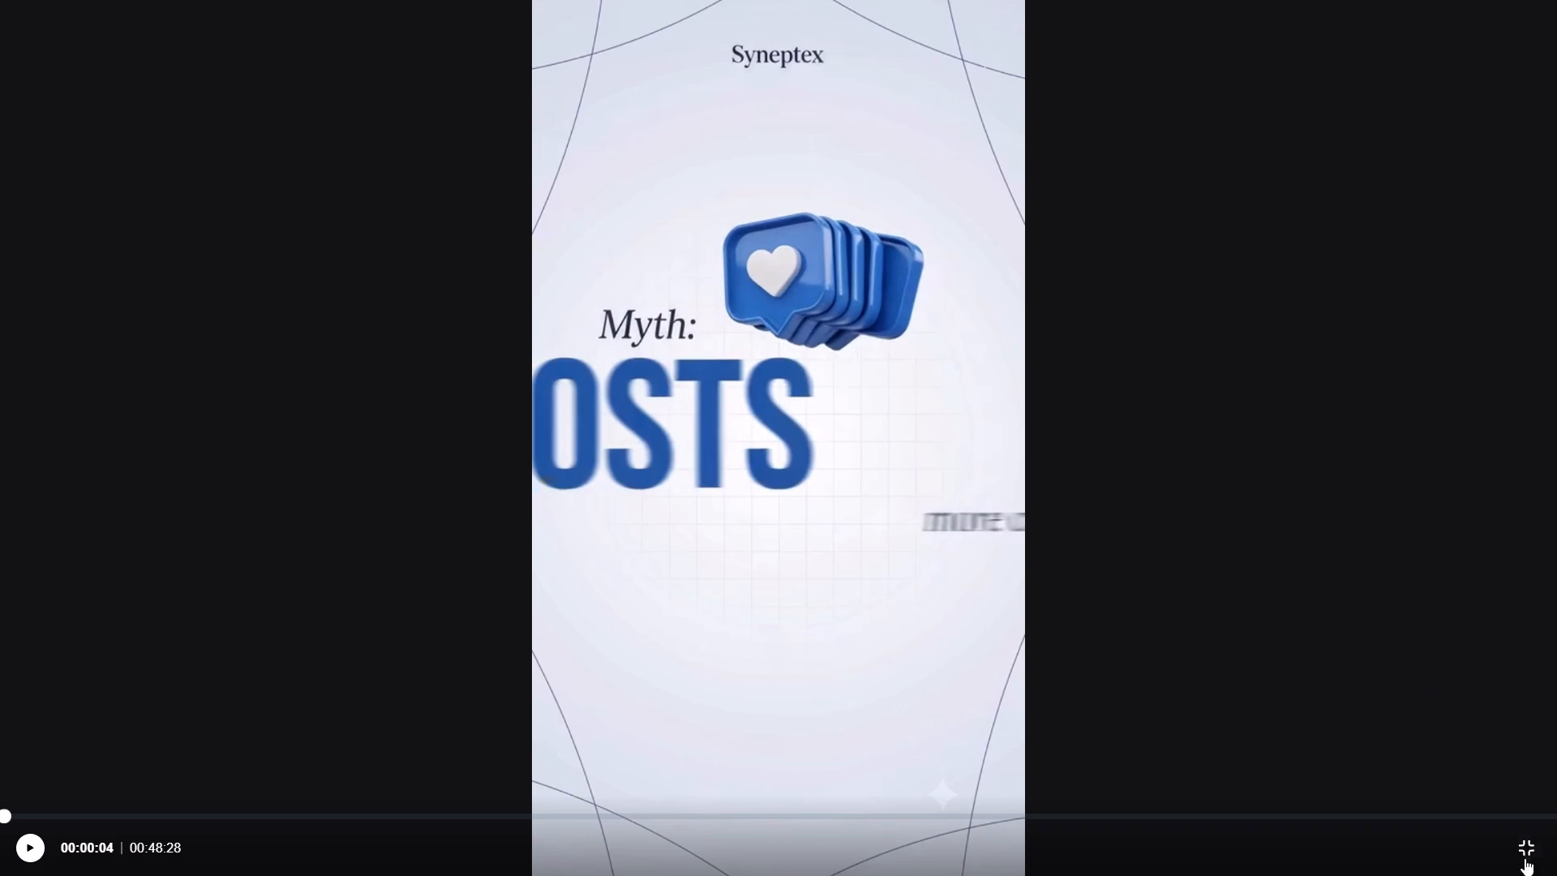
click(1525, 852)
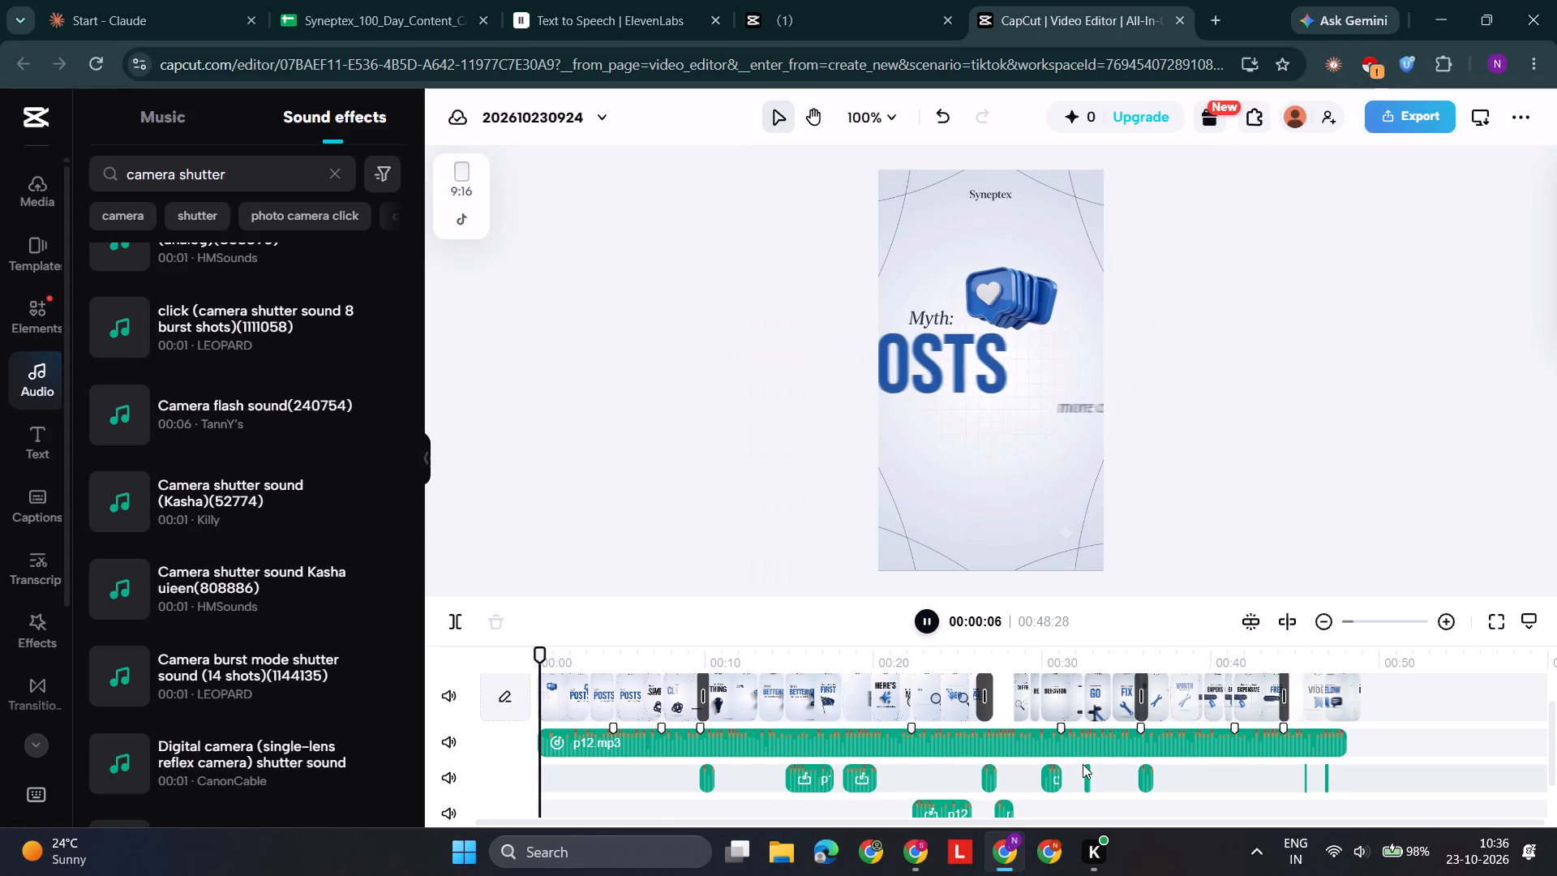
Play the video from 00:00:00 with the timeline collapsed for a larger preview.
drag(538, 658, 486, 674)
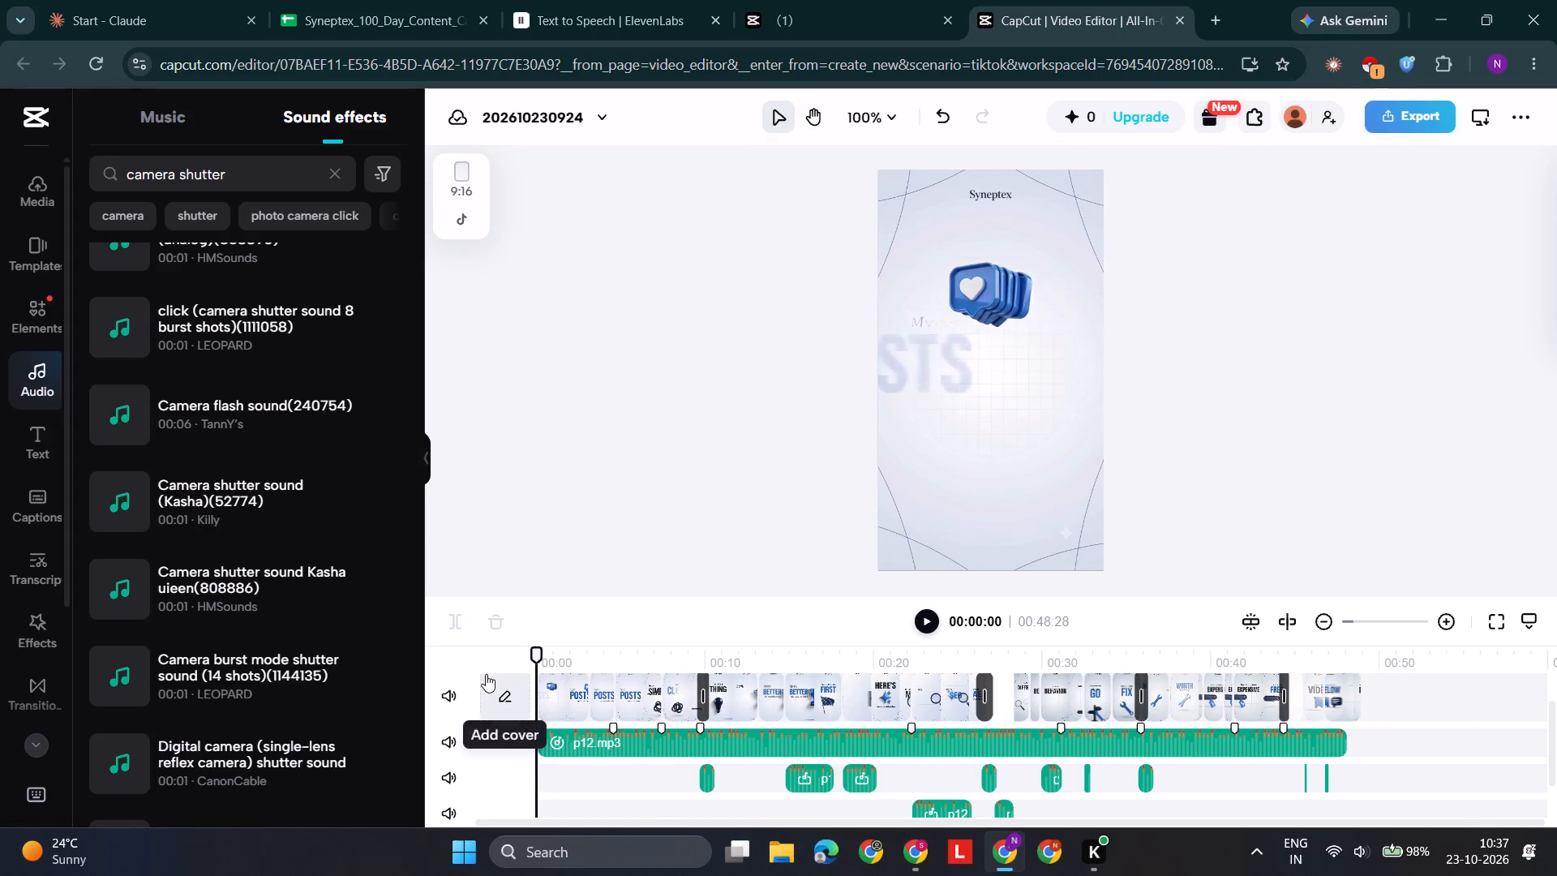
click(946, 622)
click(933, 622)
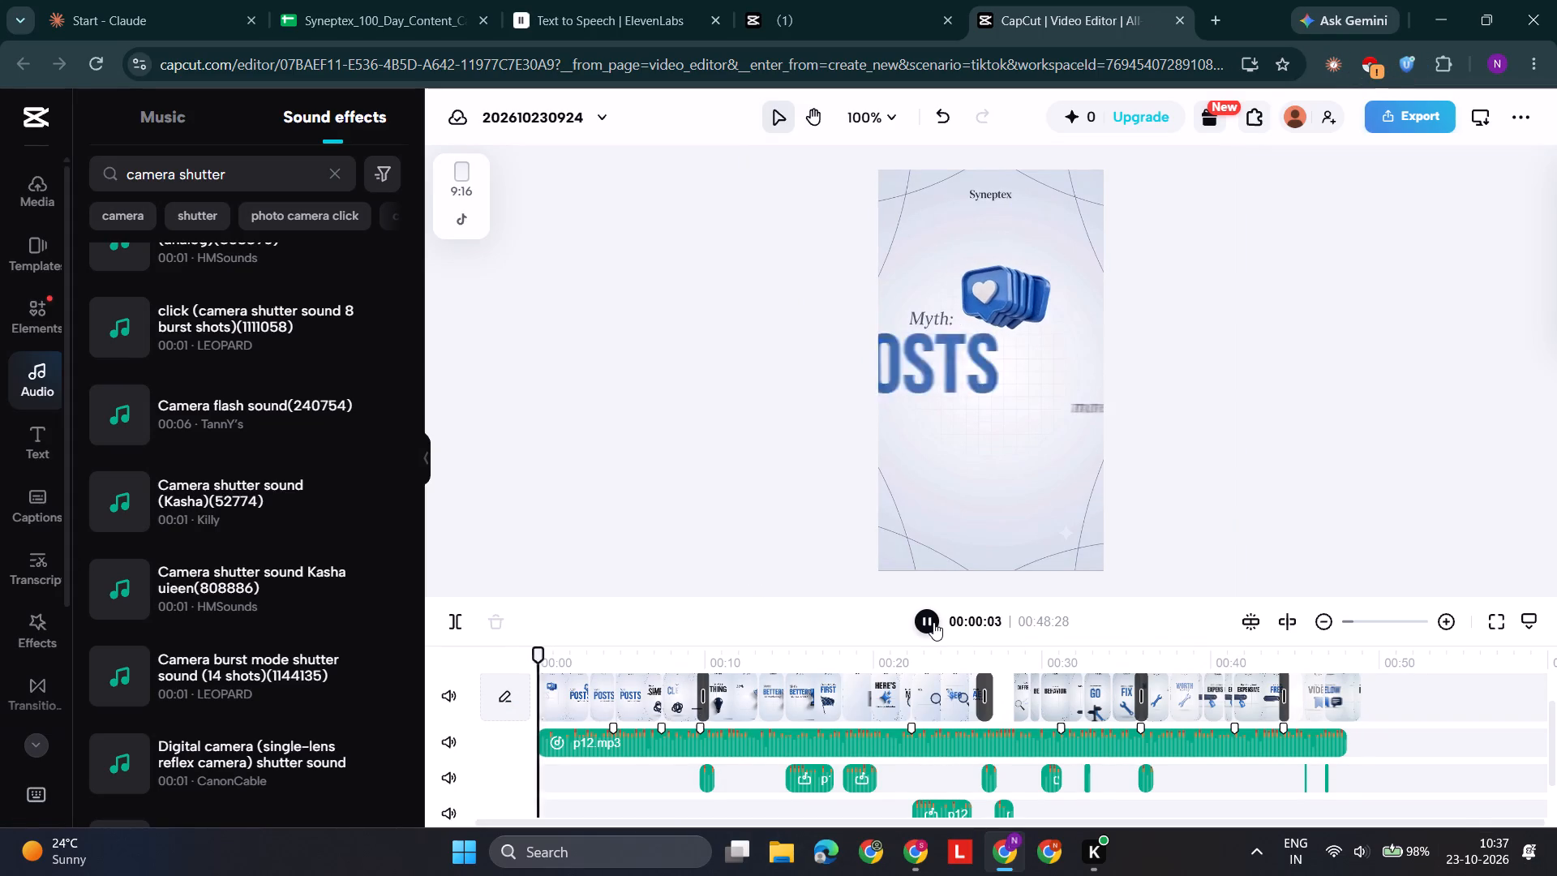
click(1525, 629)
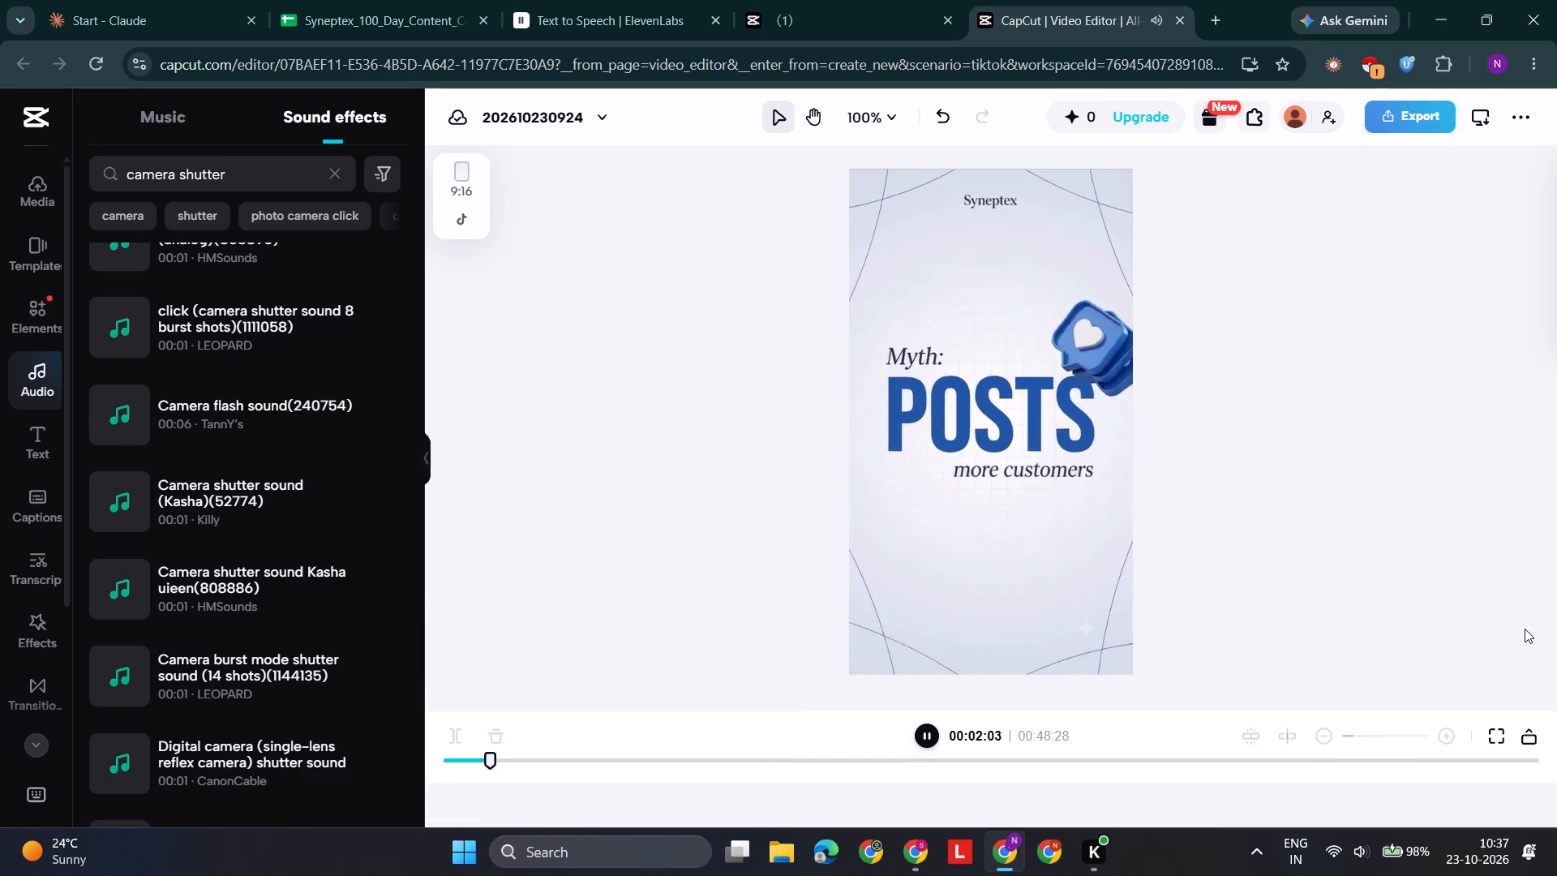
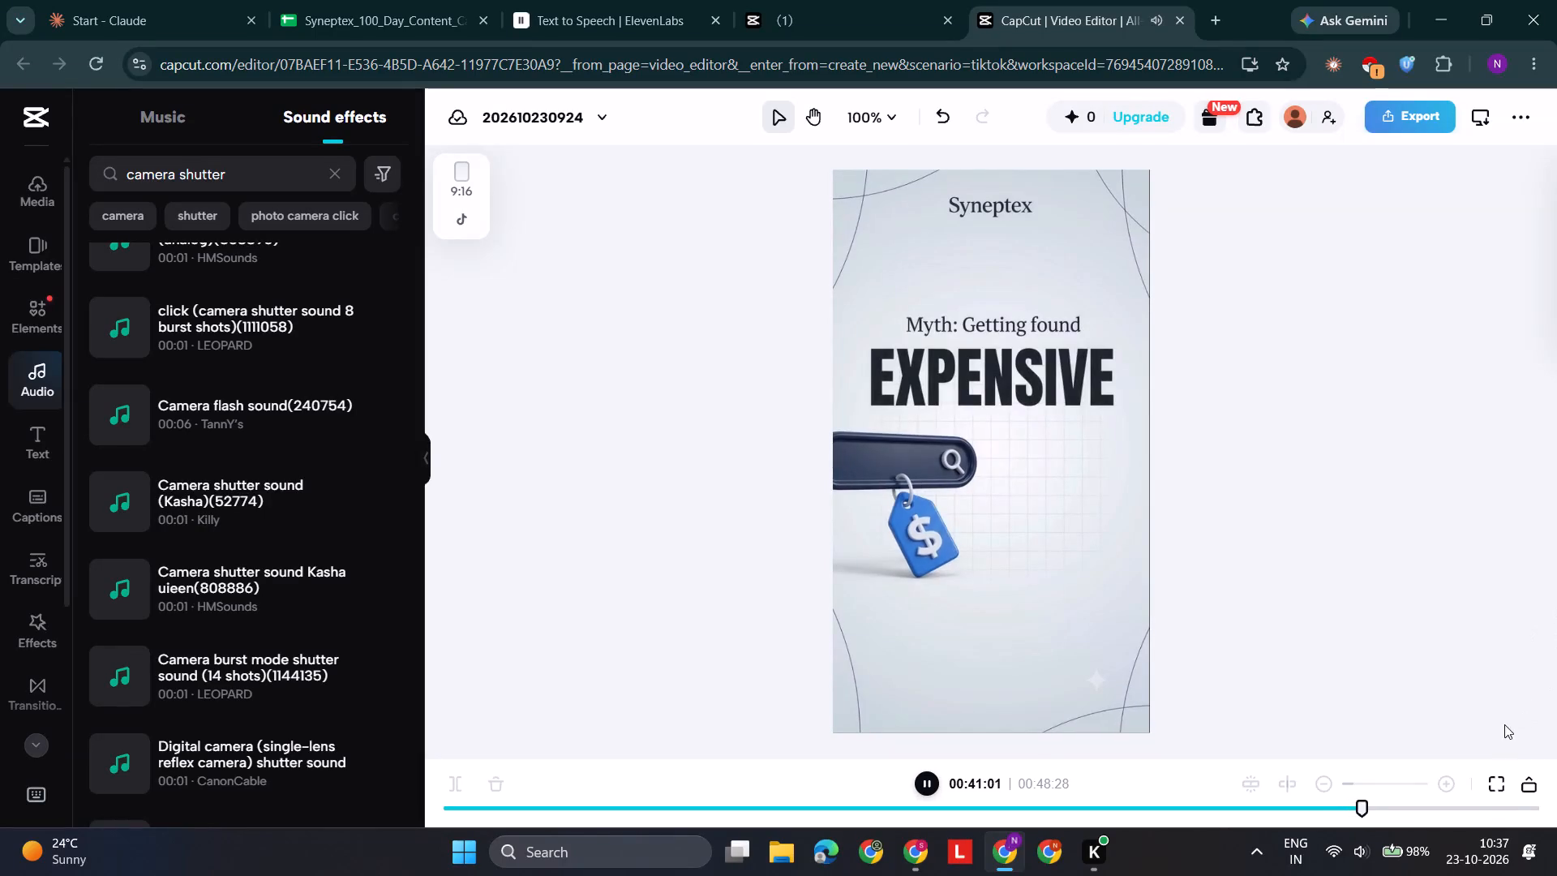
Watch the closing scenes through to "so it doesn't get LOST", briefly in full screen, then restore the timeline and stop playback.
click(1496, 788)
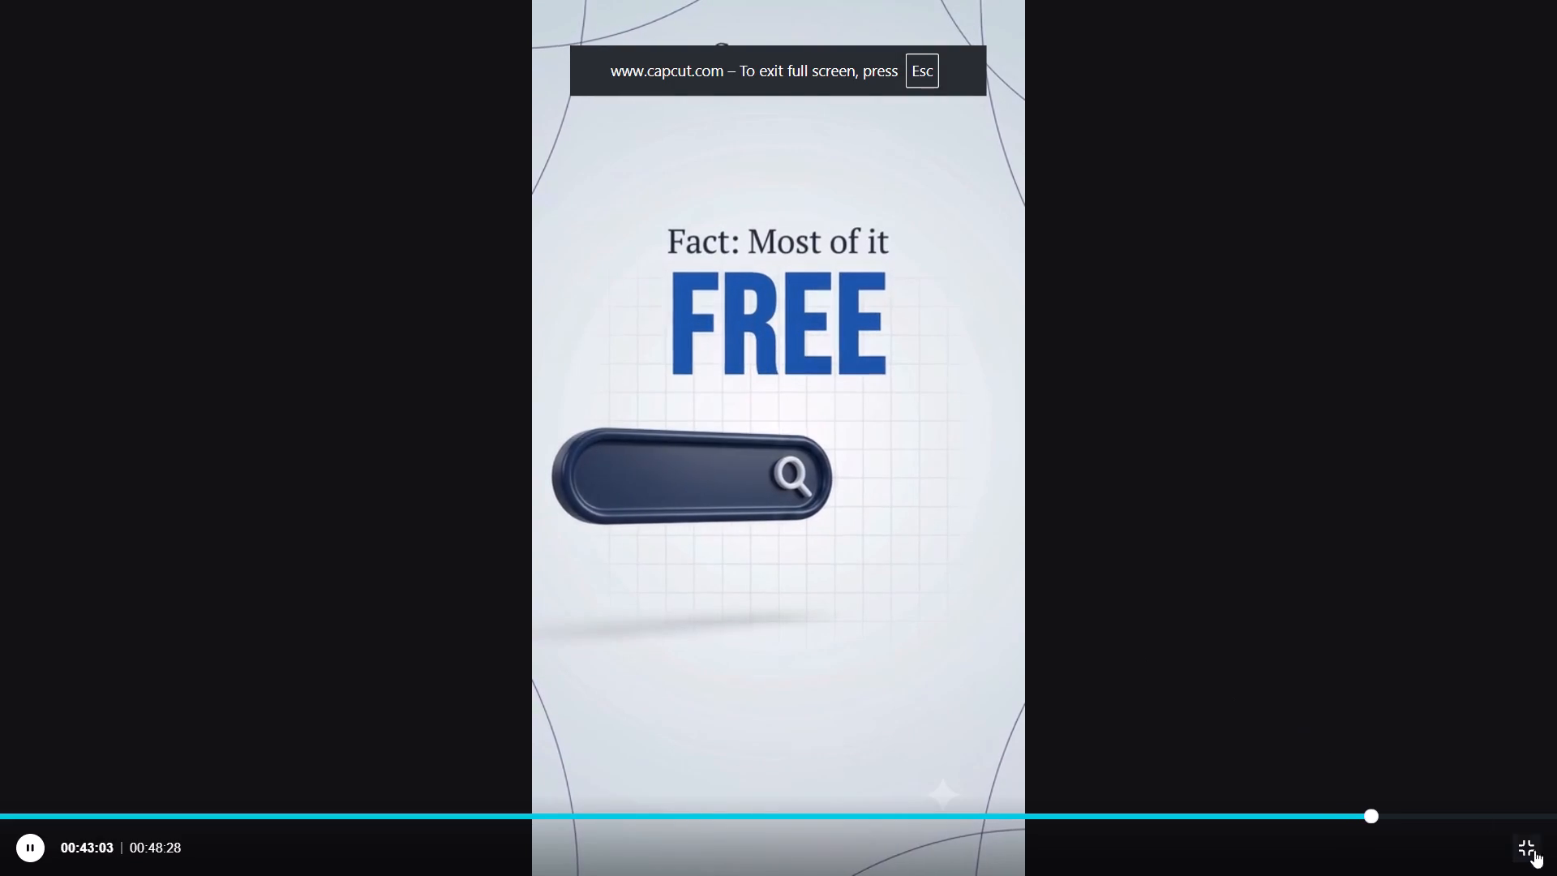
click(1531, 845)
click(1528, 774)
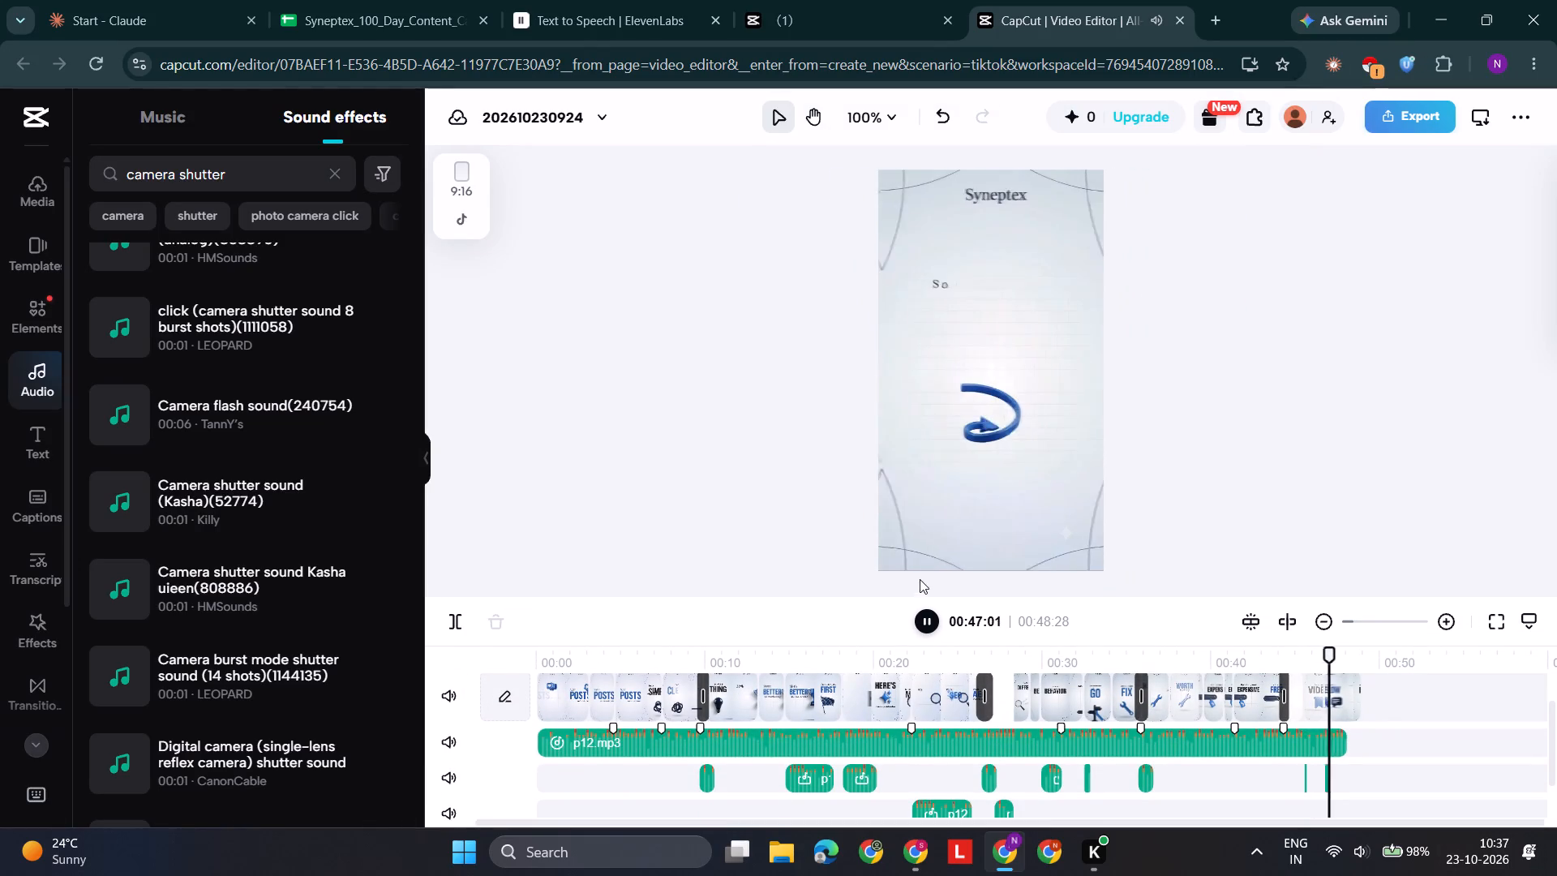
click(922, 616)
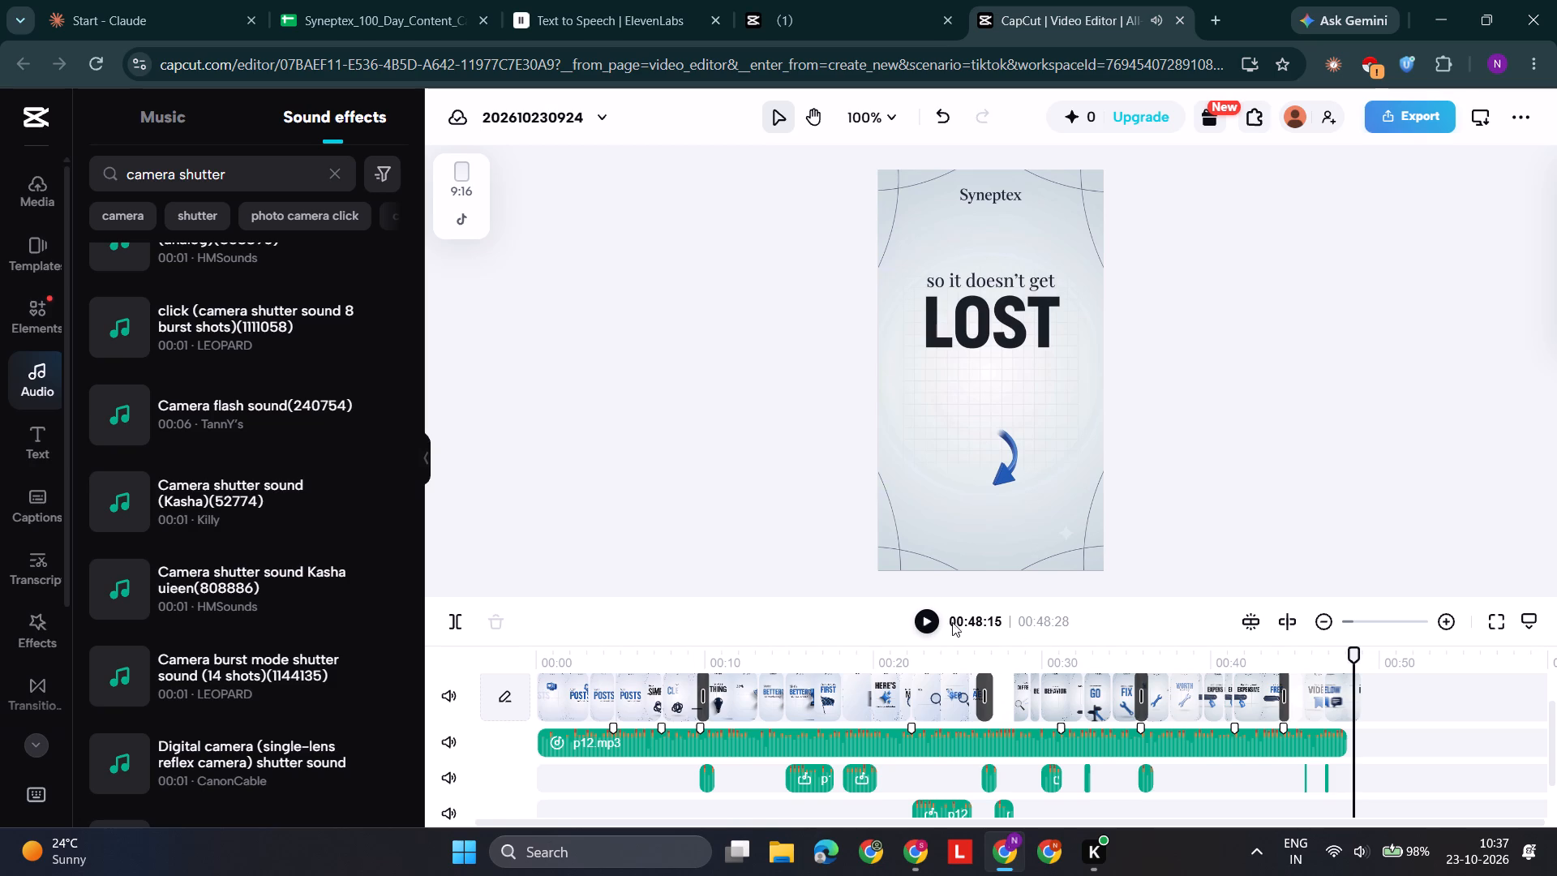
Export the finished video as a download named p12, in 1080p, high quality, 30fps and MP4 format.
click(1415, 114)
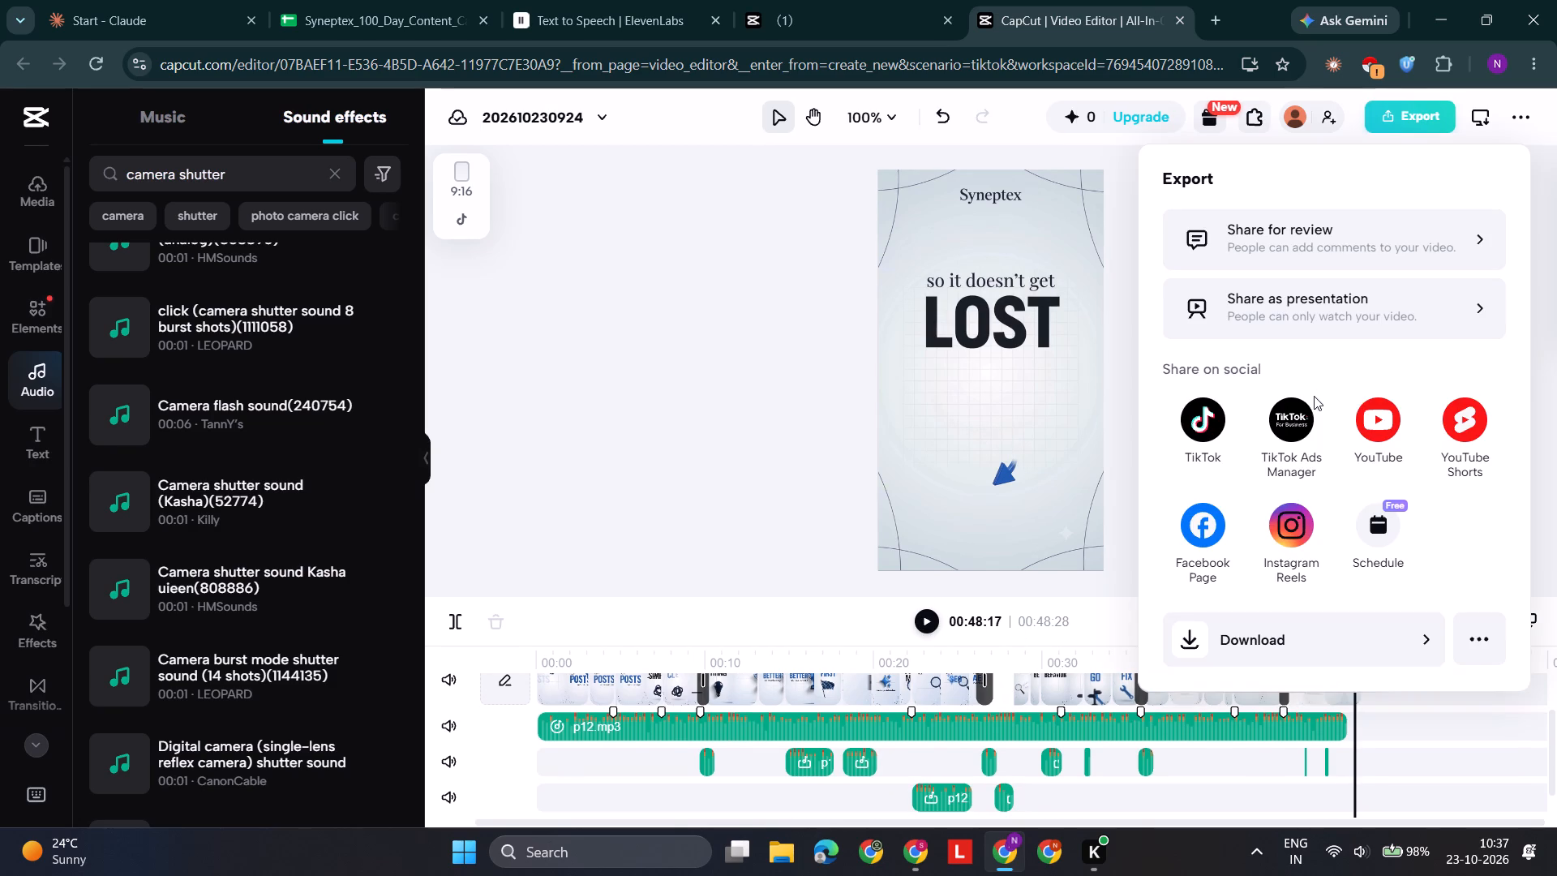
click(1195, 637)
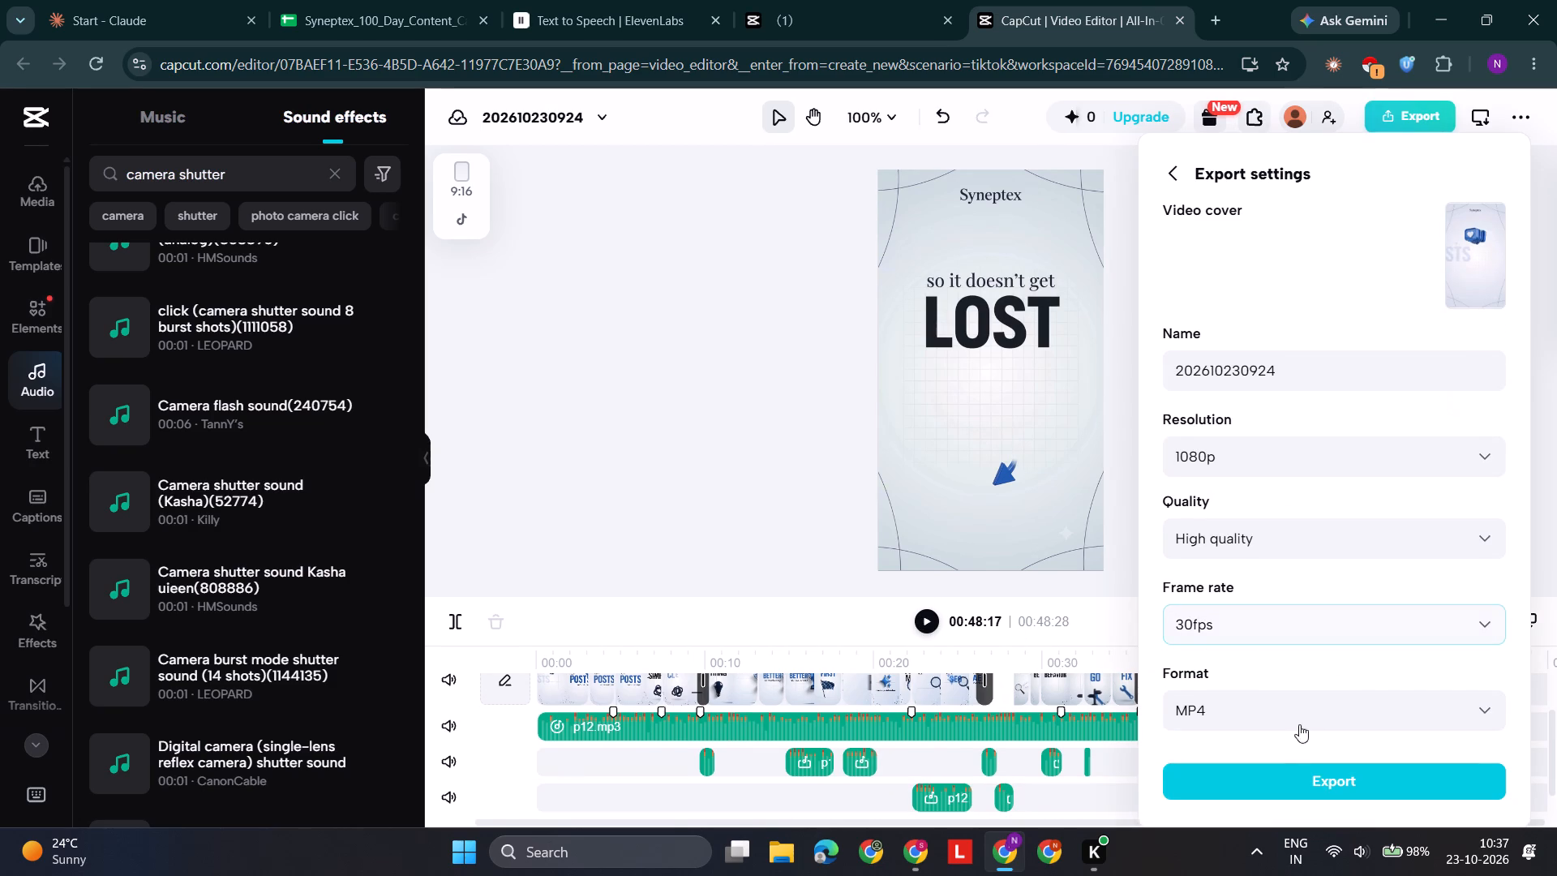
drag(1297, 364, 1113, 360)
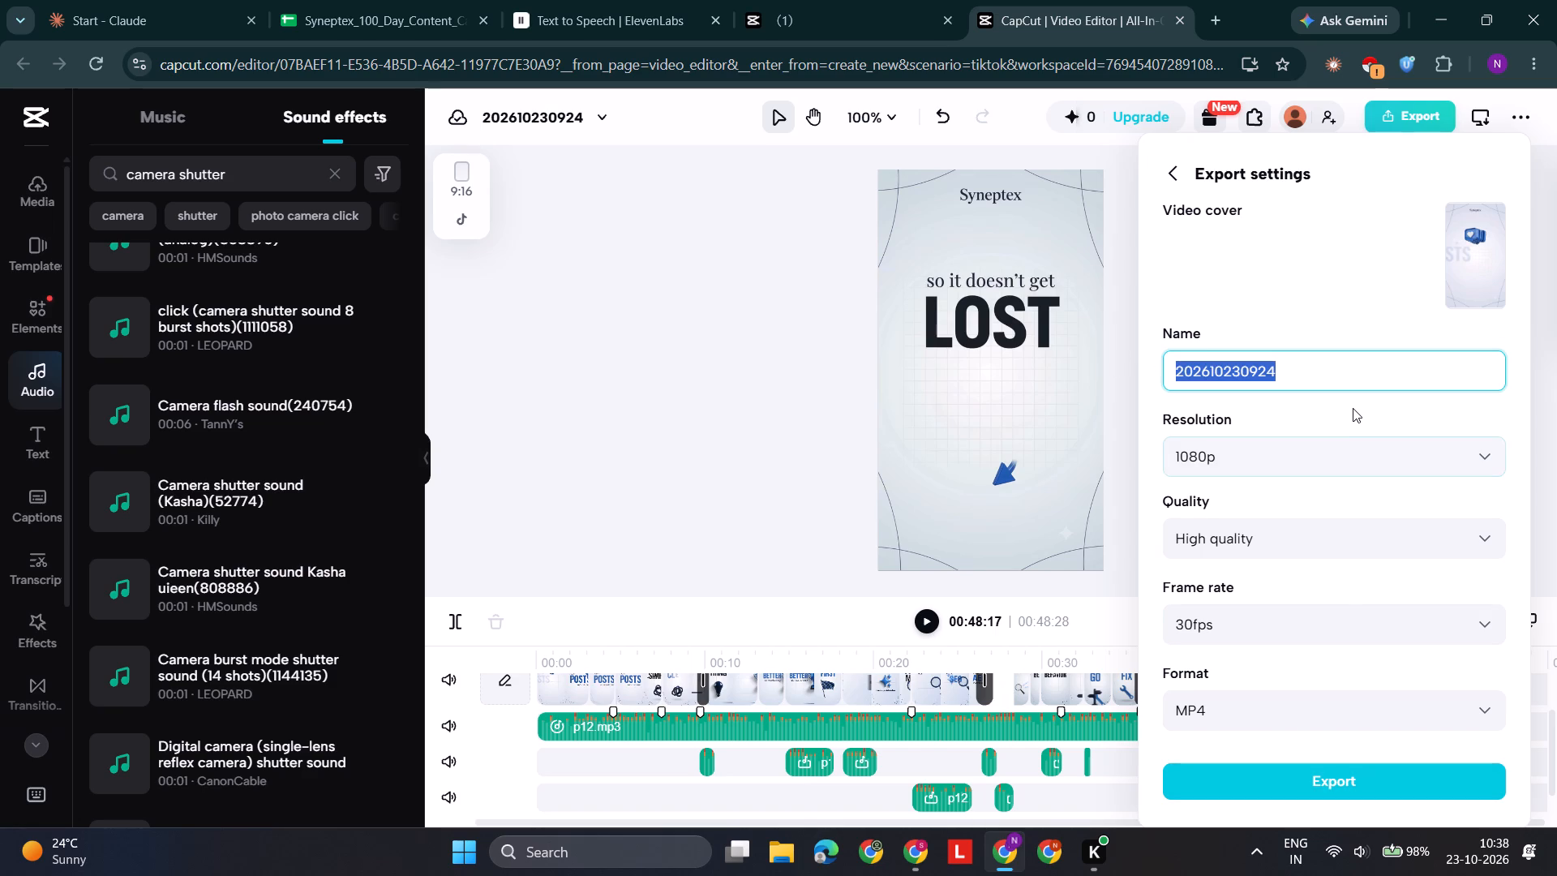
text(p12)
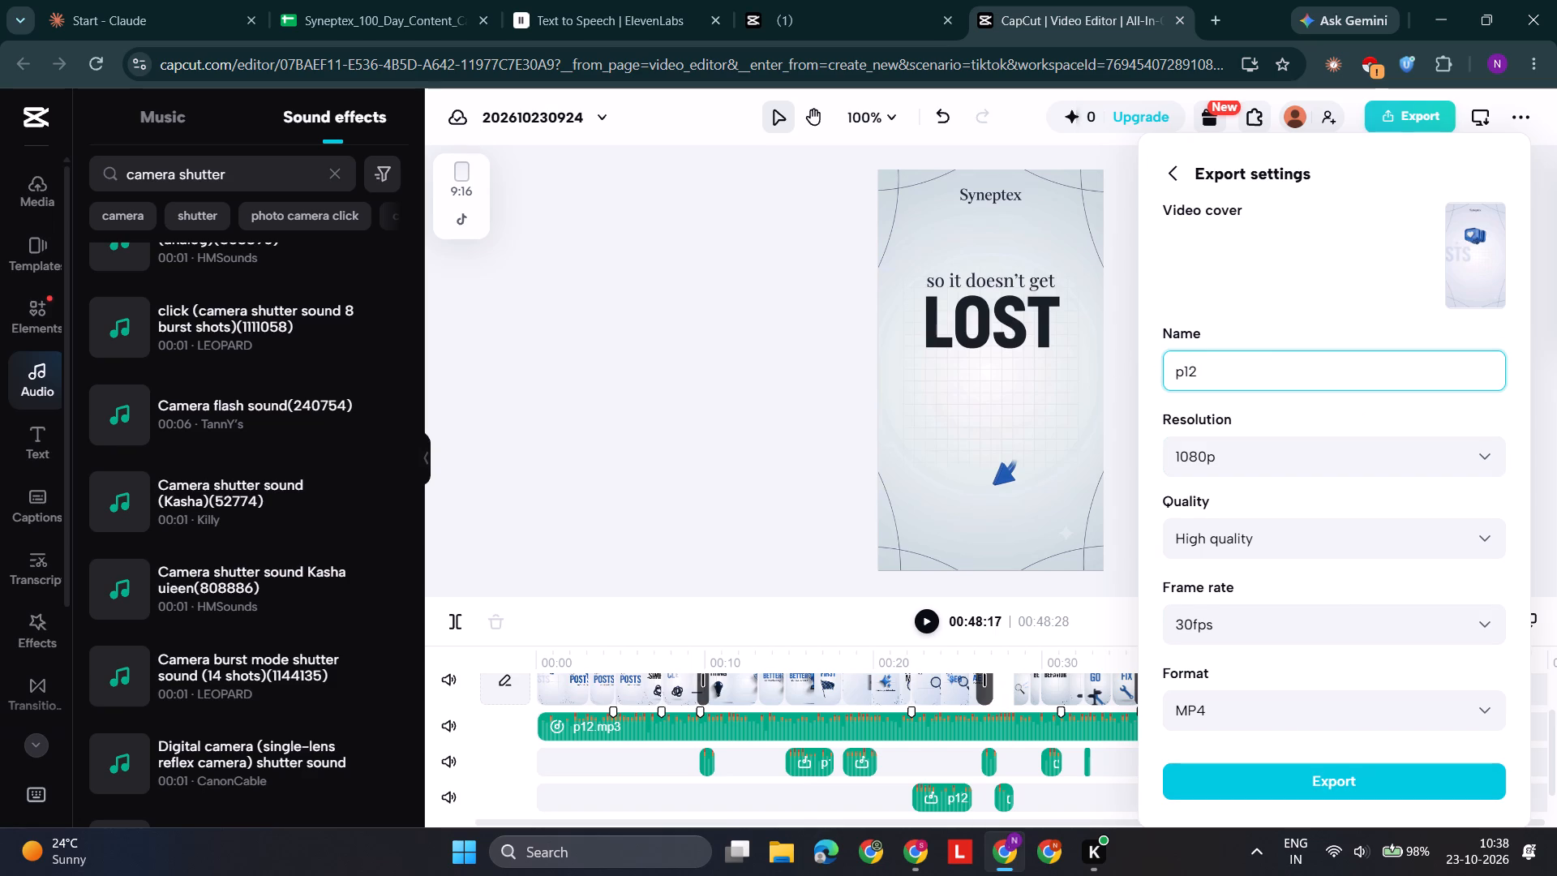
key(Return)
click(1261, 775)
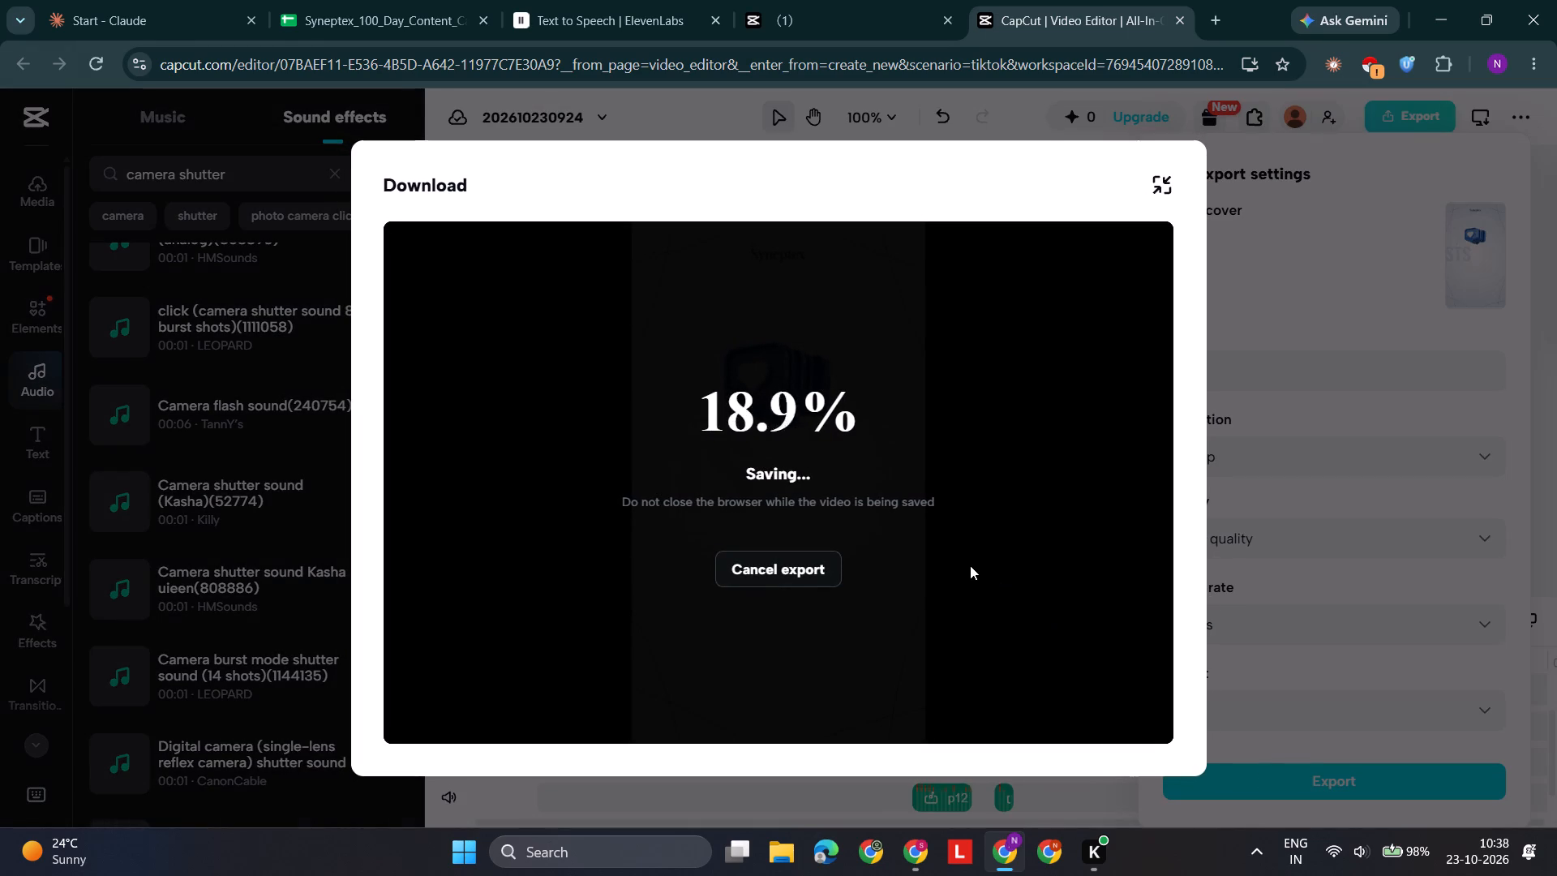
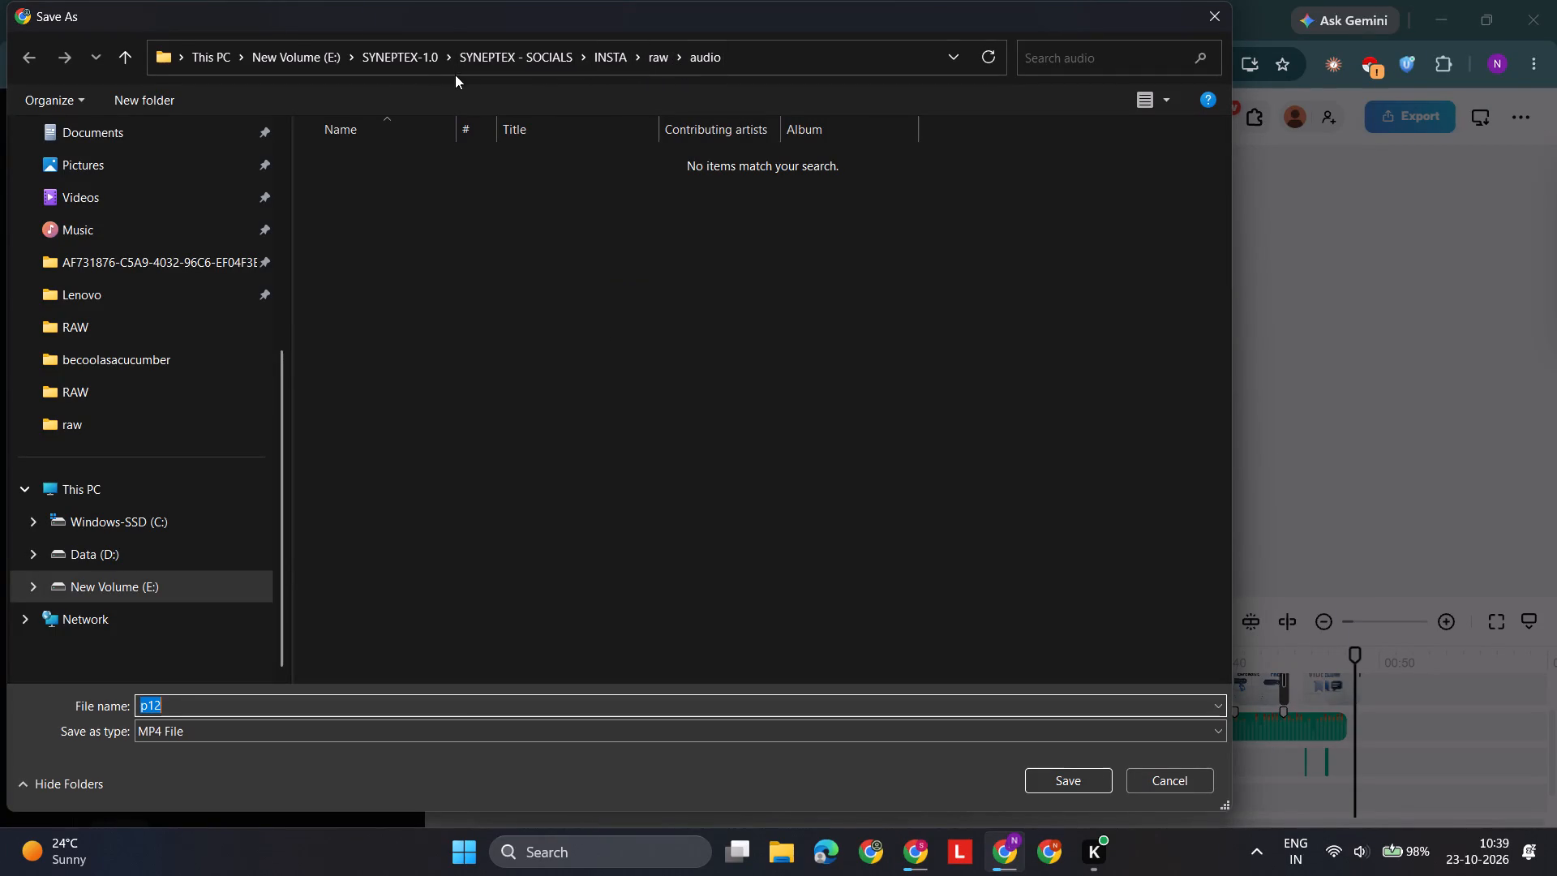
click(649, 49)
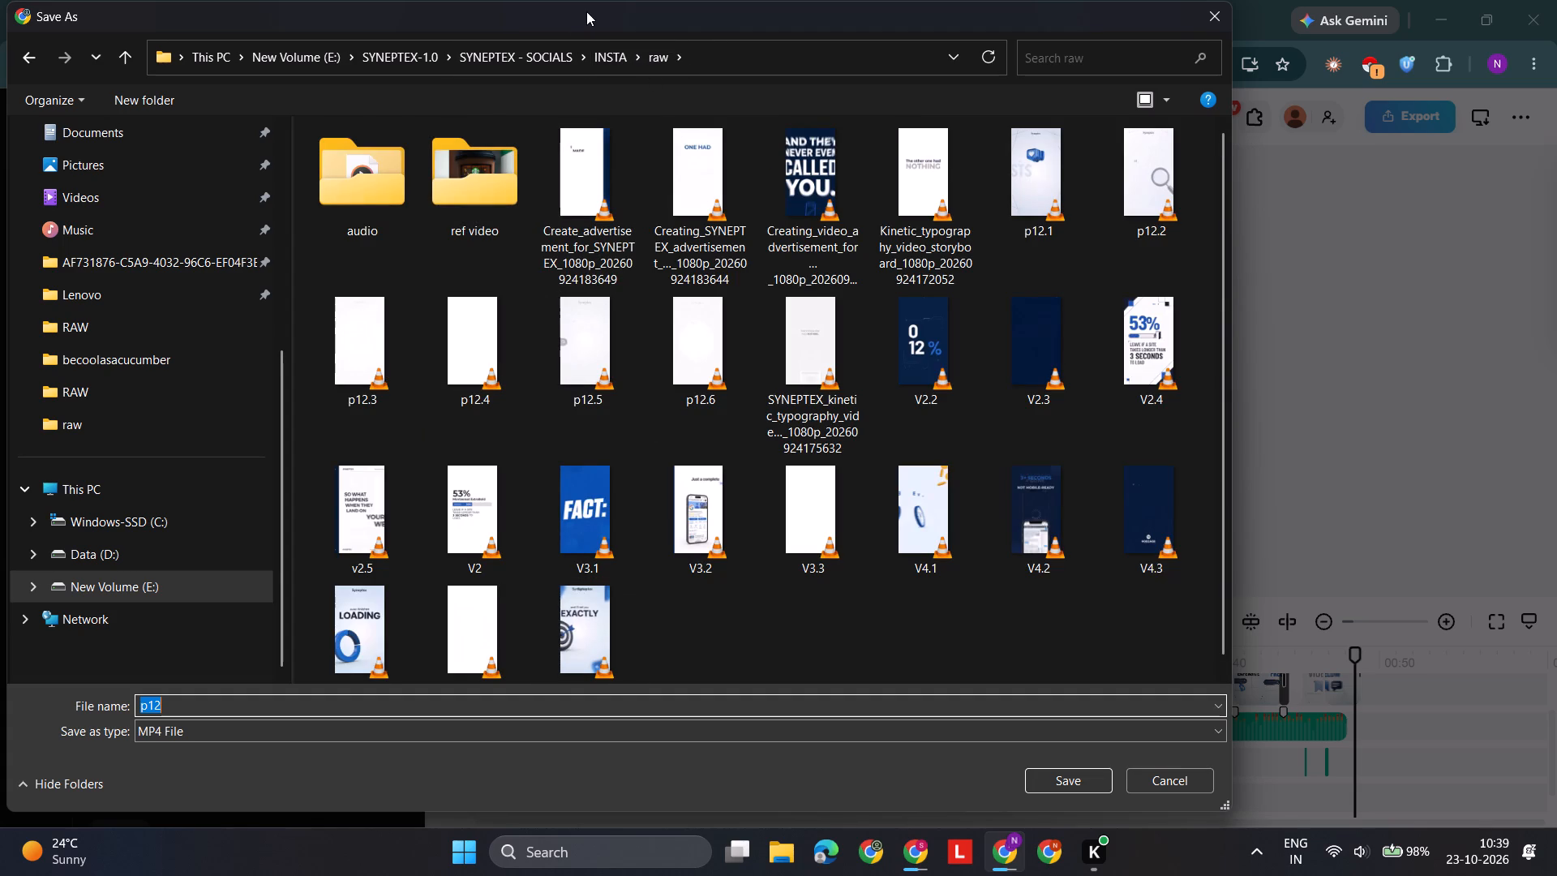
click(603, 60)
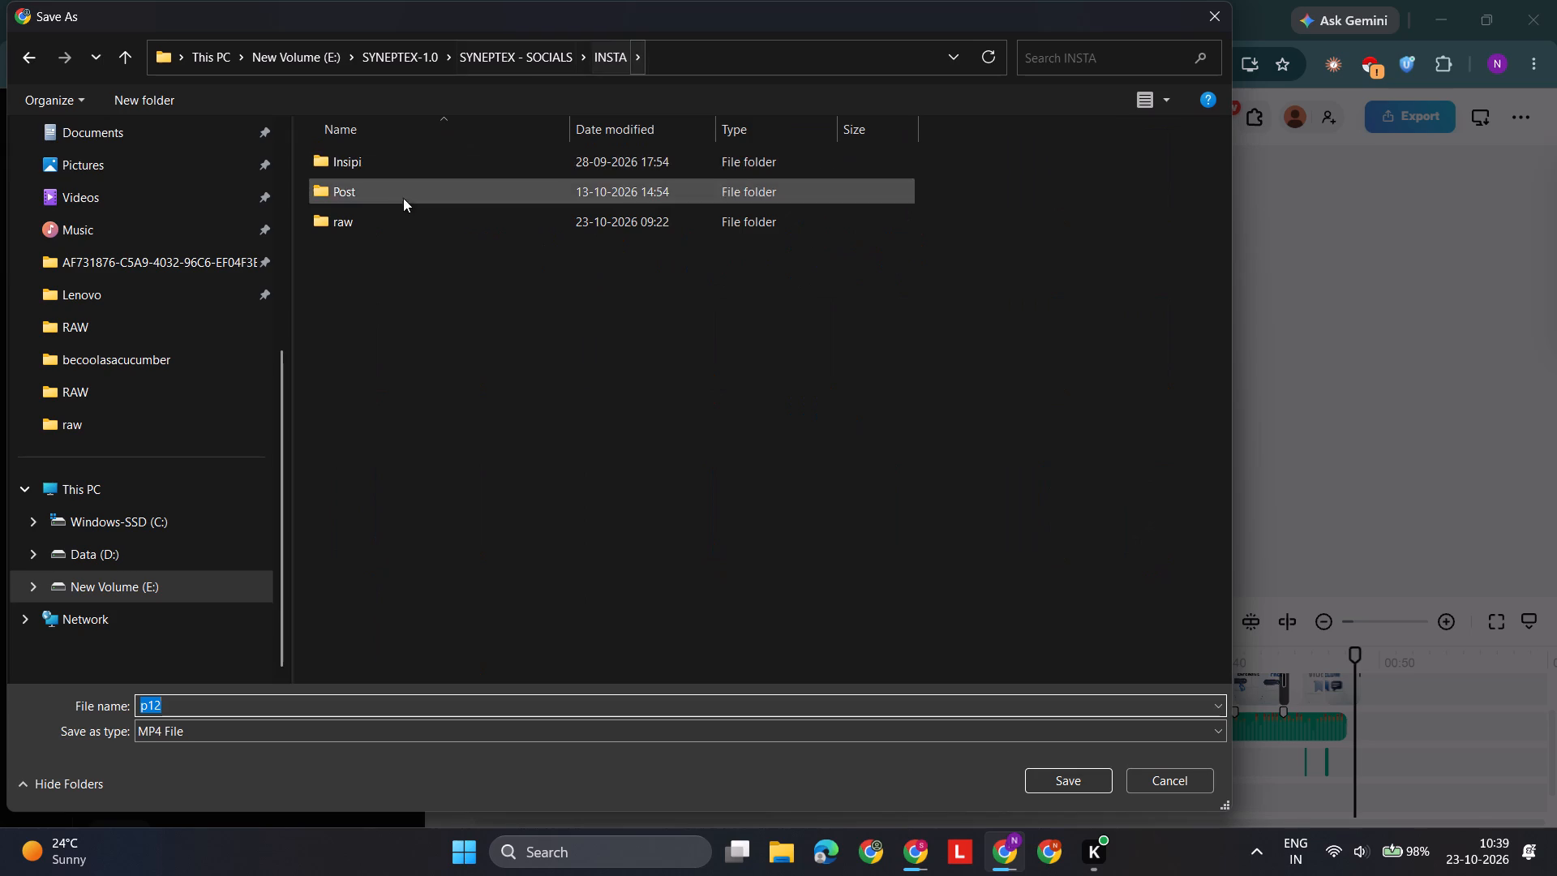
double_click(395, 201)
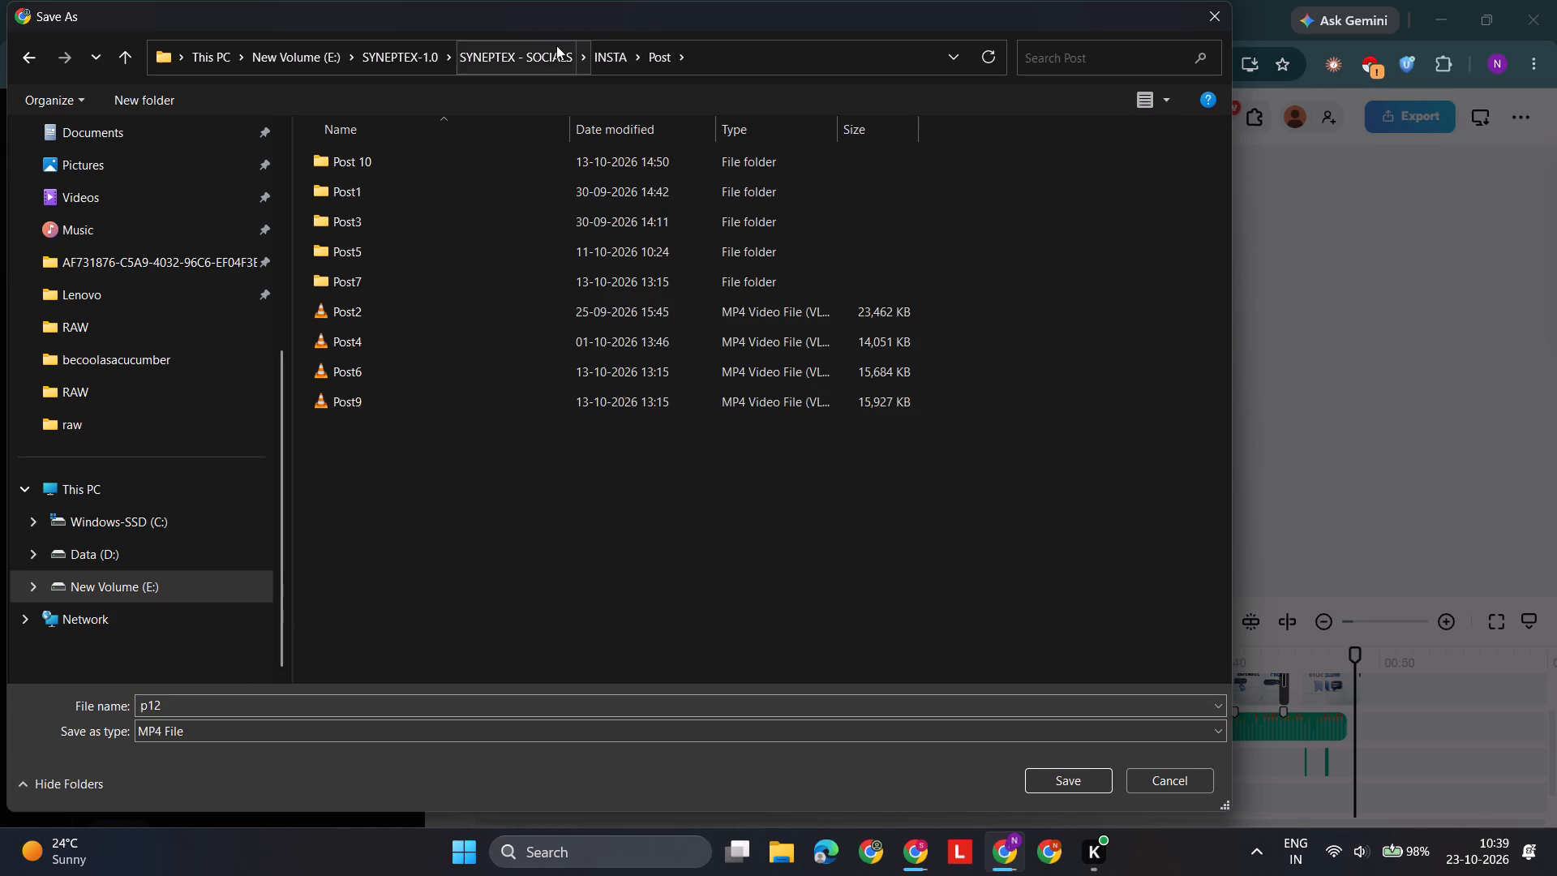
click(615, 54)
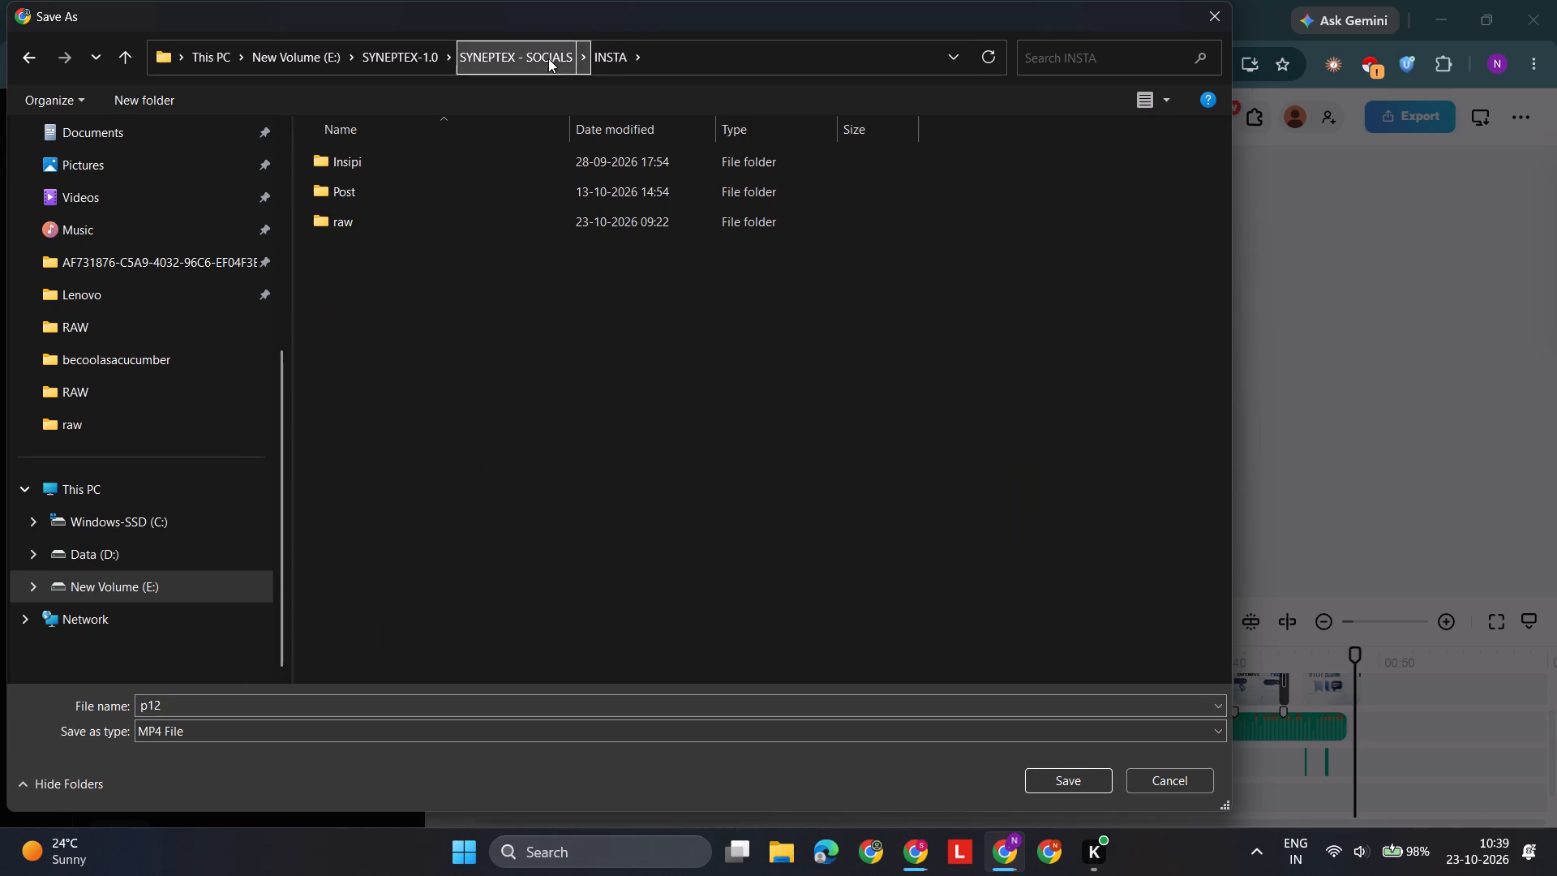
double_click(415, 225)
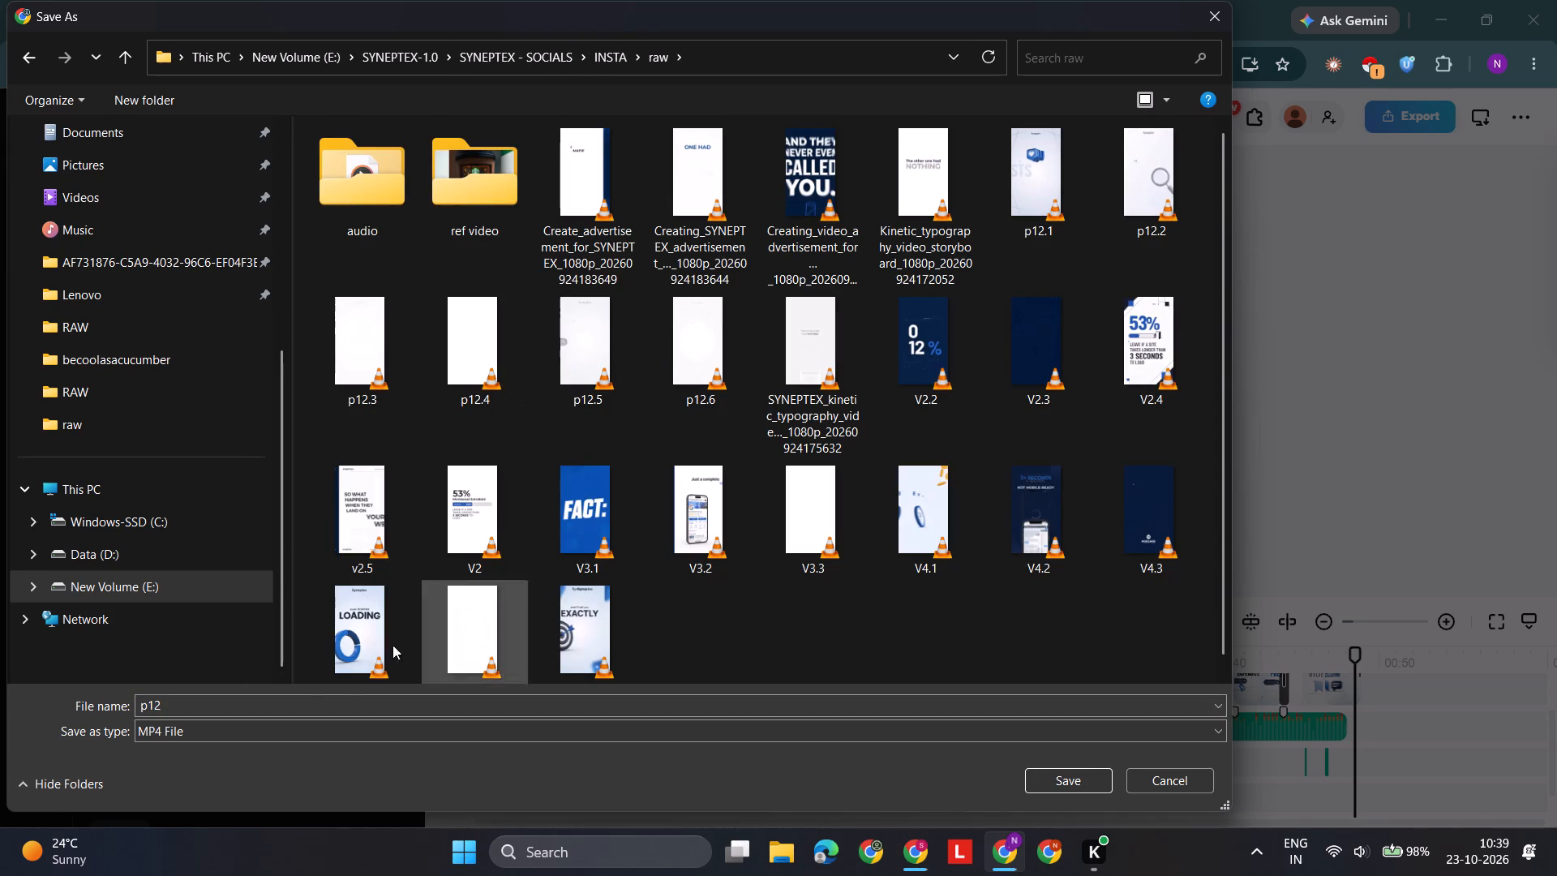
click(330, 693)
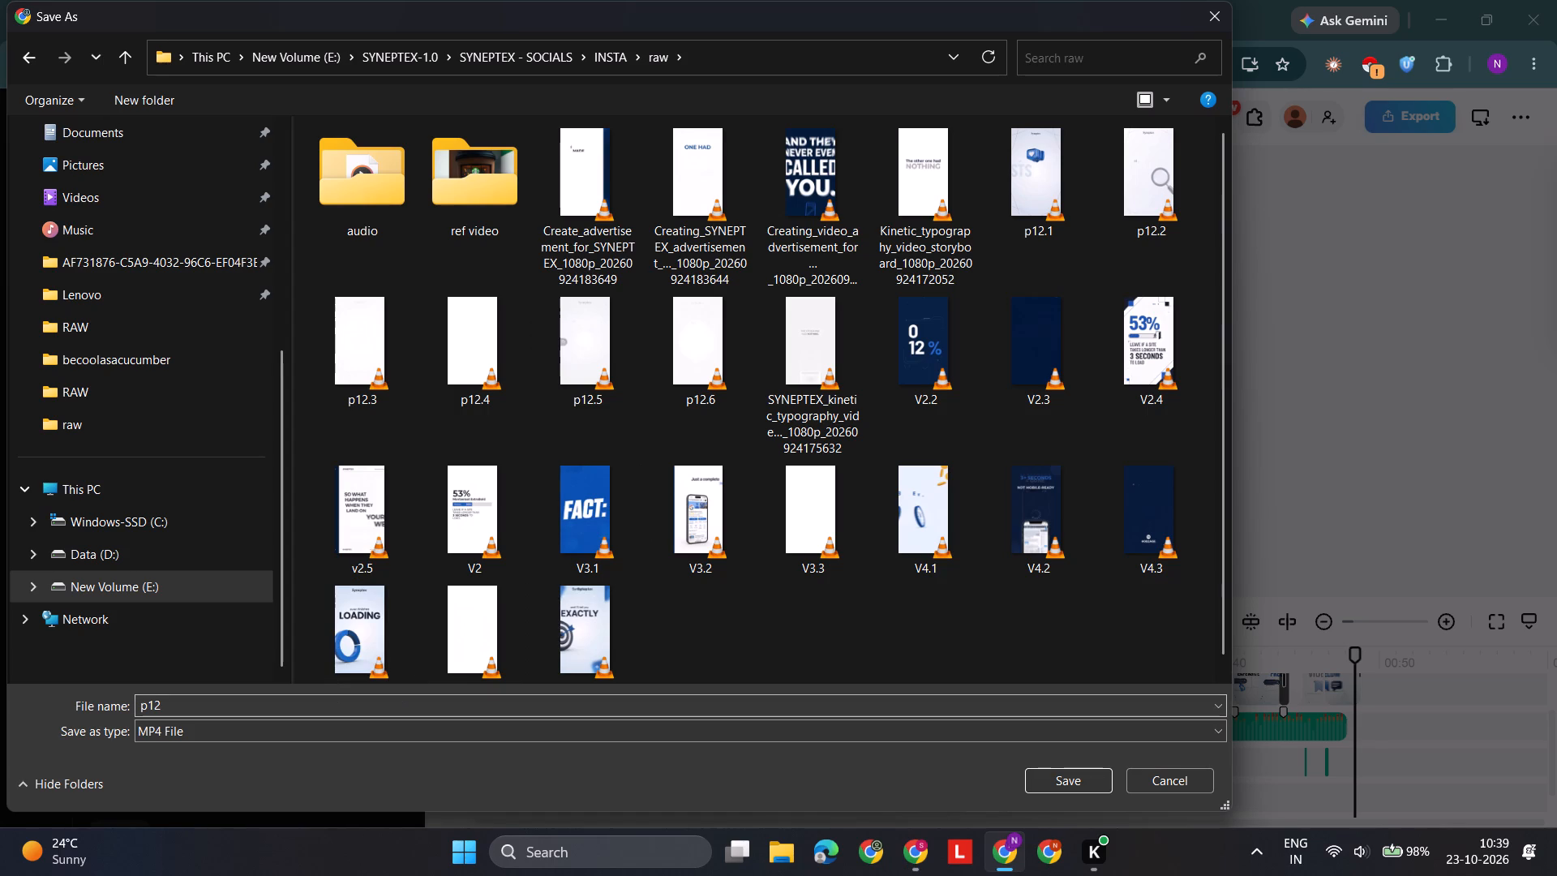
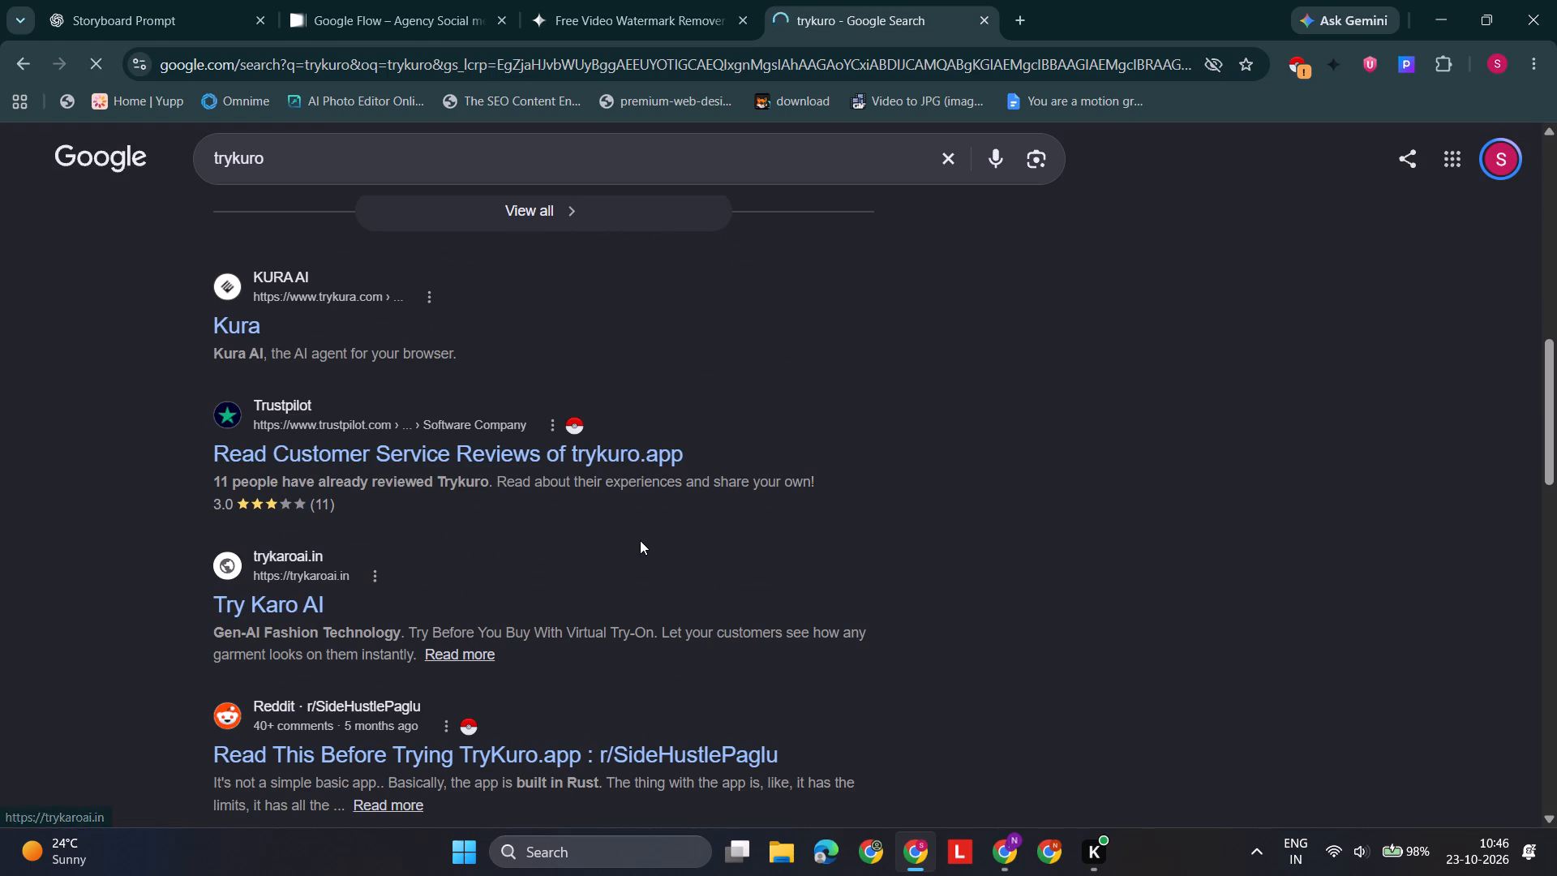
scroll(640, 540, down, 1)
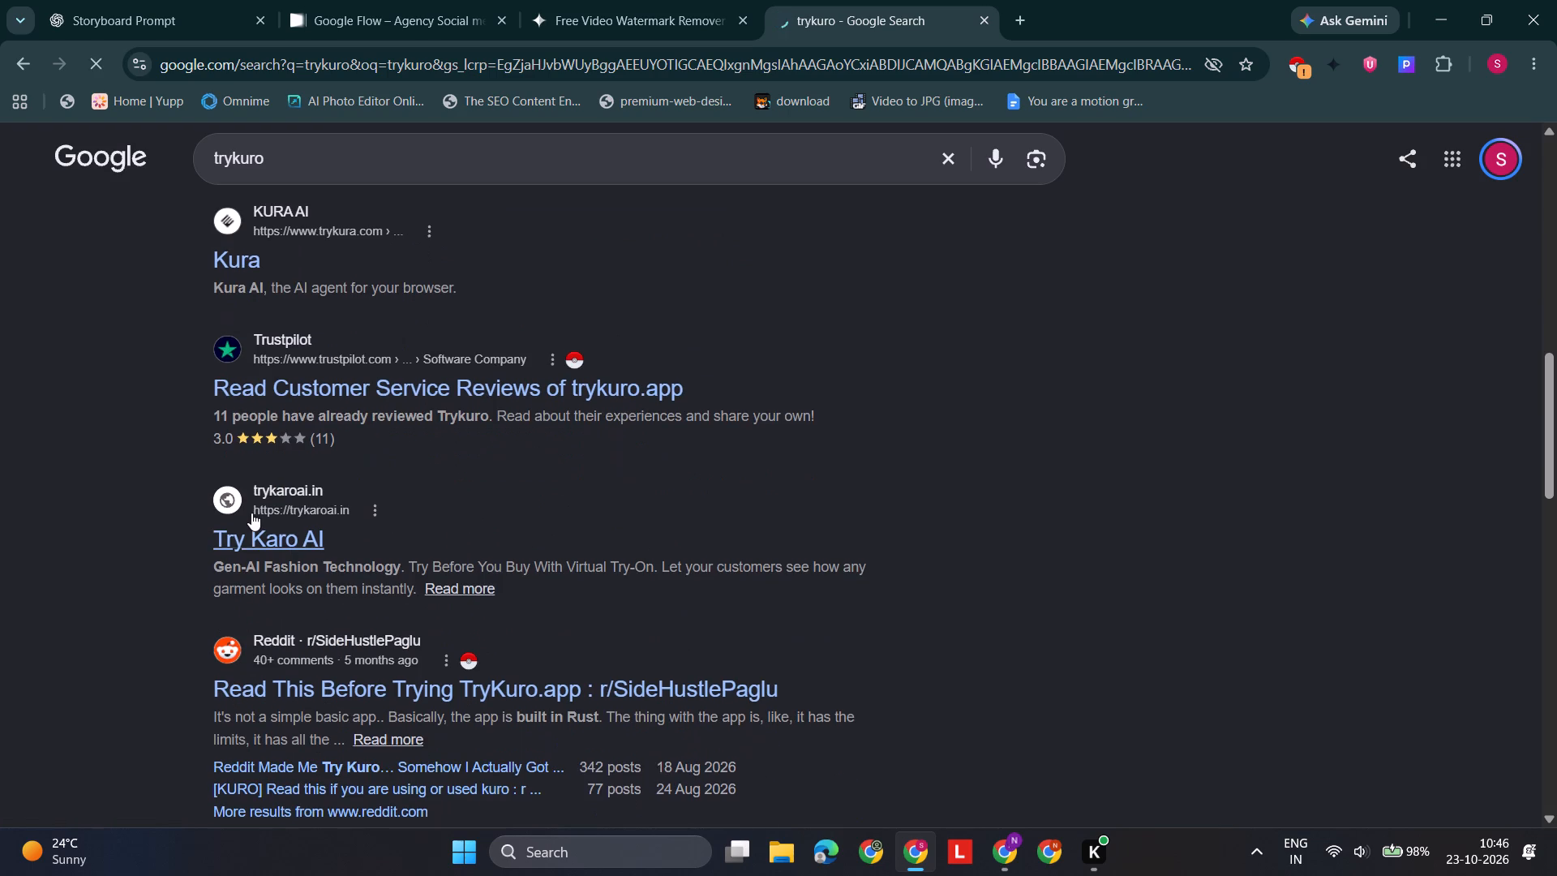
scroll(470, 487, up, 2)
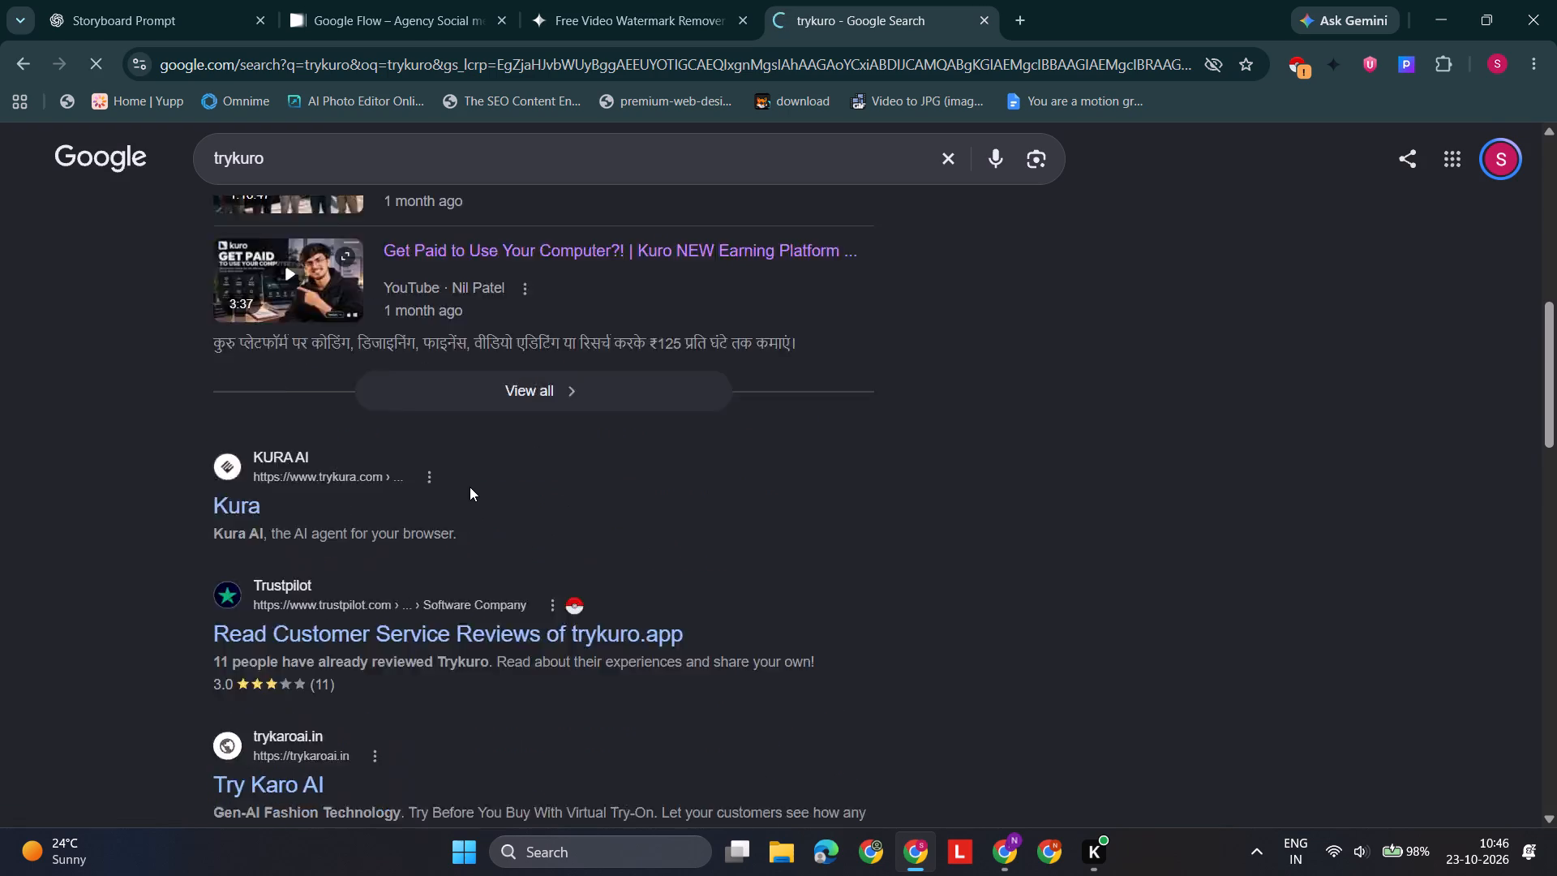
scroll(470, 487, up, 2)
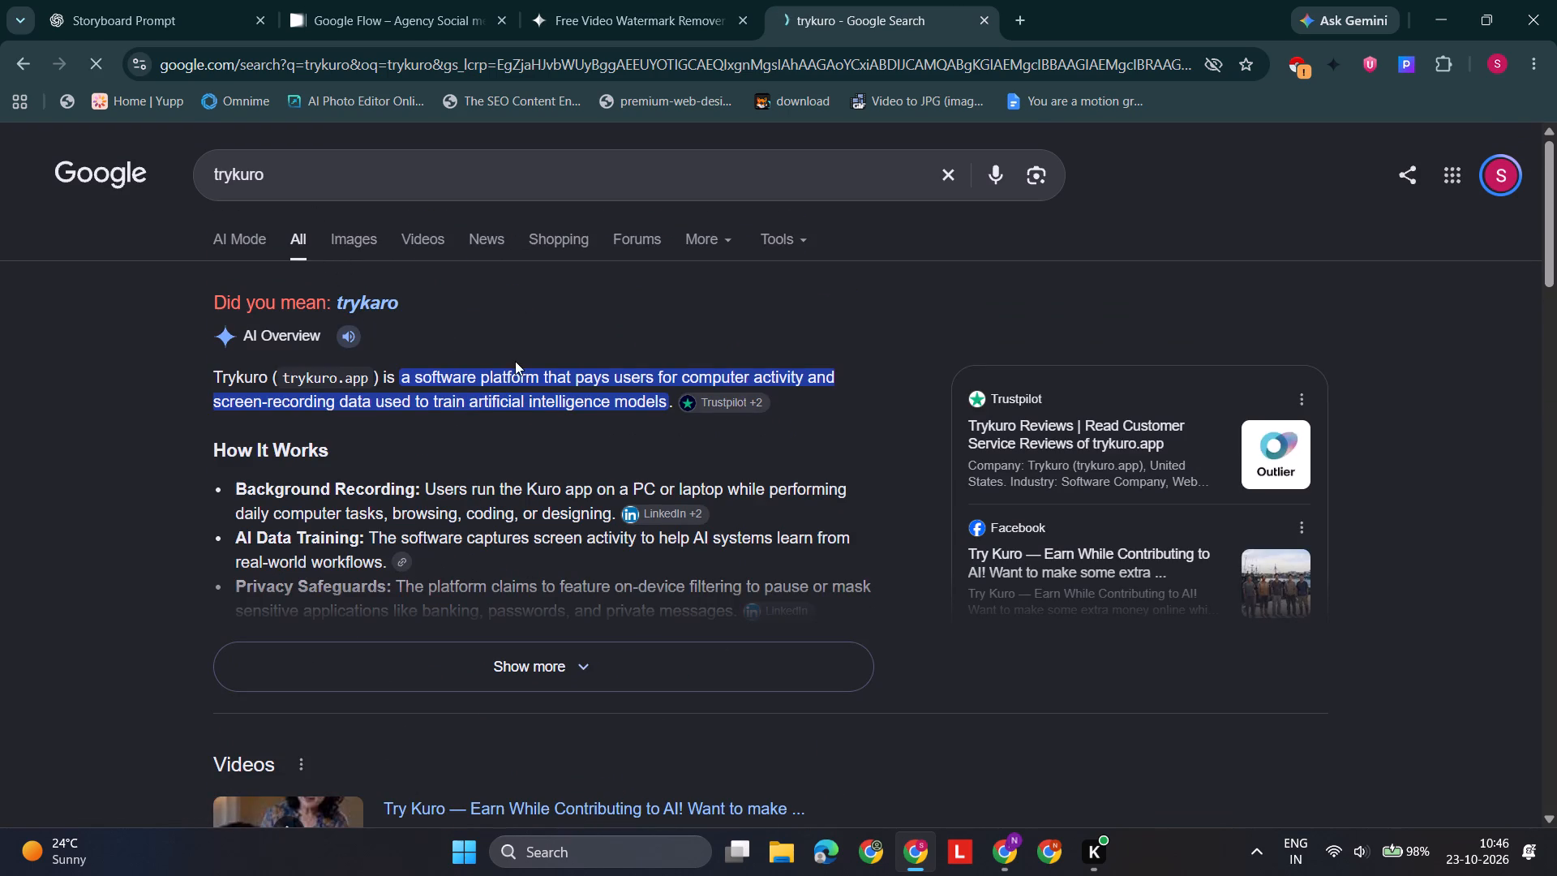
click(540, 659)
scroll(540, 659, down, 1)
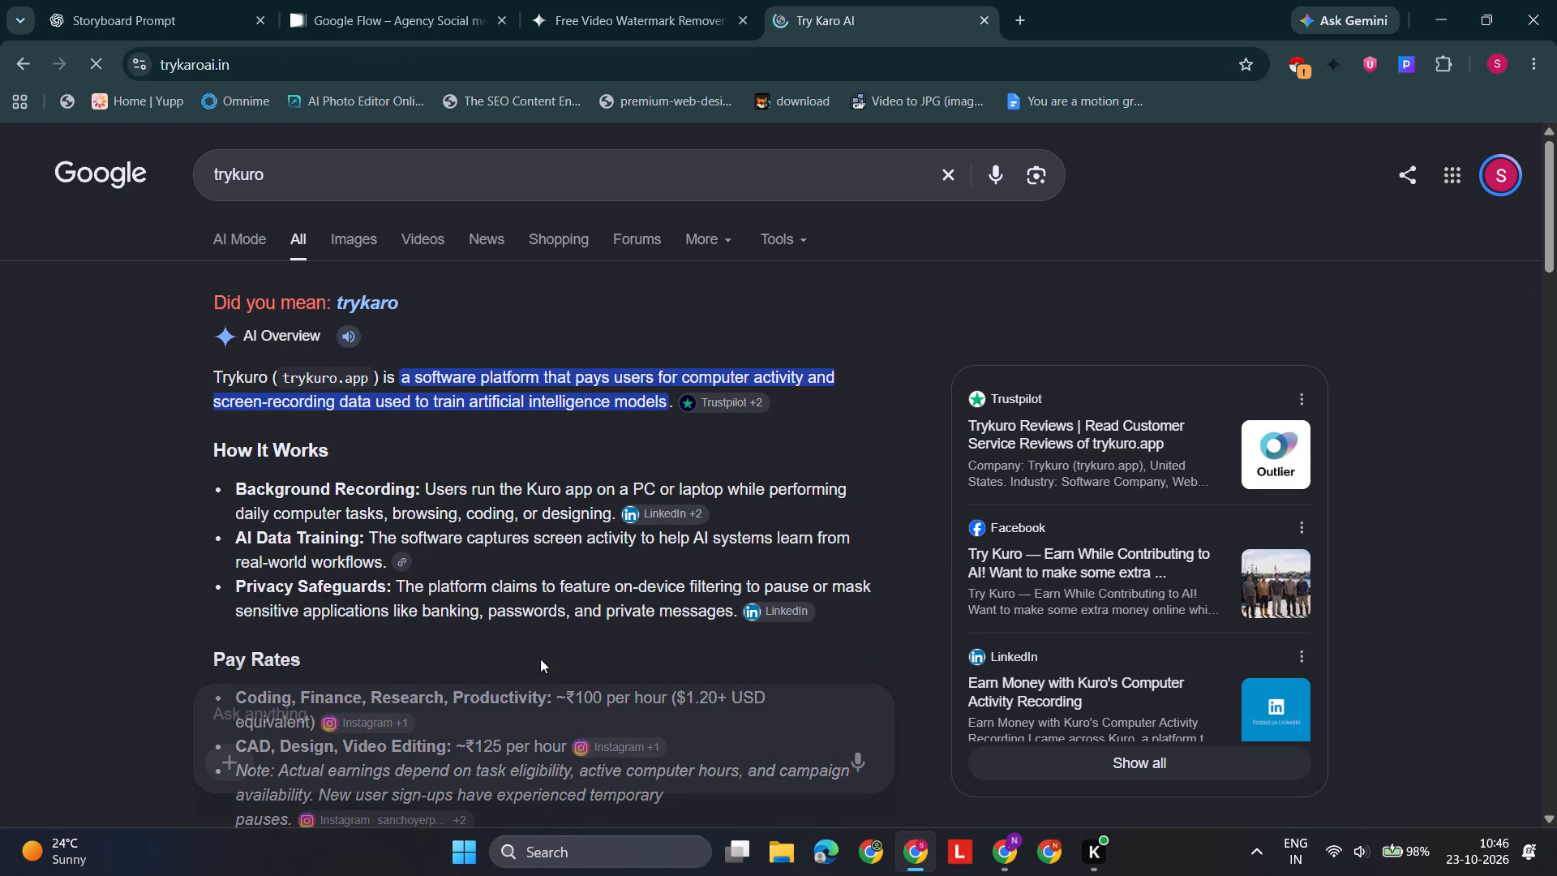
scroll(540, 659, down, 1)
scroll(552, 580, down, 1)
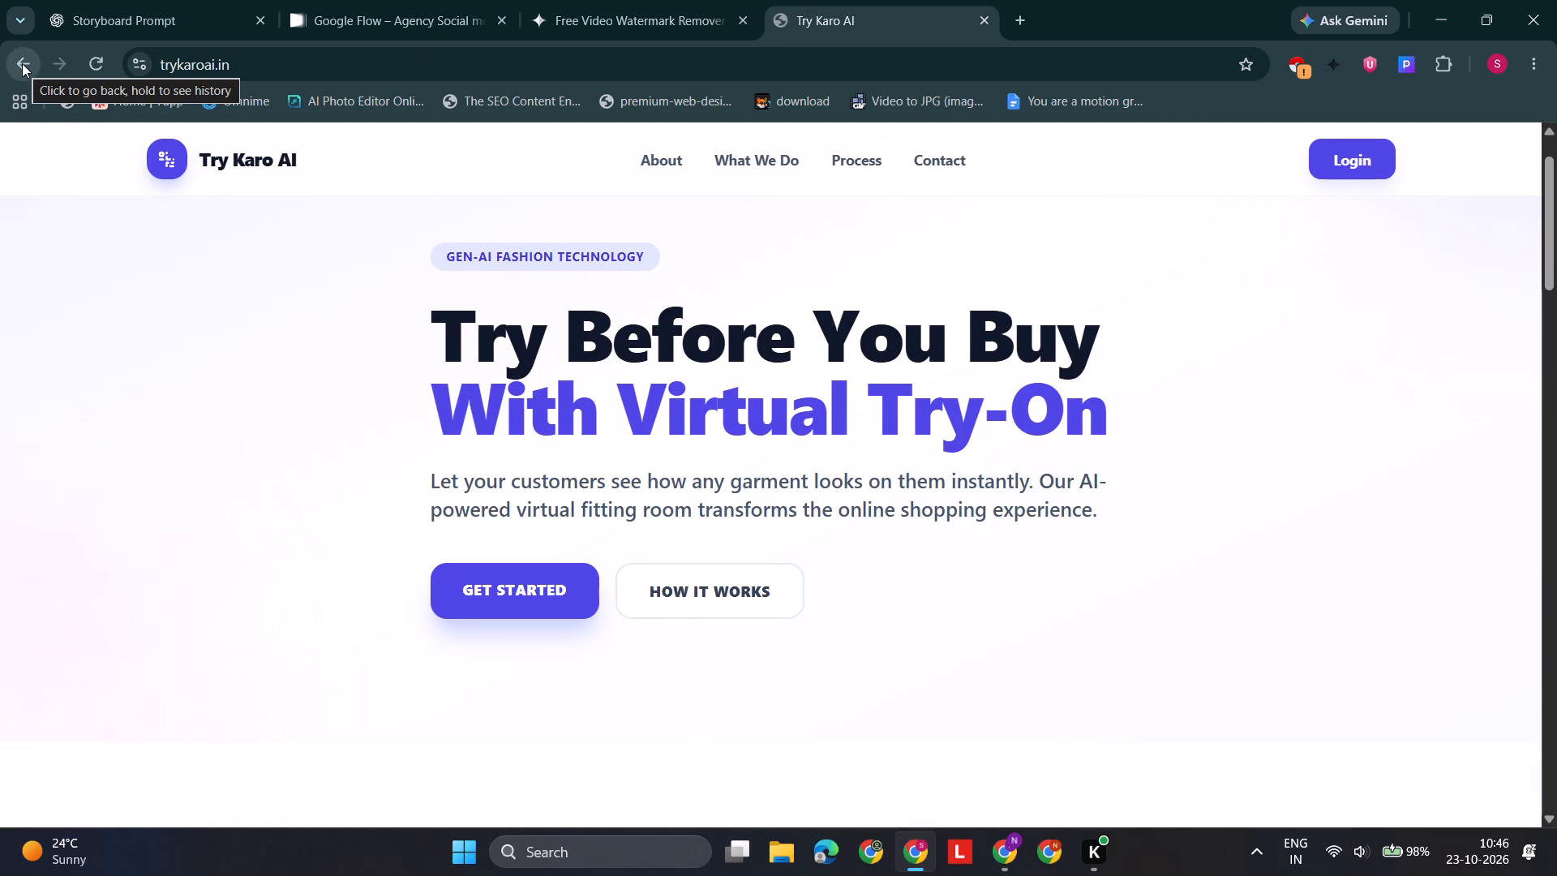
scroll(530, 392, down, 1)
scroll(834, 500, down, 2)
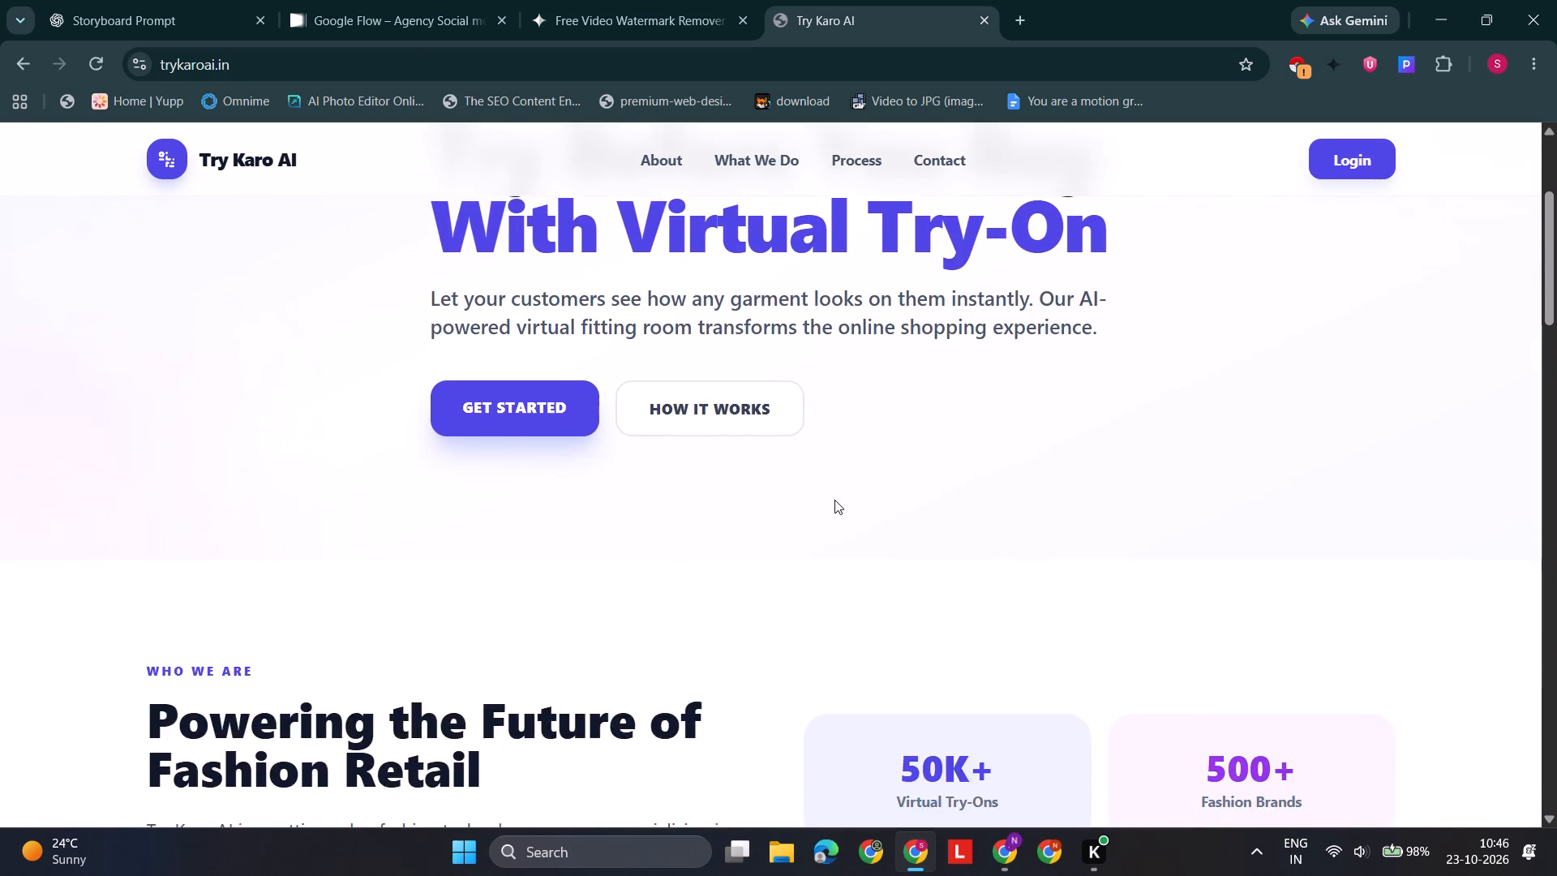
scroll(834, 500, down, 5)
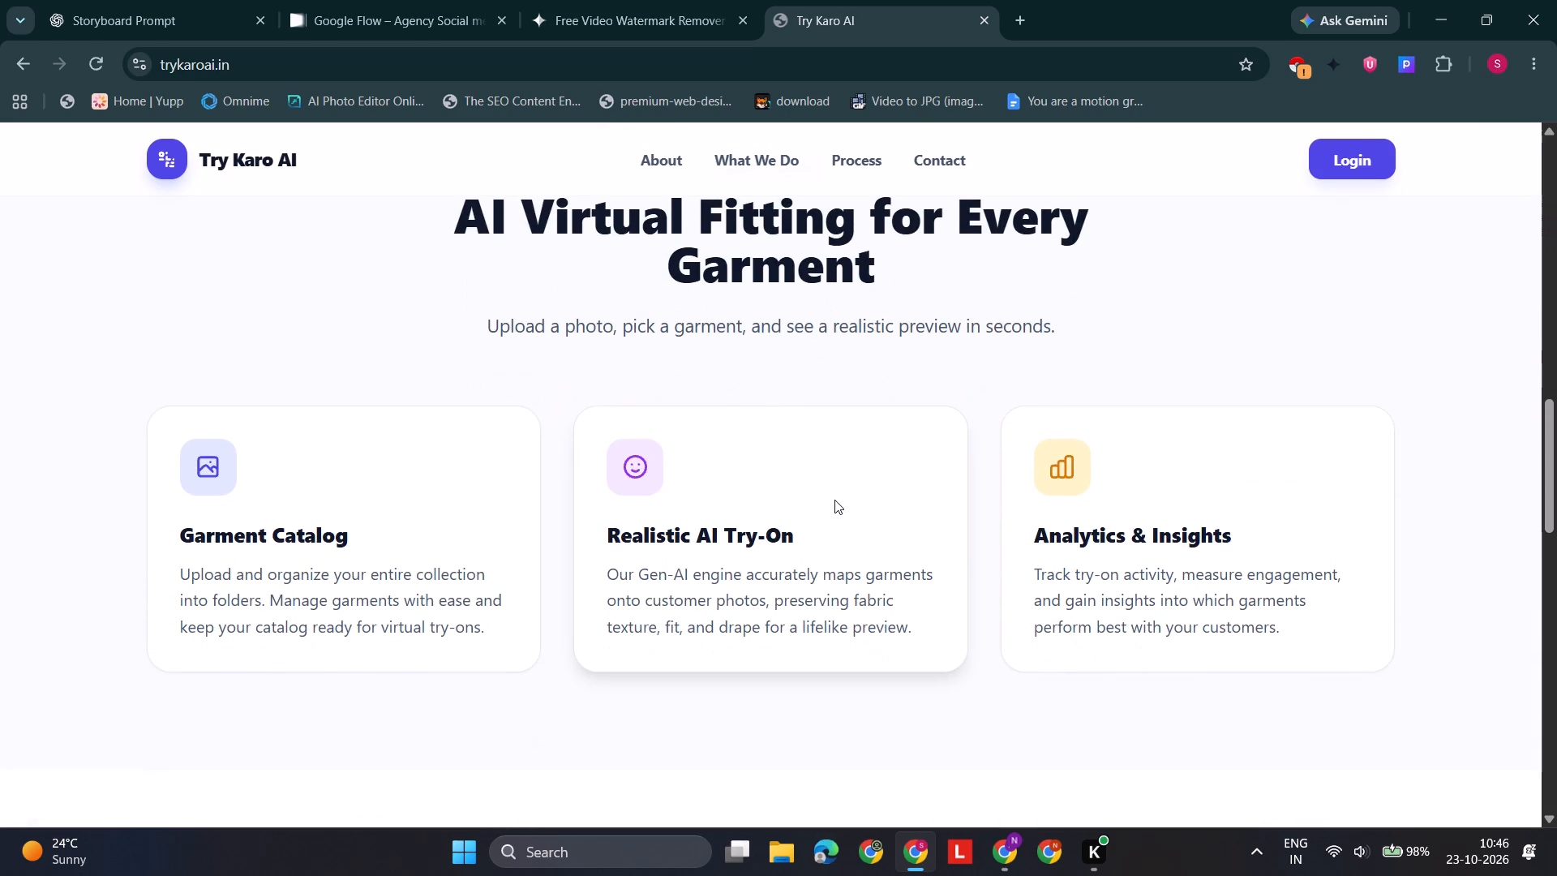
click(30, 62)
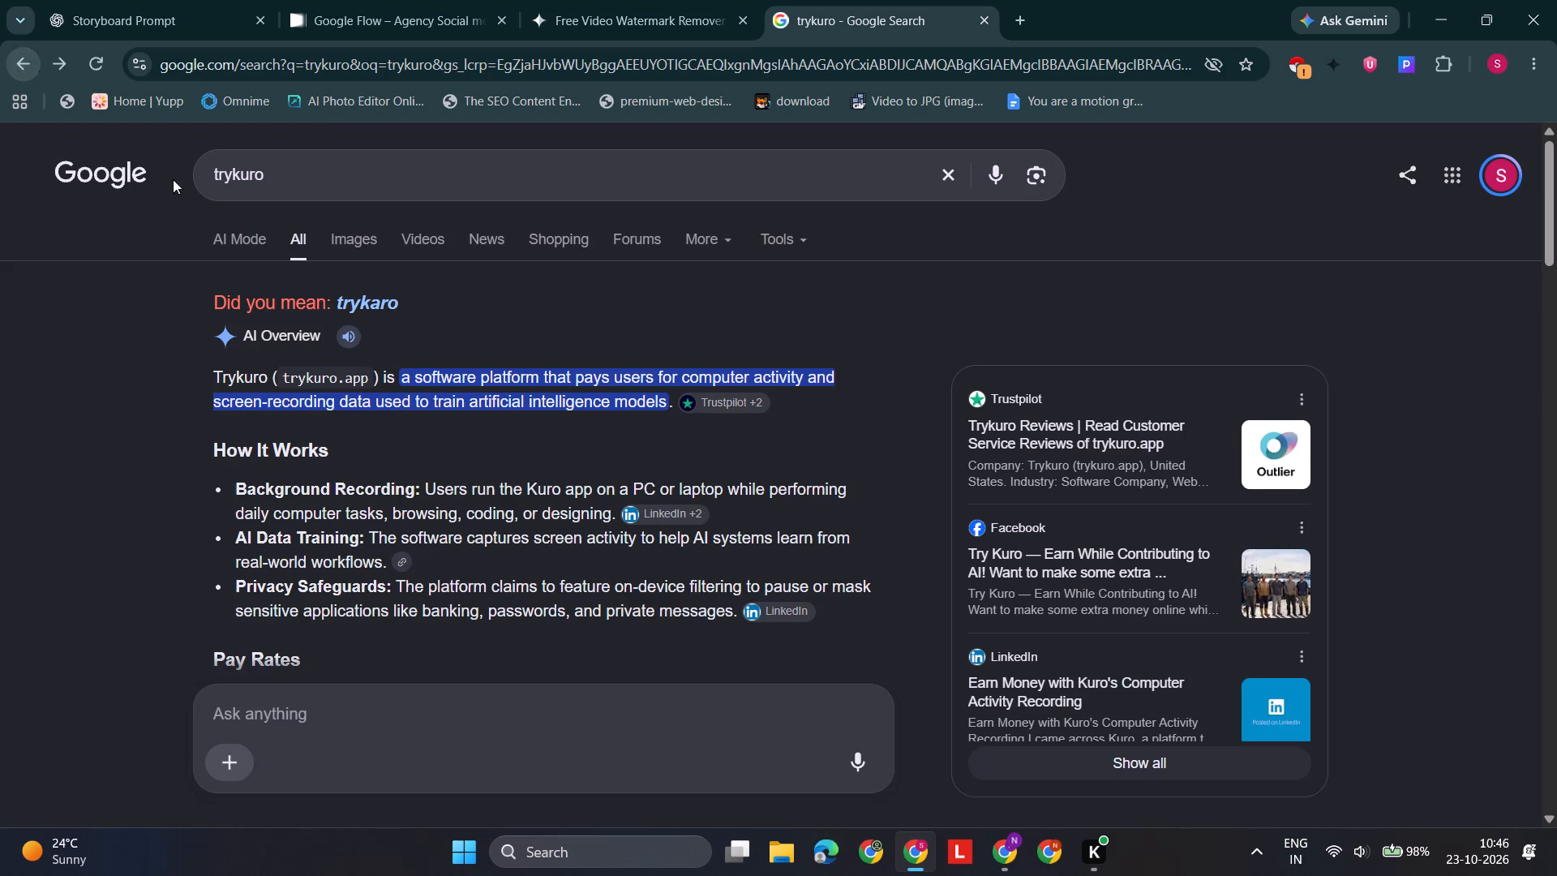
Copy the address trykuro.app from the AI overview and open that site in the same tab.
scroll(392, 382, down, 1)
scroll(558, 595, down, 1)
scroll(558, 595, up, 1)
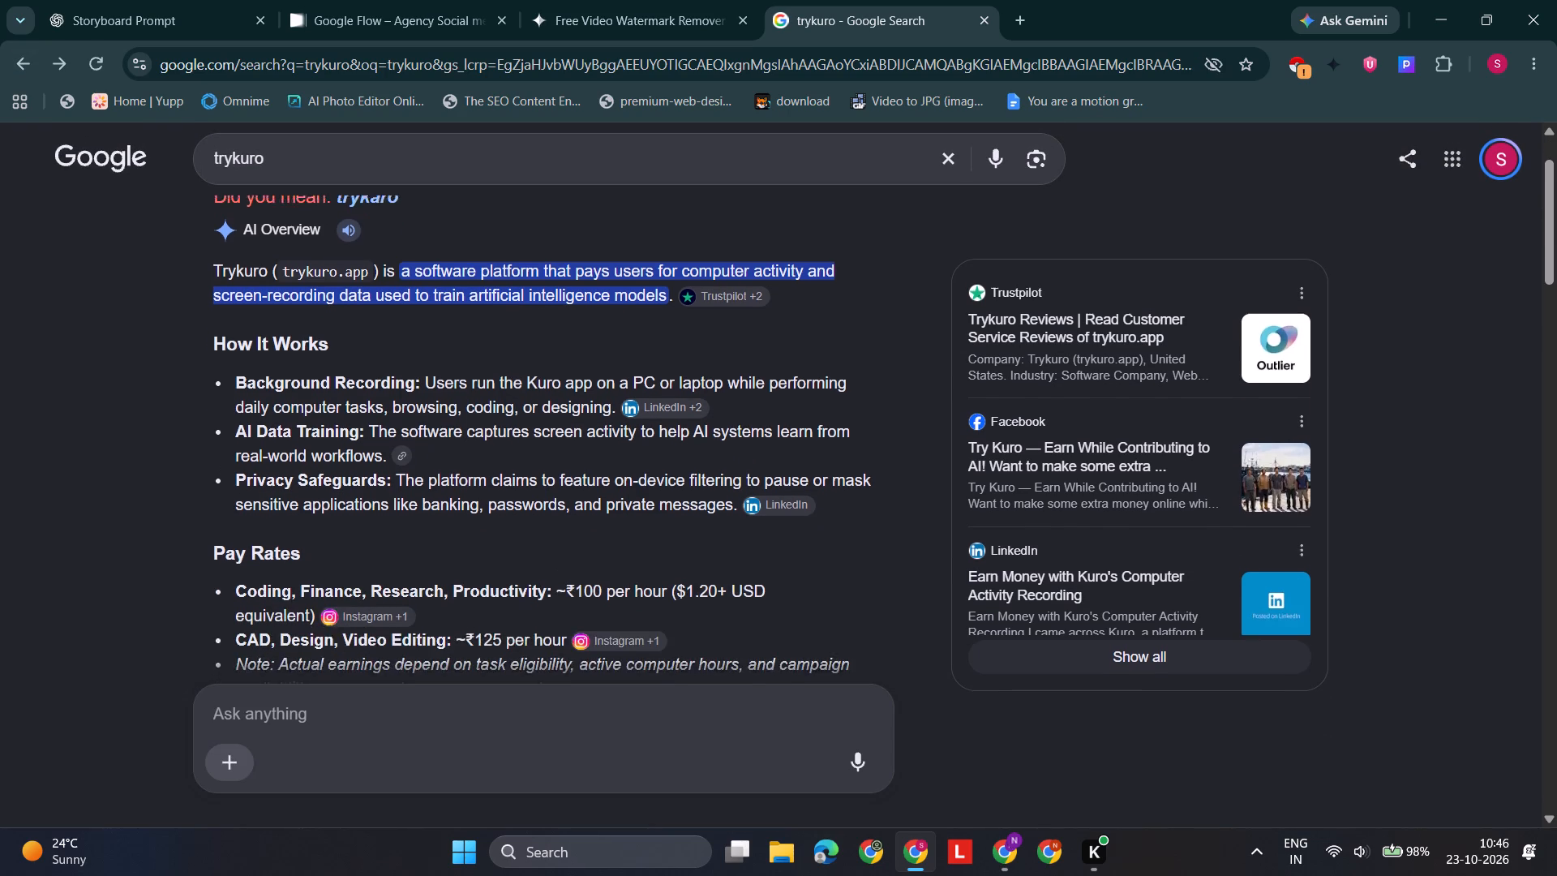
scroll(558, 595, up, 1)
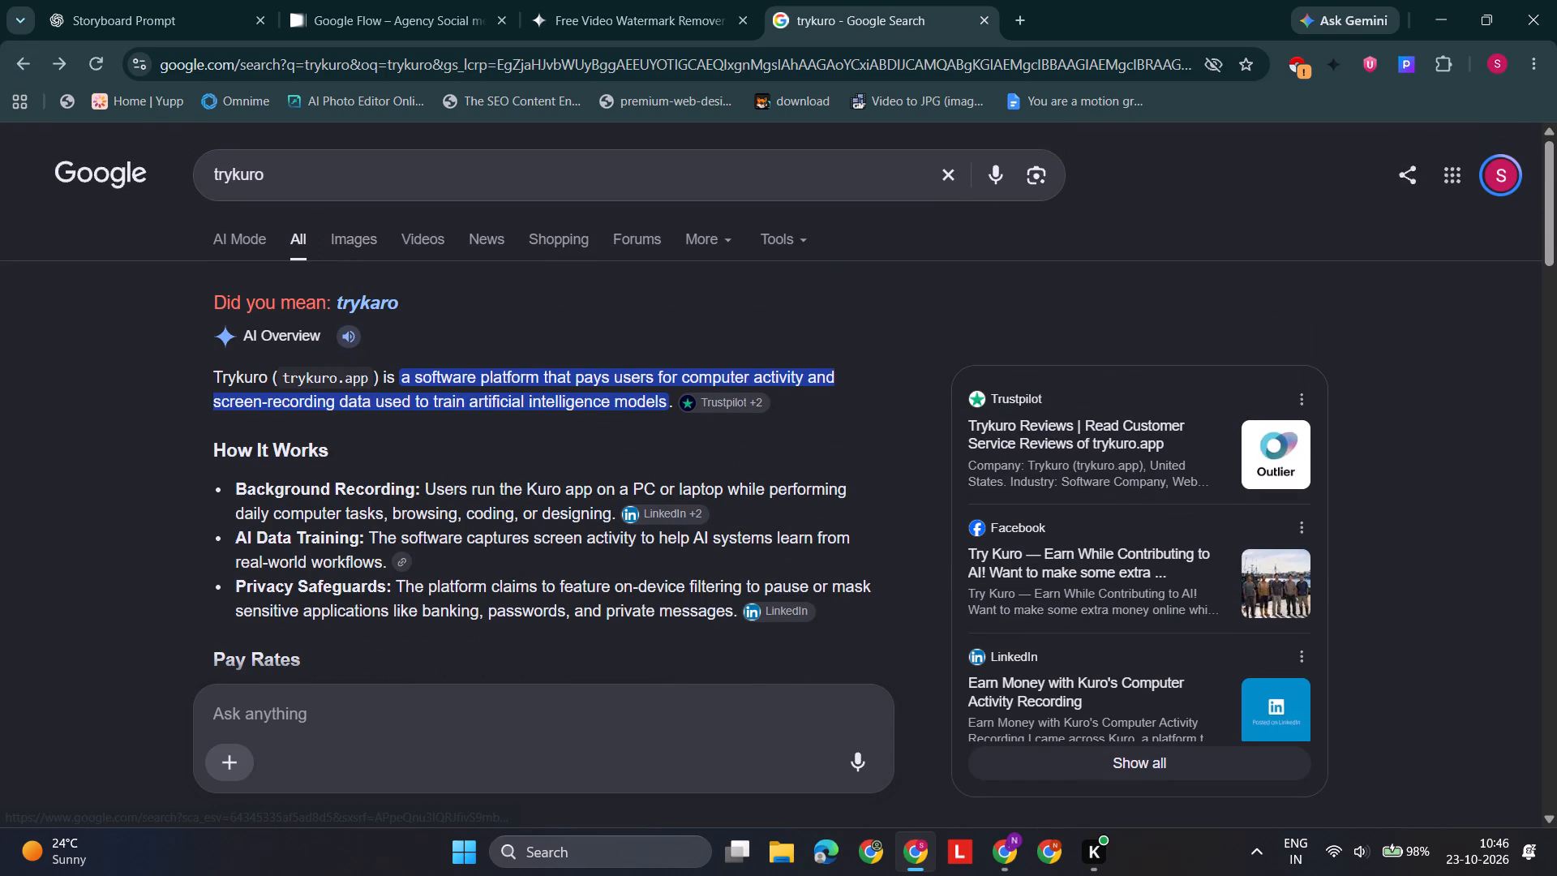
drag(367, 379, 286, 378)
drag(286, 378, 283, 380)
key(ctrl+c)
click(428, 66)
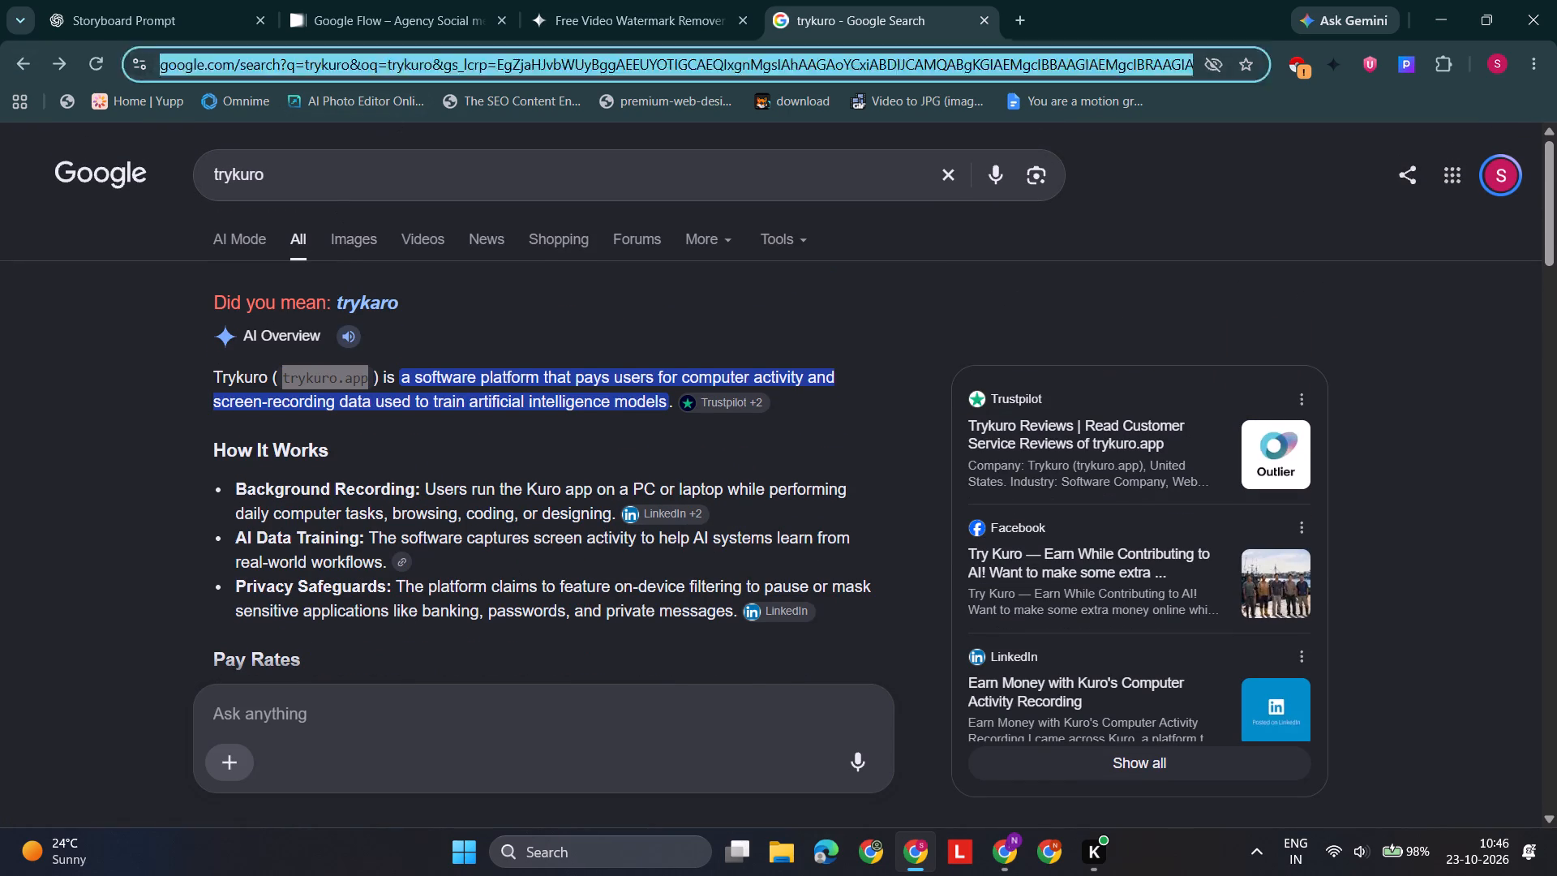
key(ctrl+v)
key(ctrl+Return)
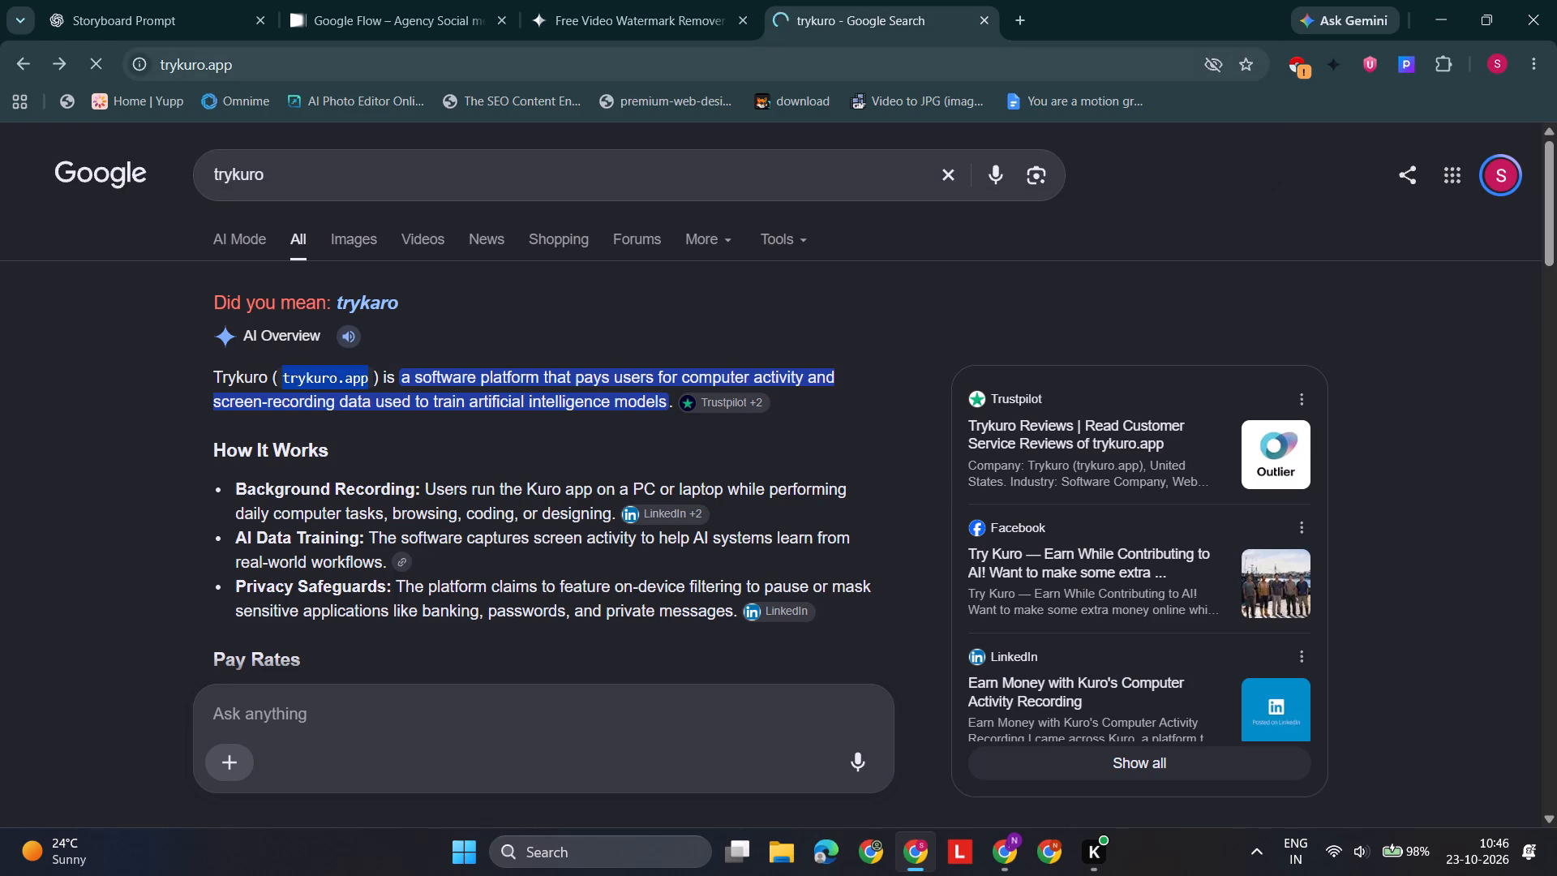